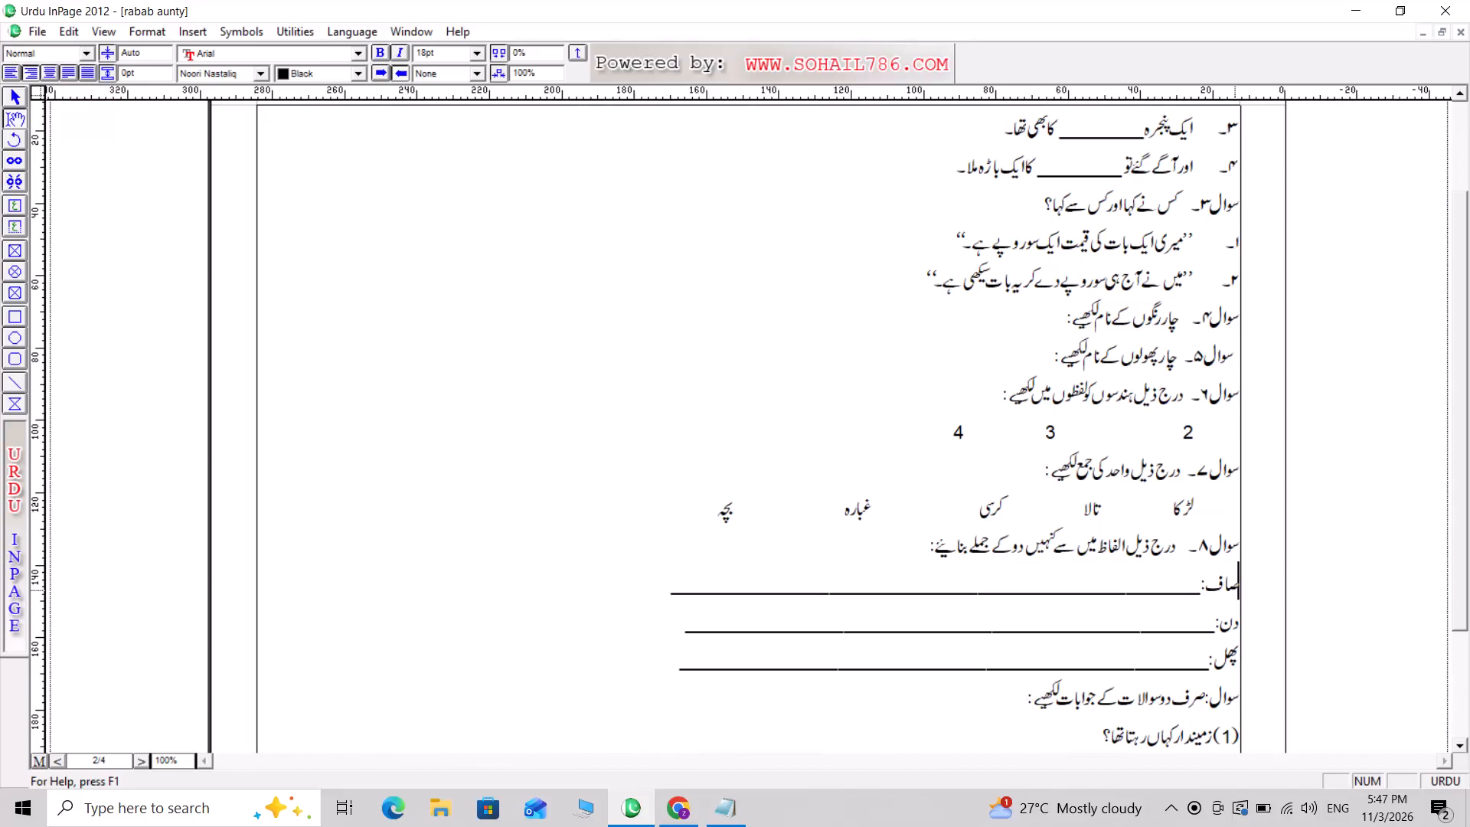
Indent the word صاف under question 8 by one tab and remove its colon and answer line.
{"action": "key", "text": "Tab"}
{"action": "key", "text": "Left"}
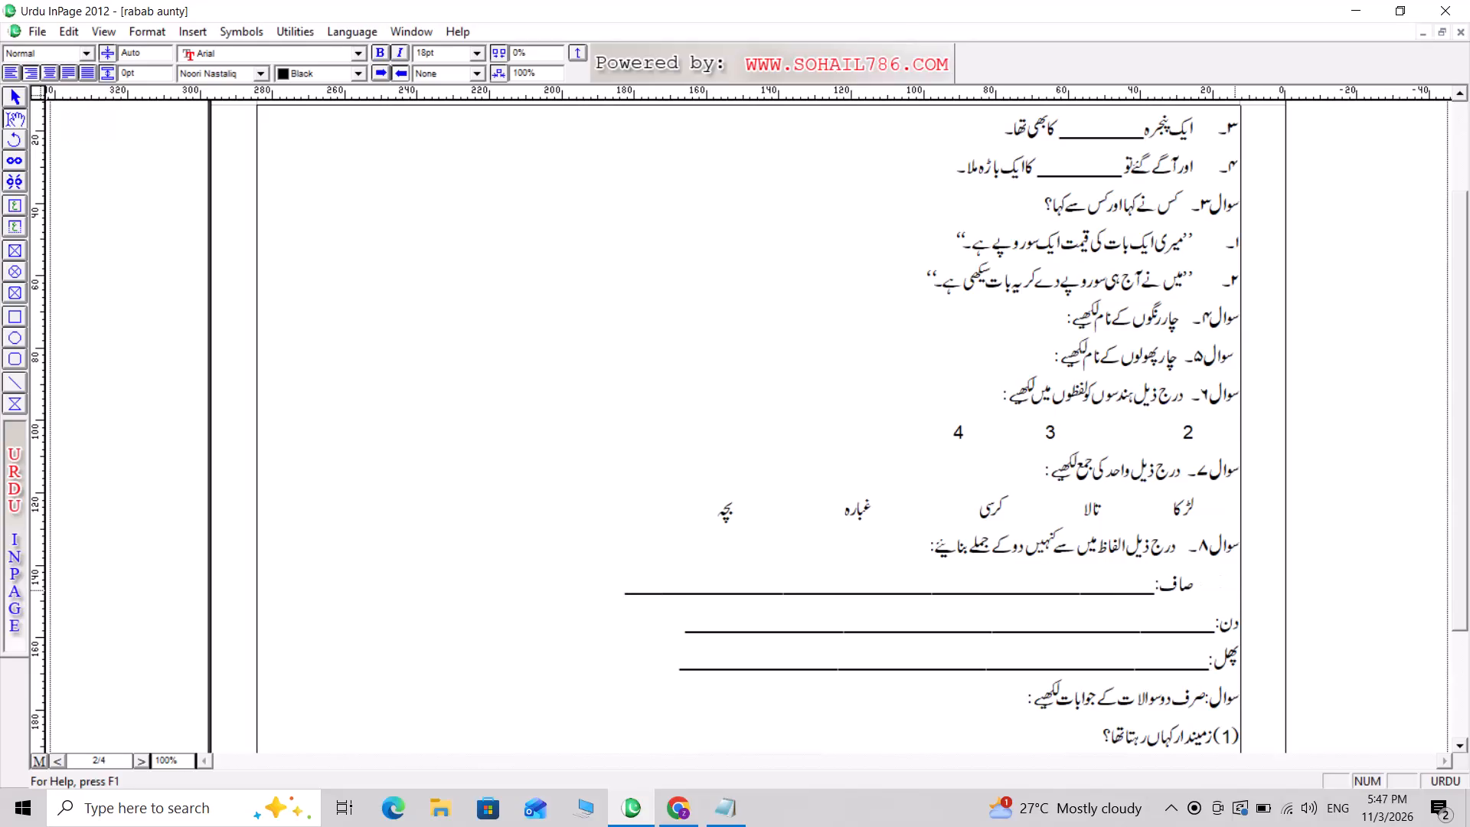
{"action": "key", "text": "Left"}
{"action": "key", "text": "Delete"}
{"action": "key", "text": "Delete"}
{"action": "key", "text": "Delete"}
{"action": "key", "text": "Delete"}
{"action": "key", "text": "Delete"}
{"action": "key", "text": "Delete"}
{"action": "key", "text": "Delete"}
{"action": "key", "text": "Delete"}
{"action": "key", "text": "Delete"}
{"action": "key", "text": "Delete"}
{"action": "key", "text": "Delete"}
{"action": "key", "text": "Delete"}
{"action": "key", "text": "Delete"}
{"action": "key", "text": "Delete"}
{"action": "key", "text": "Delete"}
{"action": "key", "text": "Delete"}
{"action": "key", "text": "Delete"}
{"action": "key", "text": "Delete"}
{"action": "key", "text": "Delete"}
{"action": "key", "text": "Delete"}
{"action": "key", "text": "Delete"}
{"action": "key", "text": "Delete"}
{"action": "key", "text": "Delete"}
{"action": "key", "text": "Delete"}
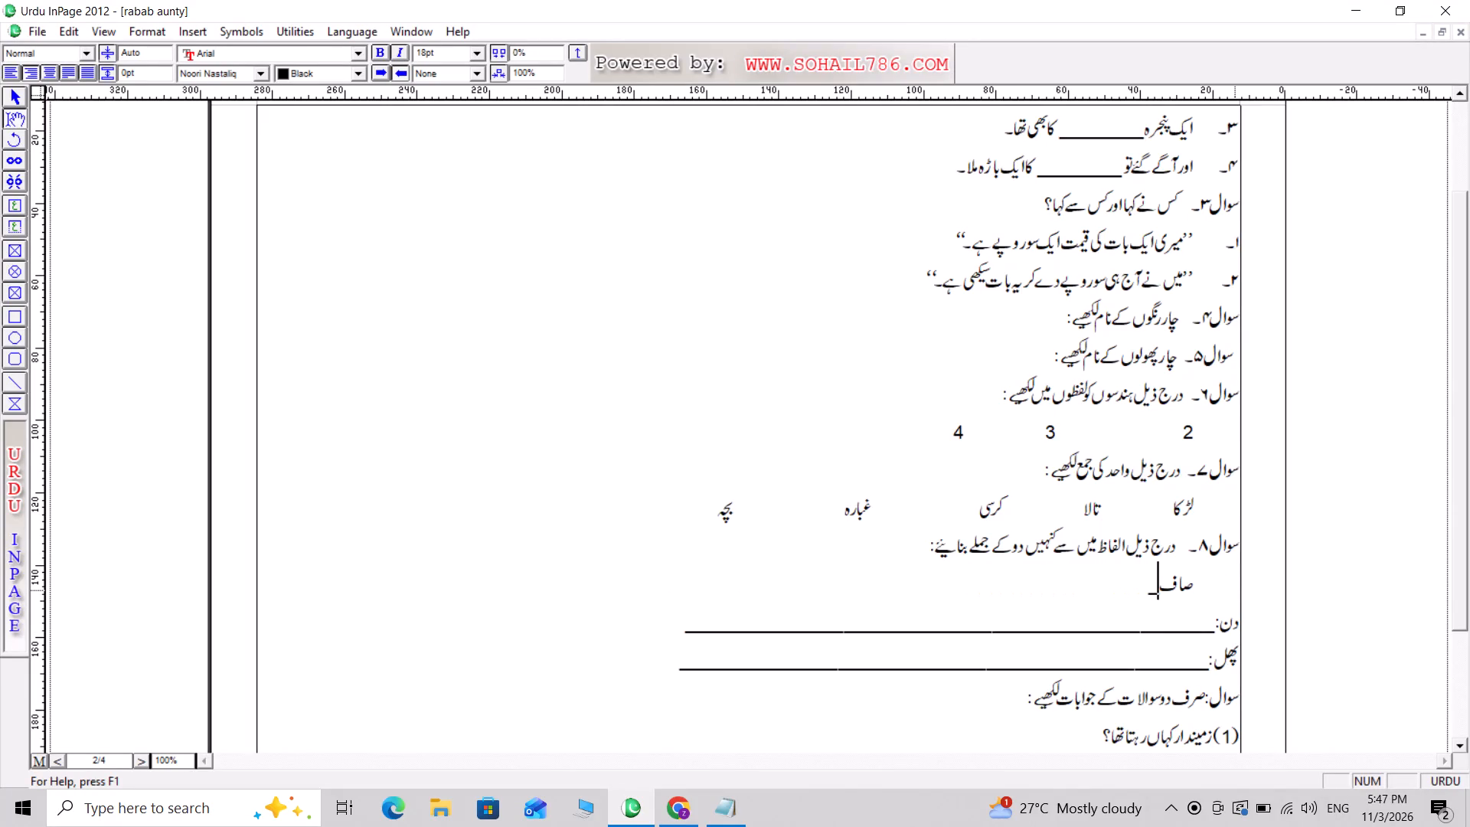
{"action": "key", "text": "Delete"}
Add four tabs after صاف and join the دن line onto the same line.
{"action": "key", "text": "Tab"}
{"action": "key", "text": "Tab"}
{"action": "key", "text": "Tab"}
{"action": "key", "text": "Tab"}
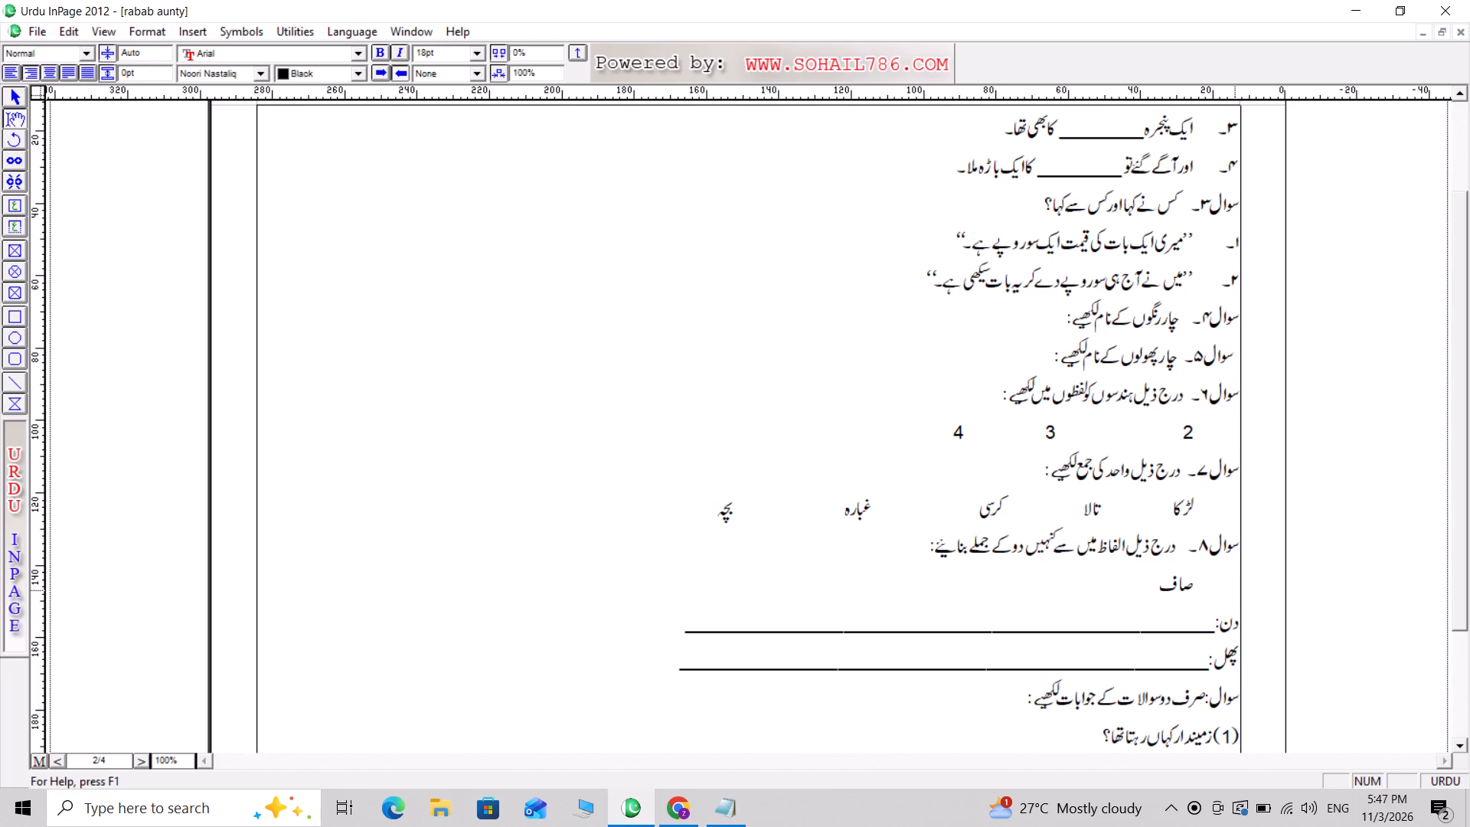
{"action": "key", "text": "Delete"}
Remove the colon and the whole answer line following دن.
{"action": "key", "text": "Left"}
{"action": "key", "text": "Left"}
{"action": "key", "text": "Left"}
{"action": "key", "text": "Left"}
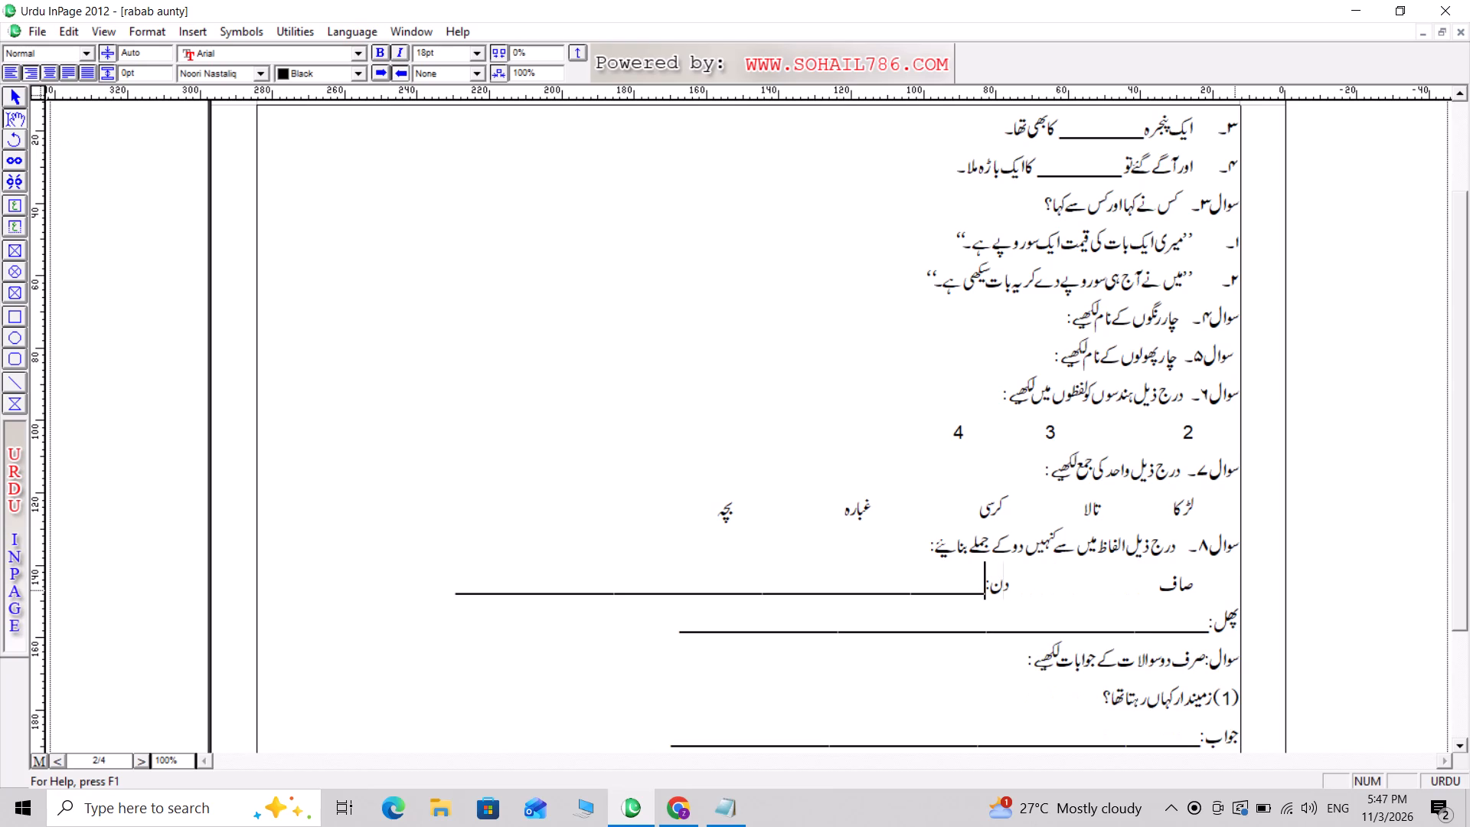
{"action": "key", "text": "Right"}
{"action": "key", "text": "Delete"}
{"action": "key", "text": "Delete"}
{"action": "key", "text": "Delete"}
{"action": "key", "text": "Delete"}
{"action": "key", "text": "Delete"}
{"action": "key", "text": "Delete"}
{"action": "key", "text": "Delete"}
{"action": "key", "text": "Delete"}
{"action": "key", "text": "Delete"}
{"action": "key", "text": "Delete"}
{"action": "key", "text": "Delete"}
{"action": "key", "text": "Delete"}
{"action": "key", "text": "Delete"}
{"action": "key", "text": "Delete"}
{"action": "key", "text": "Delete"}
{"action": "key", "text": "Delete"}
{"action": "key", "text": "Delete"}
{"action": "key", "text": "Delete"}
{"action": "key", "text": "Delete"}
{"action": "key", "text": "Delete"}
{"action": "key", "text": "Delete"}
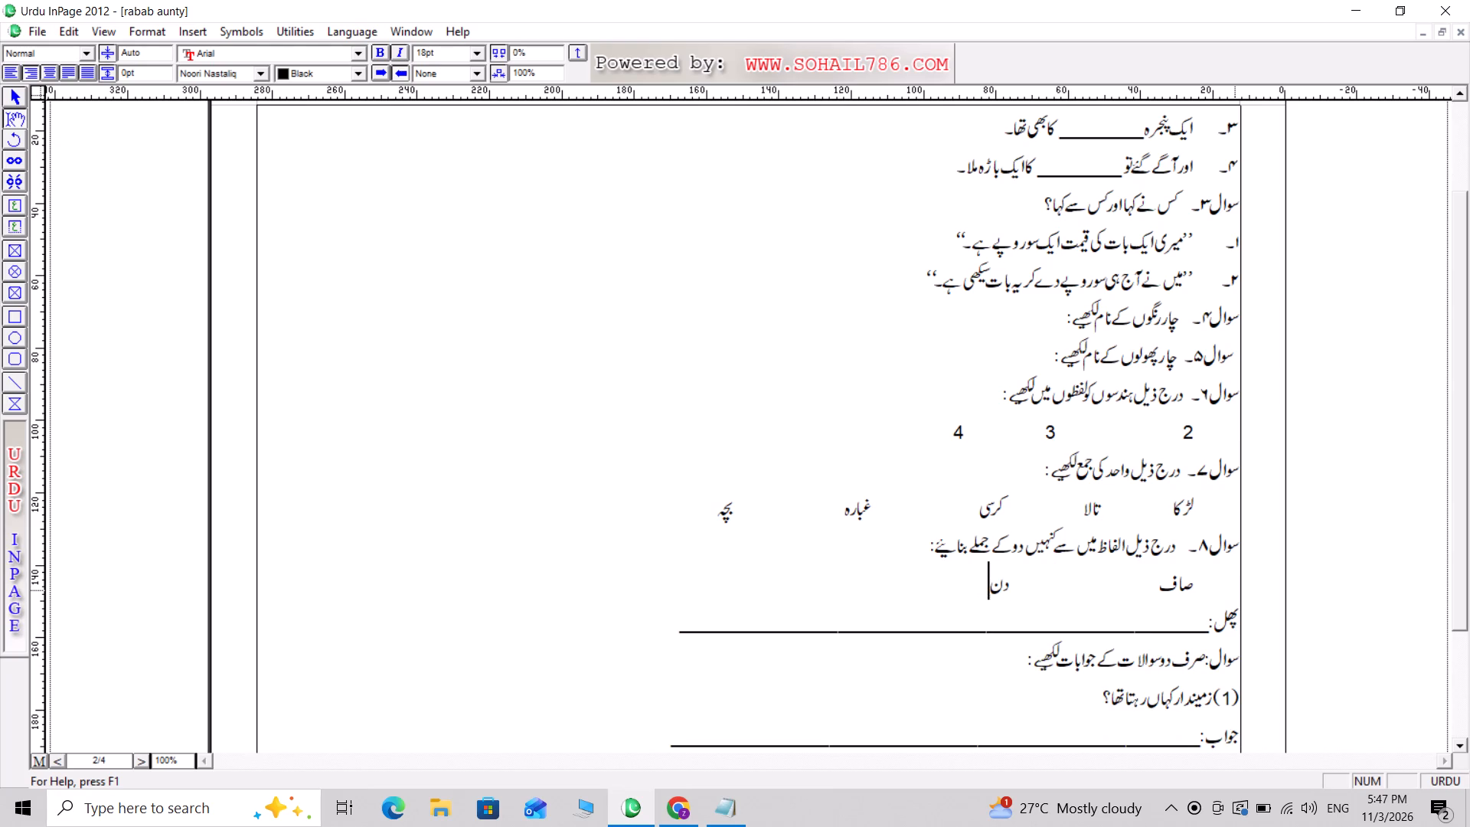
Add three tabs after دن and join the پھل line onto the same line.
{"action": "key", "text": "Tab"}
{"action": "key", "text": "Tab"}
{"action": "key", "text": "Tab"}
{"action": "key", "text": "Delete"}
Remove the colon and the whole answer line following پھل.
{"action": "key", "text": "Left"}
{"action": "key", "text": "Left"}
{"action": "key", "text": "Left"}
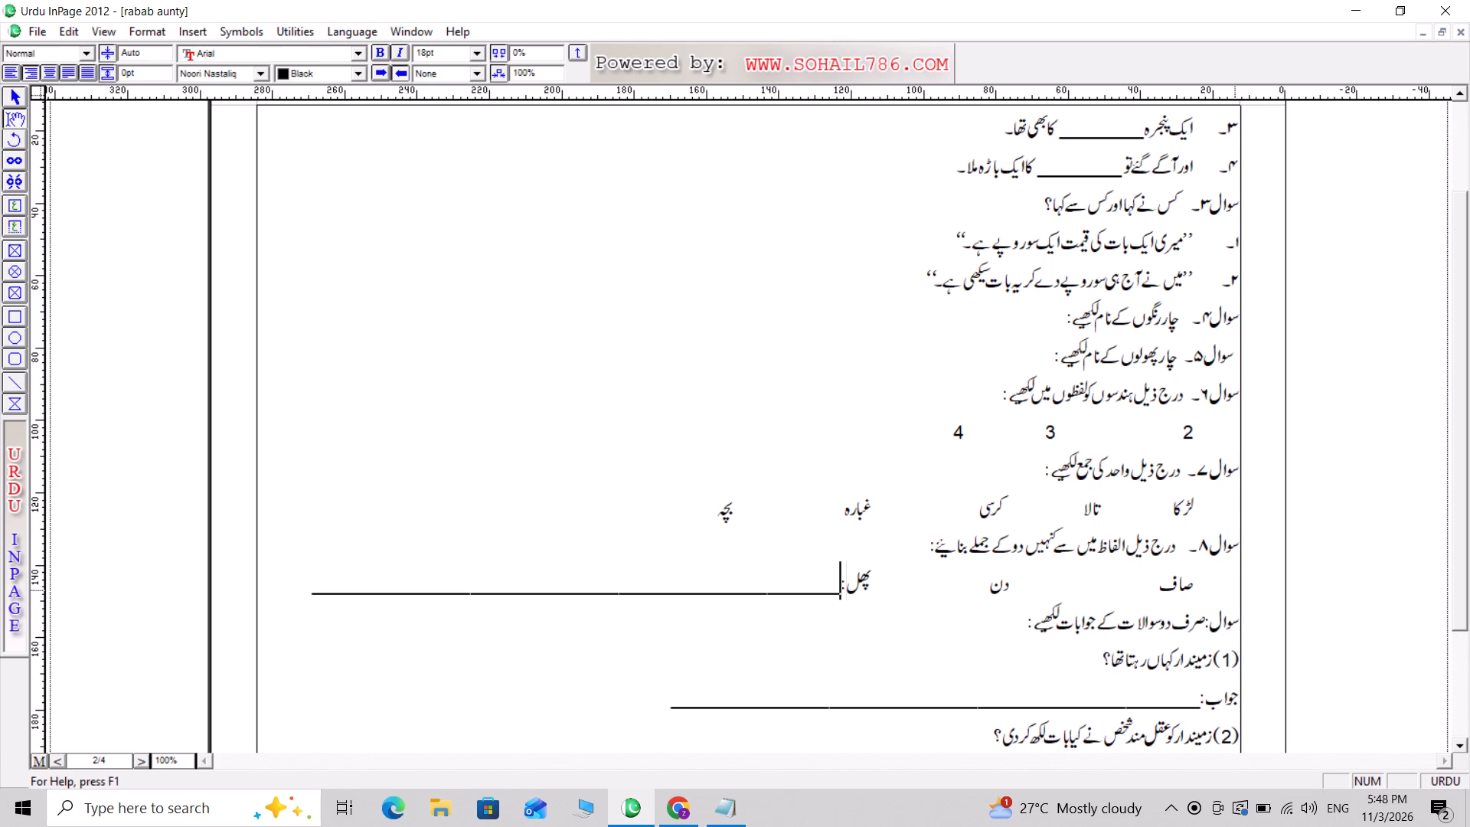
{"action": "key", "text": "Right"}
{"action": "key", "text": "Delete"}
{"action": "key", "text": "Delete"}
{"action": "key", "text": "Delete"}
{"action": "key", "text": "Delete"}
{"action": "key", "text": "Delete"}
{"action": "key", "text": "Delete"}
{"action": "key", "text": "Delete"}
{"action": "key", "text": "Delete"}
{"action": "key", "text": "Delete"}
{"action": "key", "text": "Delete"}
{"action": "key", "text": "Delete"}
{"action": "key", "text": "Delete"}
{"action": "key", "text": "Delete"}
{"action": "key", "text": "Delete"}
{"action": "key", "text": "Delete"}
{"action": "key", "text": "Delete"}
{"action": "key", "text": "Delete"}
{"action": "key", "text": "Delete"}
{"action": "key", "text": "Delete"}
{"action": "key", "text": "Delete"}
{"action": "key", "text": "Delete"}
{"action": "key", "text": "Delete"}
{"action": "key", "text": "Delete"}
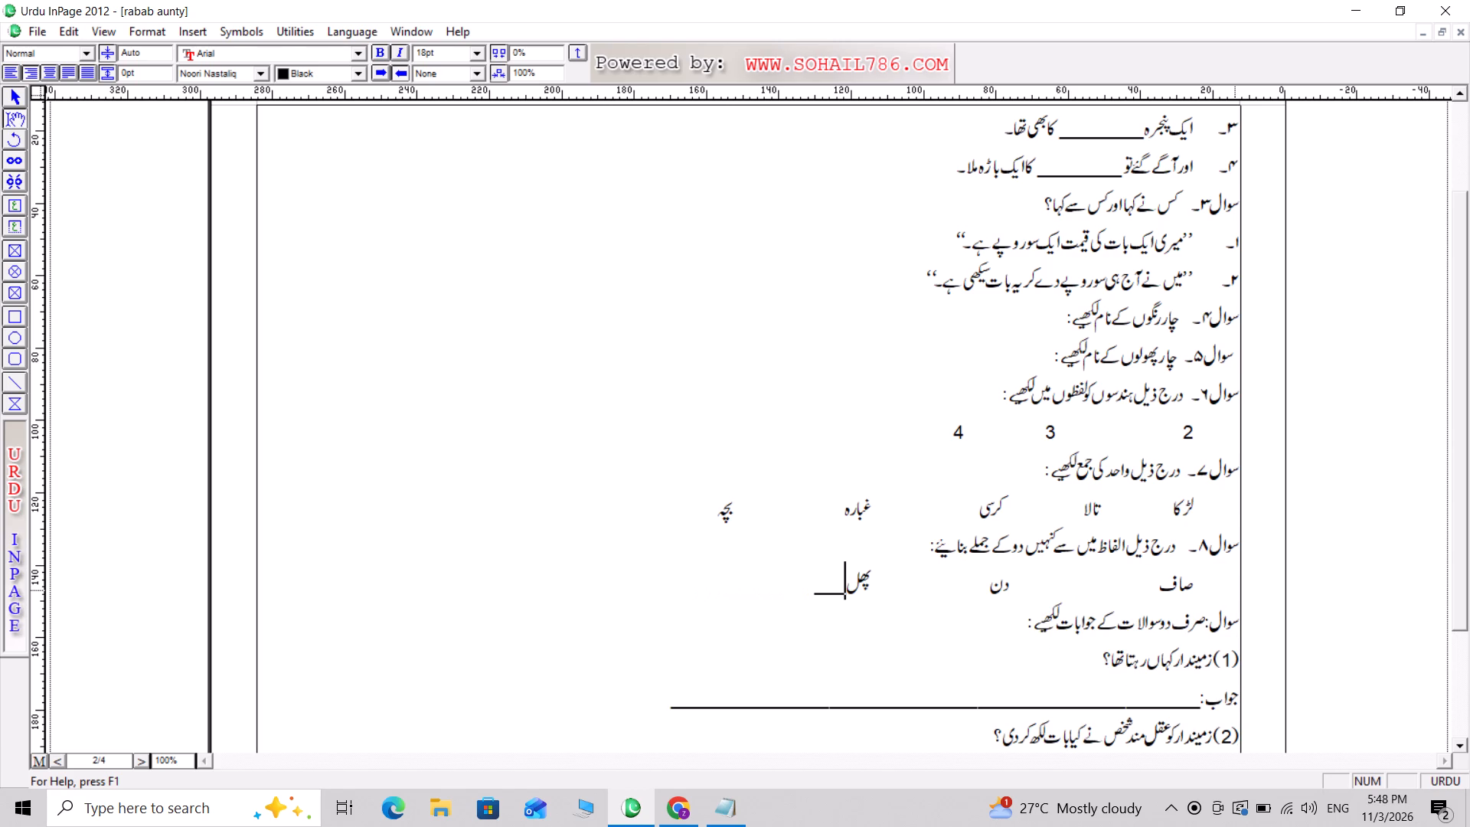
{"action": "key", "text": "Delete"}
{"action": "key", "text": "Delete"}
{"action": "key", "text": "Delete"}
Number the صرف دو سوالات heading as سوال ۹۔, replacing its colon with spacing before the text.
{"action": "left_click", "coordinate": [1210, 623]}
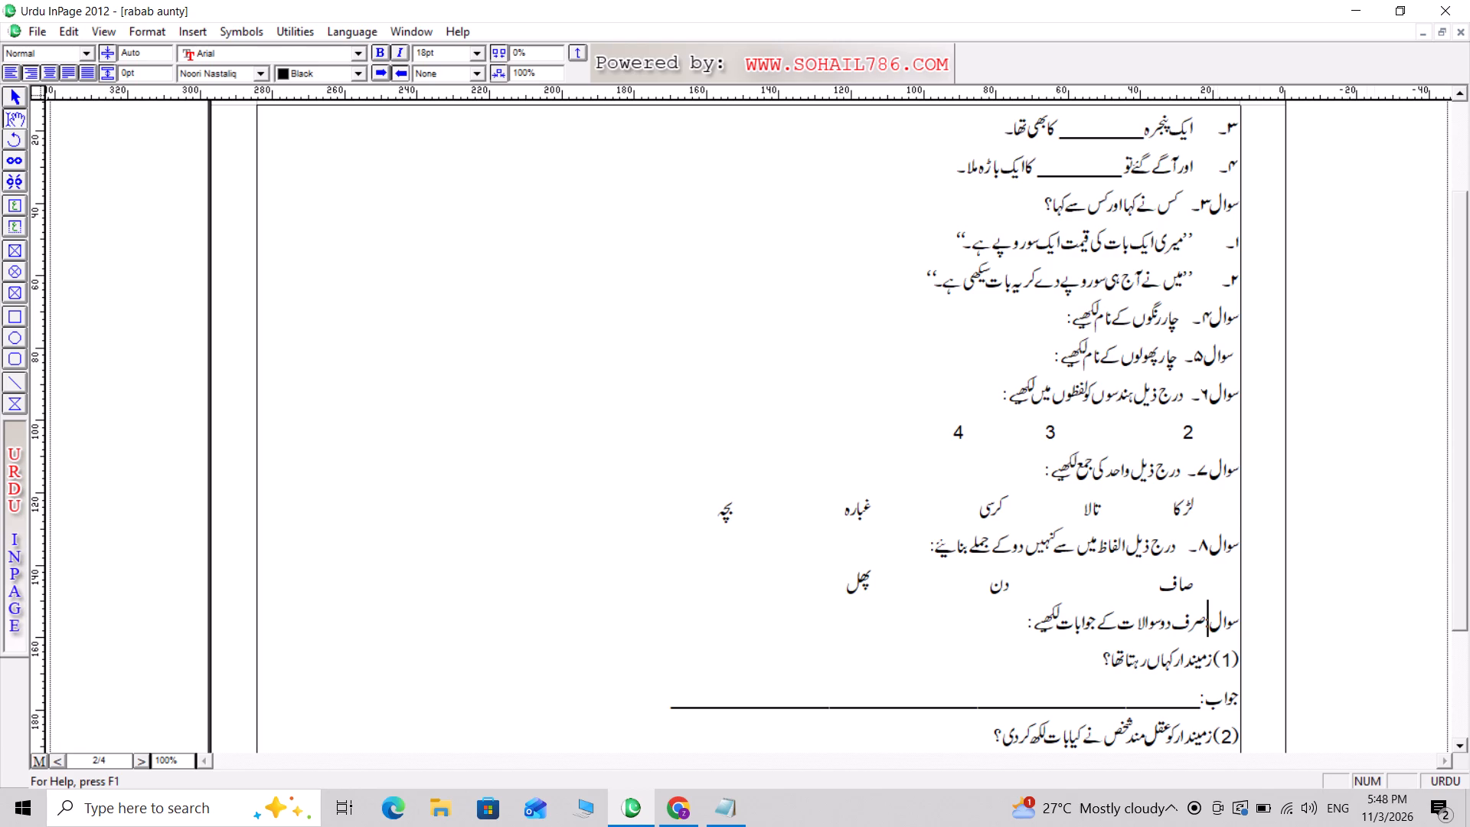
{"action": "key", "text": "9"}
{"action": "type", "text": "."}
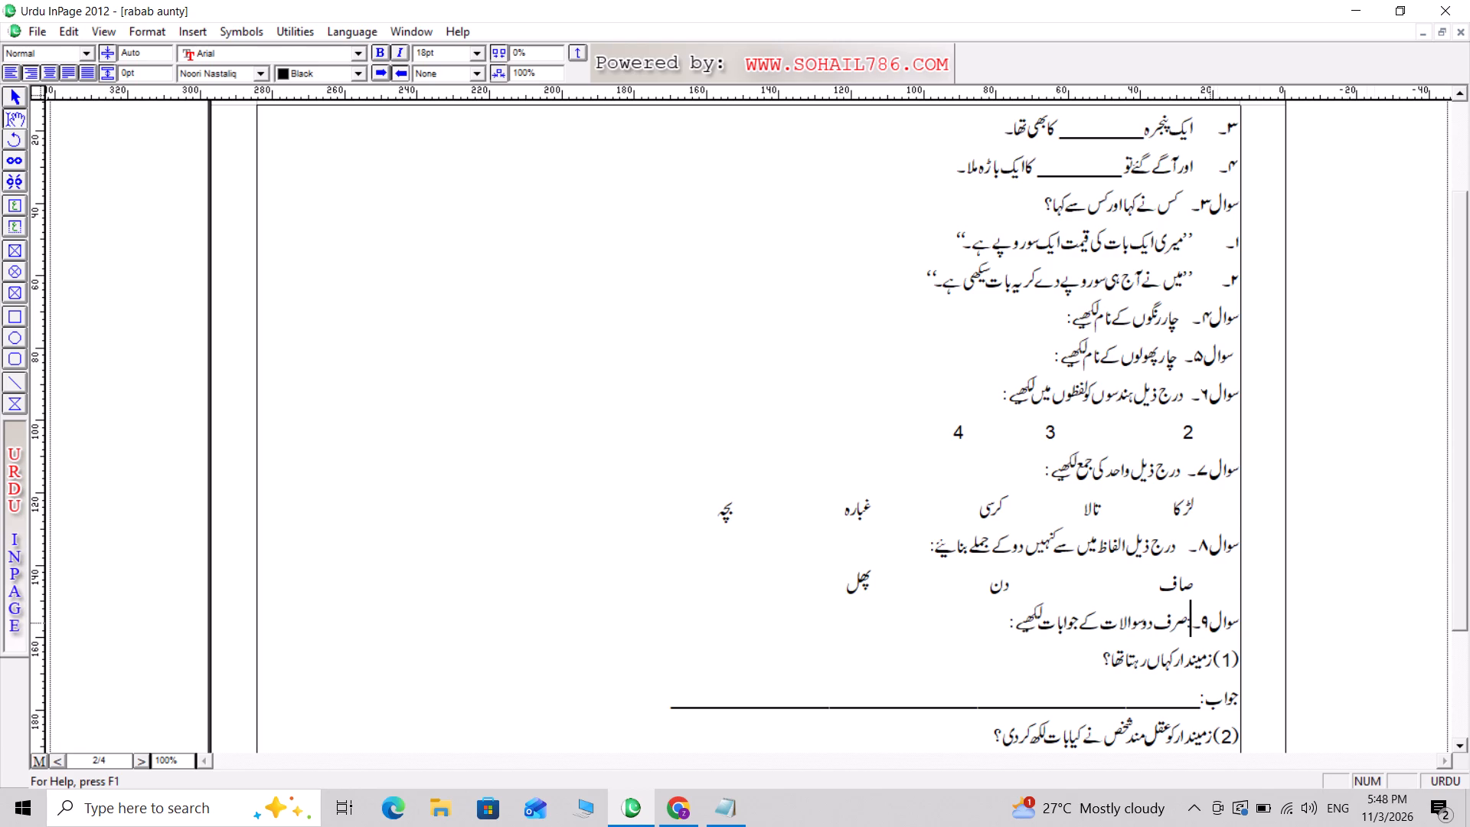
{"action": "key", "text": "space"}
{"action": "key", "text": "space"}
{"action": "key", "text": "Delete"}
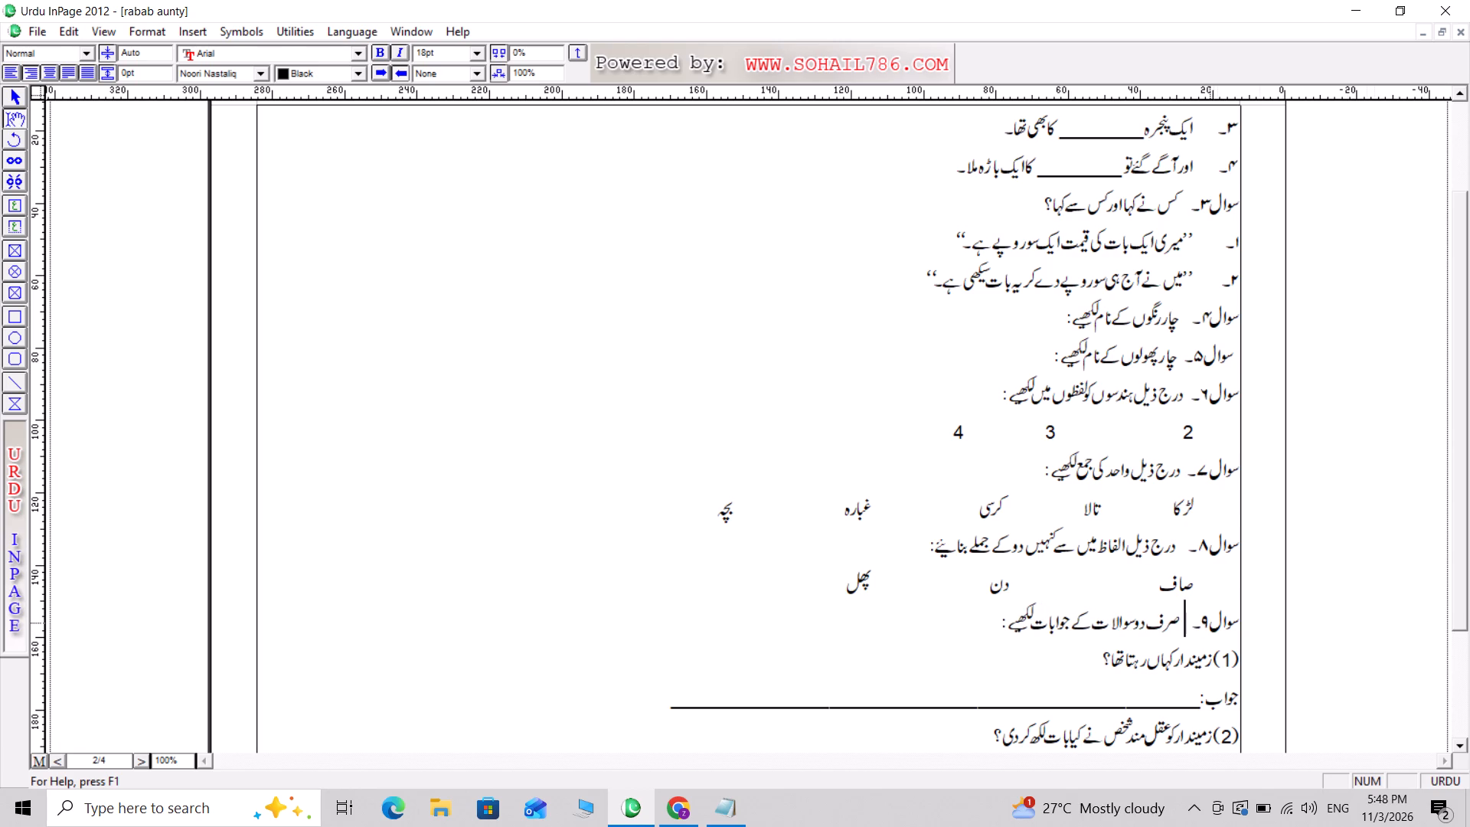
{"action": "key", "text": "Delete"}
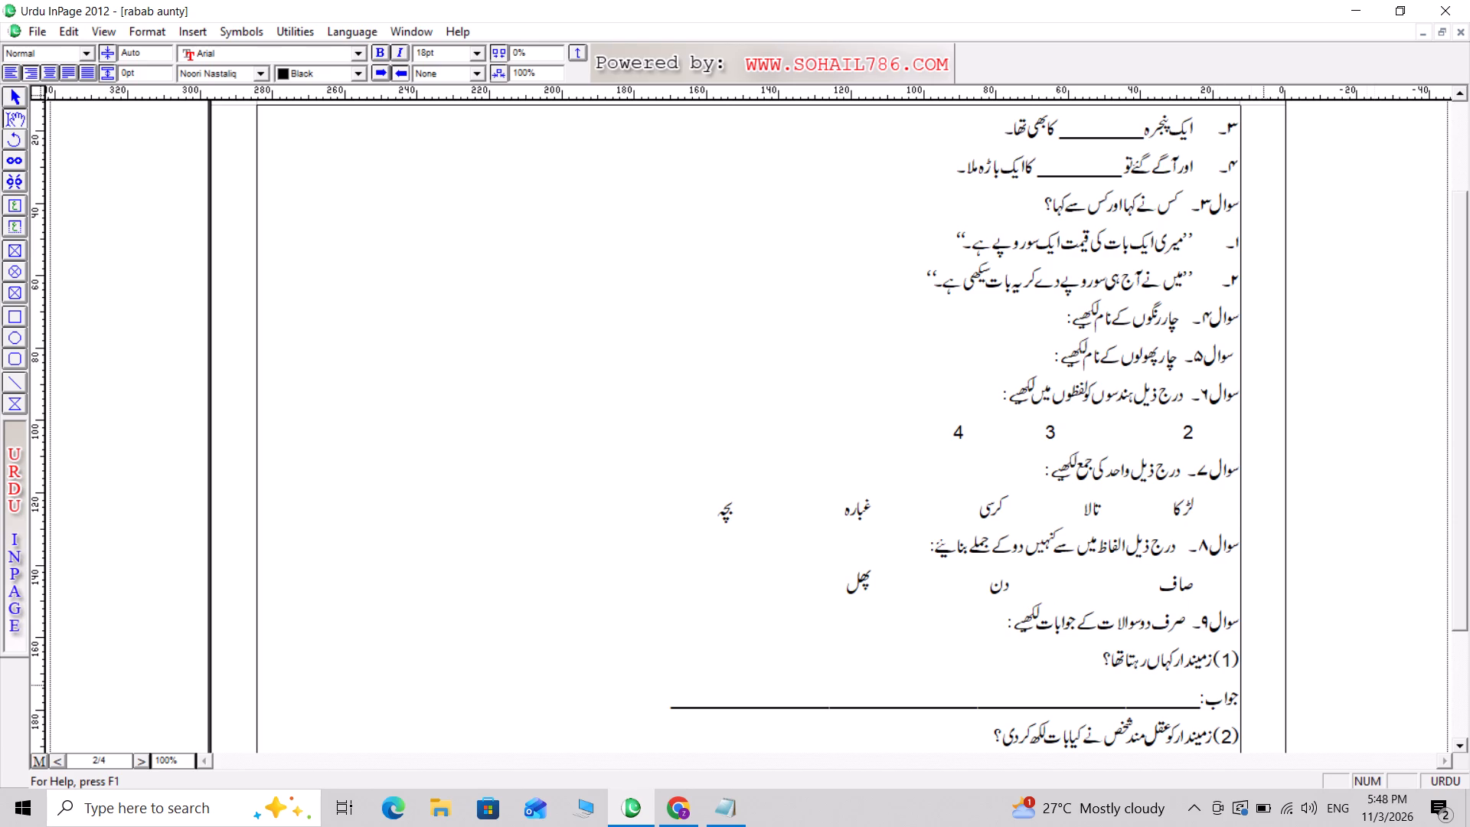
Replace the (1) before the first sub-question of question 9 with ۱۔ followed by a tab.
{"action": "left_click", "coordinate": [1216, 660]}
{"action": "key", "text": "BackSpace"}
{"action": "key", "text": "BackSpace"}
{"action": "key", "text": "BackSpace"}
{"action": "type", "text": "1."}
{"action": "key", "text": "Tab"}
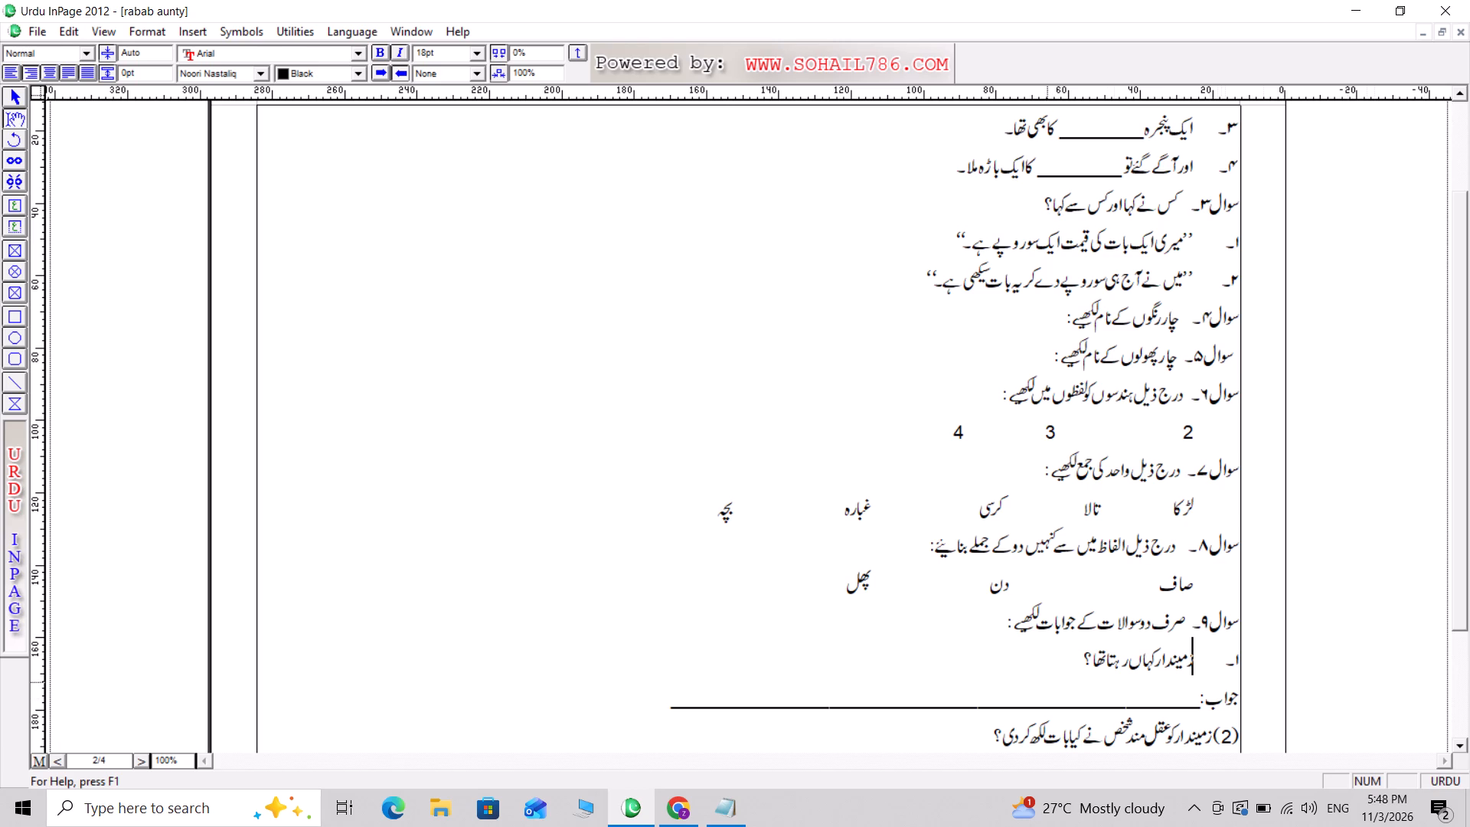
Delete the جواب label and its answer line below the first sub-question of question 9, closing the gap.
{"action": "left_click", "coordinate": [1070, 656]}
{"action": "key", "text": "Return"}
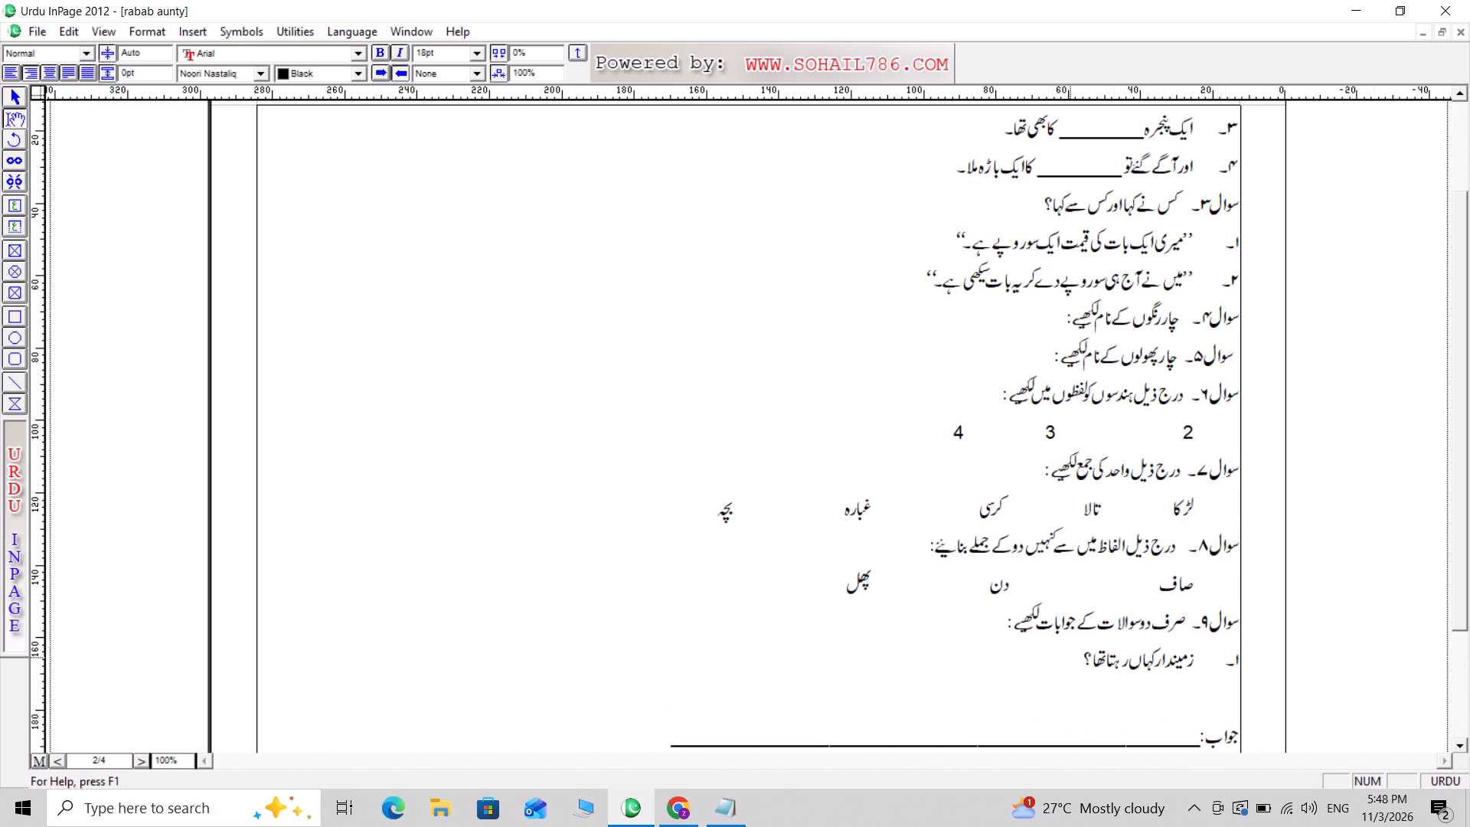
{"action": "key", "text": "Delete"}
{"action": "key", "text": "Delete"}
{"action": "key", "text": "Delete"}
{"action": "key", "text": "Delete"}
{"action": "key", "text": "Delete"}
{"action": "key", "text": "Delete"}
{"action": "key", "text": "Delete"}
{"action": "key", "text": "Delete"}
{"action": "key", "text": "Delete"}
{"action": "key", "text": "Delete"}
{"action": "key", "text": "Delete"}
{"action": "key", "text": "Delete"}
{"action": "key", "text": "Delete"}
{"action": "key", "text": "Delete"}
{"action": "key", "text": "Delete"}
{"action": "key", "text": "Delete"}
{"action": "key", "text": "Delete"}
{"action": "key", "text": "Delete"}
{"action": "key", "text": "Delete"}
{"action": "key", "text": "Delete"}
{"action": "key", "text": "Delete"}
{"action": "key", "text": "Delete"}
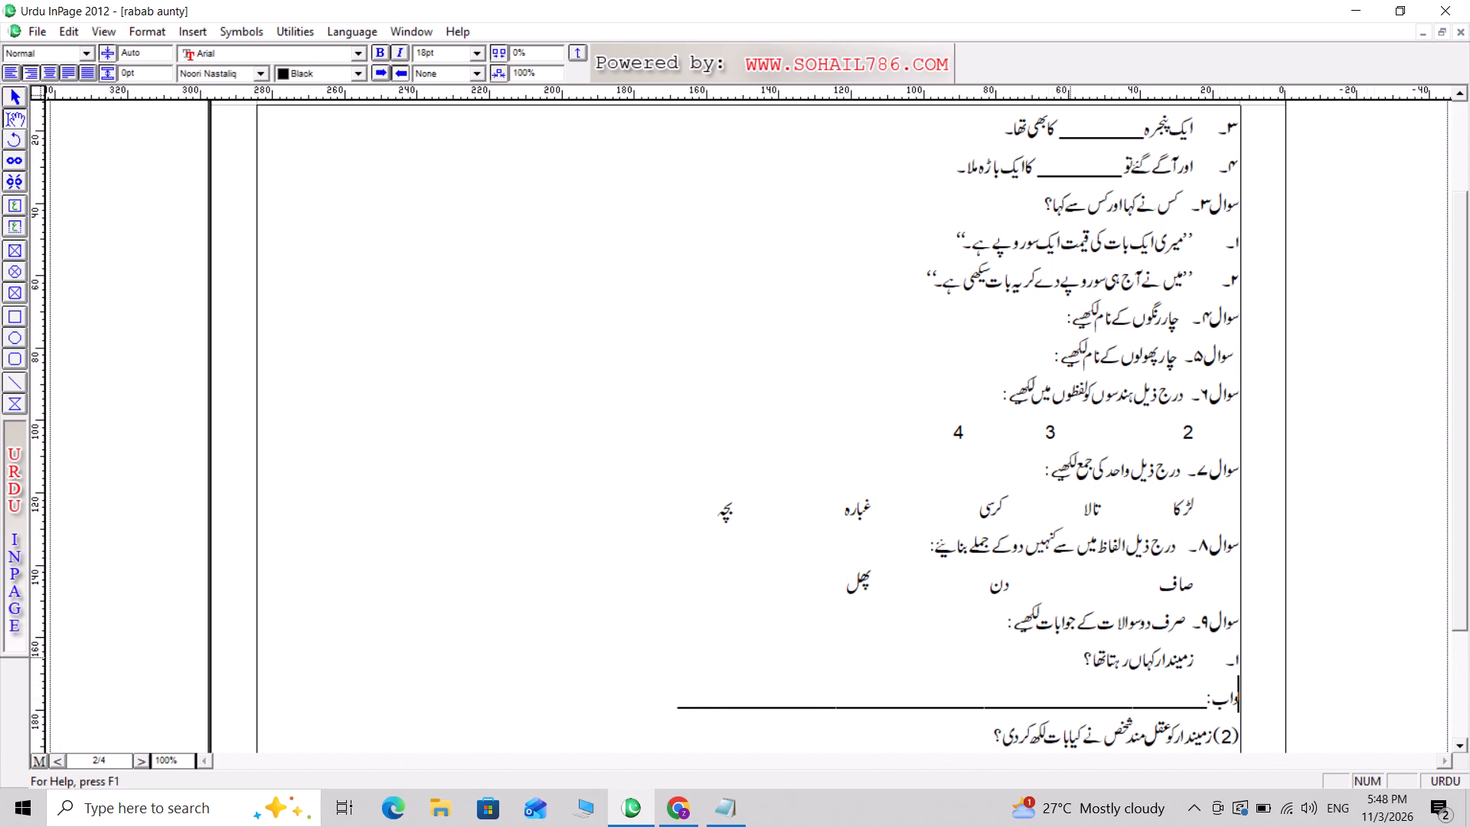
{"action": "key", "text": "Delete"}
{"action": "key", "text": "Delete"}
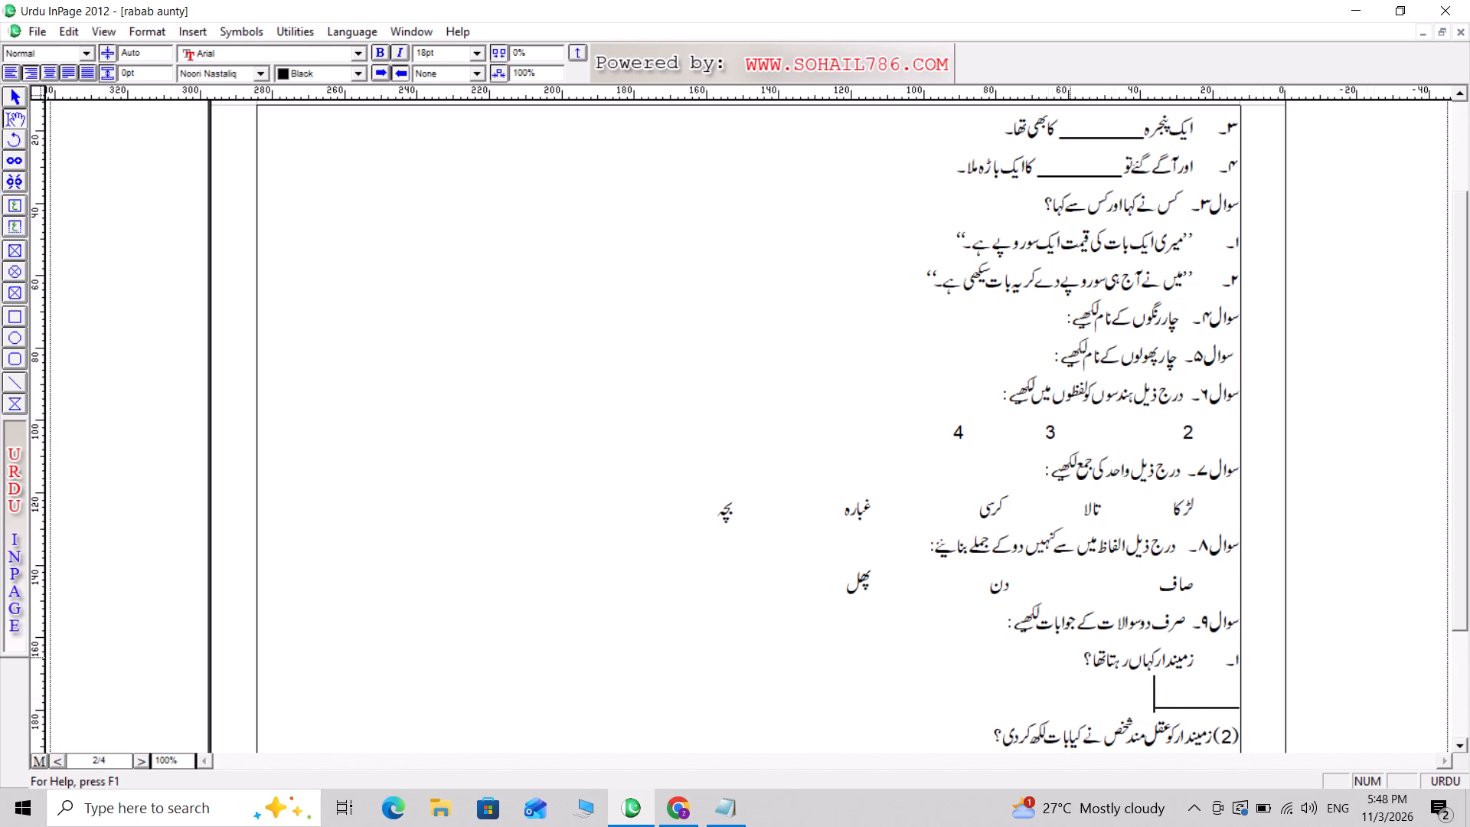
{"action": "key", "text": "Delete"}
{"action": "key", "text": "Delete"}
{"action": "key", "text": "Delete"}
{"action": "key", "text": "Delete"}
{"action": "key", "text": "Delete"}
{"action": "key", "text": "Delete"}
{"action": "key", "text": "Delete"}
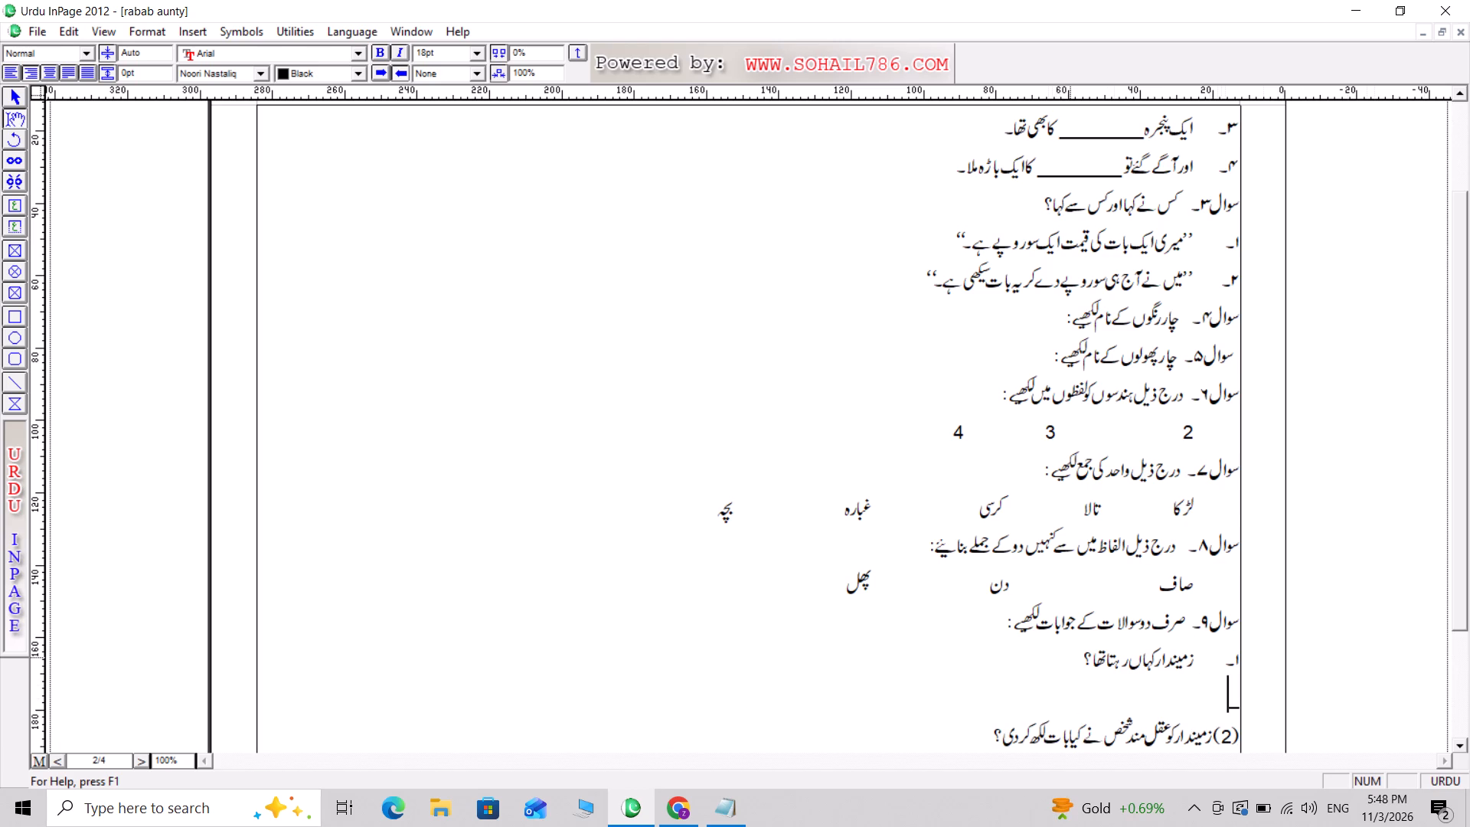
{"action": "key", "text": "Delete"}
{"action": "key", "text": "Delete"}
{"action": "key", "text": "Delete"}
Replace the (2) before the second sub-question of question 9 with ۲۔ followed by a tab.
{"action": "key", "text": "Delete"}
{"action": "key", "text": "Delete"}
{"action": "key", "text": "Delete"}
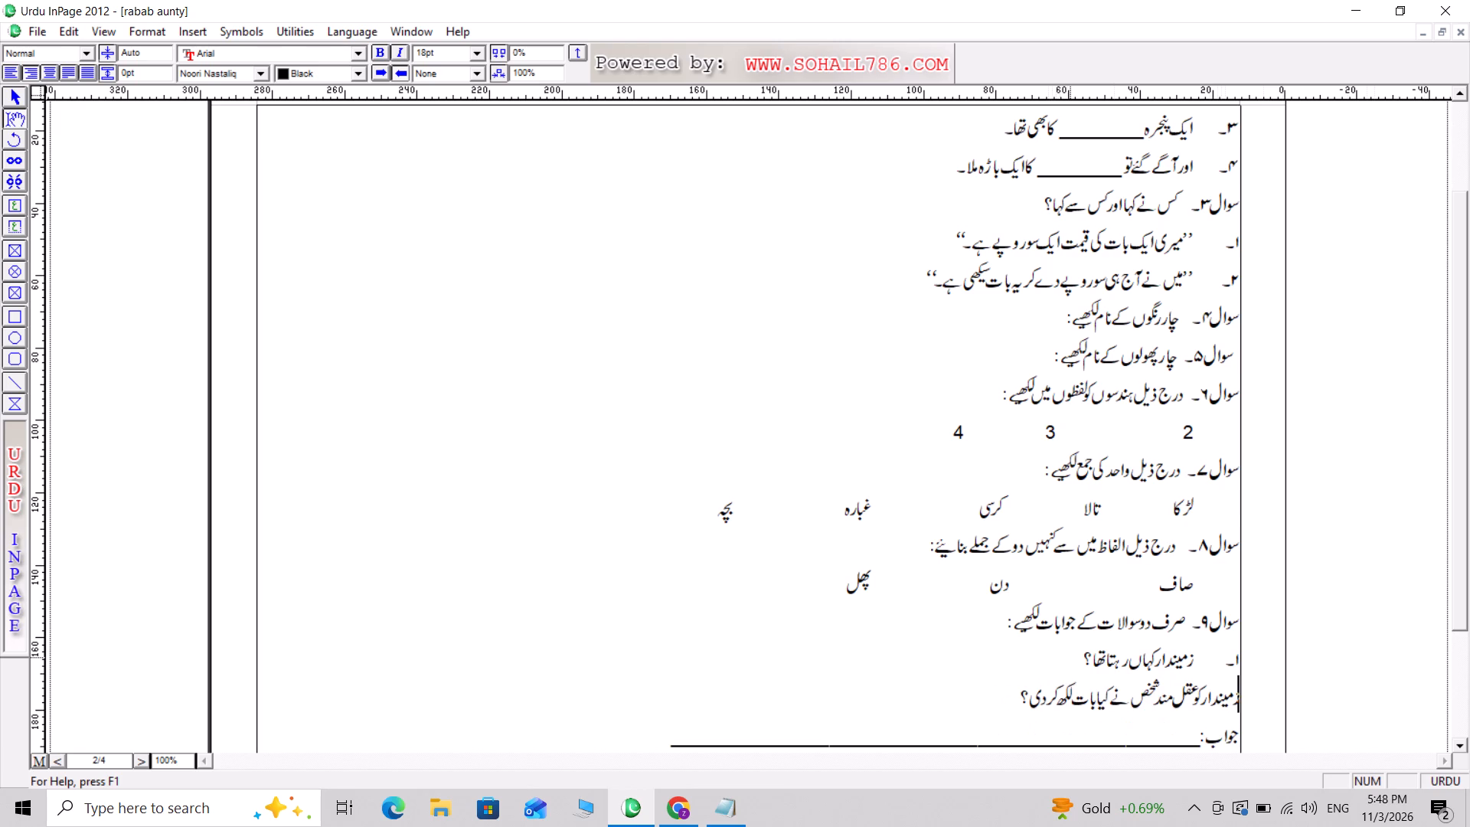
{"action": "type", "text": "2."}
{"action": "key", "text": "Tab"}
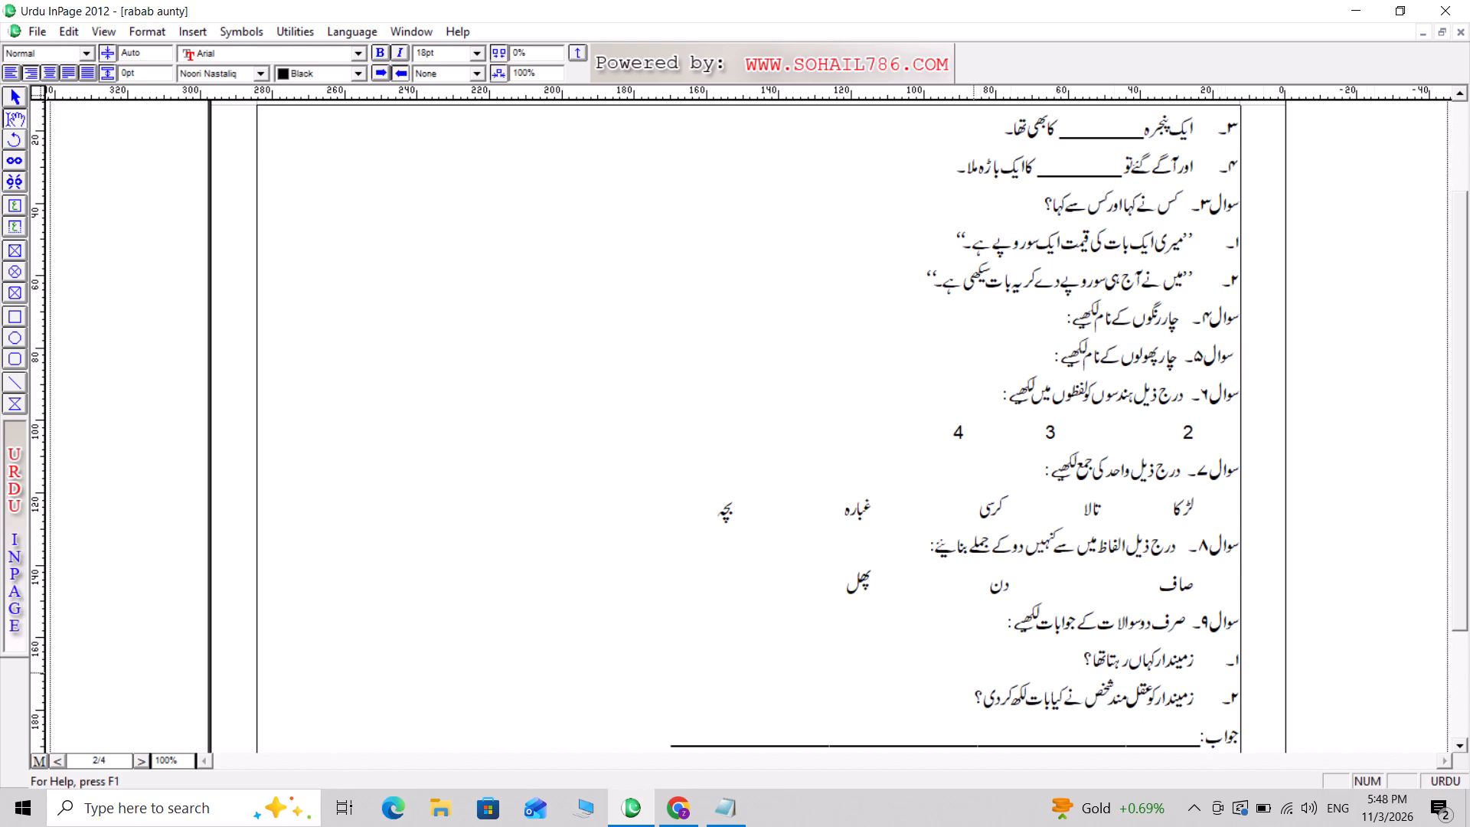
Delete the جواب label and its answer line below the second sub-question of question 9, closing the gap.
{"action": "left_click", "coordinate": [971, 691]}
{"action": "key", "text": "Return"}
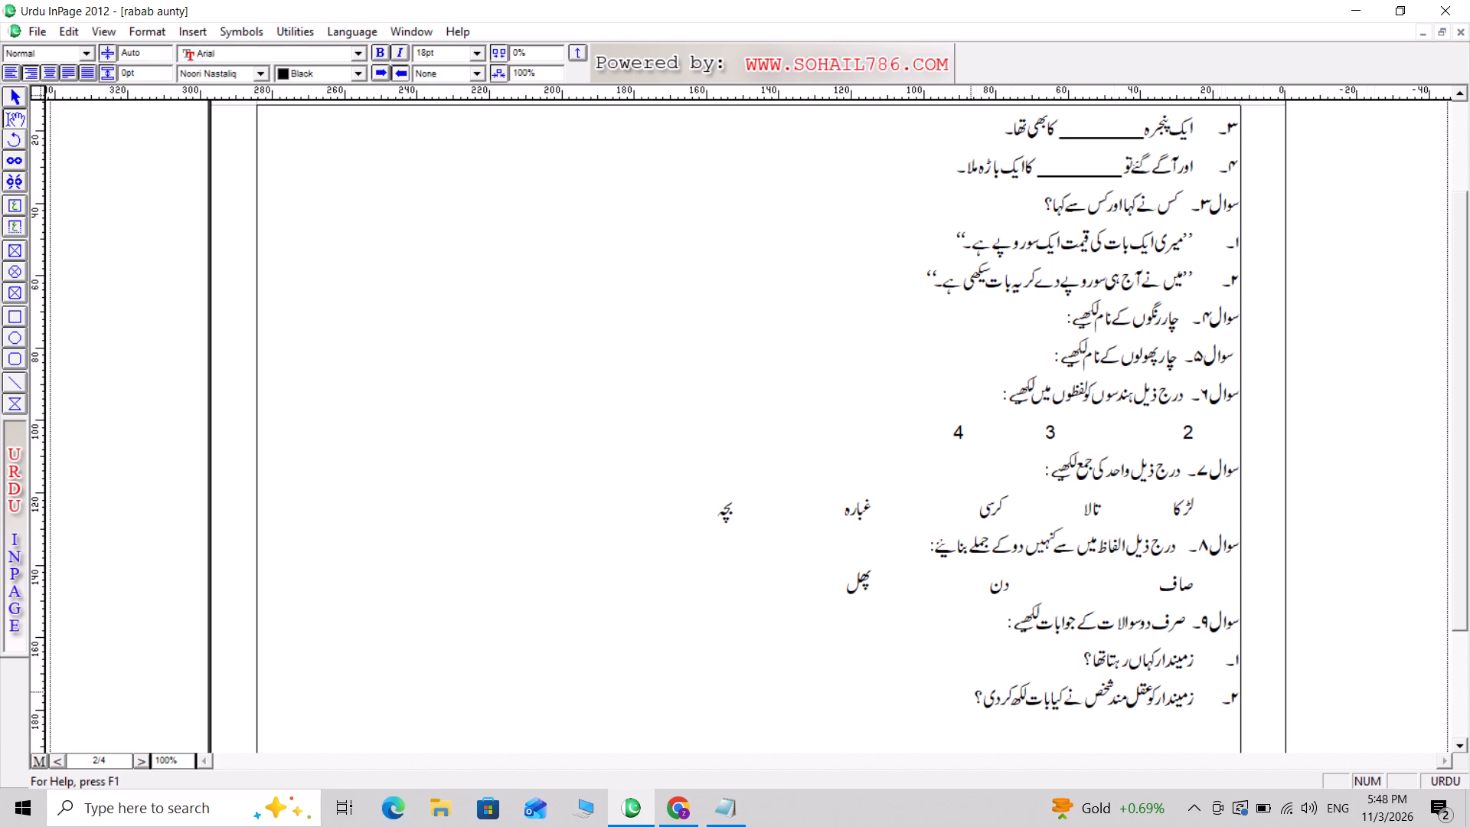
{"action": "key", "text": "Delete"}
{"action": "key", "text": "Delete"}
{"action": "key", "text": "Delete"}
{"action": "key", "text": "Delete"}
{"action": "key", "text": "Delete"}
{"action": "key", "text": "Delete"}
{"action": "key", "text": "Delete"}
{"action": "key", "text": "Delete"}
{"action": "key", "text": "Delete"}
{"action": "key", "text": "Delete"}
{"action": "key", "text": "Delete"}
{"action": "key", "text": "Delete"}
{"action": "key", "text": "Delete"}
{"action": "key", "text": "Delete"}
{"action": "key", "text": "Delete"}
{"action": "key", "text": "Delete"}
{"action": "key", "text": "Delete"}
{"action": "key", "text": "Delete"}
{"action": "key", "text": "Delete"}
{"action": "key", "text": "Delete"}
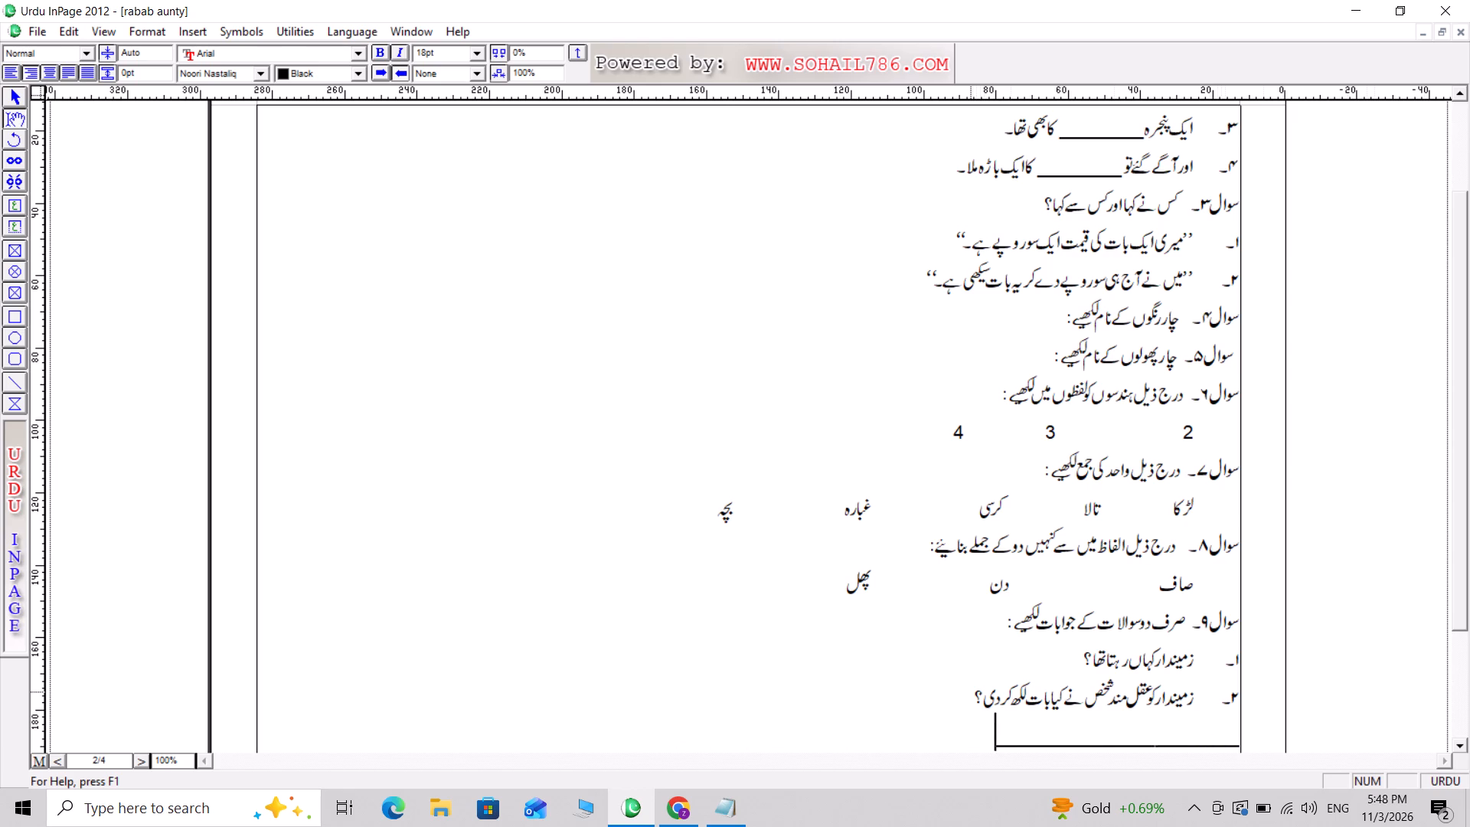
{"action": "key", "text": "Delete"}
{"action": "key", "text": "Delete"}
{"action": "key", "text": "Delete"}
{"action": "key", "text": "Delete"}
{"action": "key", "text": "Delete"}
{"action": "key", "text": "Delete"}
{"action": "key", "text": "Delete"}
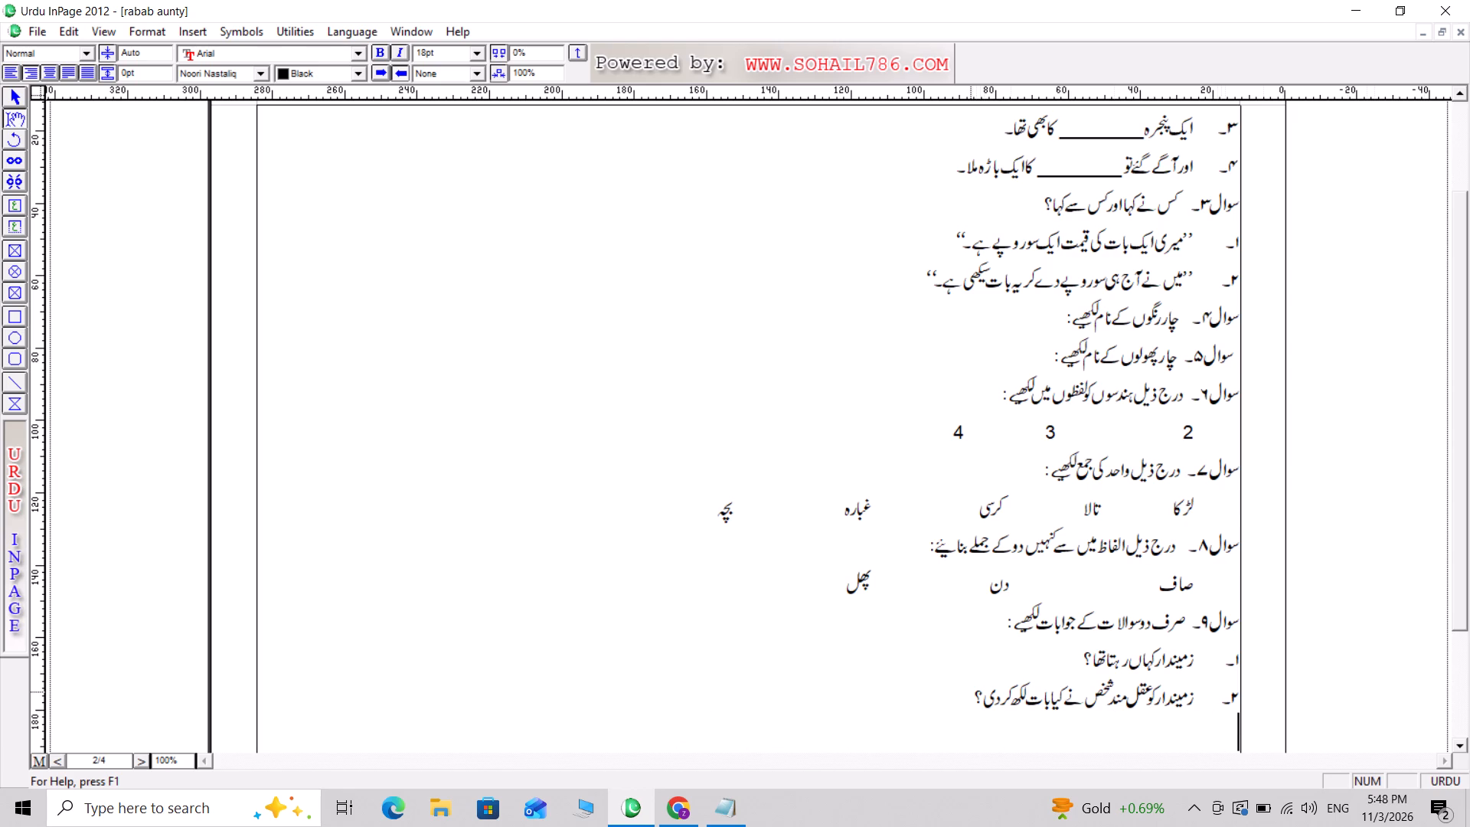
{"action": "key", "text": "Delete"}
Replace the (3) before the third sub-question of question 9 with ۳۔ followed by a tab.
{"action": "key", "text": "Delete"}
{"action": "key", "text": "Delete"}
{"action": "key", "text": "Delete"}
{"action": "key", "text": "Delete"}
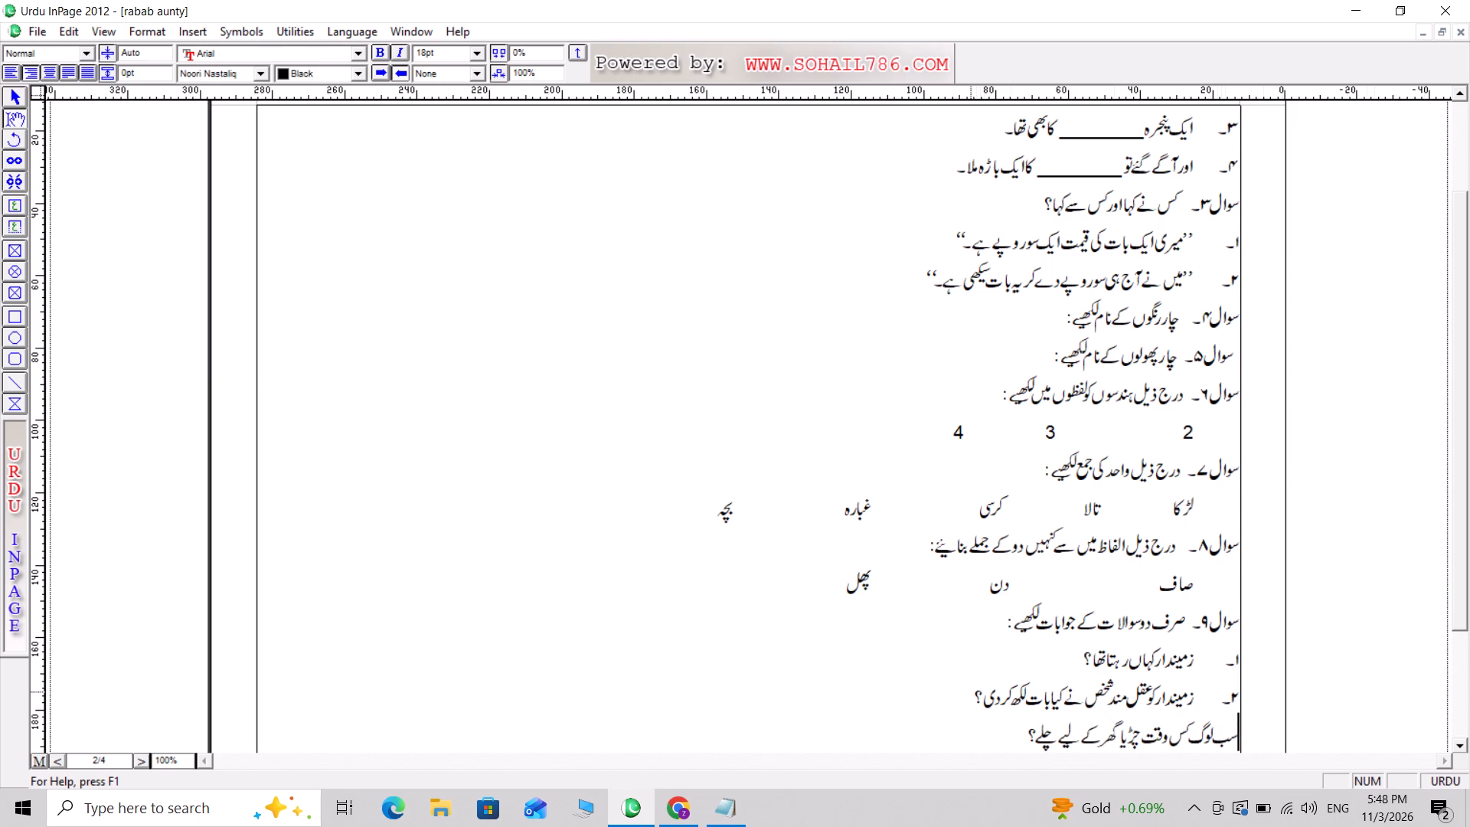
{"action": "type", "text": "3."}
{"action": "key", "text": "Tab"}
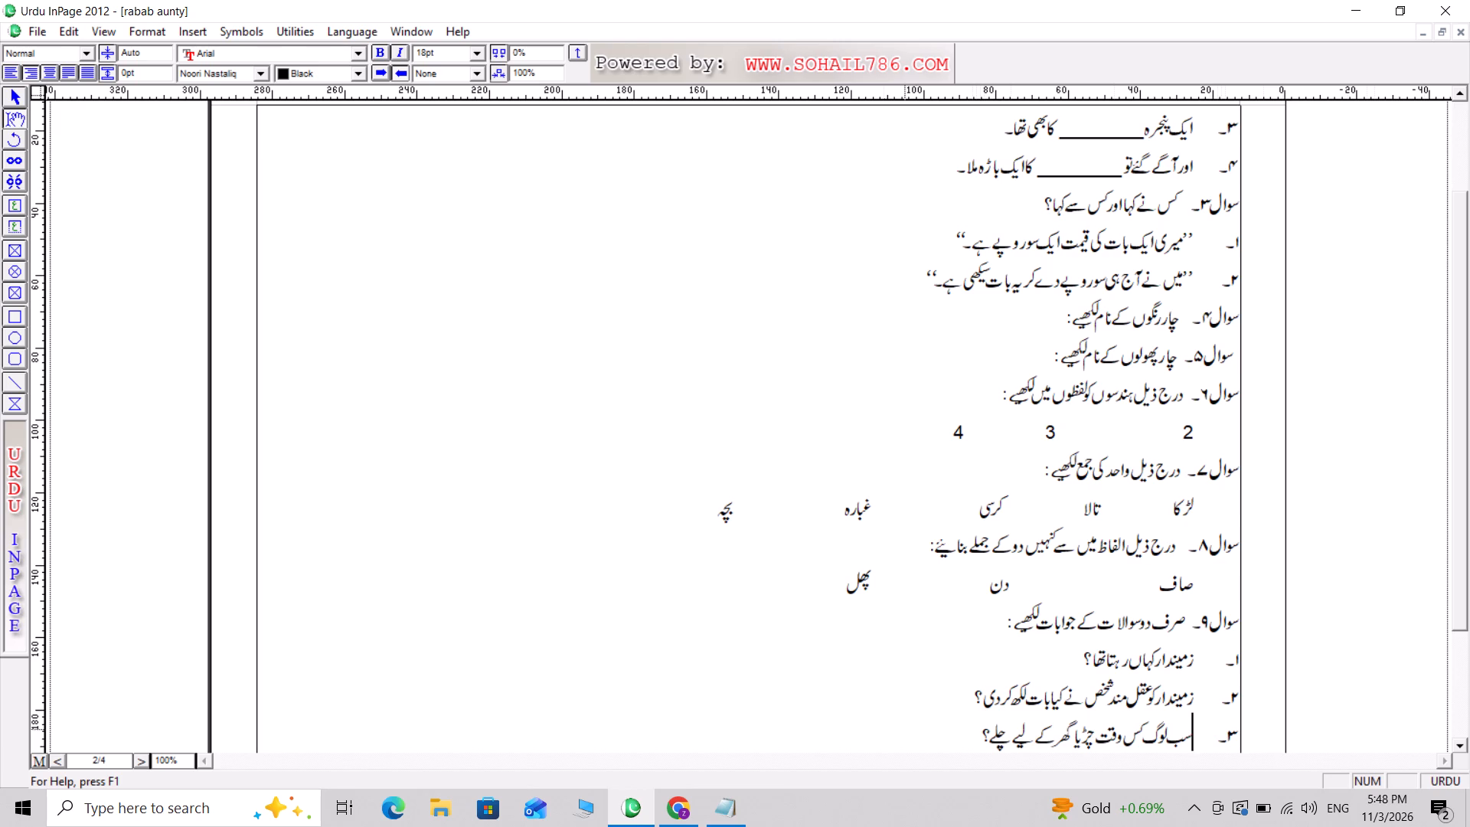
Delete the جواب label and its answer line below the third sub-question of question 9, closing the gap.
{"action": "left_click", "coordinate": [948, 740]}
{"action": "key", "text": "Return"}
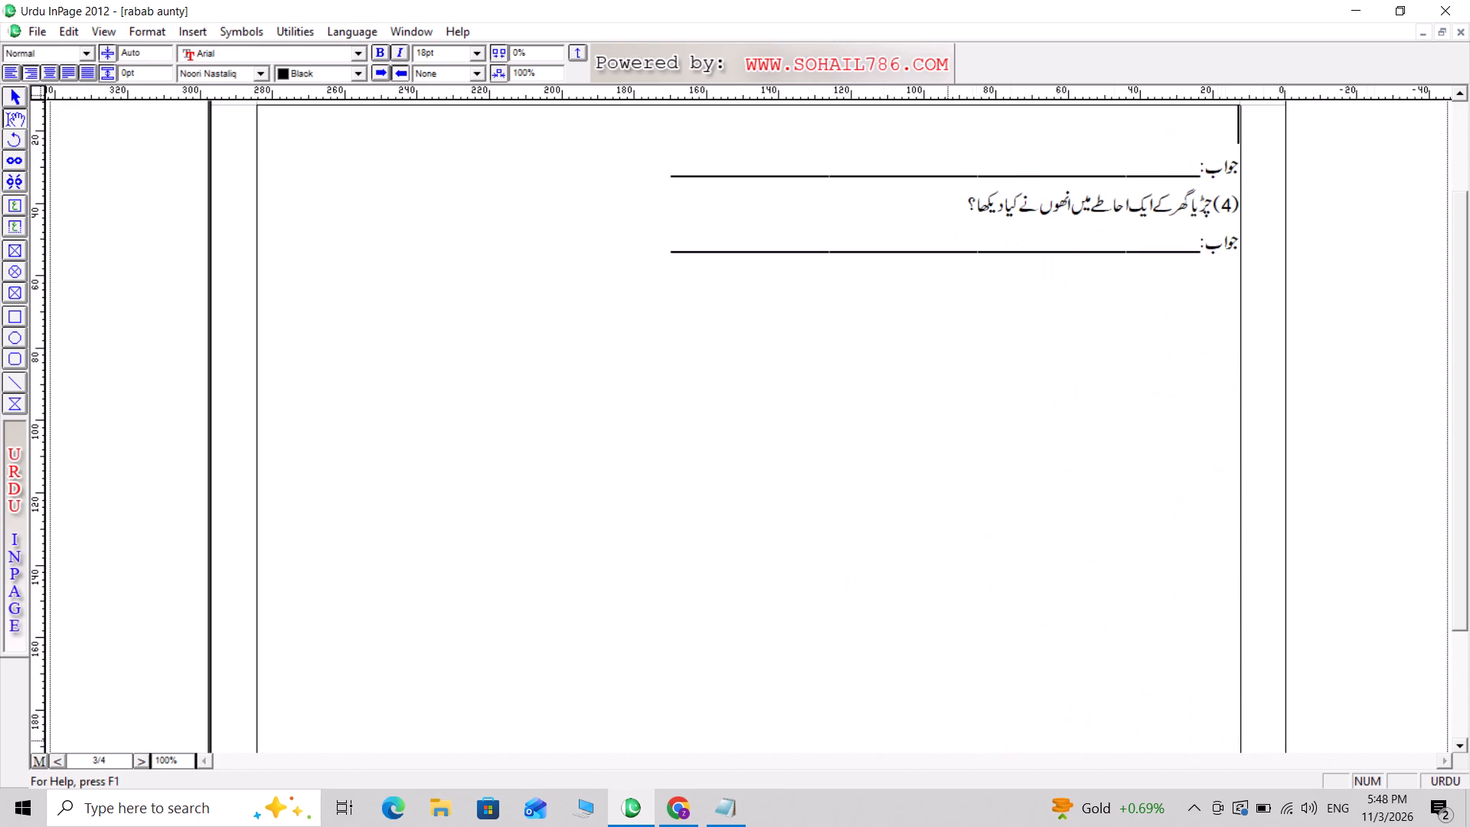
{"action": "key", "text": "Delete"}
{"action": "key", "text": "Delete"}
{"action": "key", "text": "Delete"}
{"action": "key", "text": "Delete"}
{"action": "key", "text": "Delete"}
{"action": "key", "text": "Delete"}
{"action": "key", "text": "Delete"}
{"action": "key", "text": "Delete"}
{"action": "key", "text": "Delete"}
{"action": "key", "text": "Delete"}
{"action": "key", "text": "Delete"}
{"action": "key", "text": "Delete"}
{"action": "key", "text": "Delete"}
{"action": "key", "text": "Delete"}
{"action": "key", "text": "Delete"}
{"action": "key", "text": "Delete"}
{"action": "key", "text": "Delete"}
{"action": "key", "text": "Delete"}
{"action": "key", "text": "Delete"}
{"action": "key", "text": "Delete"}
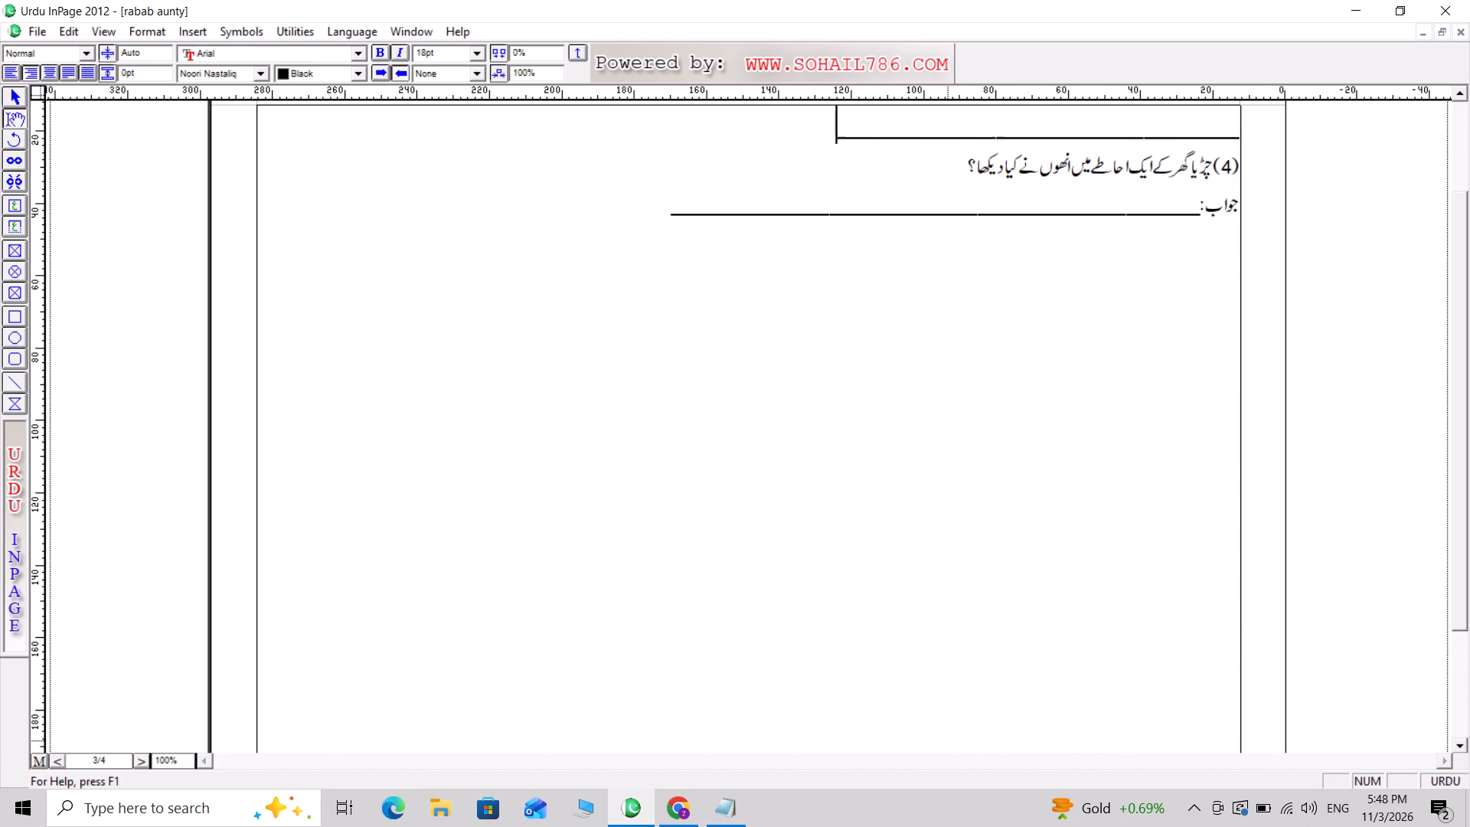
{"action": "key", "text": "Delete"}
{"action": "key", "text": "Delete"}
{"action": "key", "text": "Delete"}
{"action": "key", "text": "Delete"}
{"action": "key", "text": "Delete"}
{"action": "key", "text": "Delete"}
{"action": "key", "text": "Delete"}
{"action": "key", "text": "Delete"}
{"action": "key", "text": "Delete"}
{"action": "key", "text": "Delete"}
{"action": "key", "text": "Delete"}
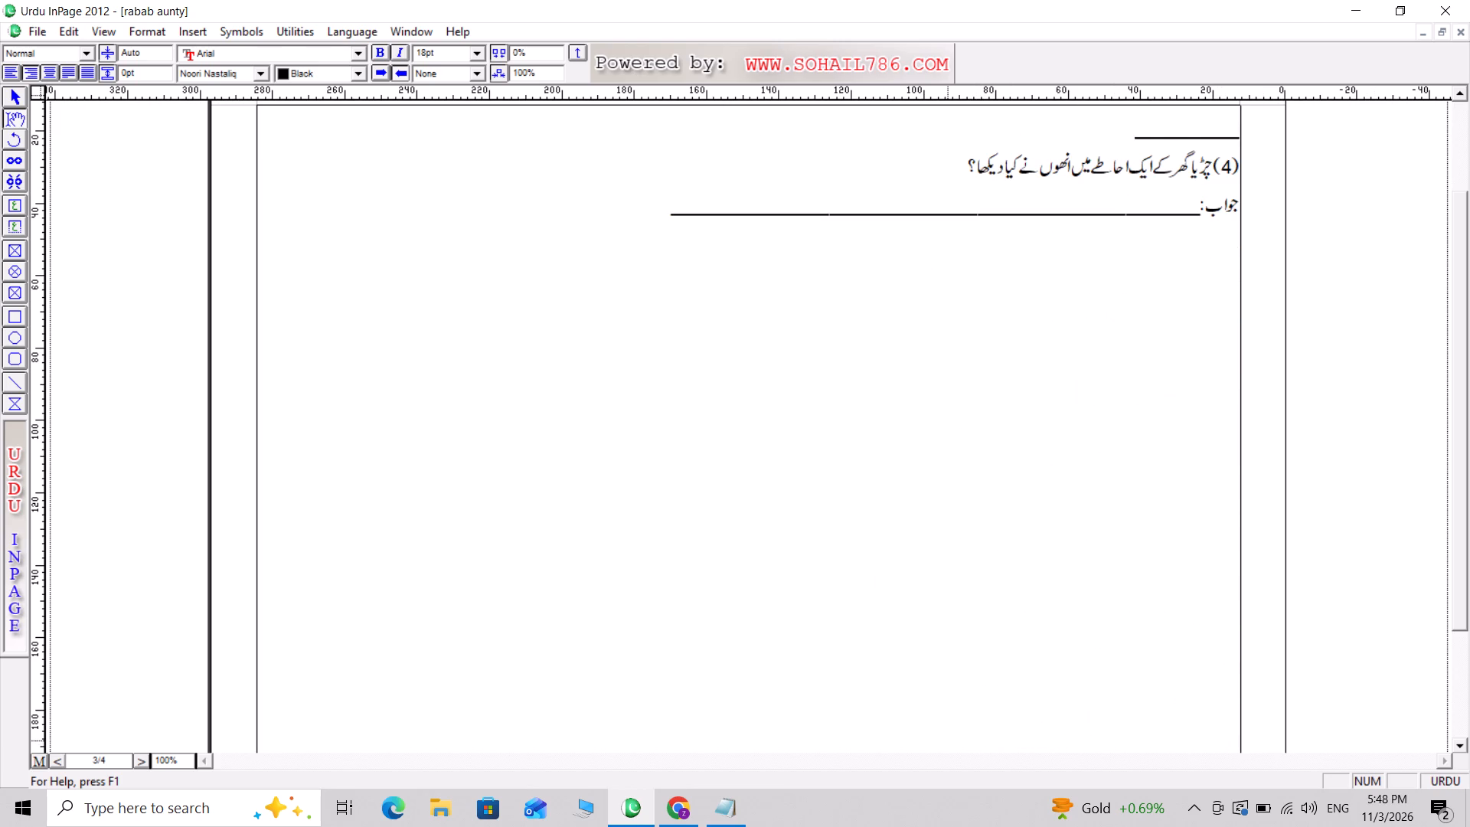
{"action": "key", "text": "Delete"}
{"action": "key", "text": "Delete"}
{"action": "key", "text": "Delete"}
{"action": "key", "text": "Delete"}
{"action": "key", "text": "Delete"}
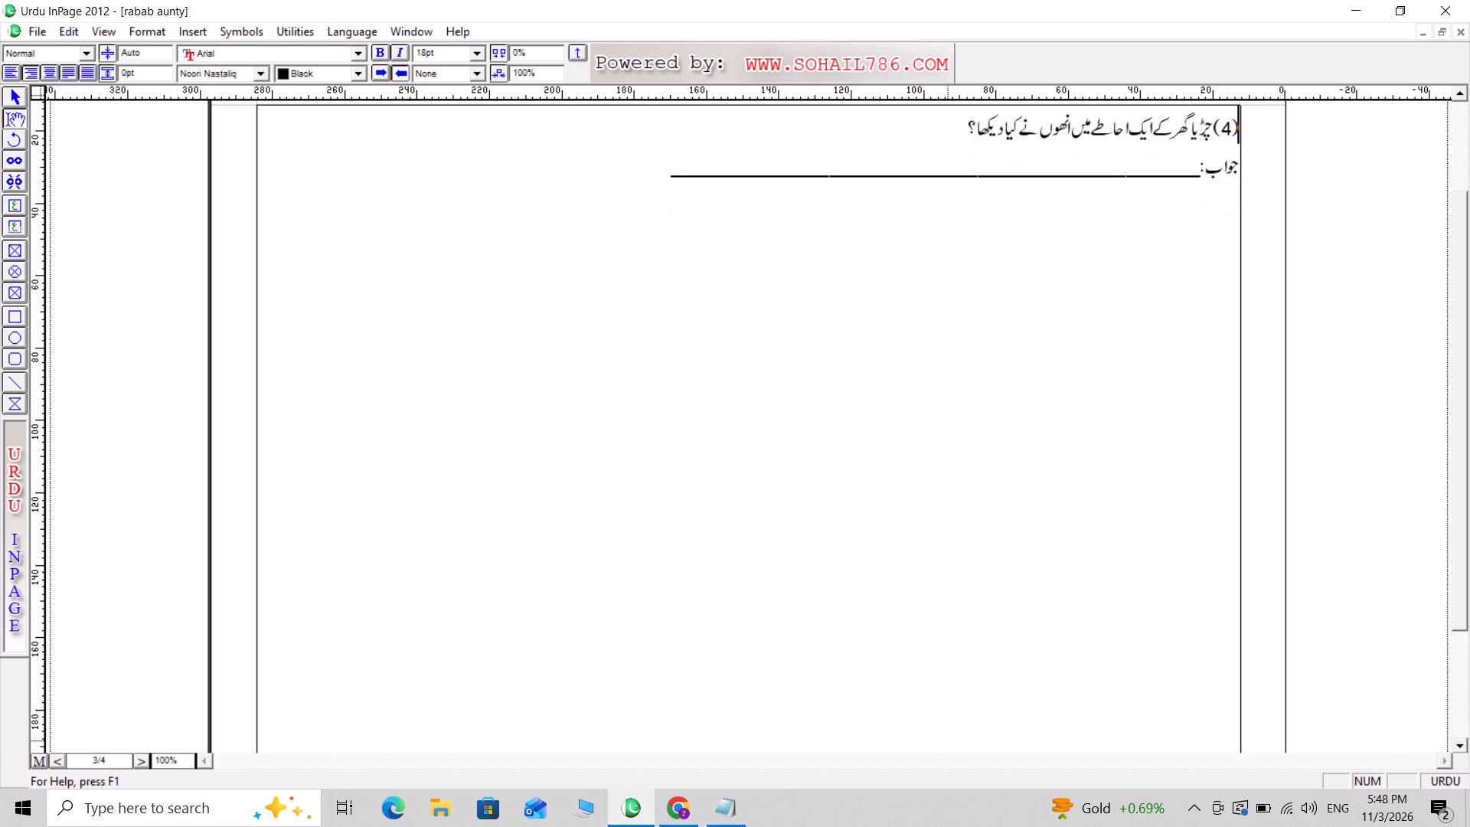
Replace the (4) before the fourth sub-question of question 9 with ۴۔ followed by a tab.
{"action": "key", "text": "Delete"}
{"action": "key", "text": "Delete"}
{"action": "key", "text": "Delete"}
{"action": "key", "text": "Delete"}
{"action": "type", "text": "4."}
{"action": "key", "text": "Tab"}
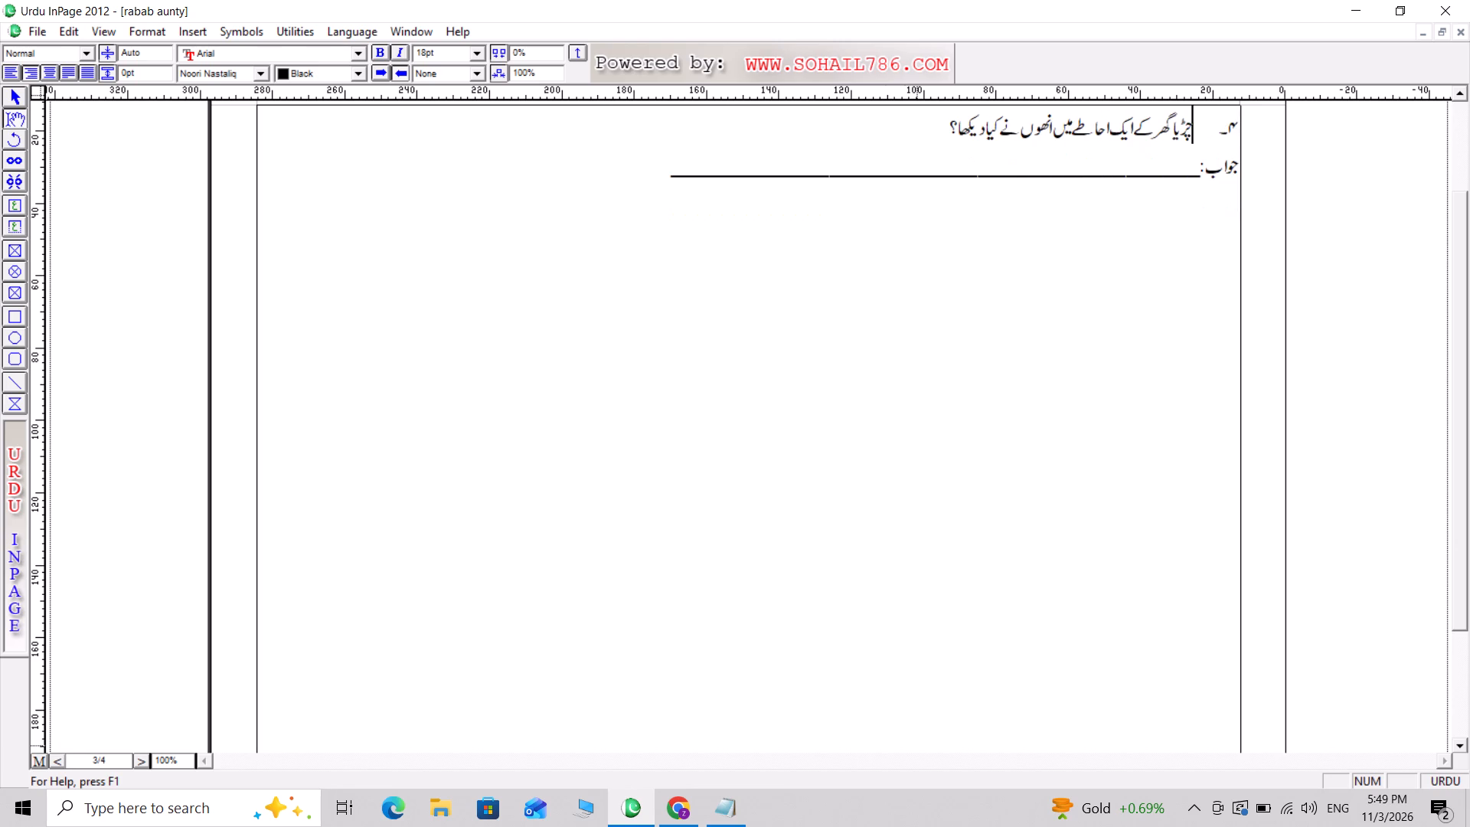
Delete the جواب label and its answer line below the fourth sub-question of question 9.
{"action": "left_click", "coordinate": [937, 127]}
{"action": "key", "text": "Return"}
{"action": "key", "text": "Delete"}
{"action": "key", "text": "Delete"}
{"action": "key", "text": "Delete"}
{"action": "key", "text": "Delete"}
{"action": "key", "text": "Delete"}
{"action": "key", "text": "Delete"}
{"action": "key", "text": "Delete"}
{"action": "key", "text": "Delete"}
{"action": "key", "text": "Delete"}
{"action": "key", "text": "Delete"}
{"action": "key", "text": "Delete"}
{"action": "key", "text": "Delete"}
{"action": "key", "text": "Delete"}
{"action": "key", "text": "Delete"}
{"action": "key", "text": "Delete"}
{"action": "key", "text": "Delete"}
{"action": "key", "text": "Delete"}
{"action": "key", "text": "Delete"}
{"action": "key", "text": "Delete"}
{"action": "key", "text": "Delete"}
{"action": "key", "text": "Delete"}
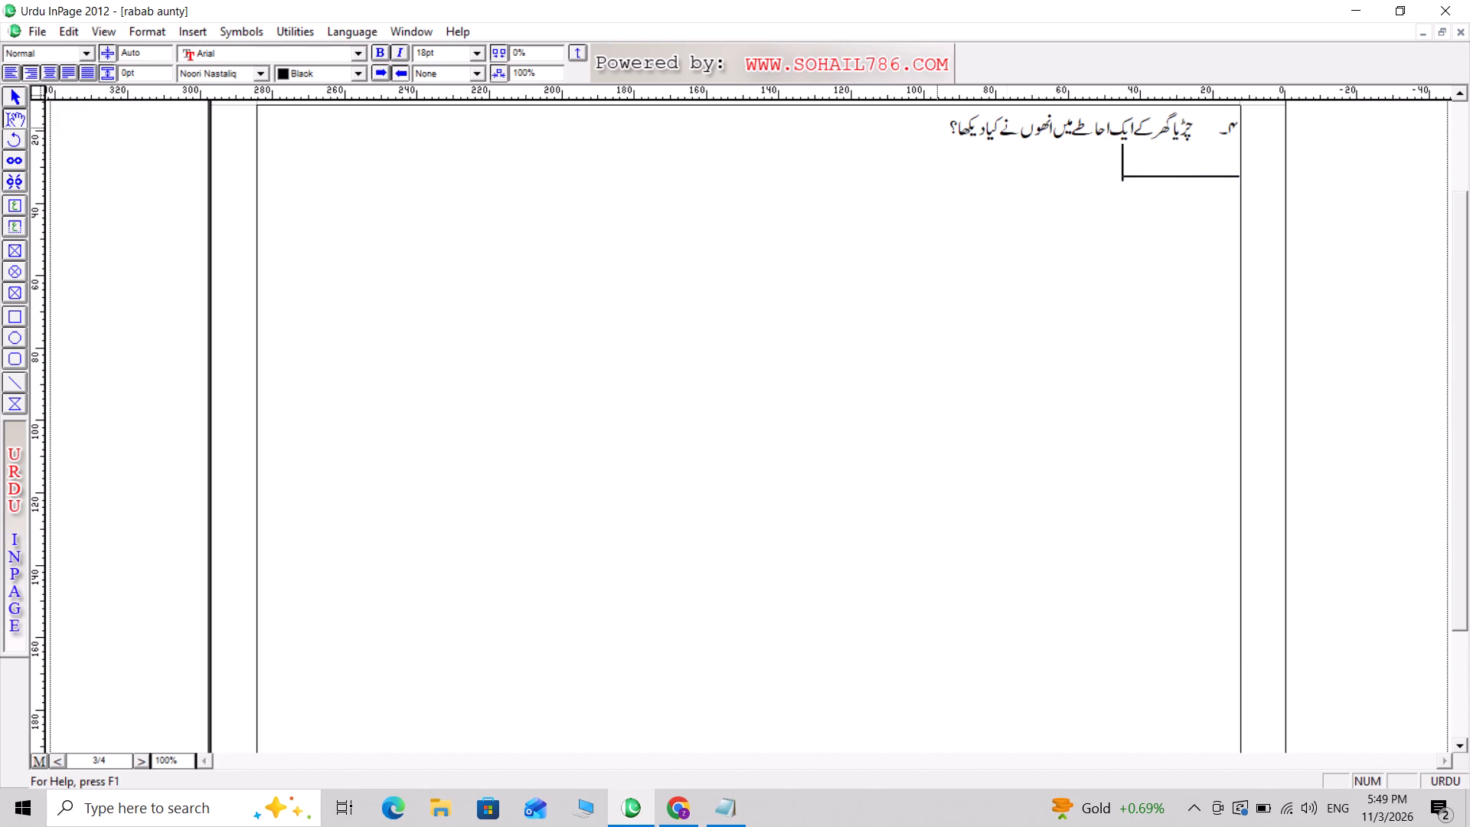
{"action": "key", "text": "Delete"}
{"action": "key", "text": "Delete"}
{"action": "key", "text": "Delete"}
{"action": "key", "text": "Delete"}
{"action": "key", "text": "Delete"}
Draw a 1 pt black rectangle, about 106 by 42 mm, around the first page's heading from MODERN ACADEMY to Sub - Urdu.
{"action": "key", "text": "Up"}
{"action": "key", "text": "Up"}
{"action": "key", "text": "Up"}
{"action": "key", "text": "Up"}
{"action": "key", "text": "Up"}
{"action": "key", "text": "Up"}
{"action": "key", "text": "Up"}
{"action": "key", "text": "Up"}
{"action": "key", "text": "Up"}
{"action": "key", "text": "Up"}
{"action": "key", "text": "Up"}
{"action": "key", "text": "Up"}
{"action": "key", "text": "Up"}
{"action": "key", "text": "Up"}
{"action": "key", "text": "Up"}
{"action": "key", "text": "Up"}
{"action": "key", "text": "Up"}
{"action": "key", "text": "Up"}
{"action": "key", "text": "Up"}
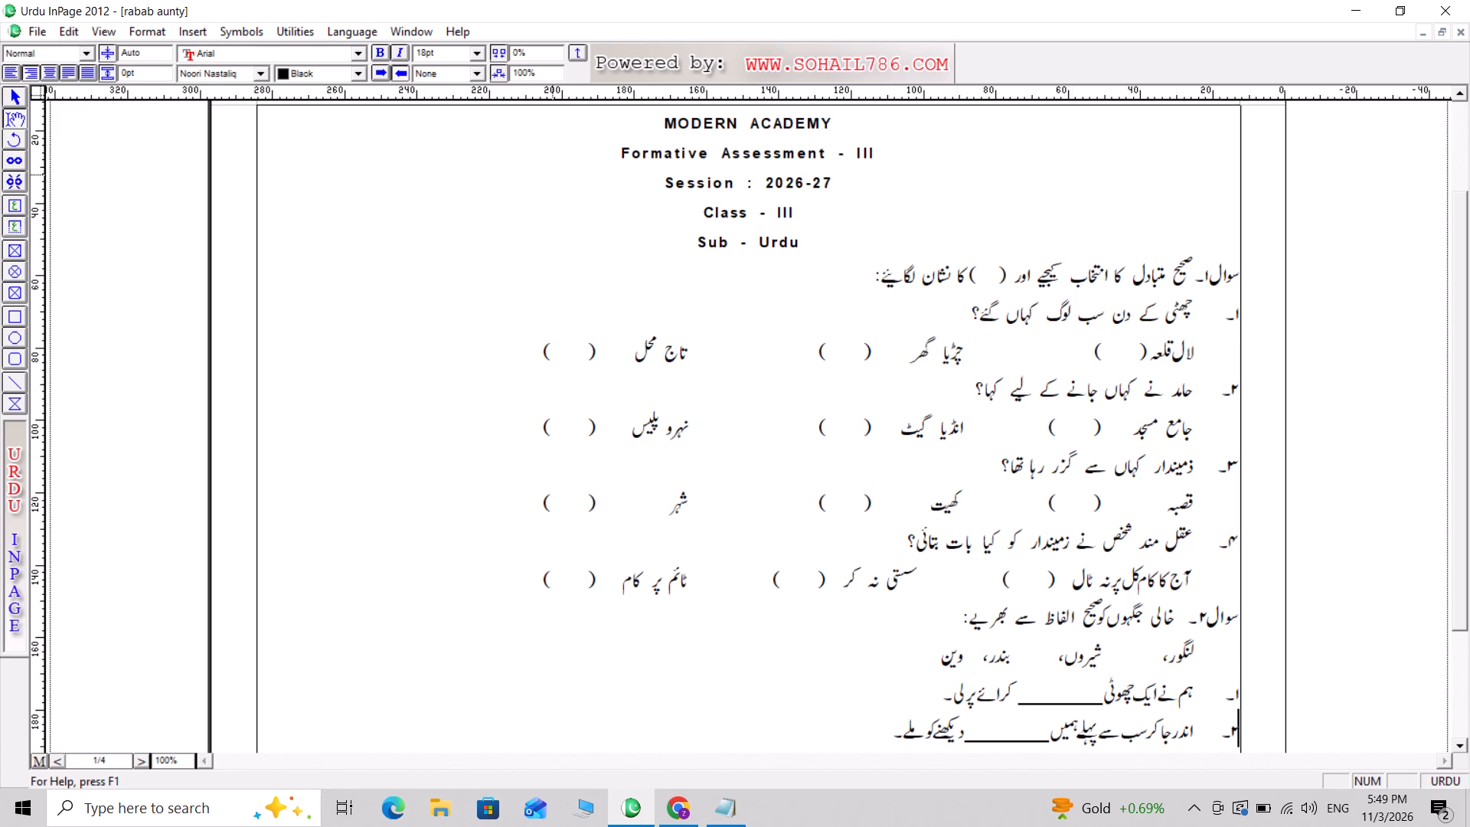
{"action": "left_click", "coordinate": [11, 319]}
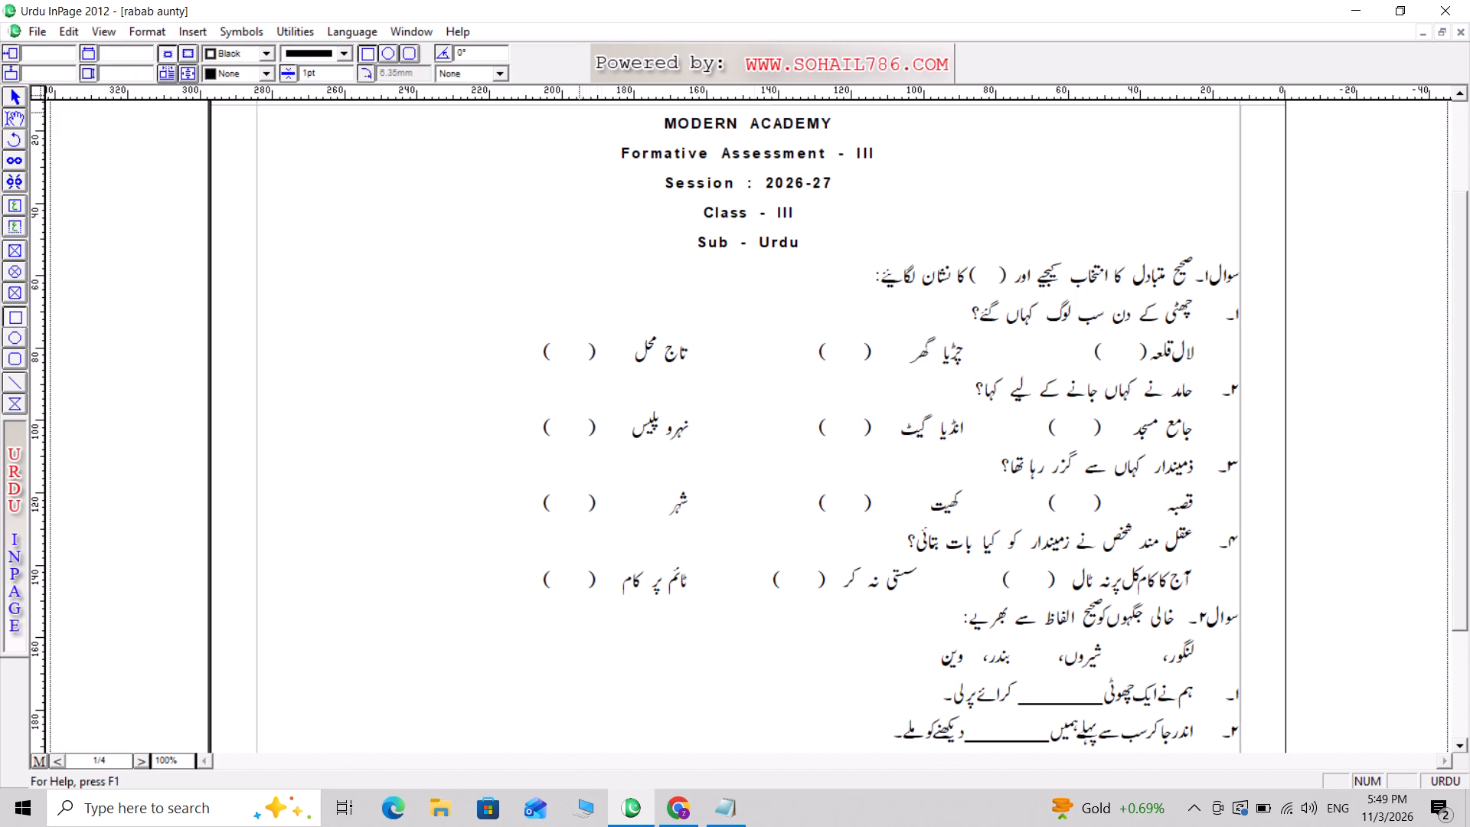
{"action": "left_click_drag", "start_coordinate": [573, 107], "coordinate": [872, 256]}
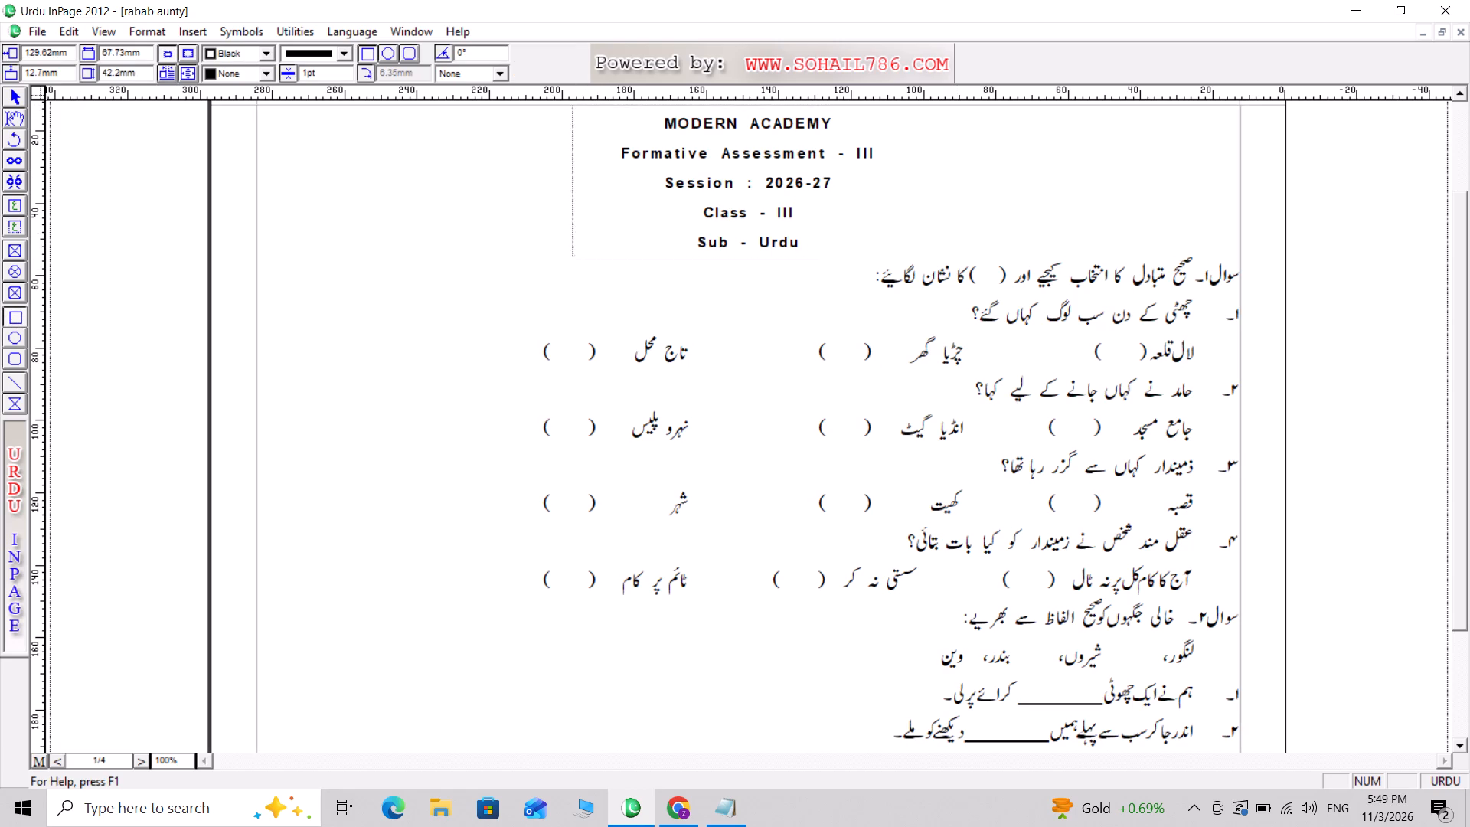
{"action": "left_click_drag", "start_coordinate": [872, 256], "coordinate": [954, 257]}
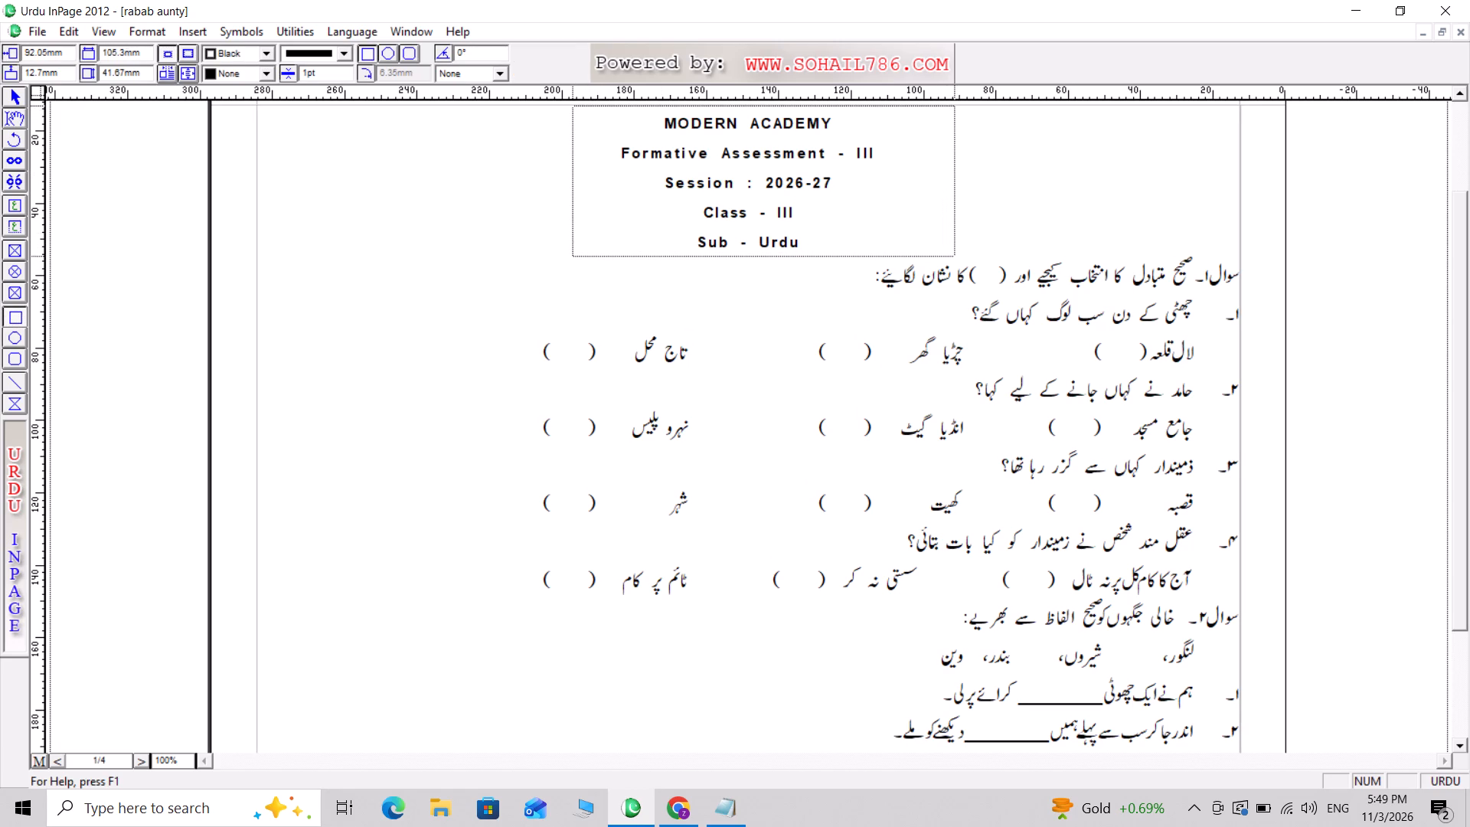
{"action": "left_click_drag", "start_coordinate": [954, 257], "coordinate": [955, 257]}
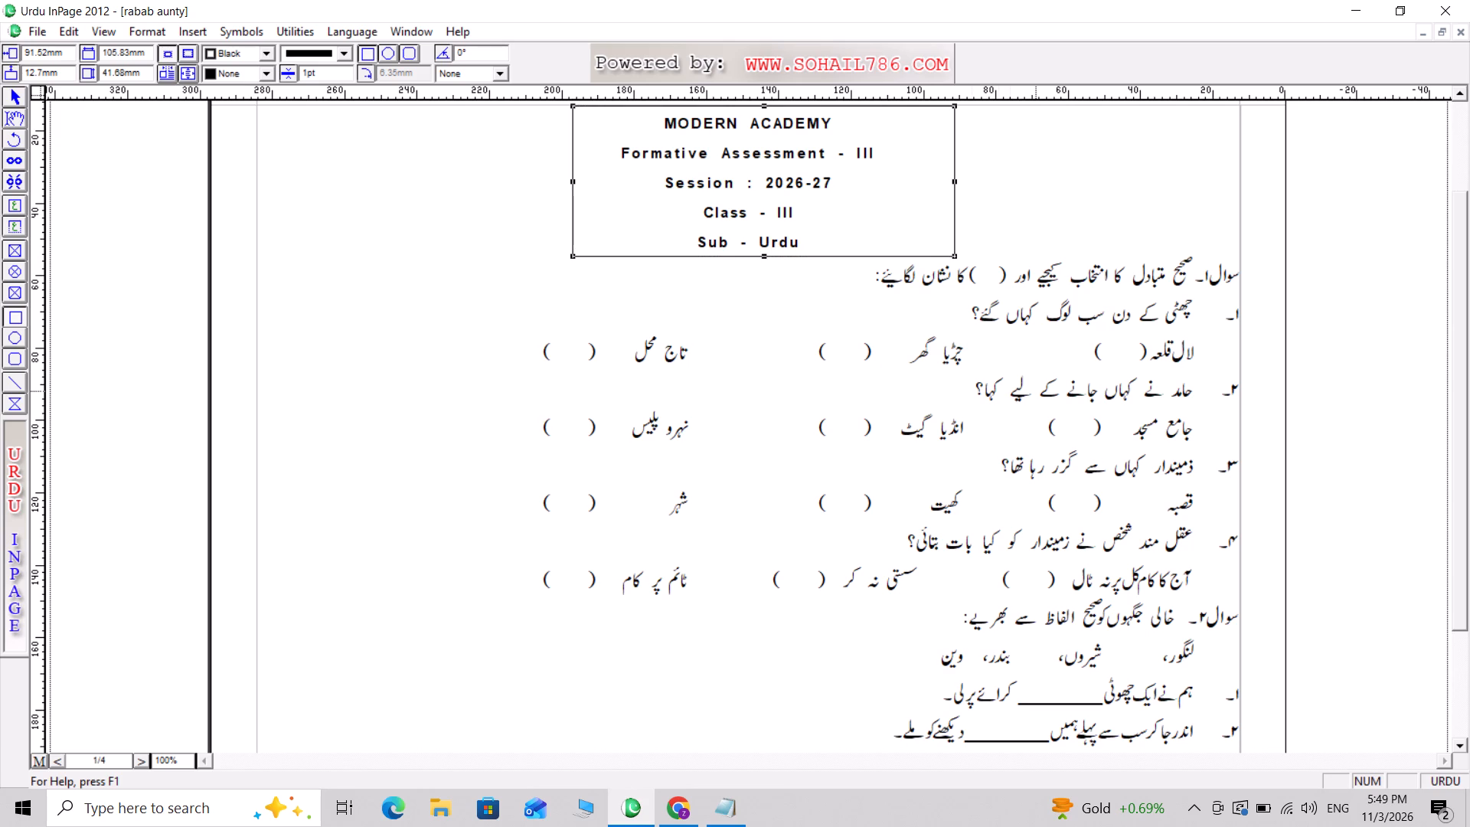
{"action": "left_click", "coordinate": [1125, 379]}
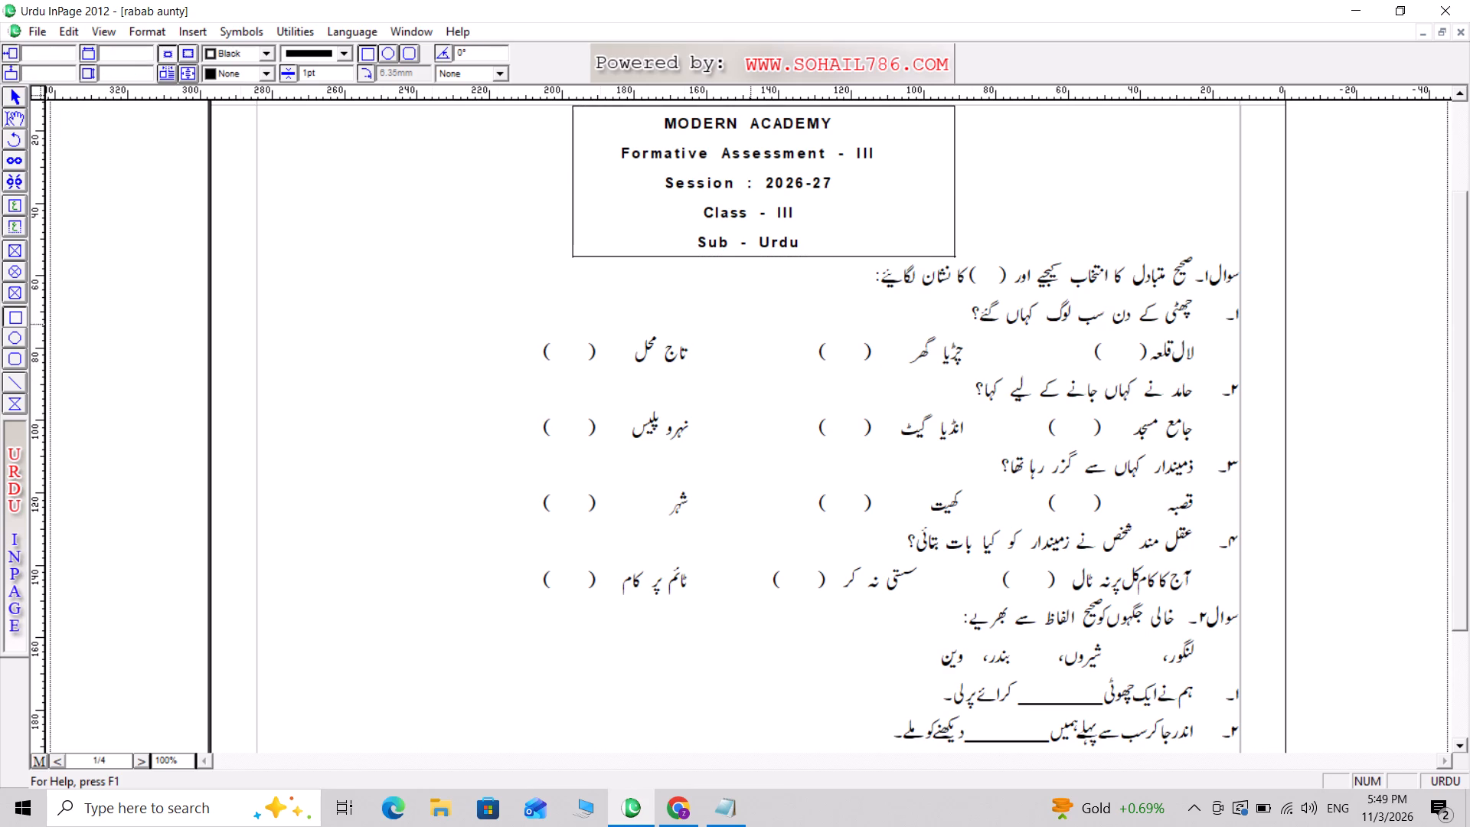
{"action": "left_click", "coordinate": [251, 261]}
Set the character spacing of the entire exam text to 7%.
{"action": "left_click", "coordinate": [20, 112]}
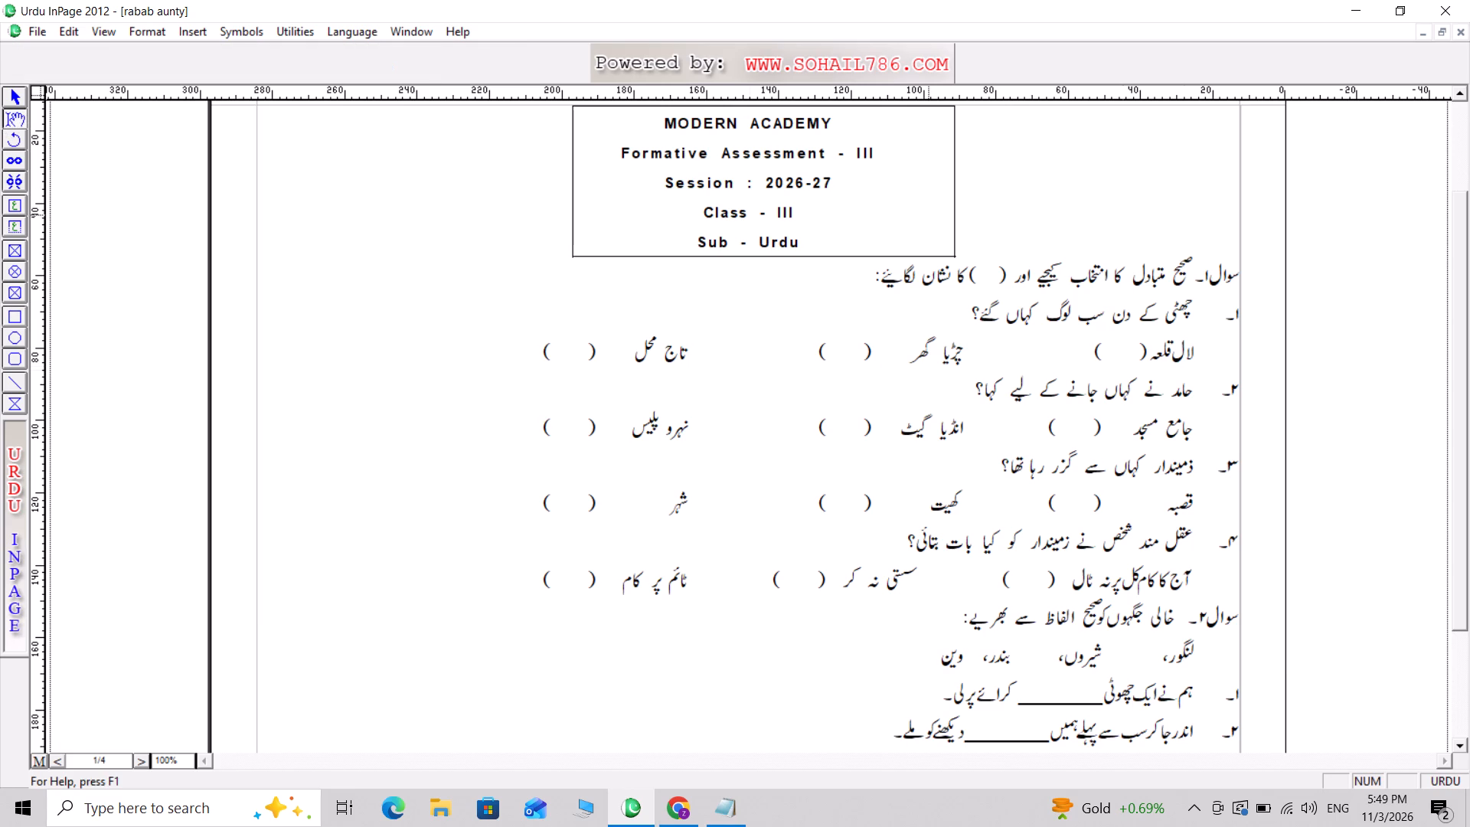
{"action": "left_click", "coordinate": [1237, 275]}
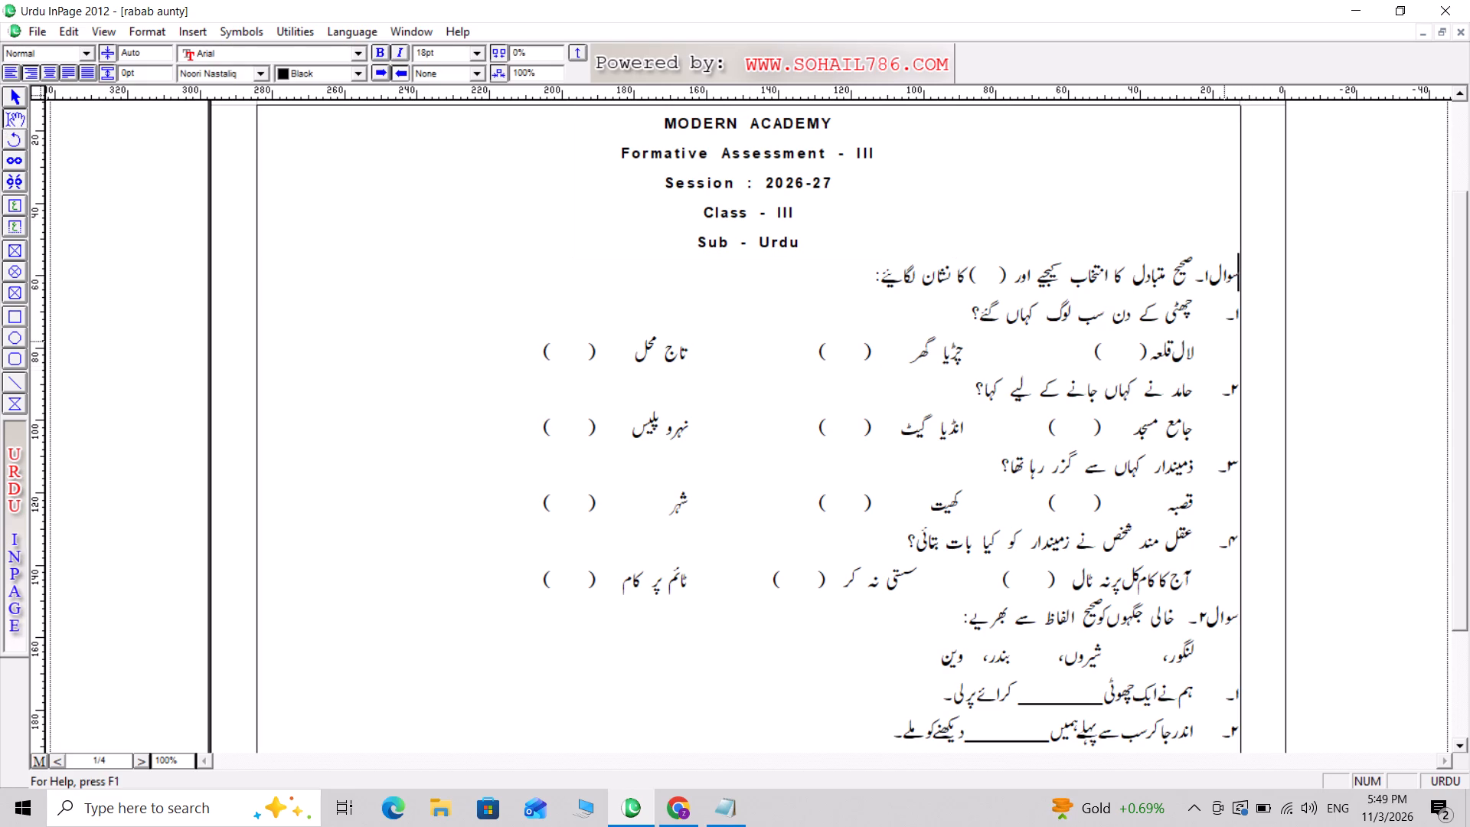
{"action": "key", "text": "ctrl+a"}
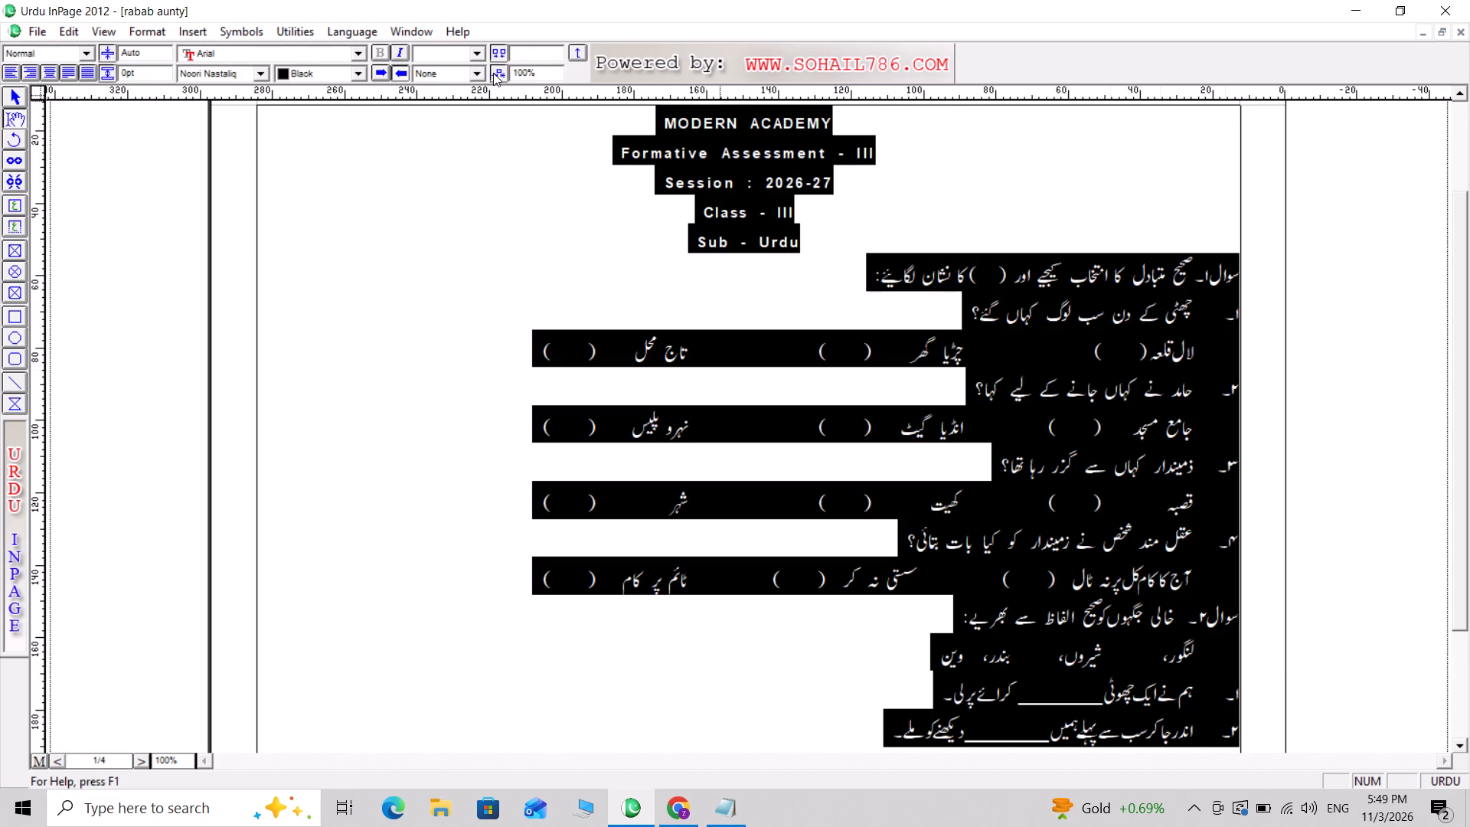
{"action": "left_click", "coordinate": [522, 53]}
{"action": "key", "text": "7"}
{"action": "key", "text": "Return"}
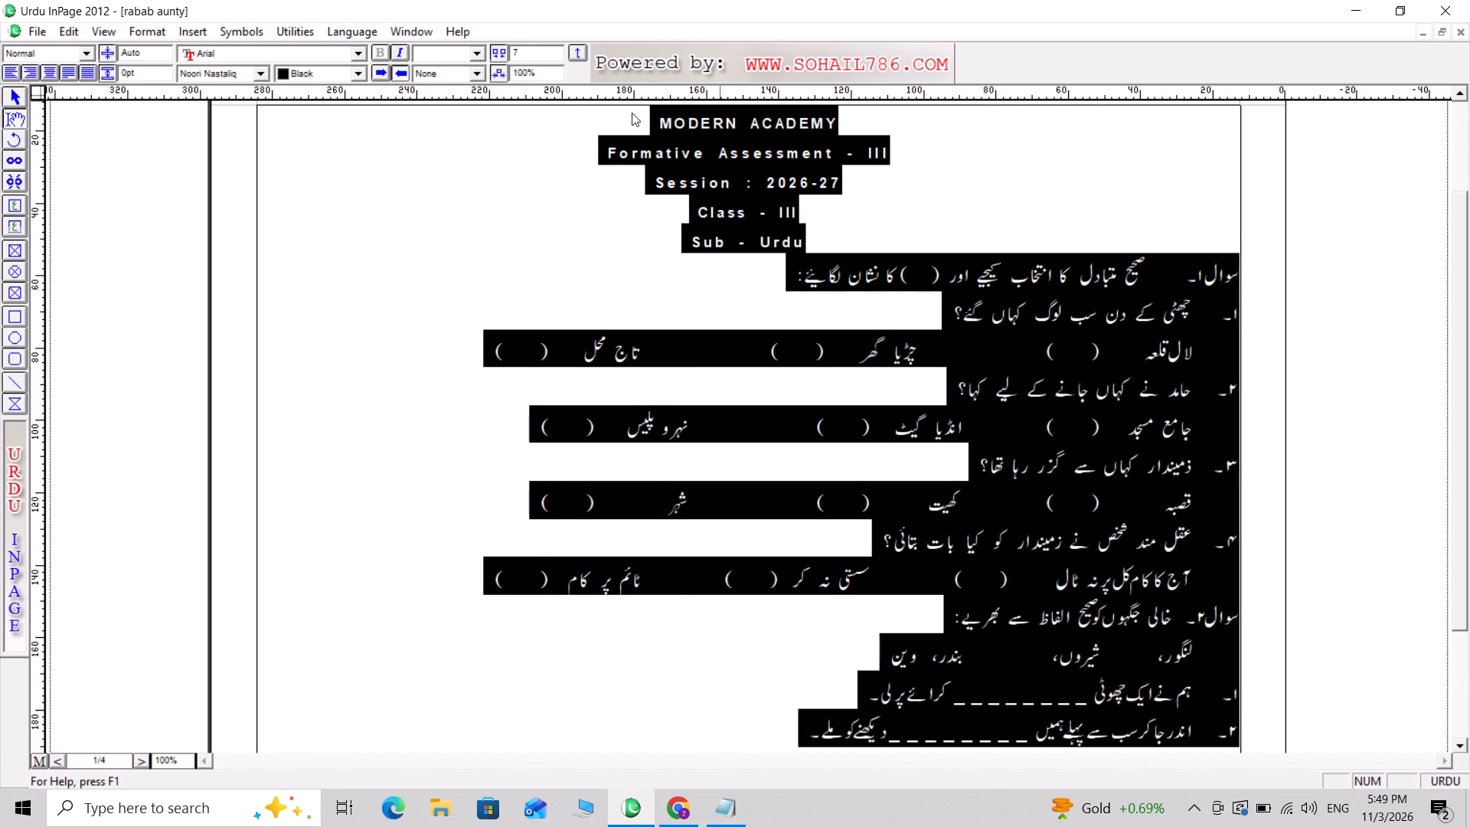
{"action": "left_click", "coordinate": [938, 361]}
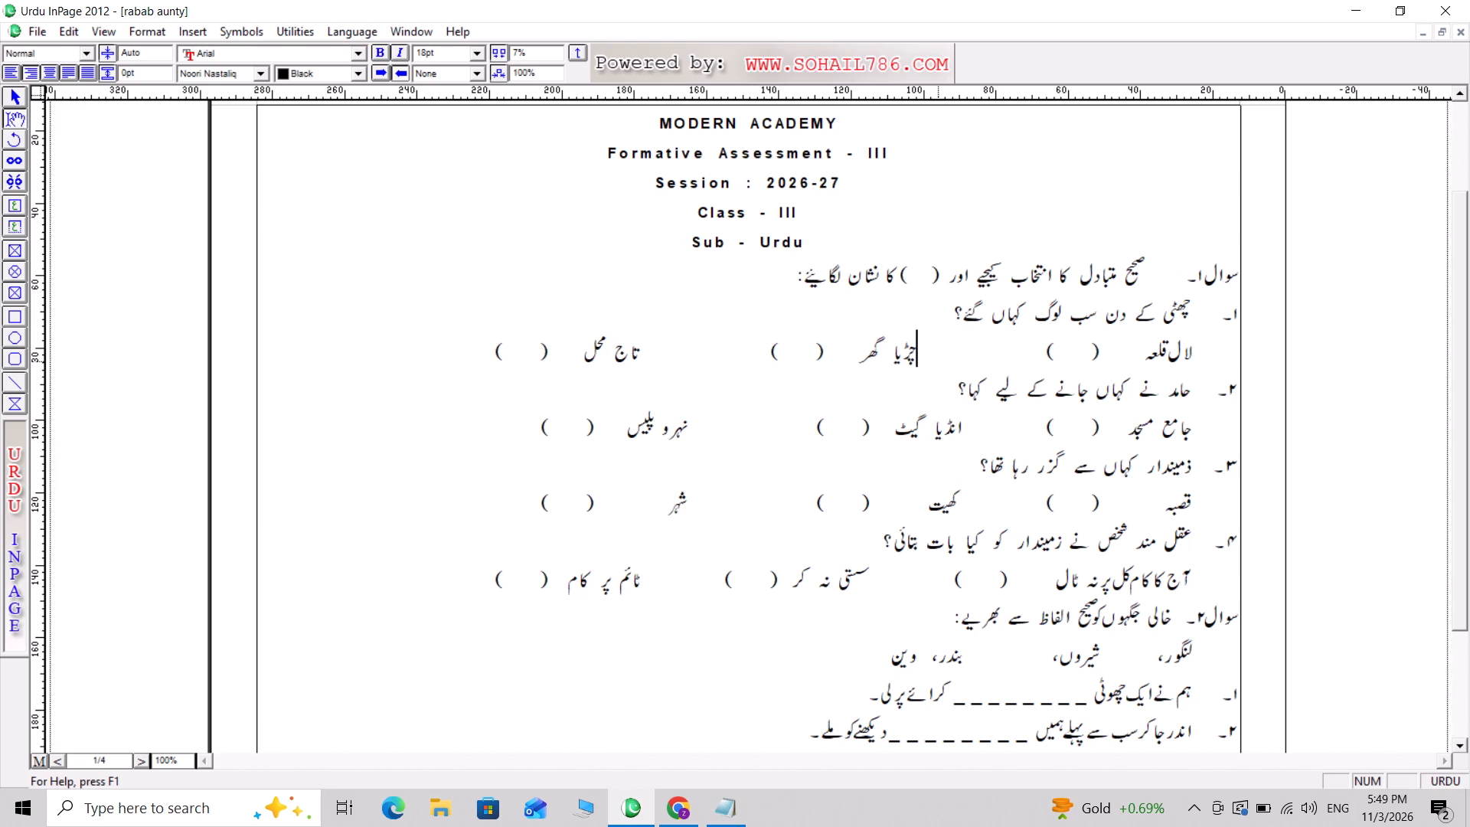
Replace the wide gap after سوال۱۔ in the question 1 heading with two spaces.
{"action": "left_click", "coordinate": [1160, 269]}
{"action": "key", "text": "BackSpace"}
{"action": "key", "text": "space"}
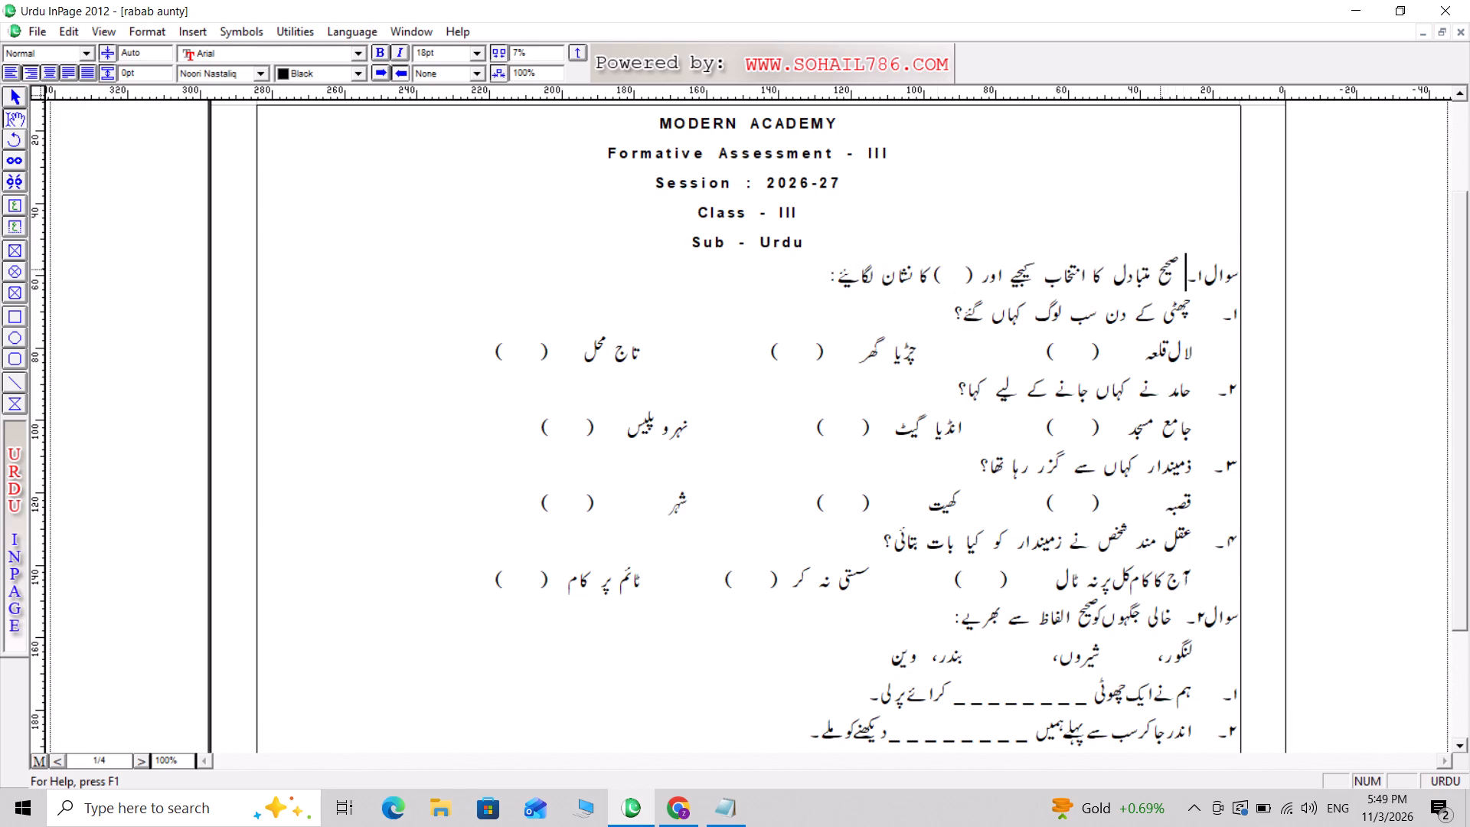
{"action": "key", "text": "space"}
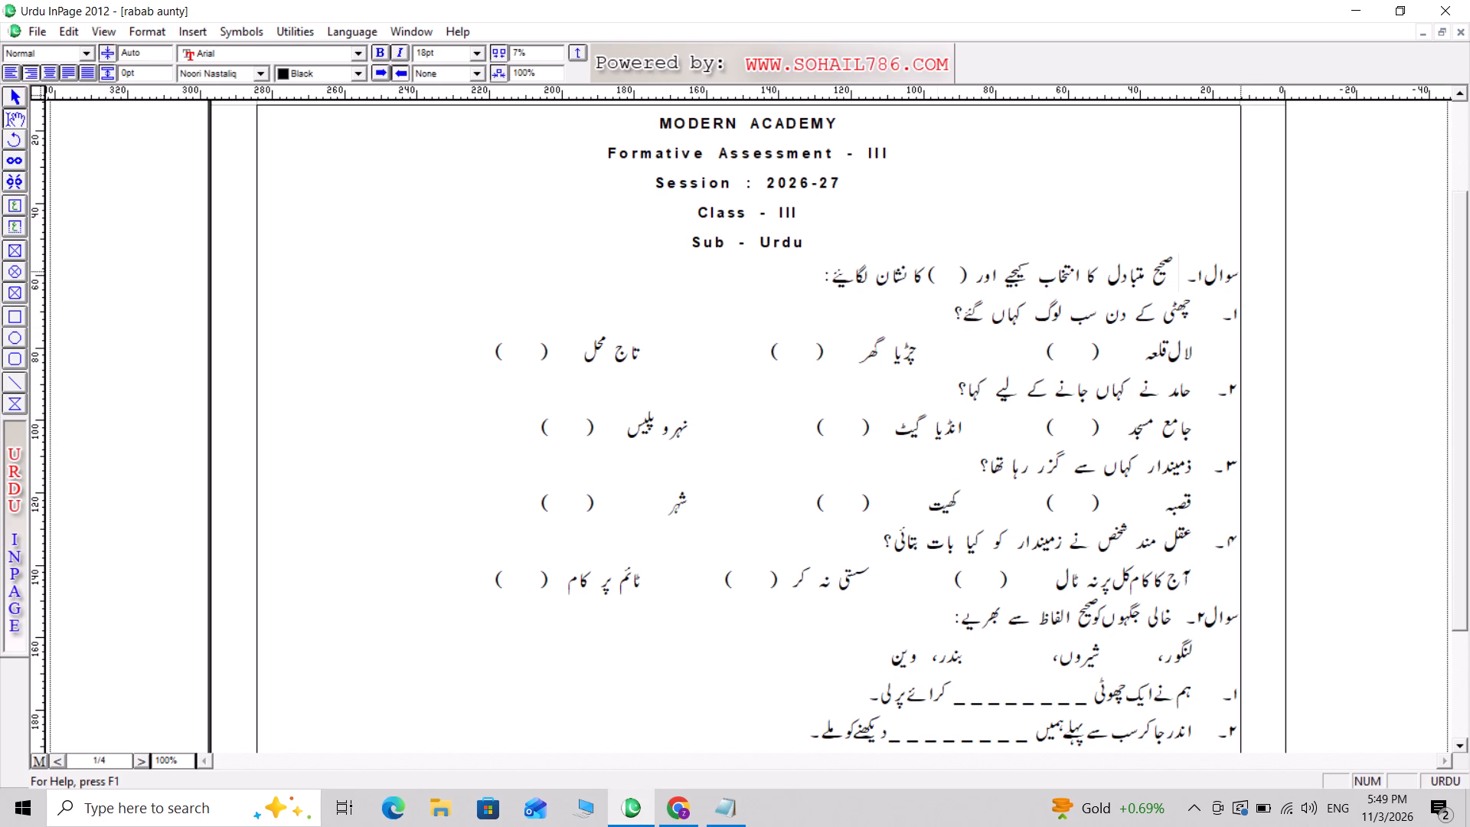
Set the character spacing of the first page's text from the question 1 heading downward to 10%.
{"action": "left_click_drag", "start_coordinate": [1240, 272], "coordinate": [867, 823]}
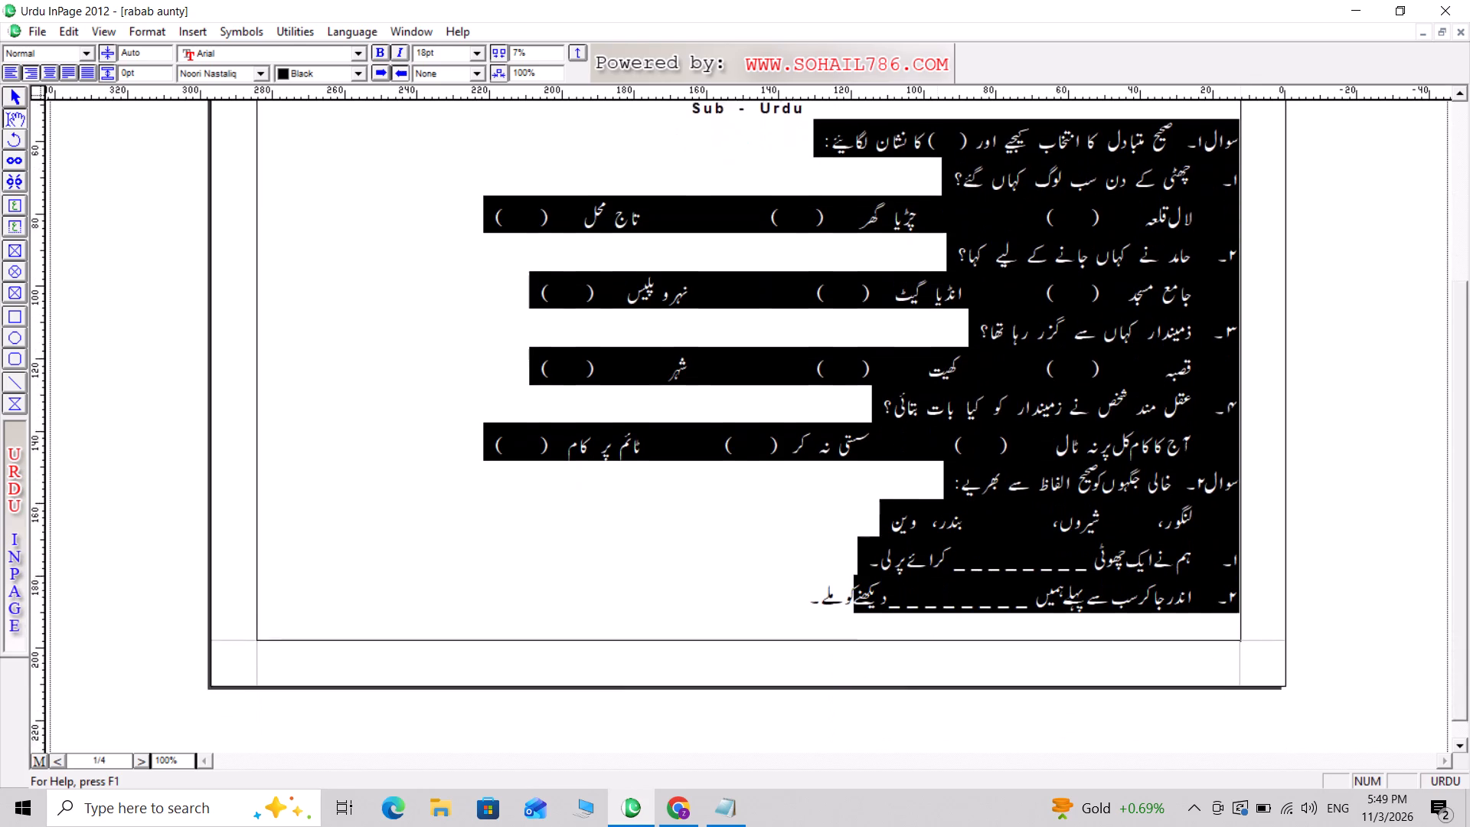
{"action": "left_click_drag", "start_coordinate": [867, 823], "coordinate": [712, 791]}
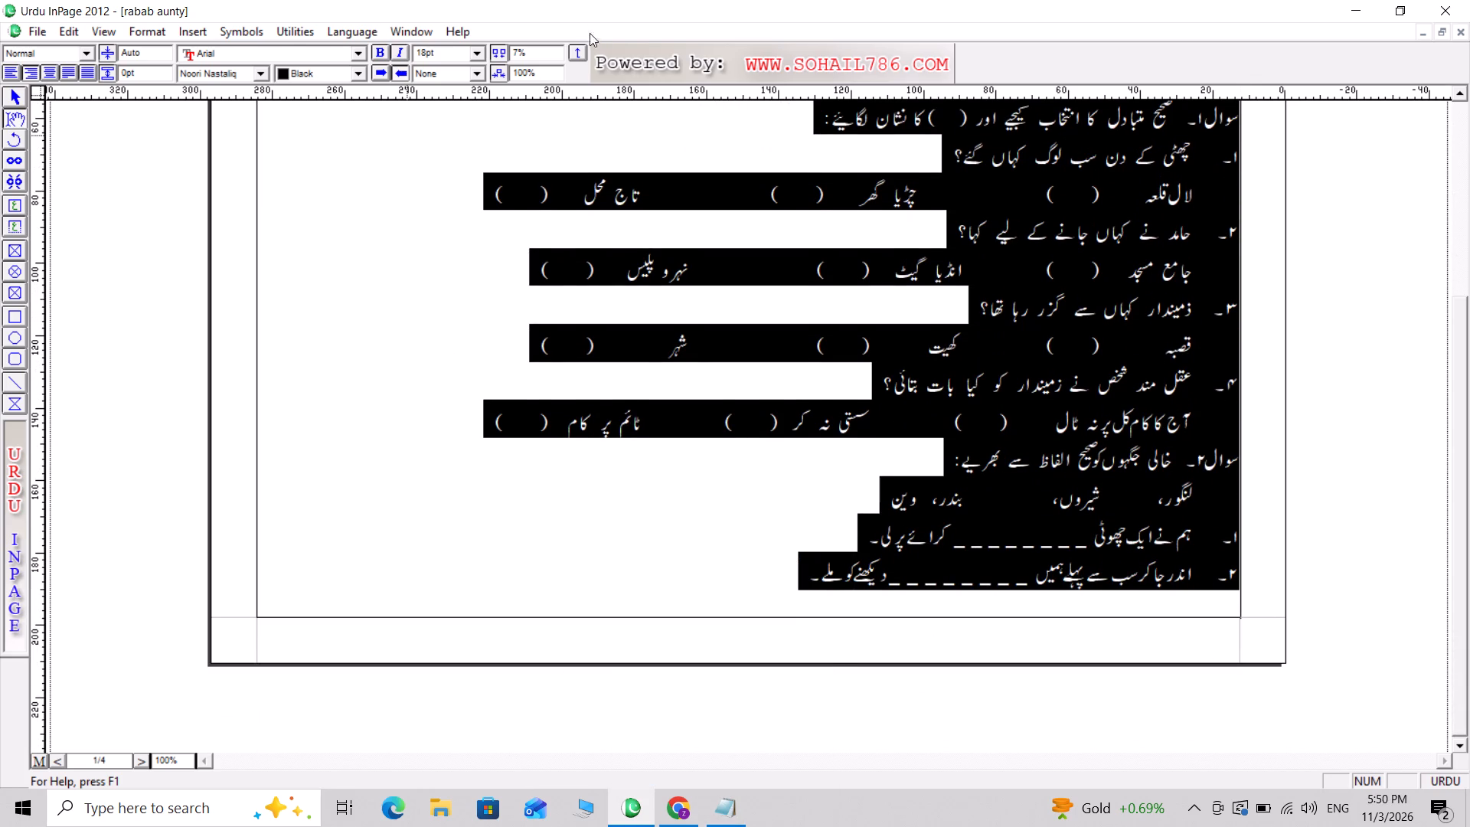
{"action": "left_click_drag", "start_coordinate": [544, 52], "coordinate": [496, 52]}
{"action": "type", "text": "10"}
{"action": "key", "text": "Return"}
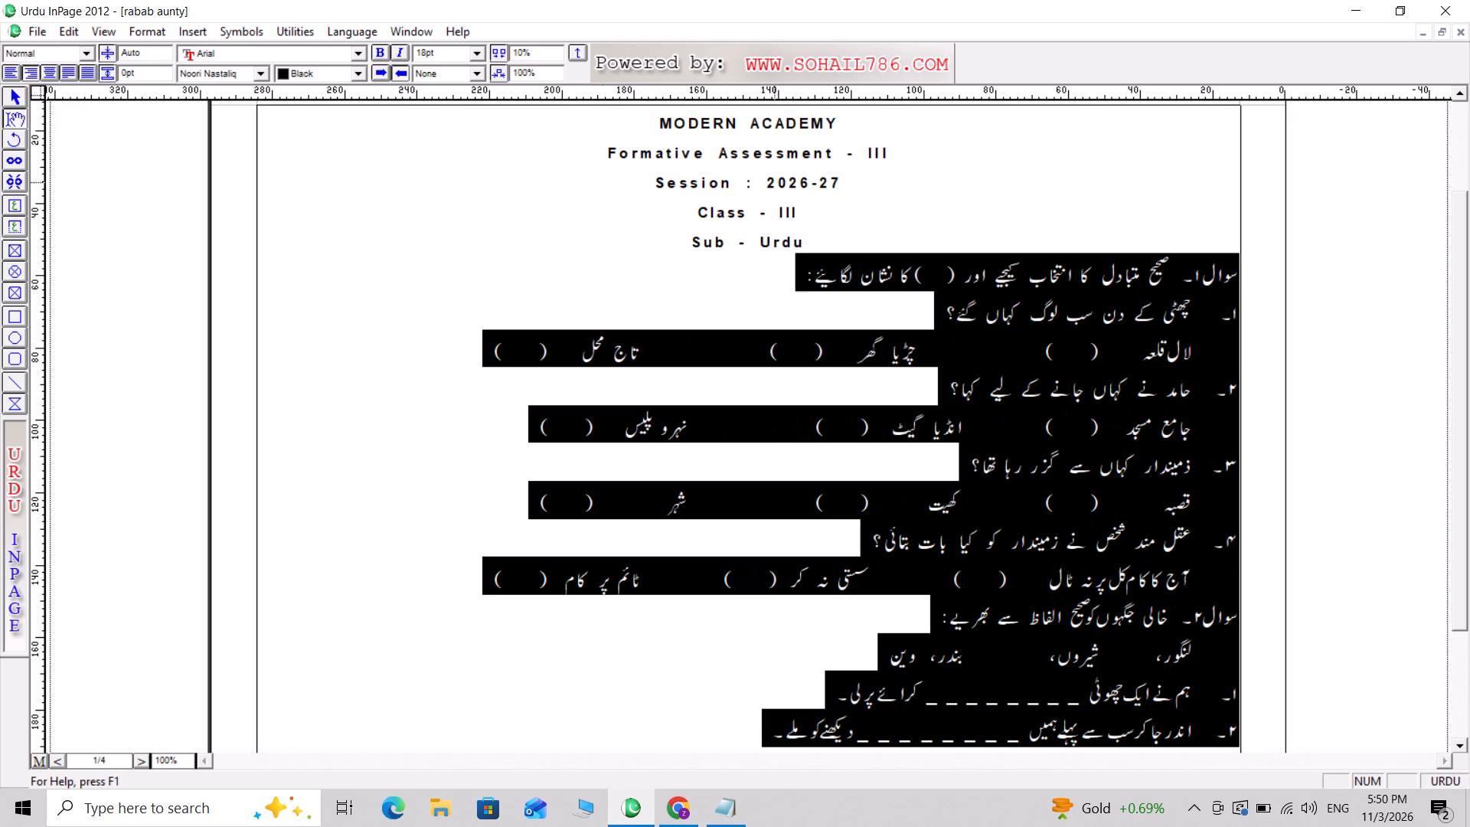
{"action": "left_click", "coordinate": [799, 323]}
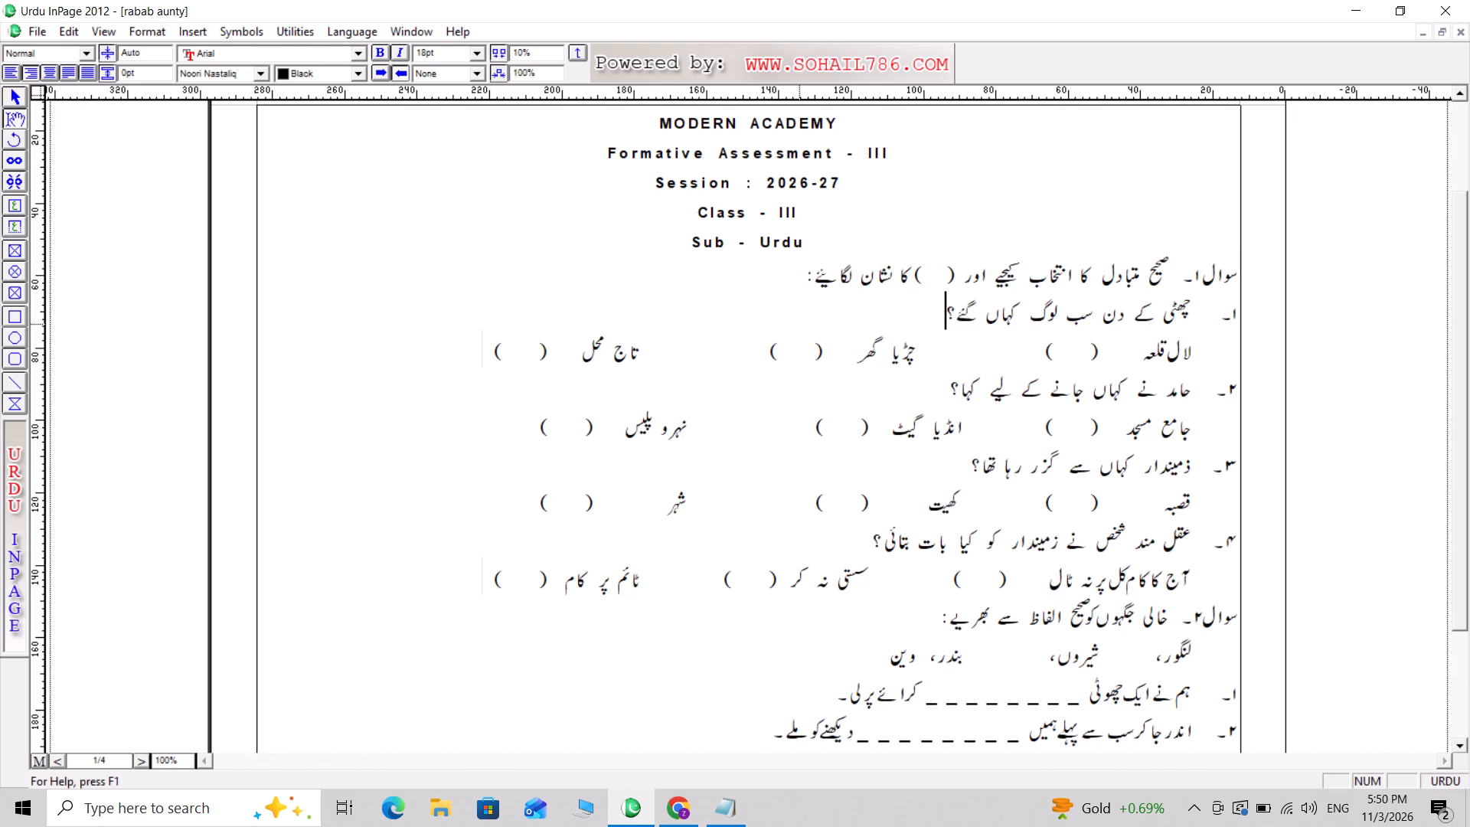
Insert a tab before انڈیا گیٹ in question 1's second option row to align it with the first row's options.
{"action": "left_click", "coordinate": [975, 427]}
{"action": "key", "text": "Tab"}
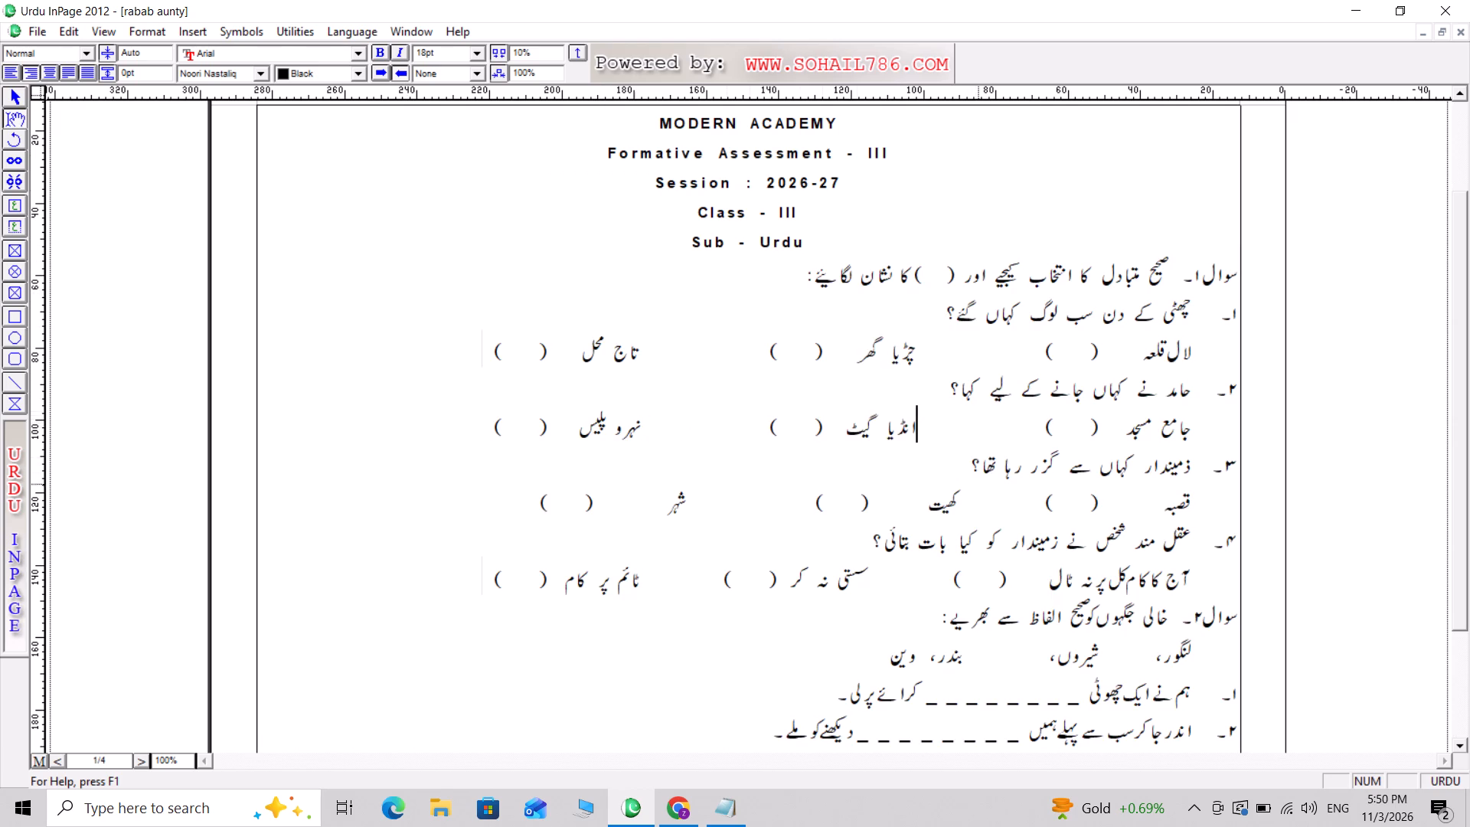
Insert a tab before کھیت in question 1's third option row to align it with the rows above.
{"action": "left_click", "coordinate": [972, 488]}
{"action": "key", "text": "Tab"}
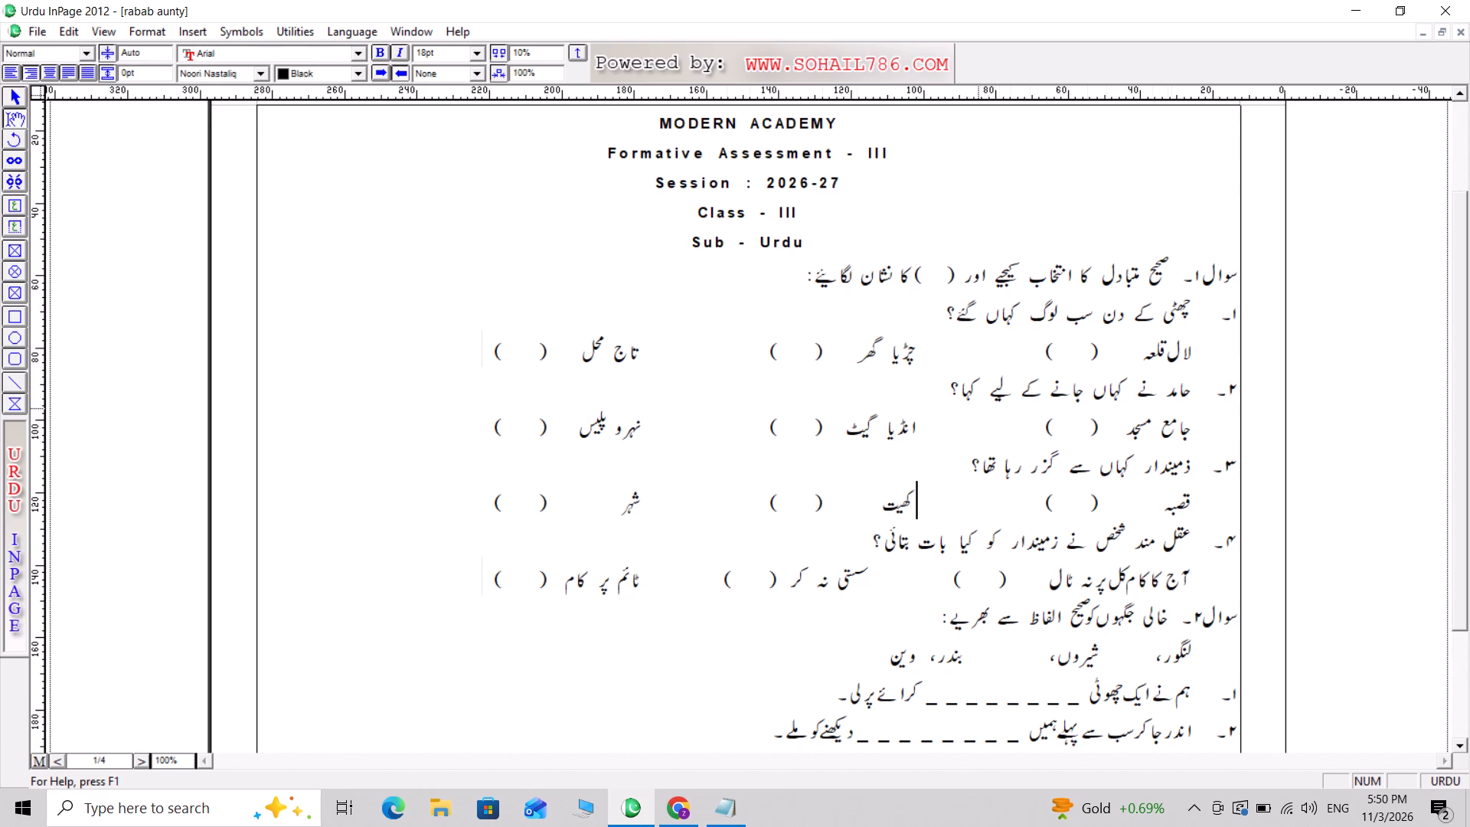
Correct the last option in question 1's second option row to read نہرو پیلیس.
{"action": "left_click", "coordinate": [580, 432]}
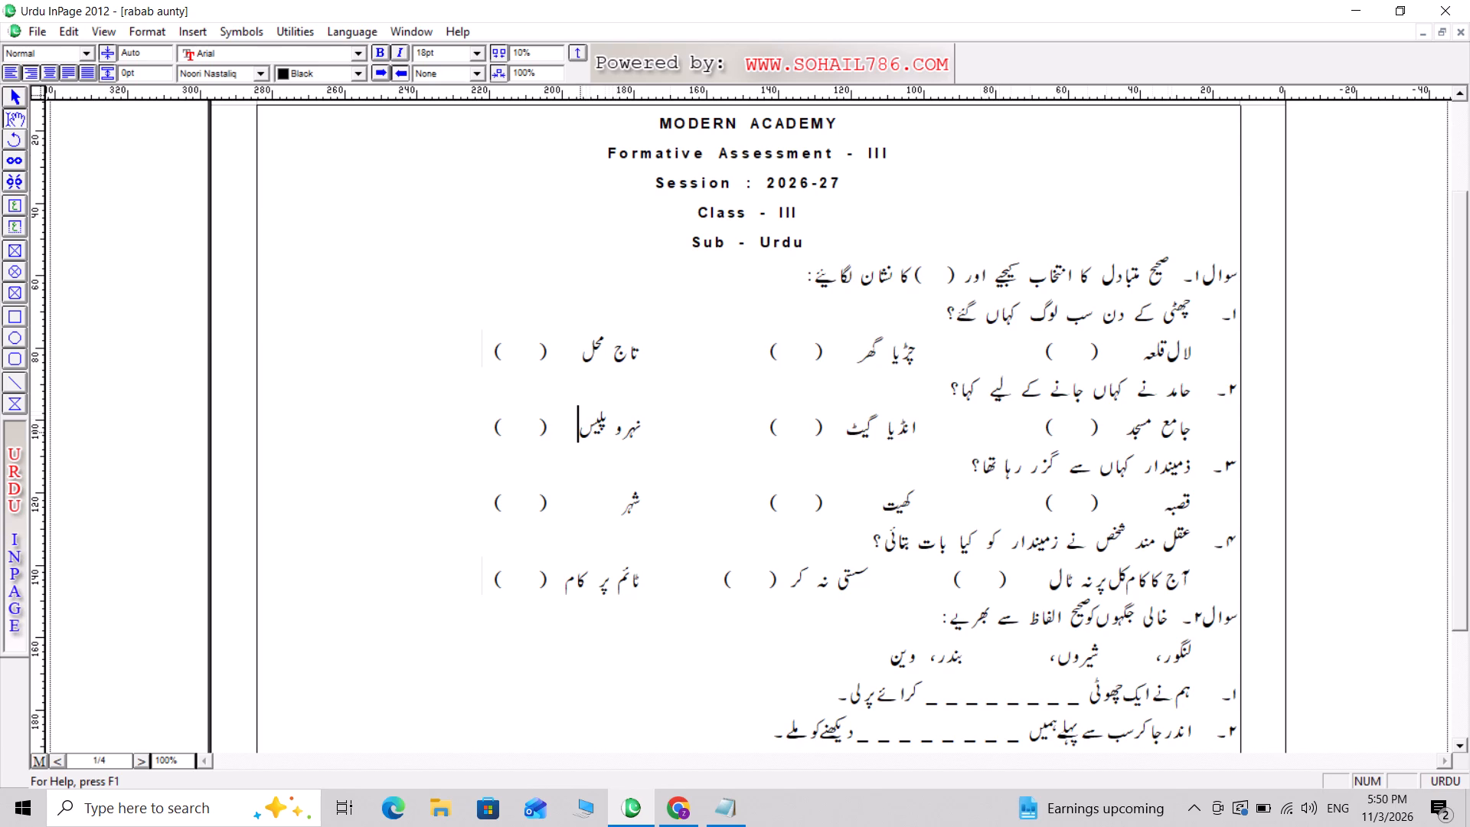
{"action": "key", "text": "BackSpace"}
{"action": "key", "text": "BackSpace"}
{"action": "key", "text": "BackSpace"}
{"action": "type", "text": "ilis"}
Correct the first word of question 1's item ۳ to زمیندار by replacing its initial letter.
{"action": "left_click", "coordinate": [1196, 466]}
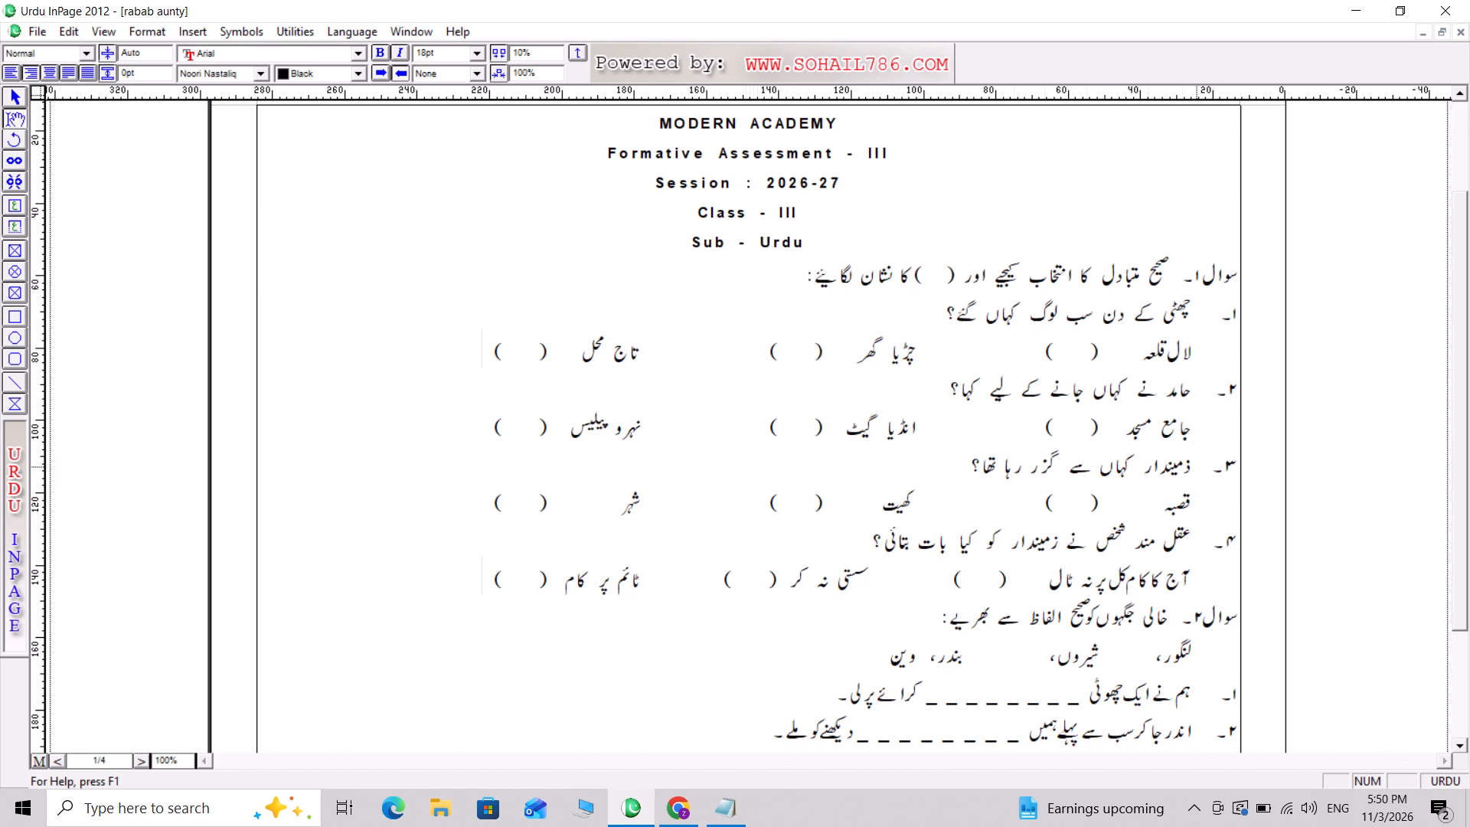
{"action": "key", "text": "Delete"}
{"action": "key", "text": "z"}
Correct the last word of the question 2 heading to بھرئیے by adding the missing hamza.
{"action": "left_click", "coordinate": [1117, 482]}
{"action": "left_click", "coordinate": [965, 623]}
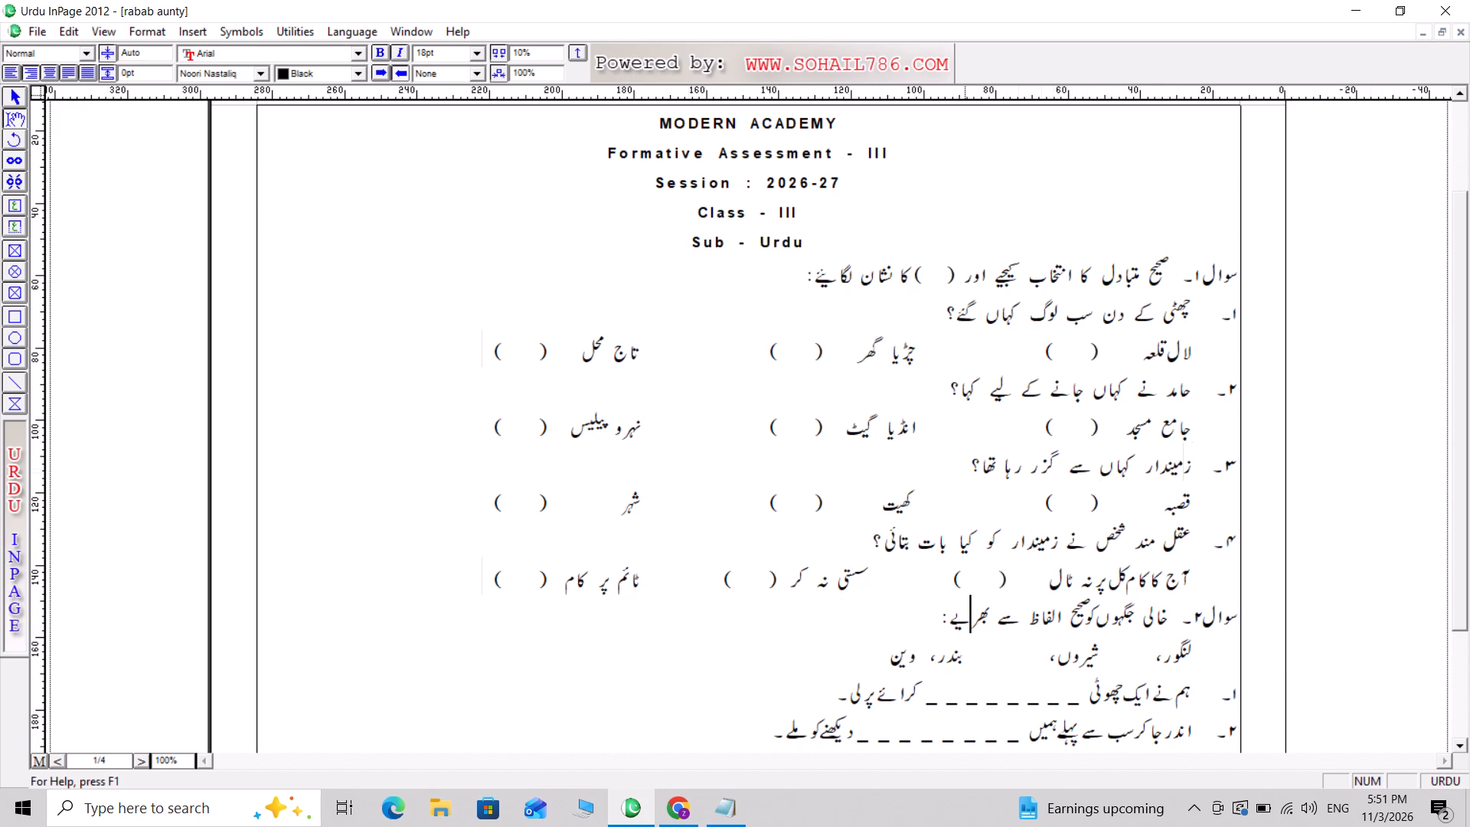
{"action": "key", "text": "u"}
Replace the dashed blank after چھوٹی in question 2's item ۱ with a dotted line.
{"action": "left_click_drag", "start_coordinate": [1459, 553], "coordinate": [1467, 598]}
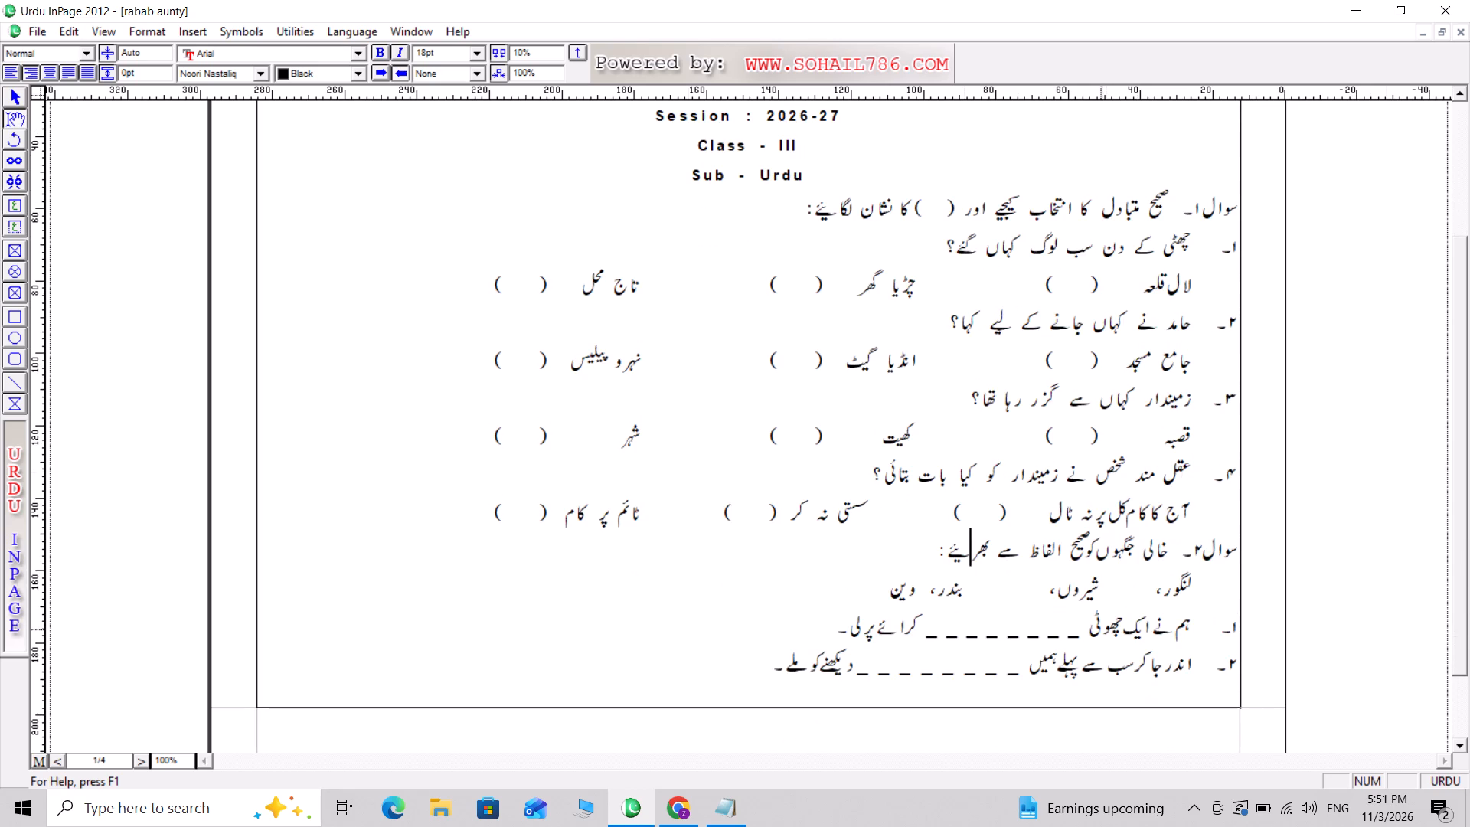
{"action": "left_click_drag", "start_coordinate": [1080, 630], "coordinate": [1005, 632]}
{"action": "left_click", "coordinate": [1005, 632]}
{"action": "left_click_drag", "start_coordinate": [930, 631], "coordinate": [951, 629]}
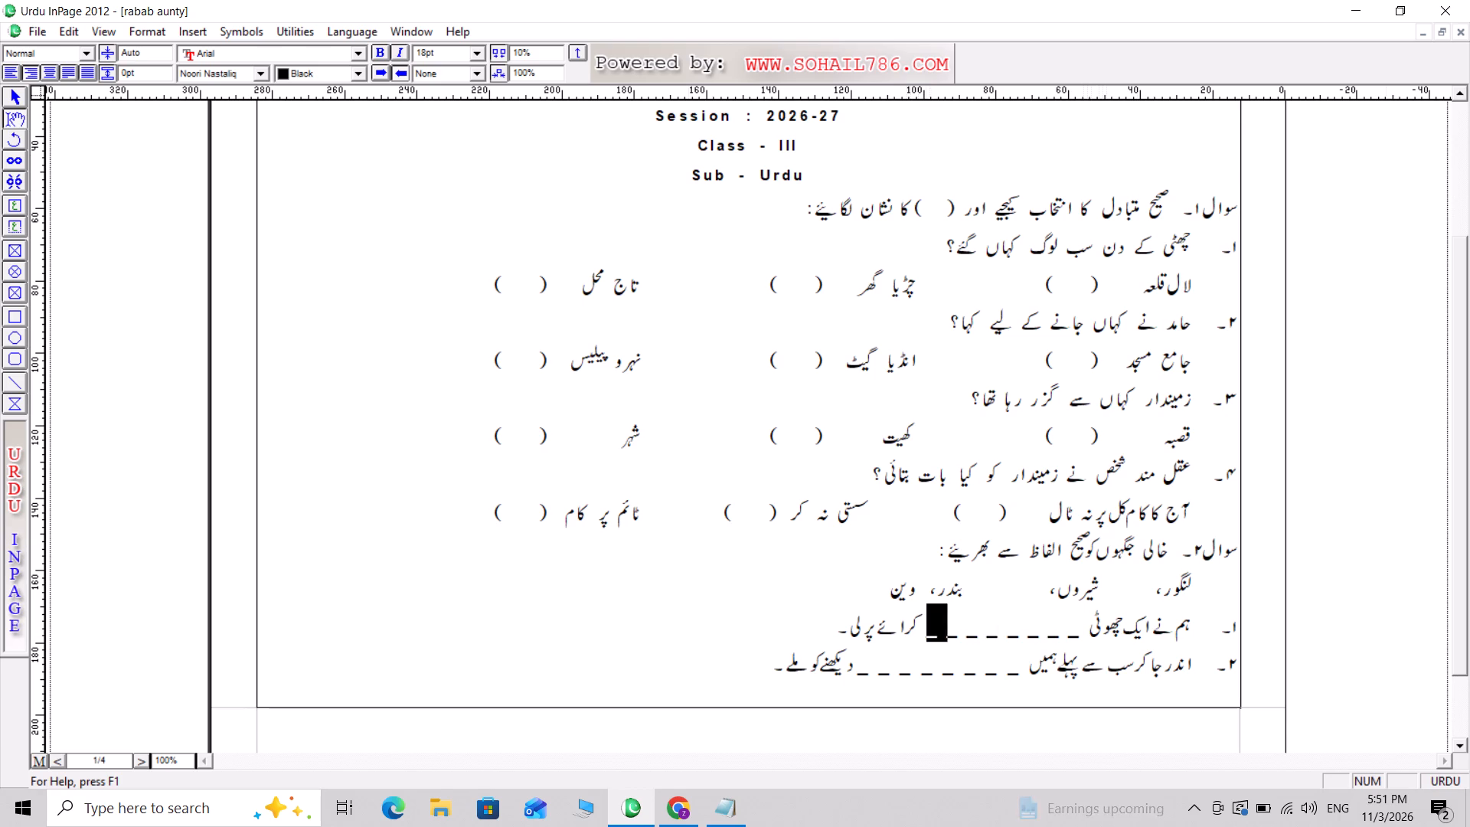
{"action": "left_click_drag", "start_coordinate": [951, 629], "coordinate": [1058, 623]}
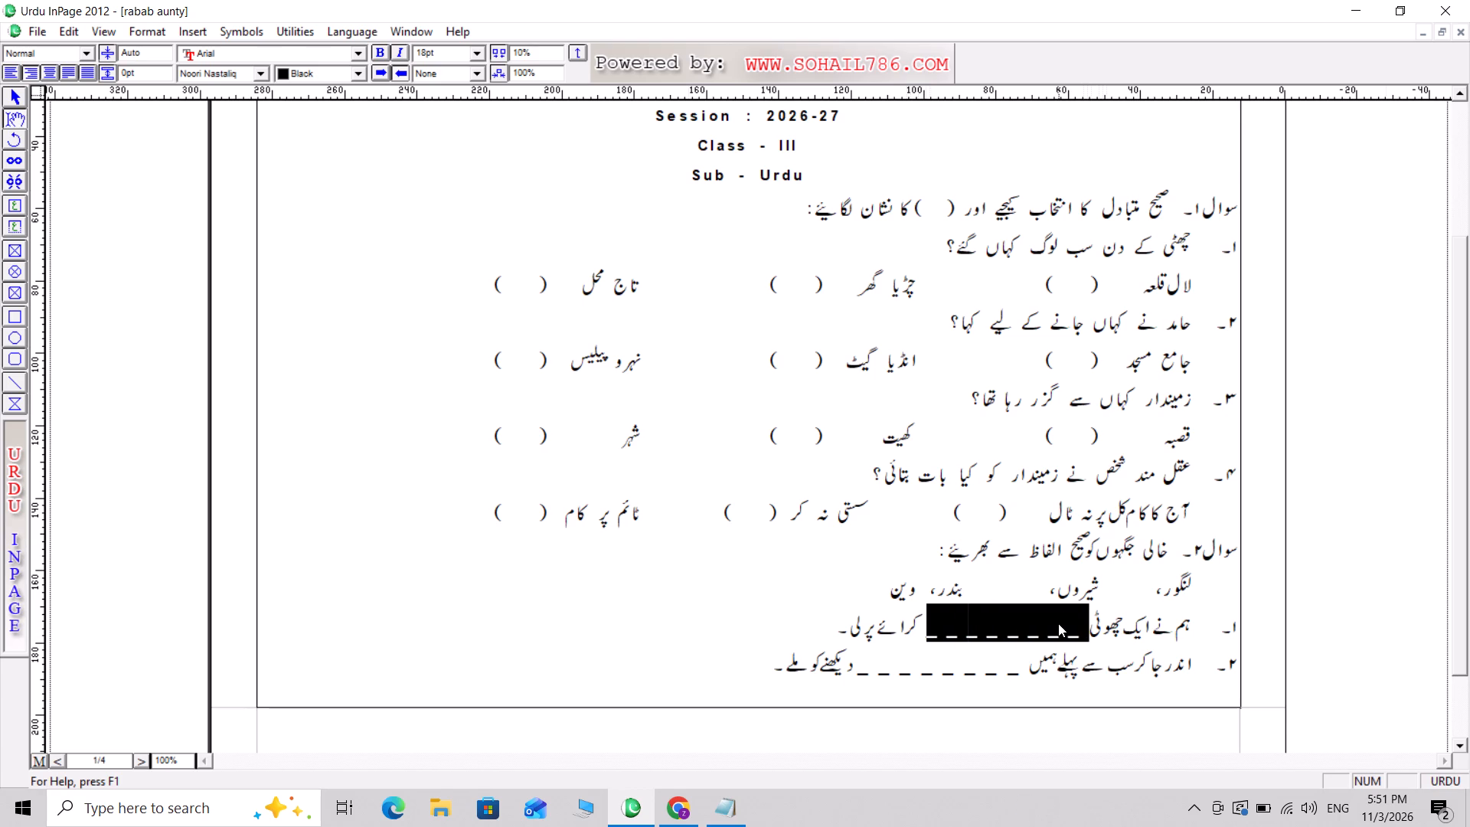
{"action": "key", "text": "apostrophe"}
{"action": "key", "text": "apostrophe"}
{"action": "key", "text": "apostrophe"}
{"action": "key", "text": "apostrophe"}
{"action": "key", "text": "apostrophe"}
{"action": "key", "text": "apostrophe"}
{"action": "key", "text": "apostrophe"}
{"action": "key", "text": "apostrophe"}
{"action": "key", "text": "apostrophe"}
{"action": "key", "text": "apostrophe"}
{"action": "key", "text": "apostrophe"}
{"action": "key", "text": "apostrophe"}
{"action": "key", "text": "apostrophe"}
{"action": "key", "text": "apostrophe"}
{"action": "key", "text": "apostrophe"}
{"action": "key", "text": "apostrophe"}
{"action": "key", "text": "apostrophe"}
{"action": "key", "text": "apostrophe"}
{"action": "key", "text": "apostrophe"}
{"action": "key", "text": "apostrophe"}
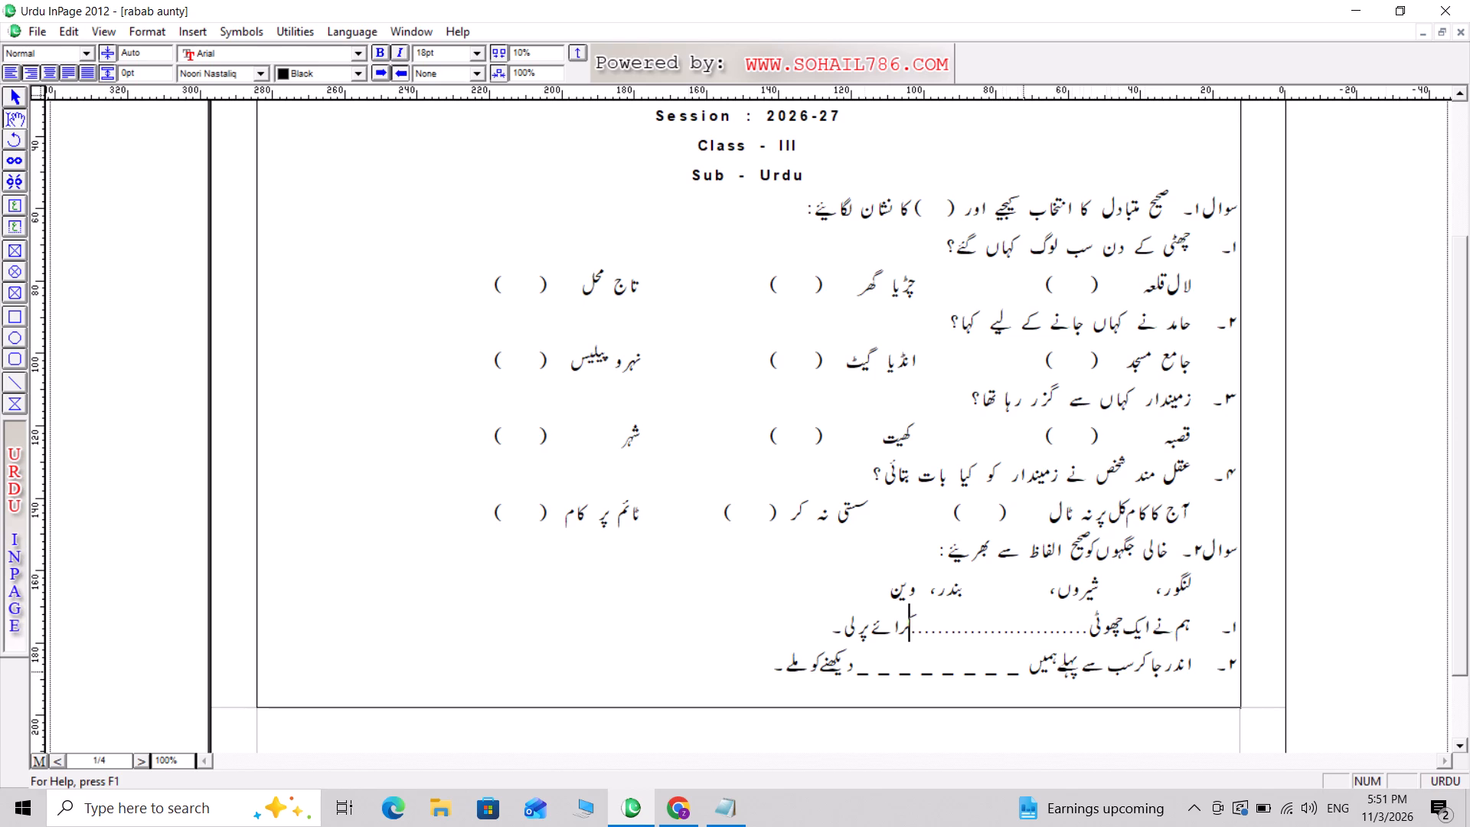
Replace the dashed blank after ہمیں in question 2's item ۲ with a dotted line.
{"action": "left_click_drag", "start_coordinate": [1023, 671], "coordinate": [835, 667]}
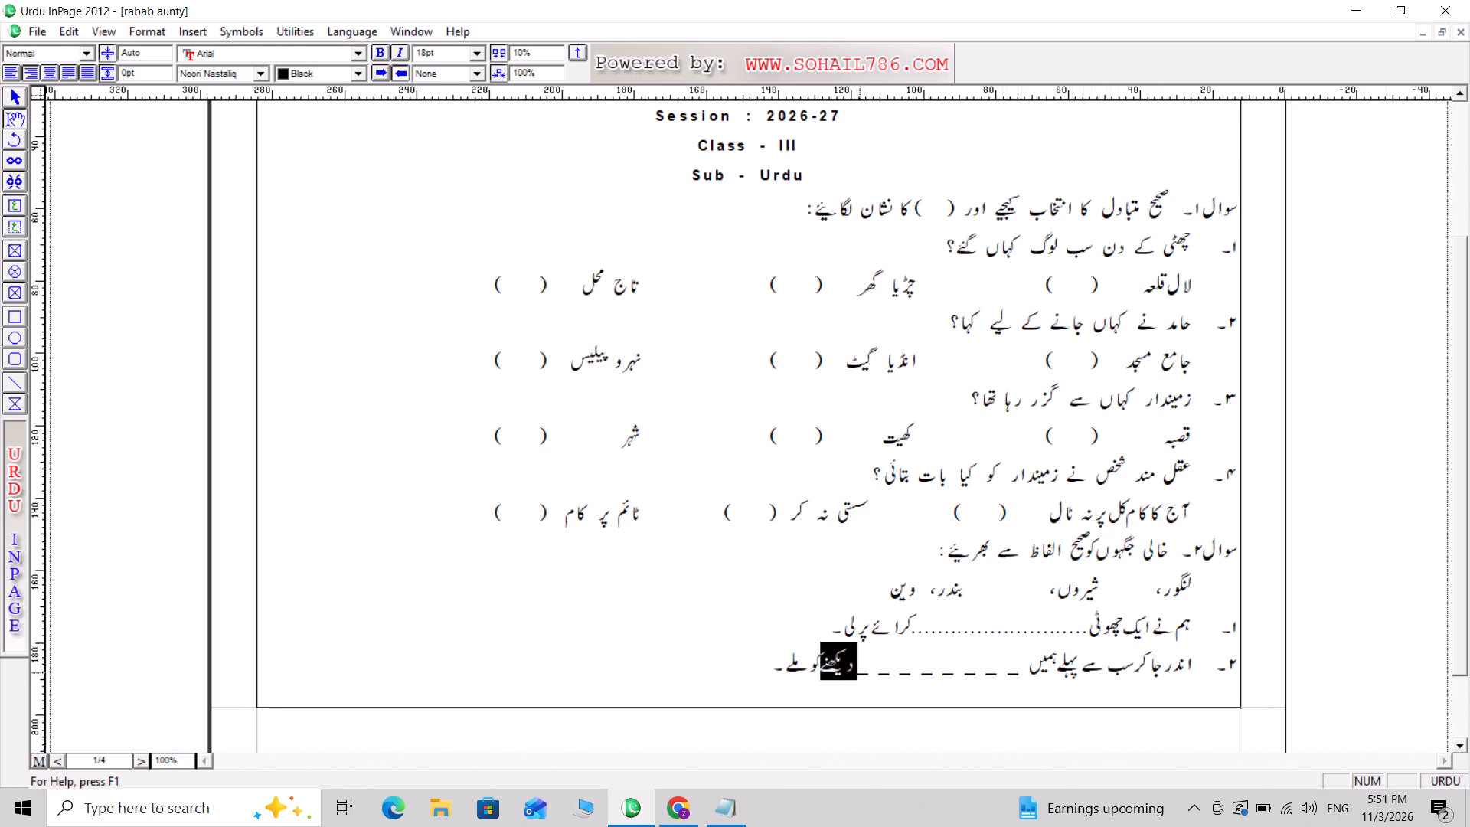
{"action": "left_click", "coordinate": [860, 672]}
{"action": "left_click_drag", "start_coordinate": [862, 678], "coordinate": [929, 681]}
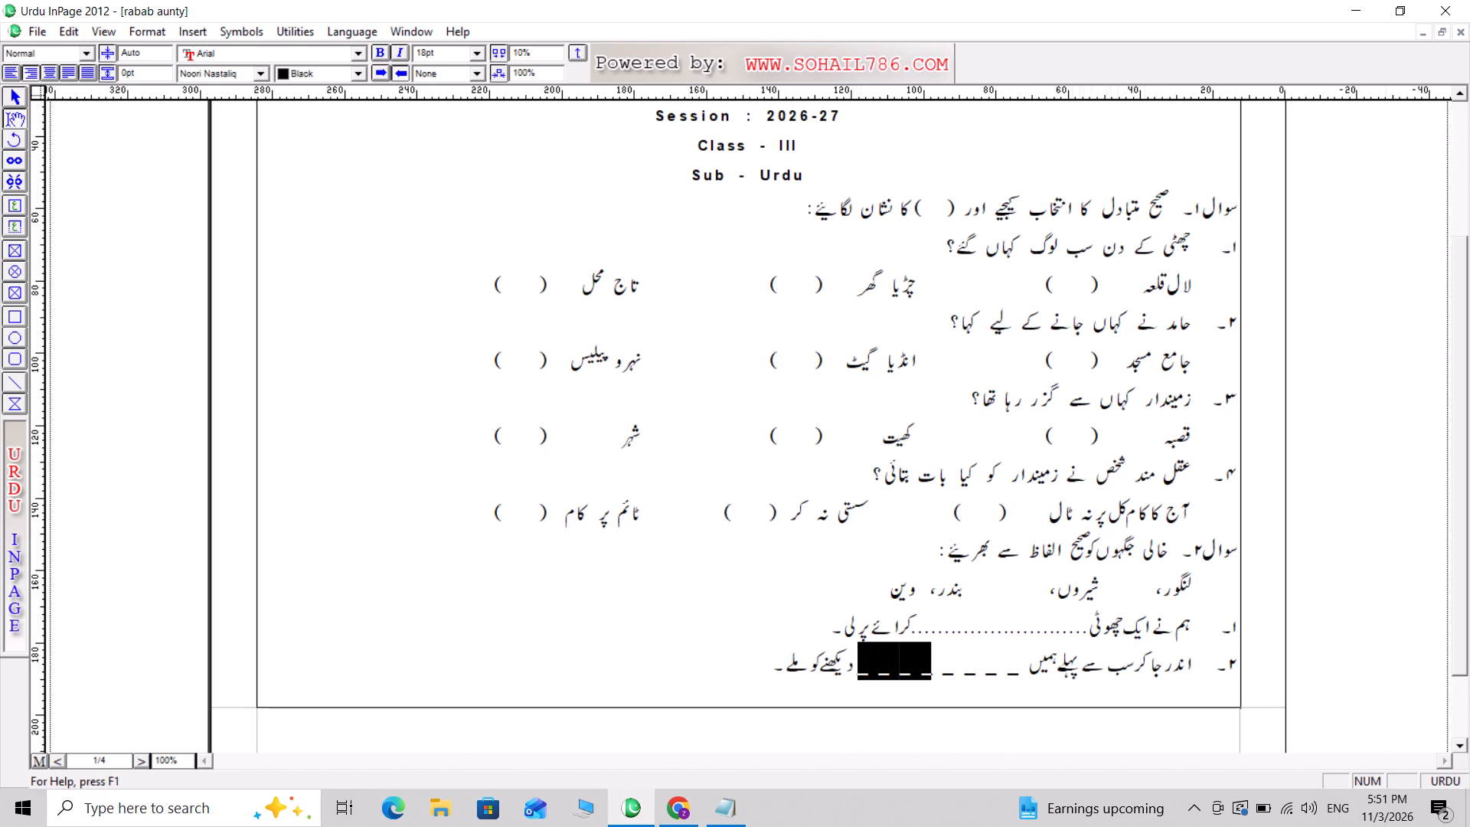
{"action": "left_click_drag", "start_coordinate": [929, 681], "coordinate": [991, 682]}
{"action": "key", "text": "apostrophe"}
{"action": "key", "text": "apostrophe"}
{"action": "key", "text": "apostrophe"}
{"action": "key", "text": "apostrophe"}
{"action": "key", "text": "apostrophe"}
{"action": "key", "text": "apostrophe"}
{"action": "key", "text": "apostrophe"}
{"action": "key", "text": "apostrophe"}
{"action": "key", "text": "apostrophe"}
{"action": "key", "text": "apostrophe"}
{"action": "key", "text": "apostrophe"}
{"action": "key", "text": "apostrophe"}
{"action": "key", "text": "apostrophe"}
{"action": "key", "text": "apostrophe"}
{"action": "key", "text": "apostrophe"}
{"action": "key", "text": "apostrophe"}
{"action": "key", "text": "apostrophe"}
{"action": "key", "text": "apostrophe"}
{"action": "key", "text": "apostrophe"}
{"action": "key", "text": "apostrophe"}
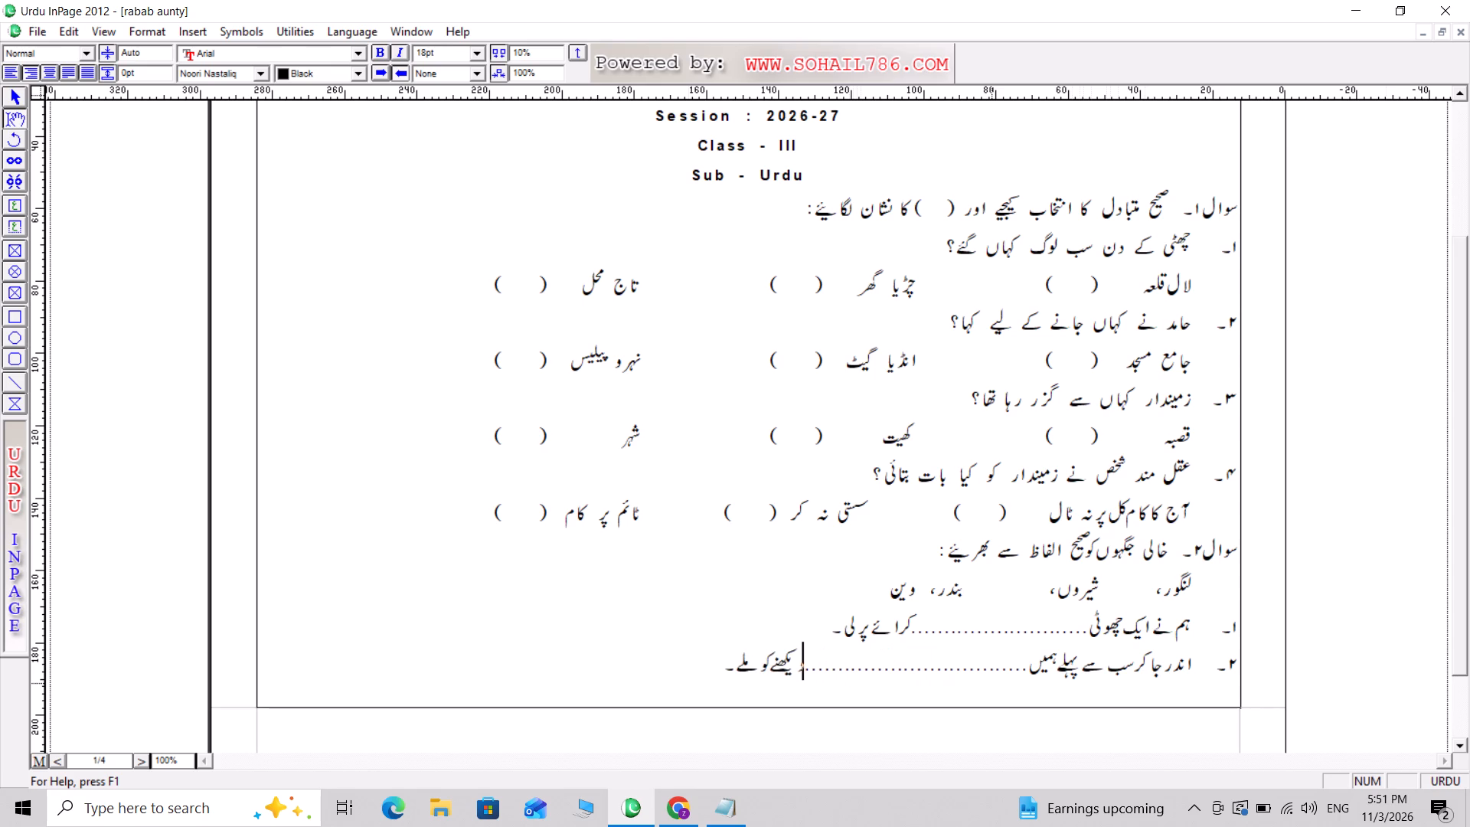
Set the character spacing of all the text on the second page to 10%.
{"action": "key", "text": "Down"}
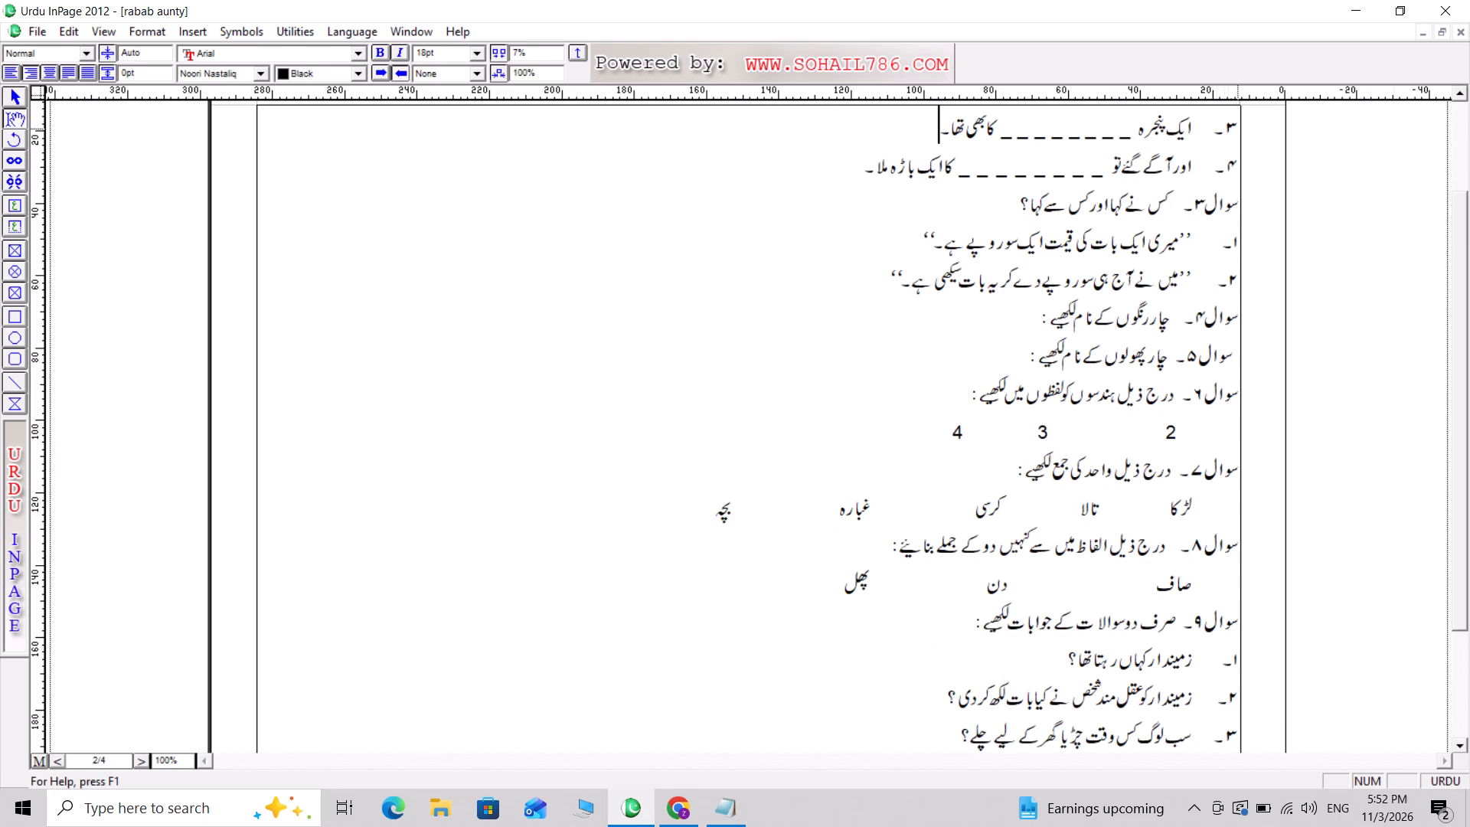
{"action": "left_click_drag", "start_coordinate": [1242, 121], "coordinate": [1234, 145]}
{"action": "left_click_drag", "start_coordinate": [1234, 145], "coordinate": [1241, 134]}
{"action": "left_click_drag", "start_coordinate": [1234, 122], "coordinate": [844, 653]}
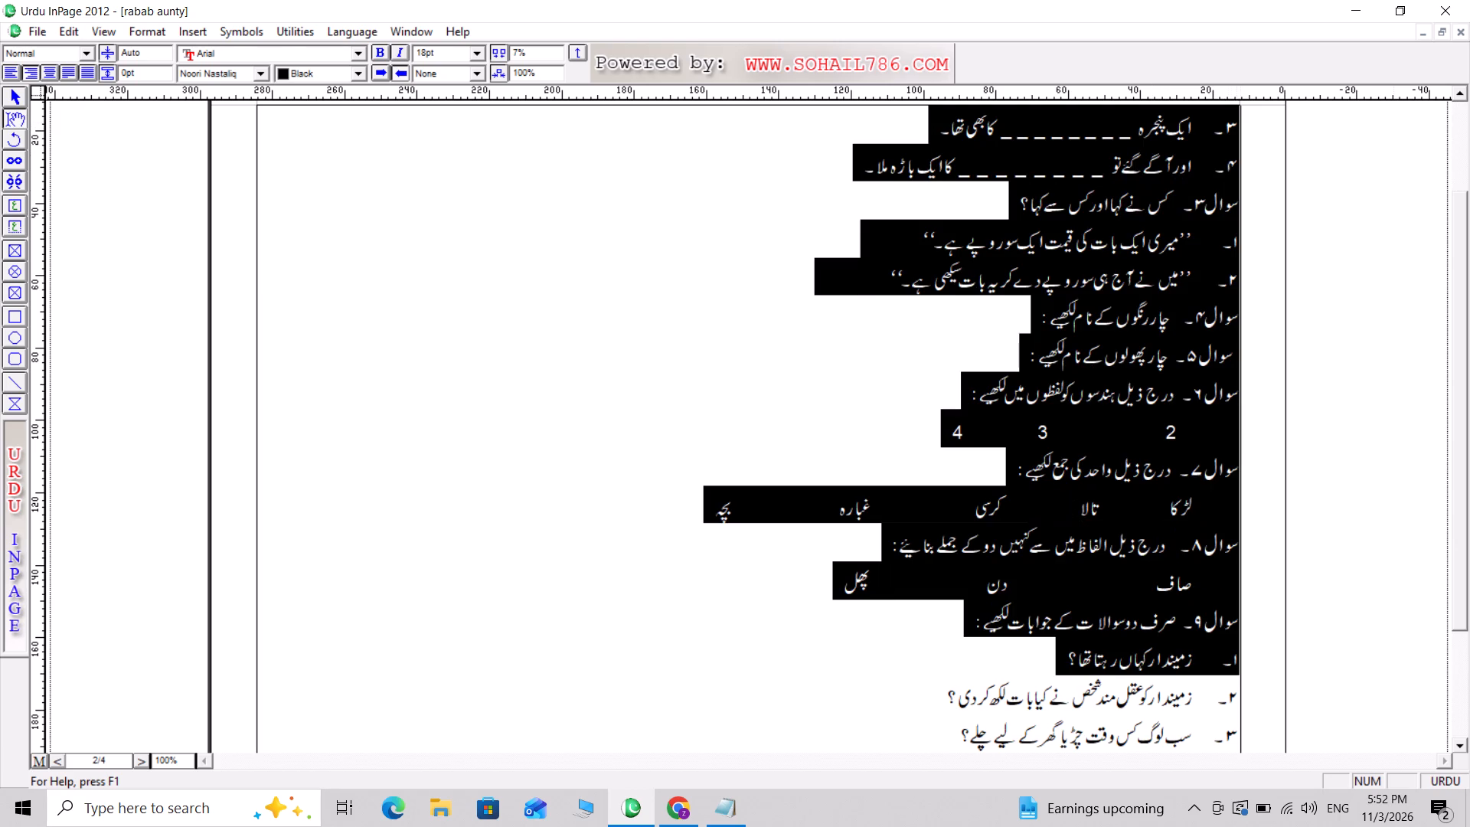
{"action": "left_click_drag", "start_coordinate": [844, 653], "coordinate": [510, 799]}
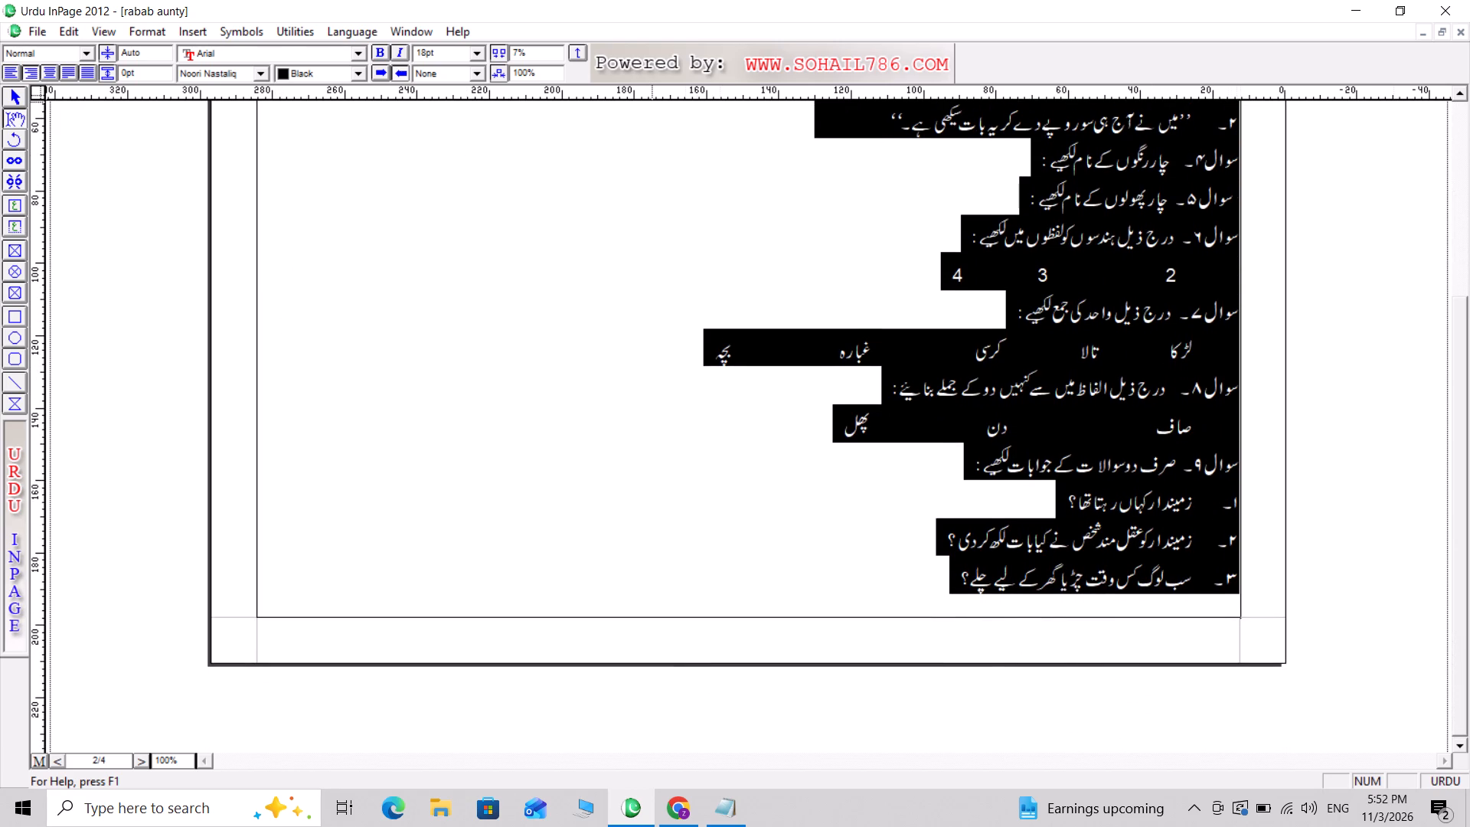
{"action": "left_click_drag", "start_coordinate": [531, 49], "coordinate": [505, 51]}
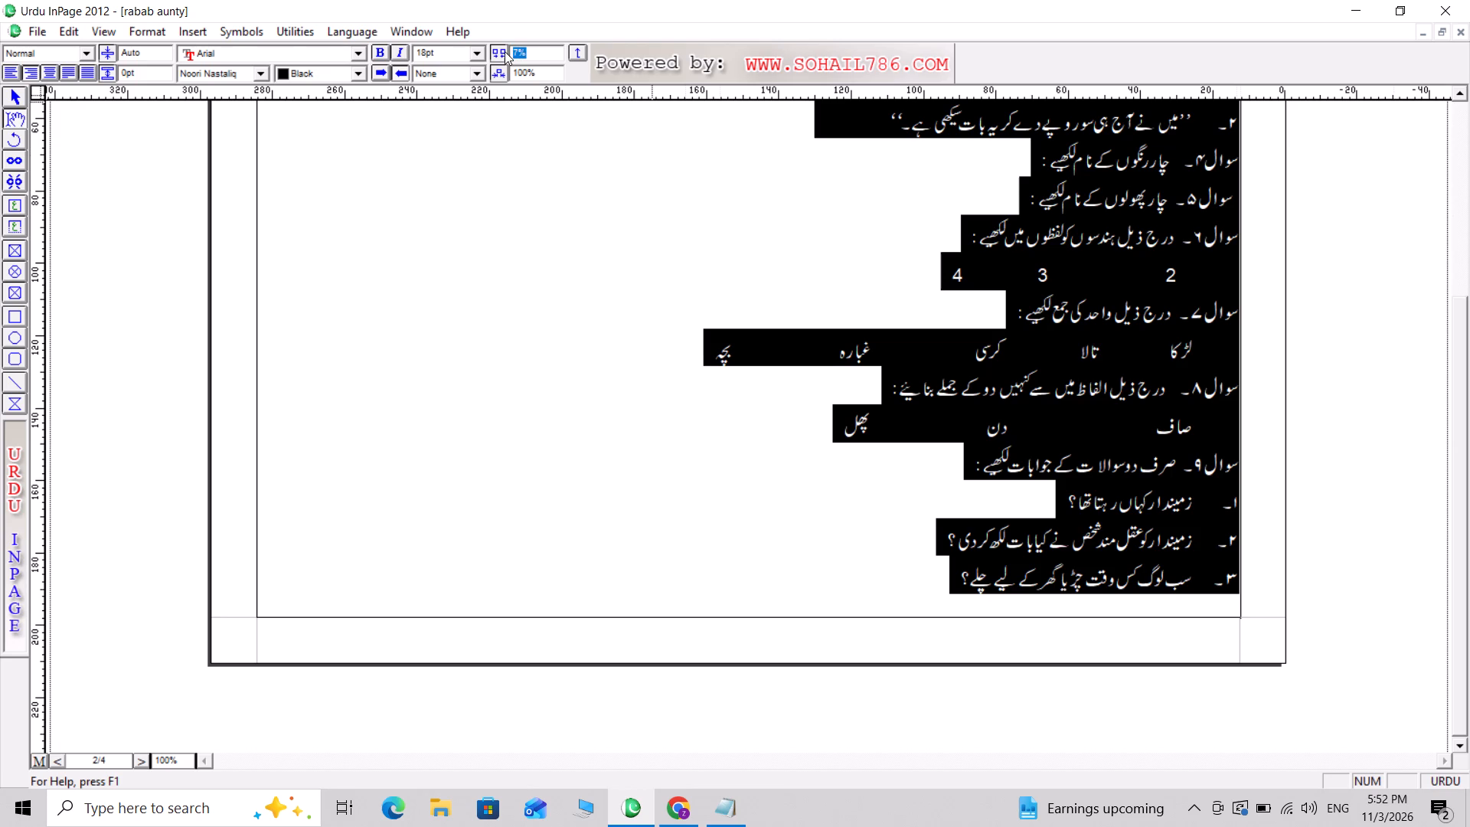
{"action": "type", "text": "10"}
{"action": "key", "text": "Return"}
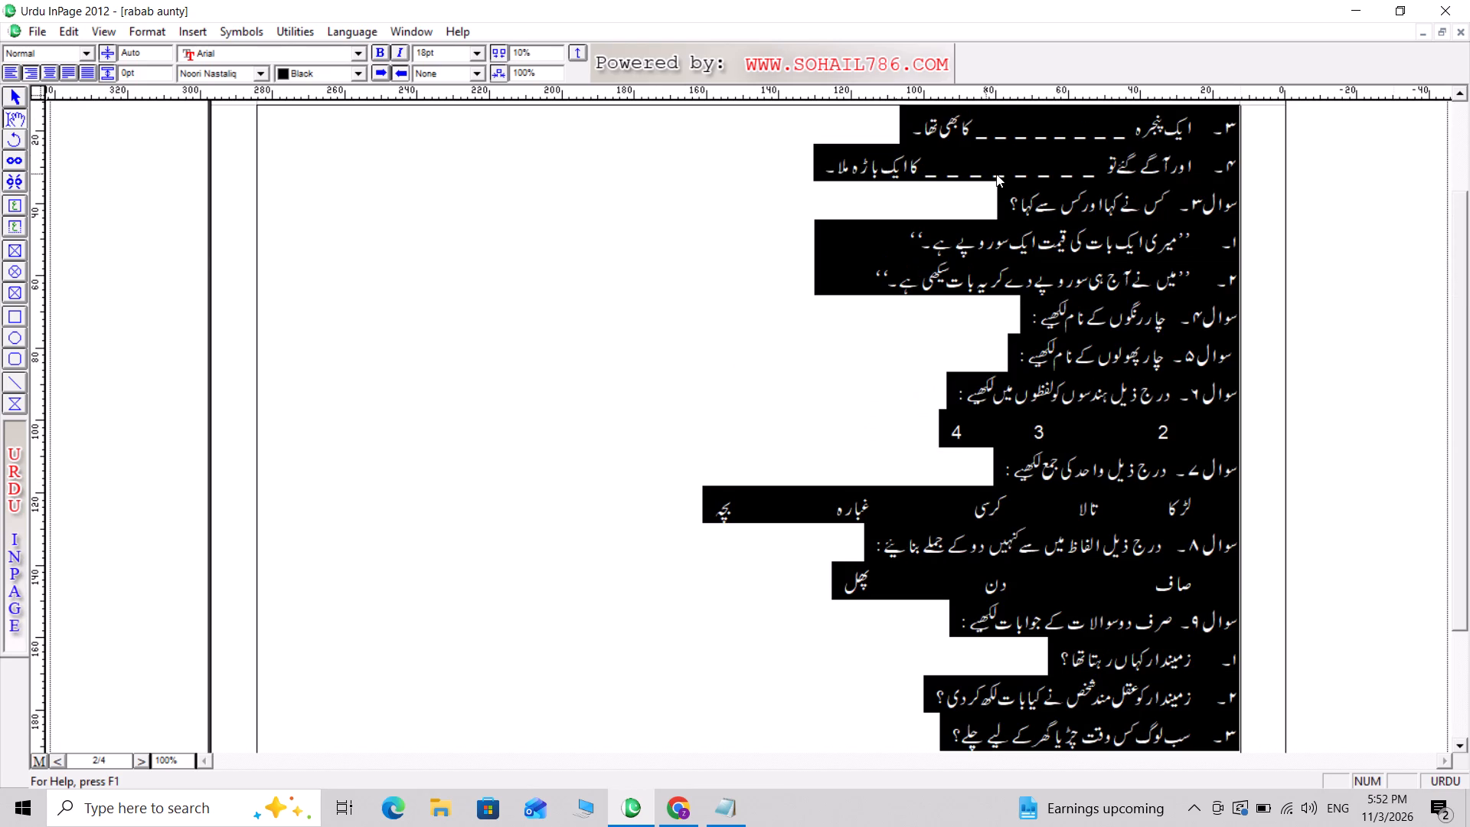
{"action": "left_click", "coordinate": [996, 174]}
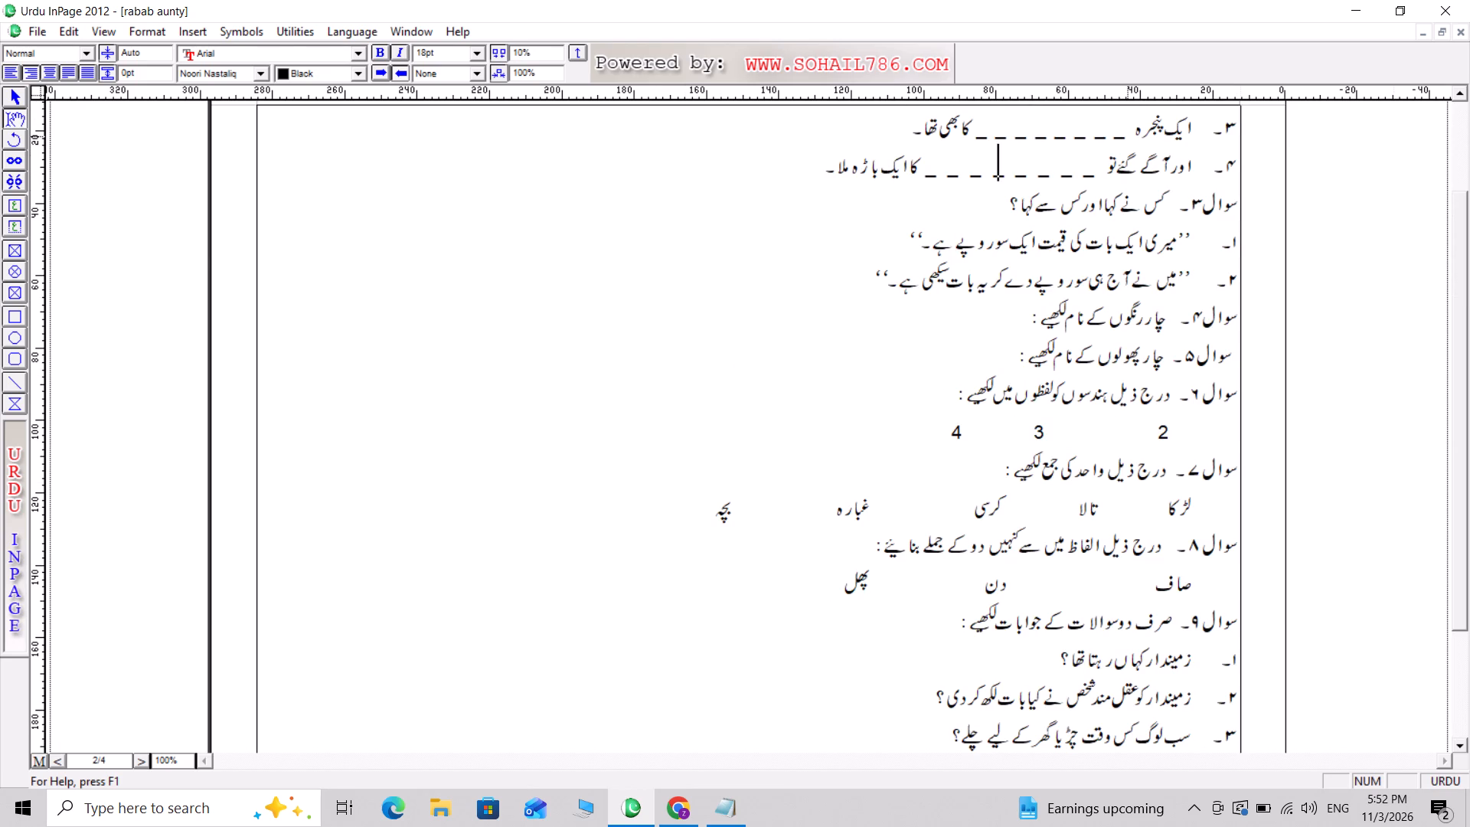
Replace the dashed blank after پنجرہ in question 2's item ۳ with a dotted line.
{"action": "left_click_drag", "start_coordinate": [1127, 136], "coordinate": [979, 144]}
{"action": "key", "text": "apostrophe"}
{"action": "key", "text": "apostrophe"}
{"action": "key", "text": "apostrophe"}
{"action": "key", "text": "apostrophe"}
{"action": "key", "text": "apostrophe"}
{"action": "key", "text": "apostrophe"}
{"action": "key", "text": "apostrophe"}
{"action": "key", "text": "apostrophe"}
{"action": "key", "text": "apostrophe"}
{"action": "key", "text": "apostrophe"}
{"action": "key", "text": "apostrophe"}
{"action": "key", "text": "apostrophe"}
{"action": "key", "text": "apostrophe"}
{"action": "key", "text": "apostrophe"}
{"action": "key", "text": "apostrophe"}
{"action": "key", "text": "apostrophe"}
{"action": "key", "text": "apostrophe"}
{"action": "key", "text": "apostrophe"}
{"action": "key", "text": "apostrophe"}
{"action": "key", "text": "apostrophe"}
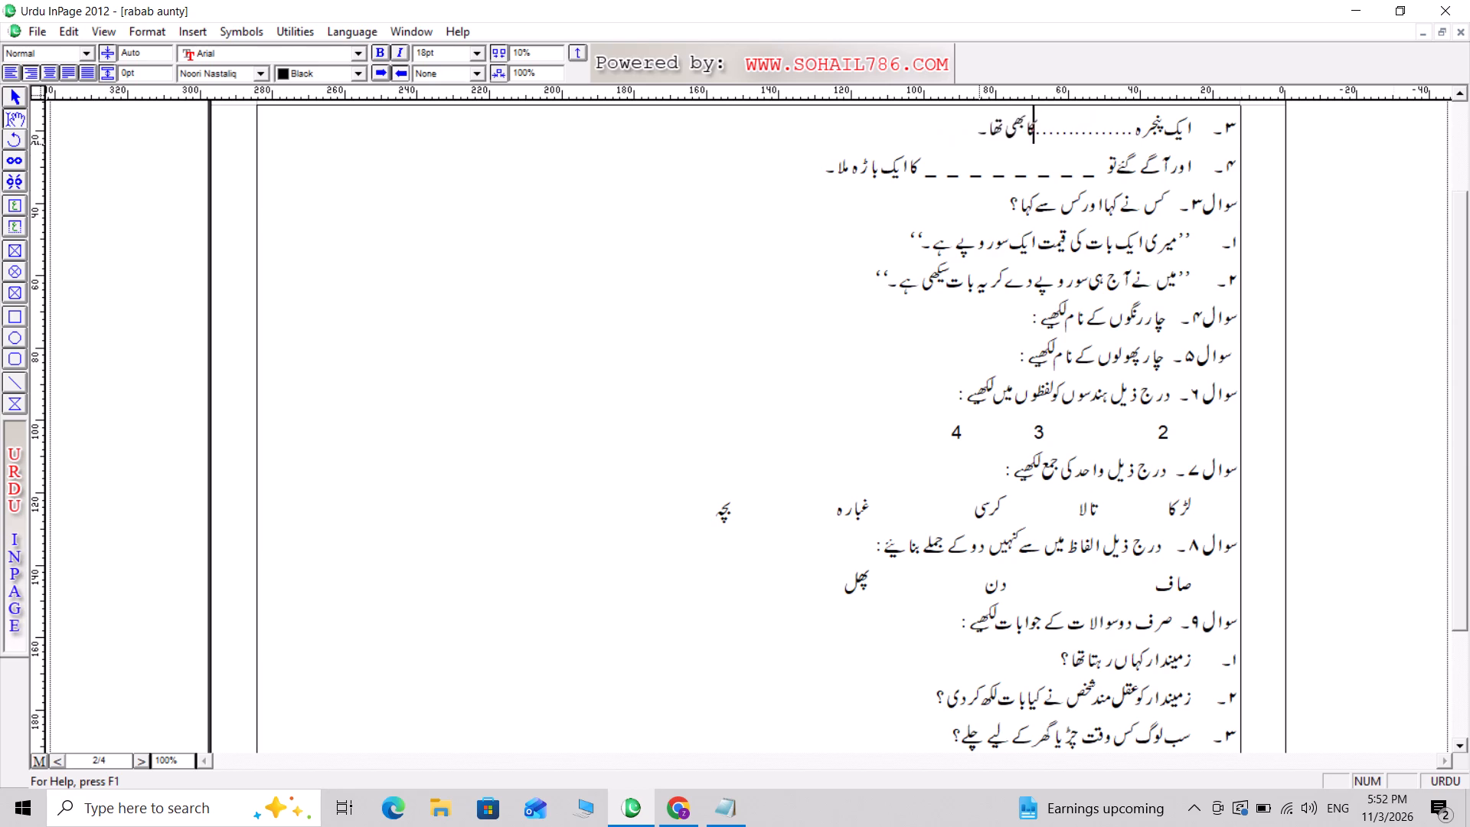
{"action": "type", "text": "''"}
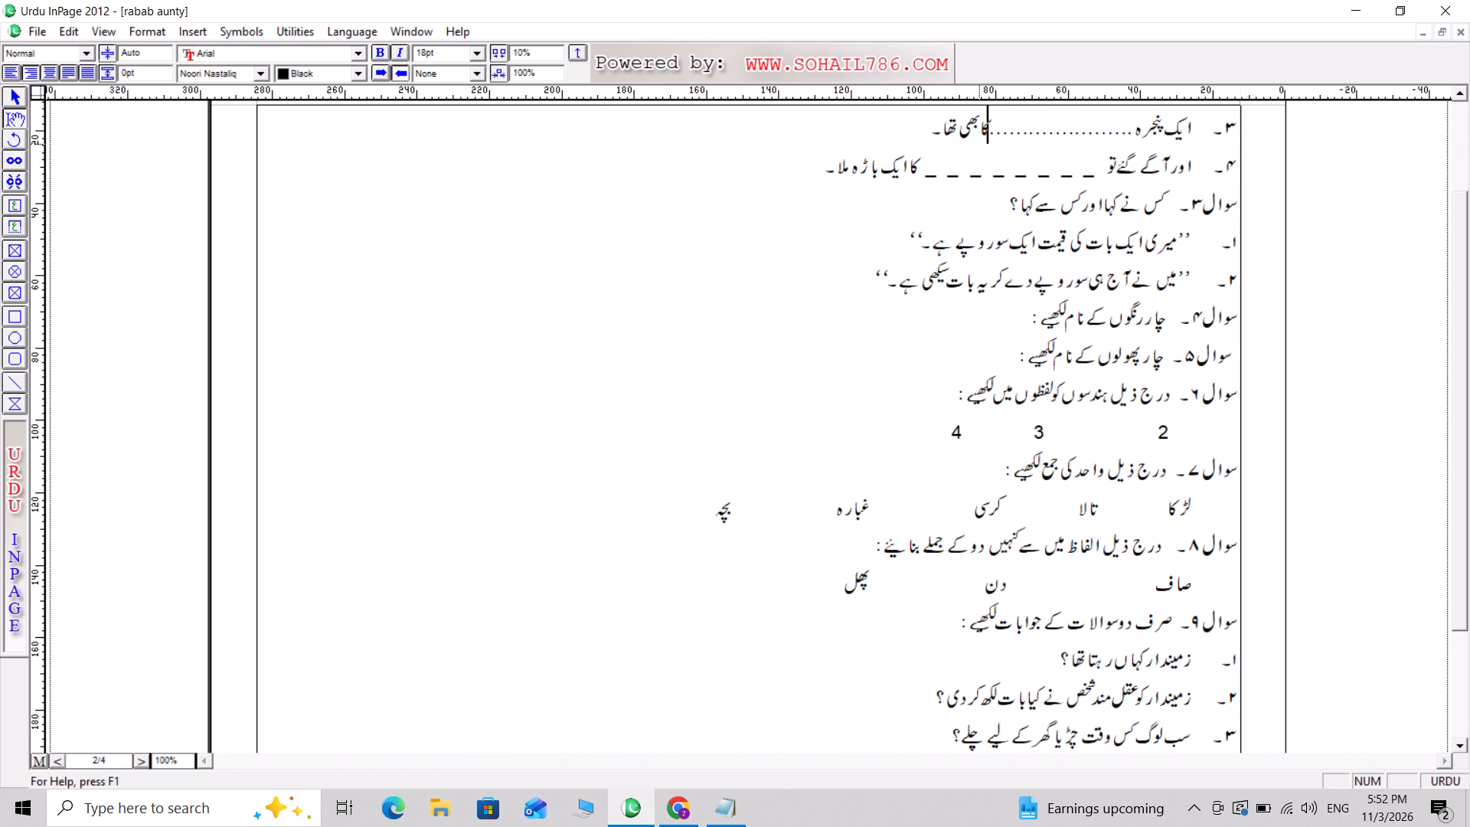
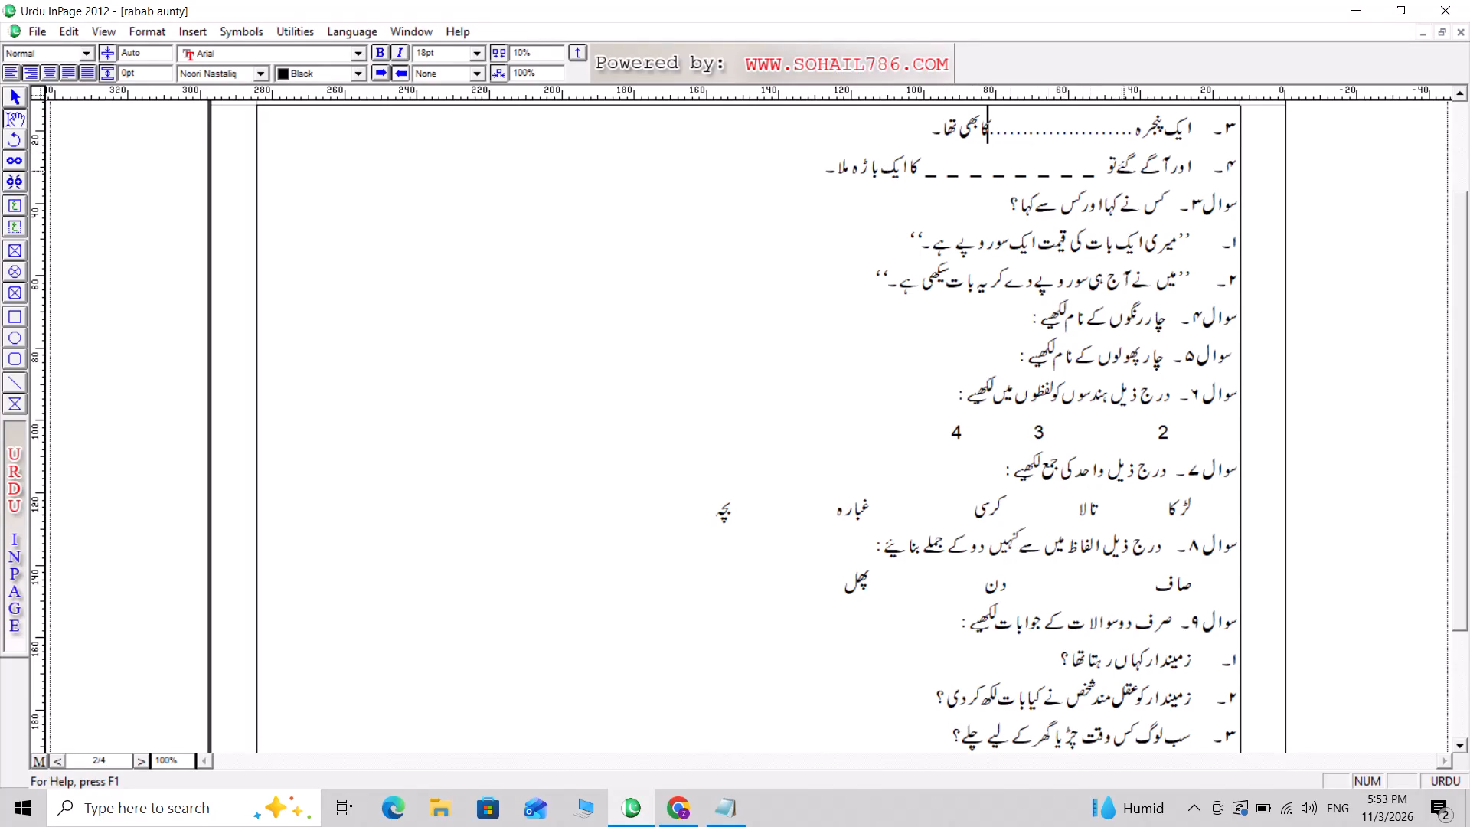
Replace the dashed blank and the word کا after تو in question 2's item ۴ with a dotted line running up to ایک.
{"action": "left_click_drag", "start_coordinate": [1094, 167], "coordinate": [938, 165]}
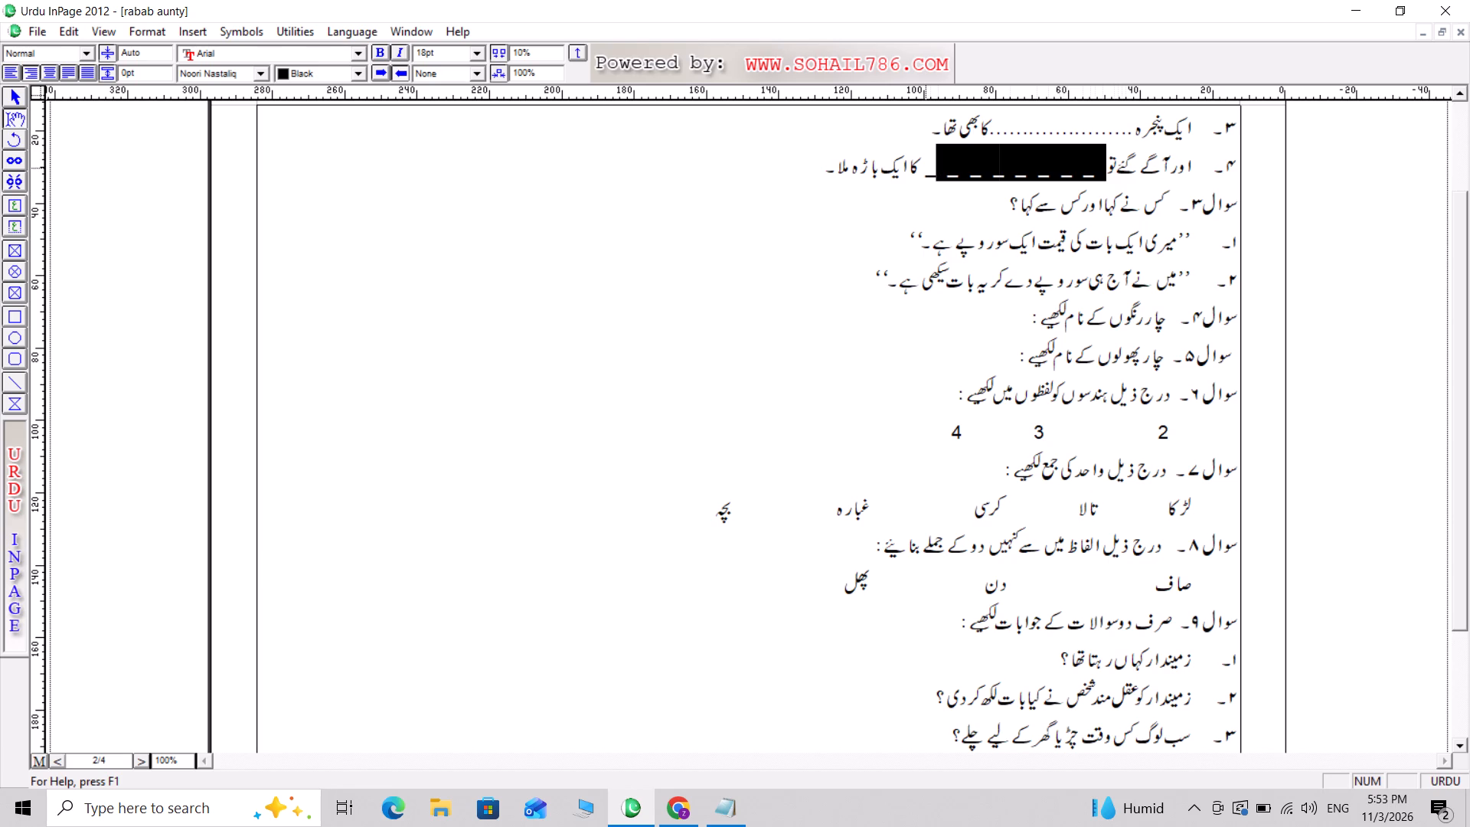
{"action": "key", "text": "apostrophe"}
{"action": "key", "text": "apostrophe"}
{"action": "key", "text": "apostrophe"}
{"action": "key", "text": "apostrophe"}
{"action": "key", "text": "apostrophe"}
{"action": "key", "text": "apostrophe"}
{"action": "key", "text": "apostrophe"}
{"action": "key", "text": "apostrophe"}
{"action": "key", "text": "apostrophe"}
{"action": "key", "text": "apostrophe"}
{"action": "key", "text": "apostrophe"}
{"action": "key", "text": "apostrophe"}
{"action": "key", "text": "apostrophe"}
{"action": "key", "text": "apostrophe"}
{"action": "key", "text": "apostrophe"}
{"action": "key", "text": "apostrophe"}
{"action": "key", "text": "apostrophe"}
{"action": "key", "text": "apostrophe"}
{"action": "key", "text": "apostrophe"}
{"action": "key", "text": "apostrophe"}
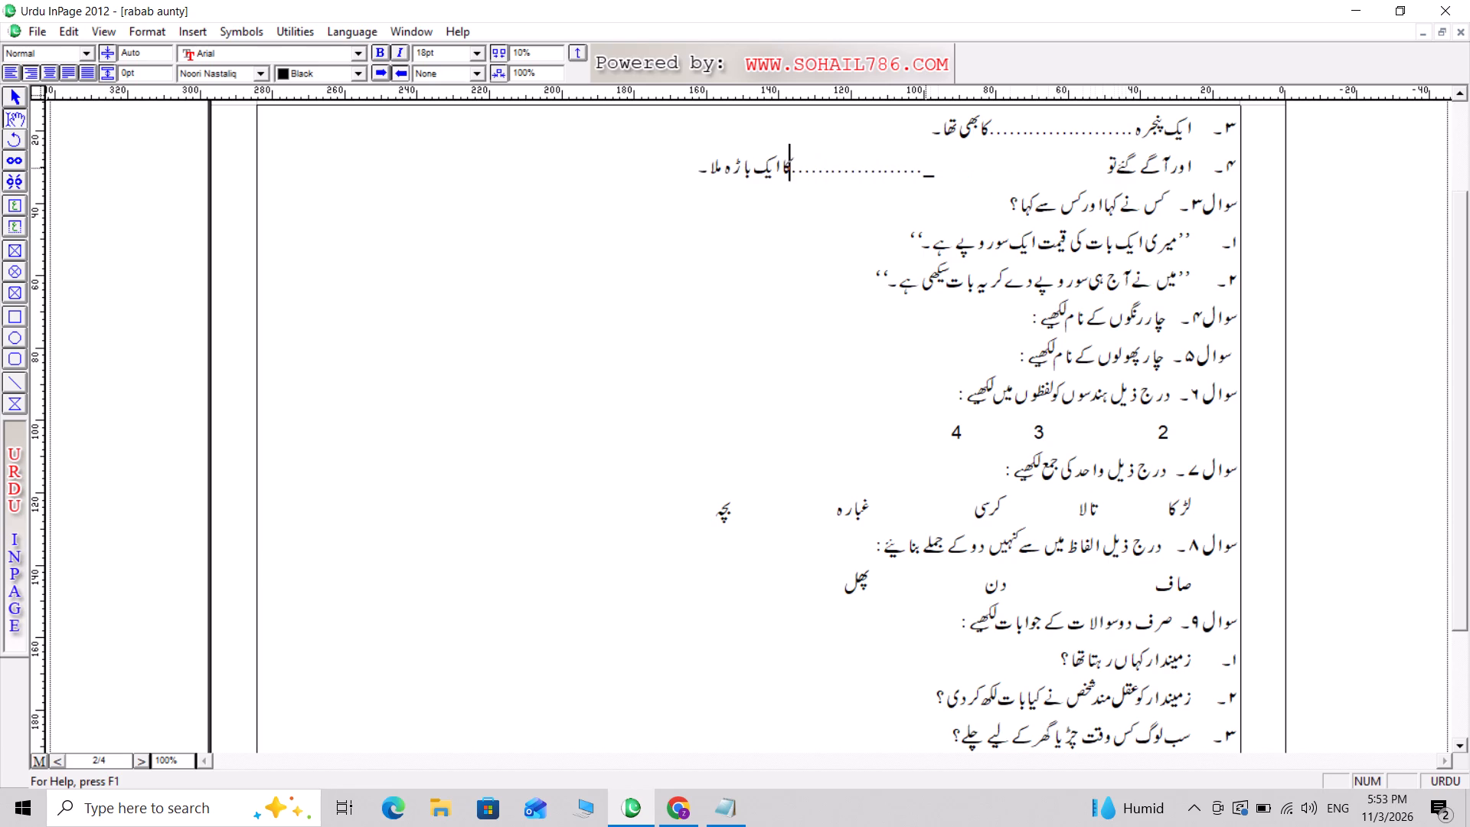
{"action": "left_click", "coordinate": [955, 170]}
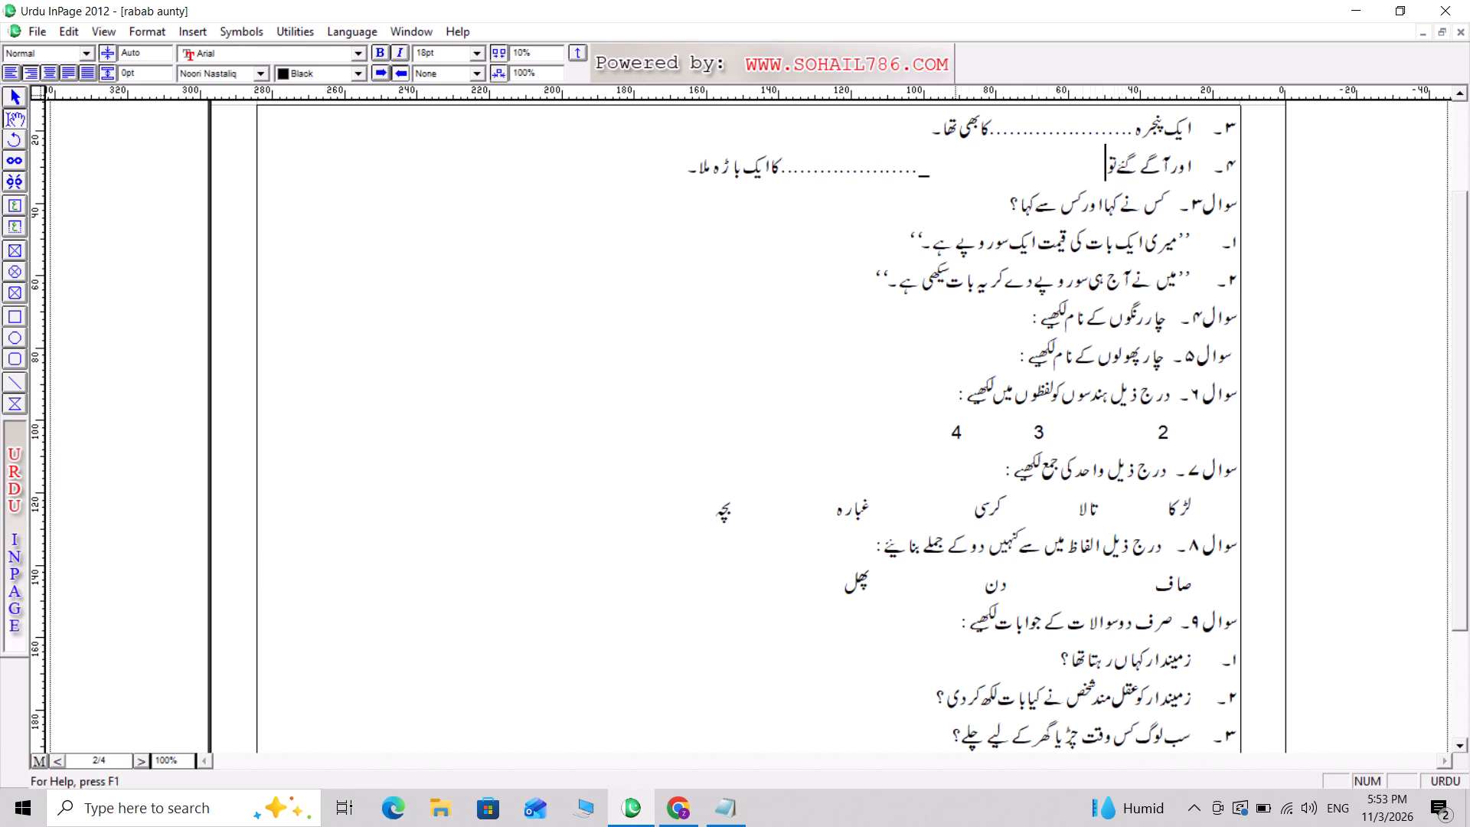
{"action": "key", "text": "Delete"}
{"action": "key", "text": "Delete"}
{"action": "key", "text": "Delete"}
{"action": "key", "text": "Delete"}
{"action": "key", "text": "Delete"}
{"action": "key", "text": "Delete"}
{"action": "key", "text": "Delete"}
{"action": "key", "text": "Delete"}
{"action": "key", "text": "Delete"}
{"action": "key", "text": "Delete"}
{"action": "key", "text": "Delete"}
{"action": "key", "text": "Delete"}
{"action": "key", "text": "Delete"}
{"action": "key", "text": "Delete"}
{"action": "key", "text": "Delete"}
{"action": "key", "text": "Delete"}
{"action": "key", "text": "Delete"}
{"action": "key", "text": "Delete"}
{"action": "key", "text": "Delete"}
{"action": "key", "text": "Delete"}
{"action": "key", "text": "Delete"}
{"action": "key", "text": "Delete"}
{"action": "key", "text": "Delete"}
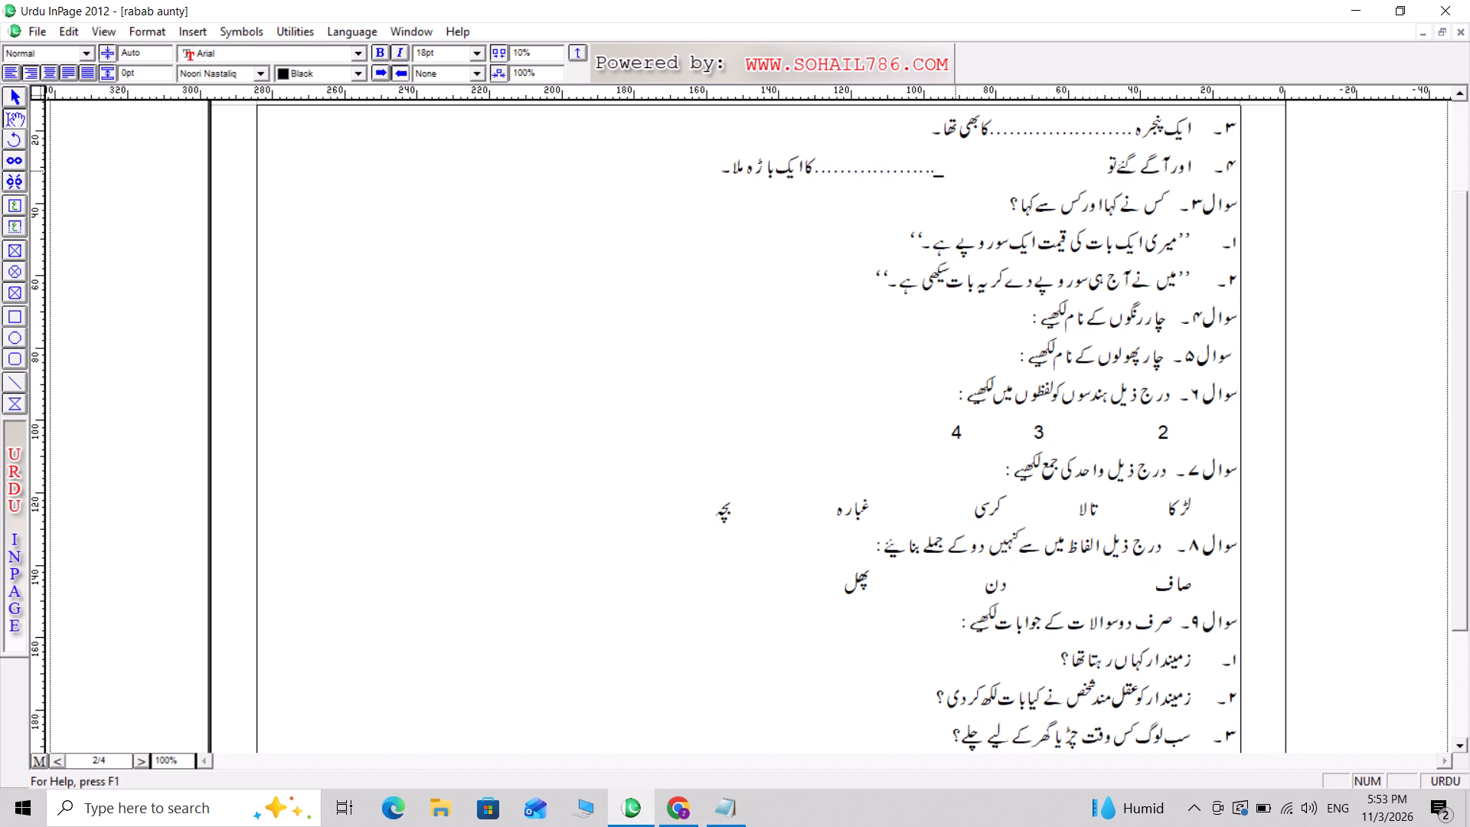
{"action": "key", "text": "Delete"}
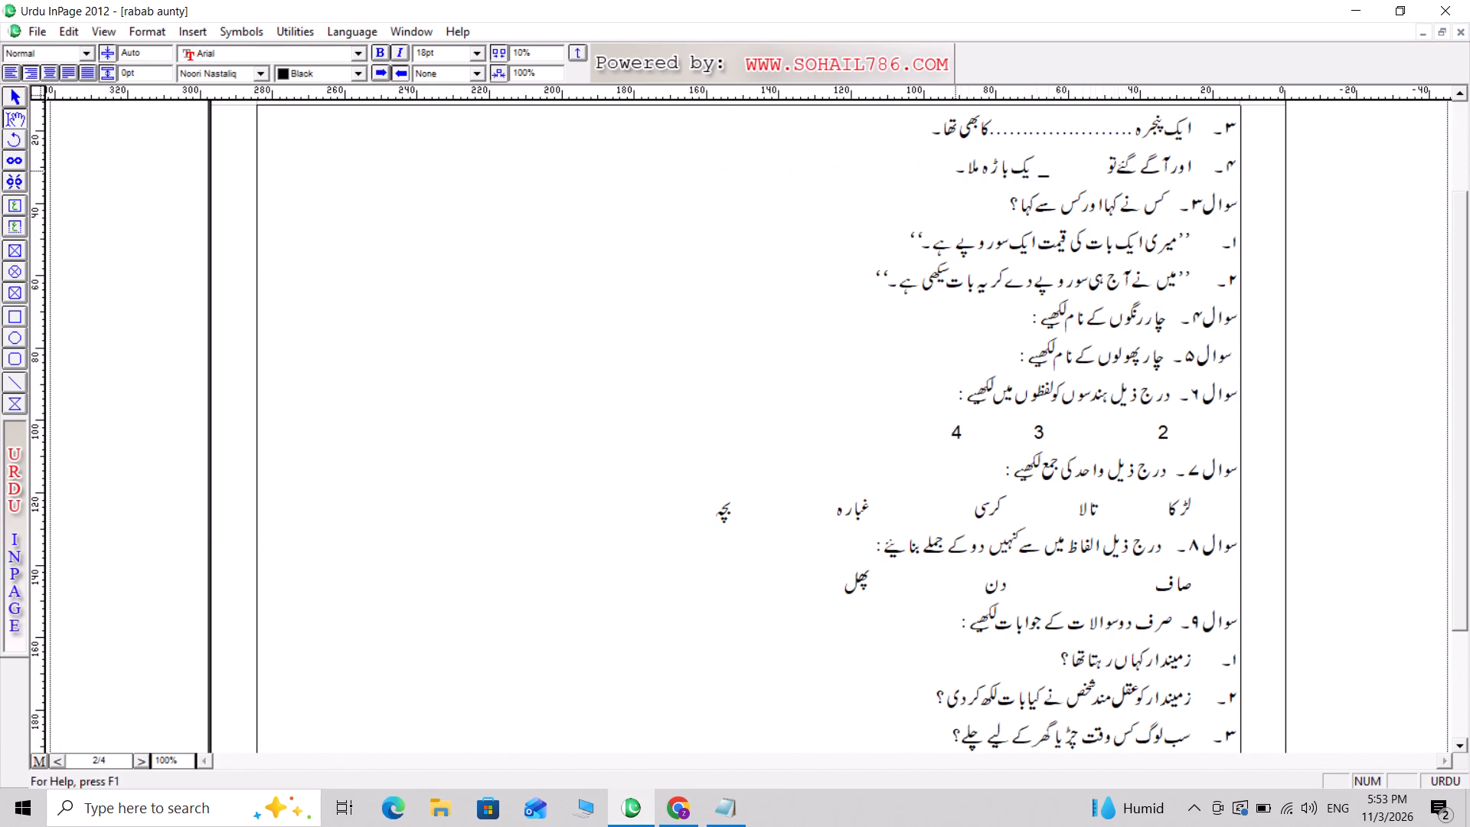
{"action": "key", "text": "ctrl+z"}
{"action": "key", "text": "Delete"}
{"action": "key", "text": "ctrl+z"}
{"action": "key", "text": "BackSpace"}
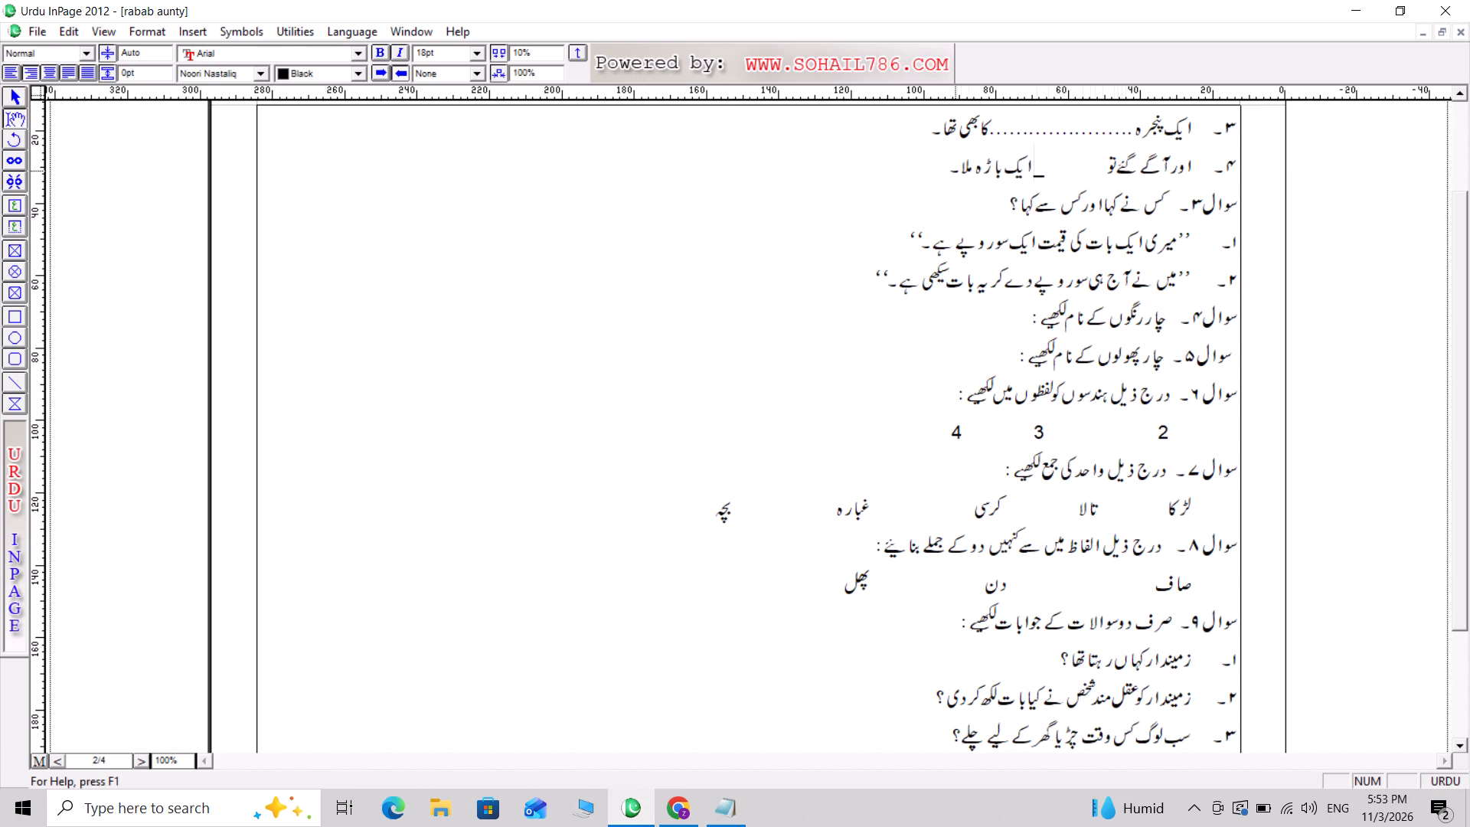
{"action": "key", "text": "apostrophe"}
{"action": "key", "text": "apostrophe"}
{"action": "key", "text": "apostrophe"}
{"action": "key", "text": "apostrophe"}
{"action": "key", "text": "apostrophe"}
{"action": "key", "text": "apostrophe"}
{"action": "key", "text": "apostrophe"}
{"action": "key", "text": "apostrophe"}
{"action": "key", "text": "apostrophe"}
{"action": "key", "text": "apostrophe"}
{"action": "key", "text": "apostrophe"}
{"action": "key", "text": "apostrophe"}
{"action": "key", "text": "apostrophe"}
{"action": "key", "text": "apostrophe"}
{"action": "key", "text": "apostrophe"}
{"action": "key", "text": "apostrophe"}
{"action": "key", "text": "apostrophe"}
{"action": "key", "text": "apostrophe"}
{"action": "key", "text": "apostrophe"}
{"action": "key", "text": "apostrophe"}
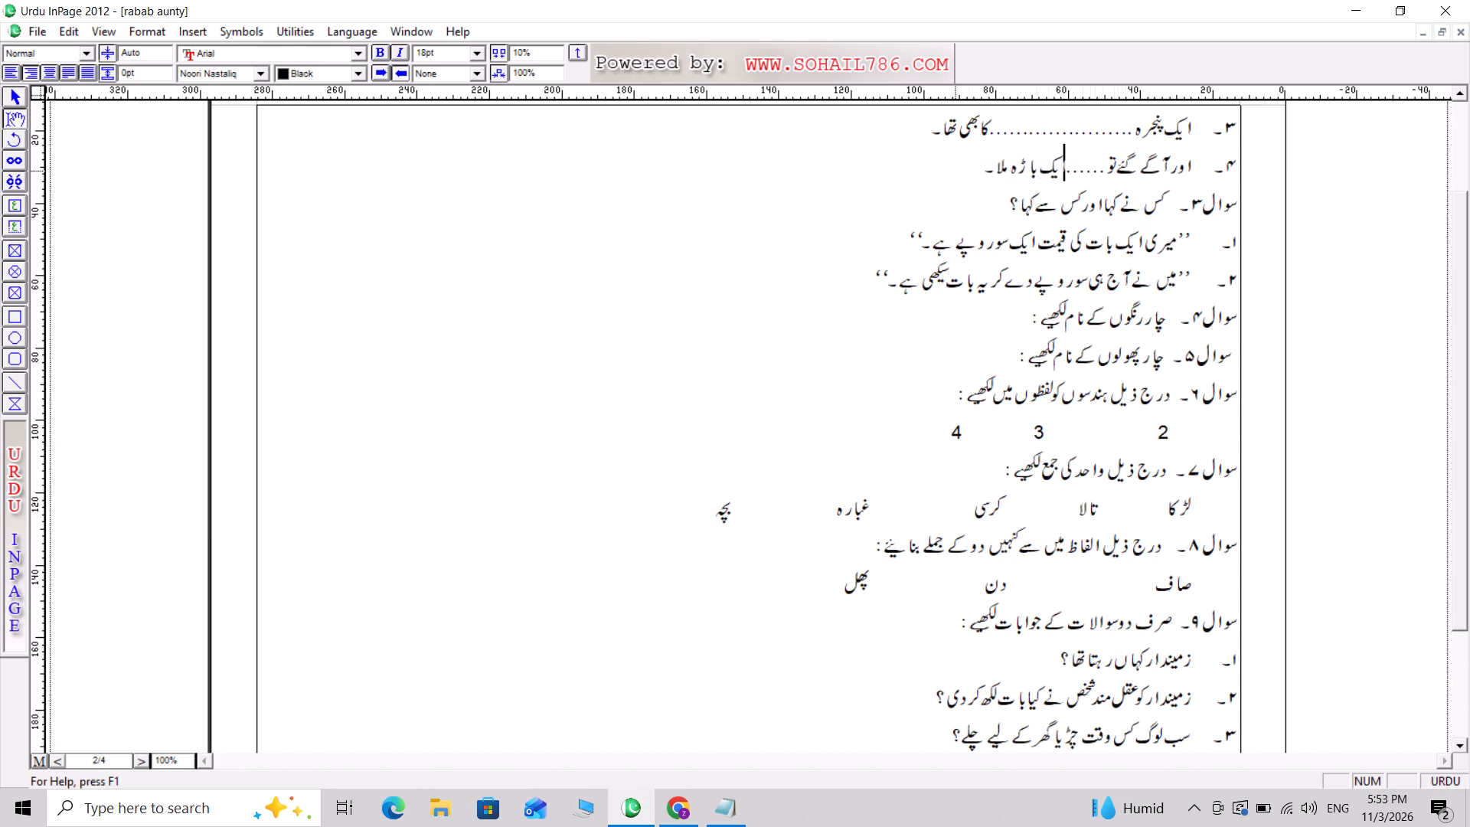
{"action": "key", "text": "apostrophe"}
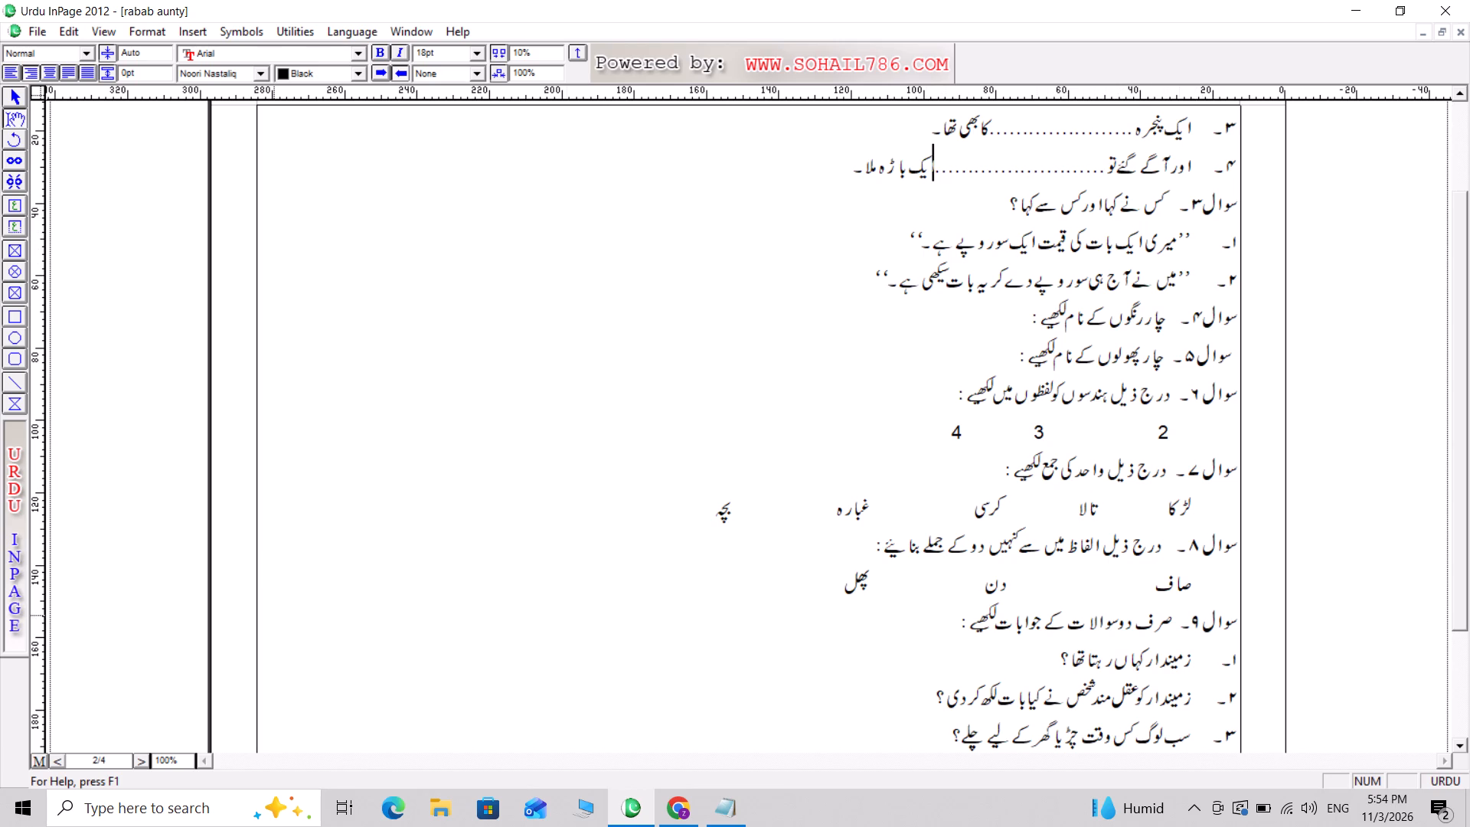
Set the zoom to 50% and look over the layout of the first and second pages.
{"action": "left_click_drag", "start_coordinate": [178, 757], "coordinate": [136, 760]}
{"action": "left_click_drag", "start_coordinate": [136, 760], "coordinate": [135, 760]}
{"action": "type", "text": "50"}
{"action": "key", "text": "Return"}
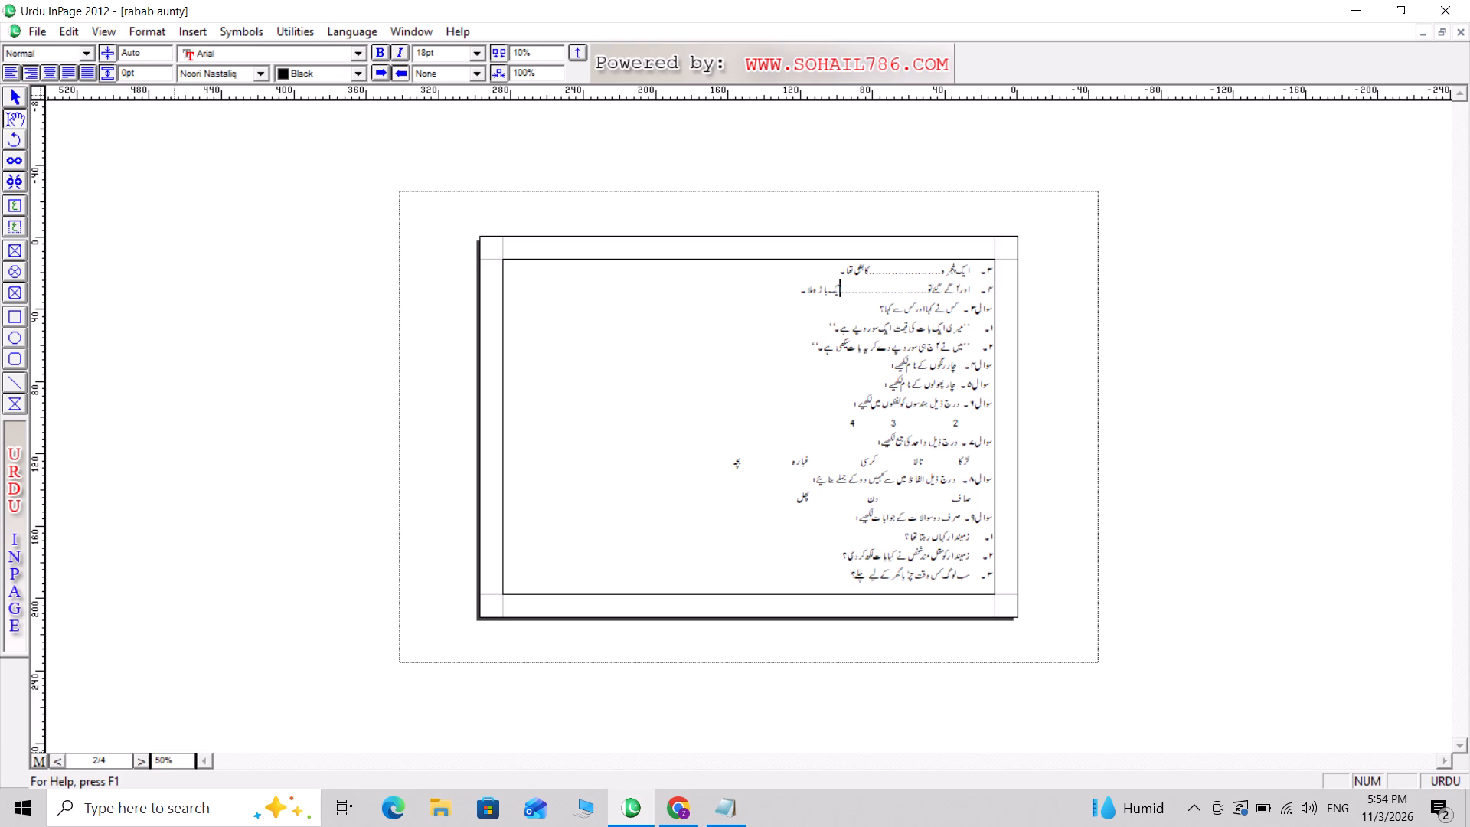
{"action": "key", "text": "Up"}
{"action": "key", "text": "Up"}
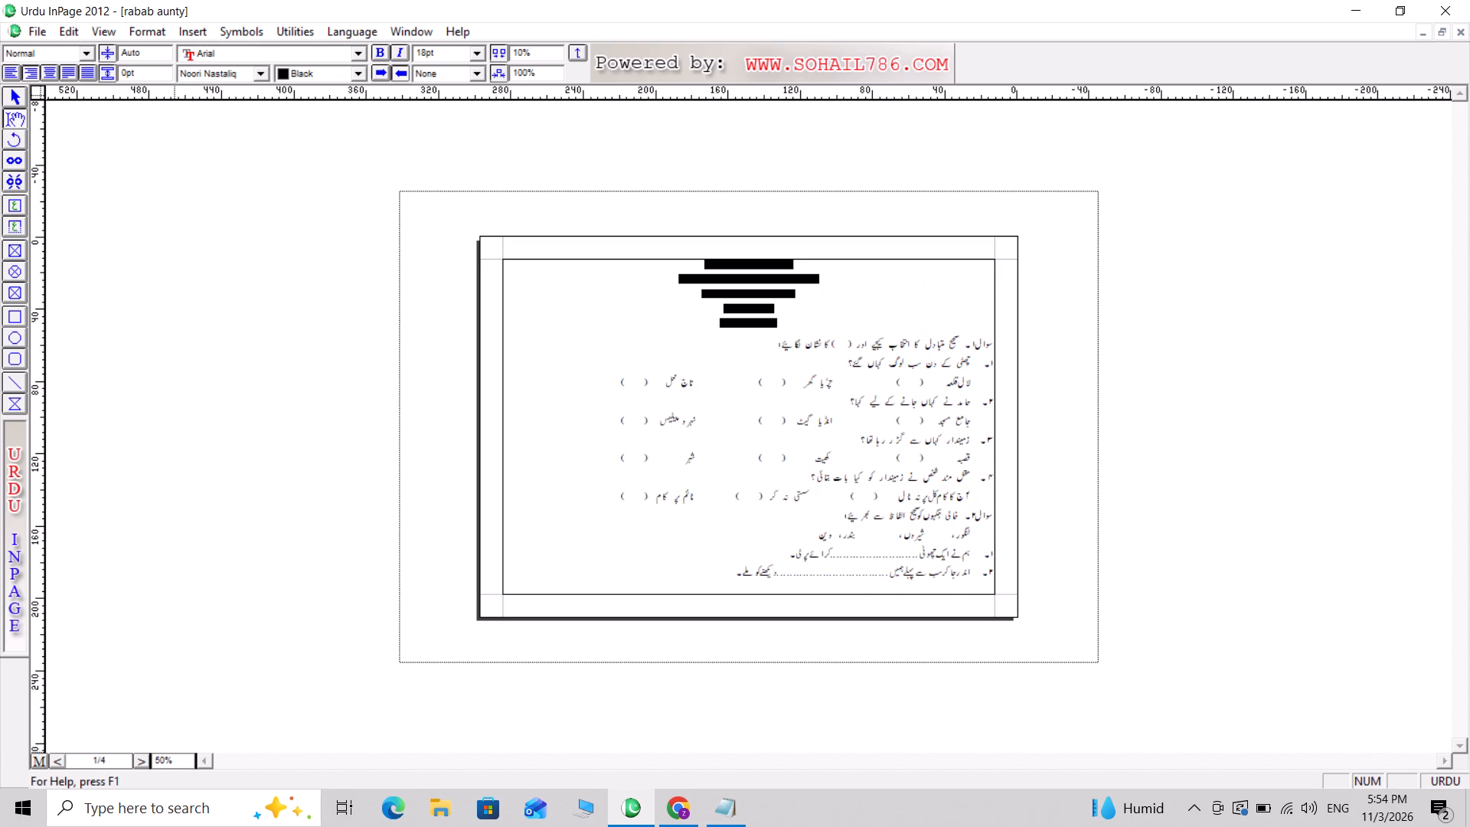
{"action": "key", "text": "Down"}
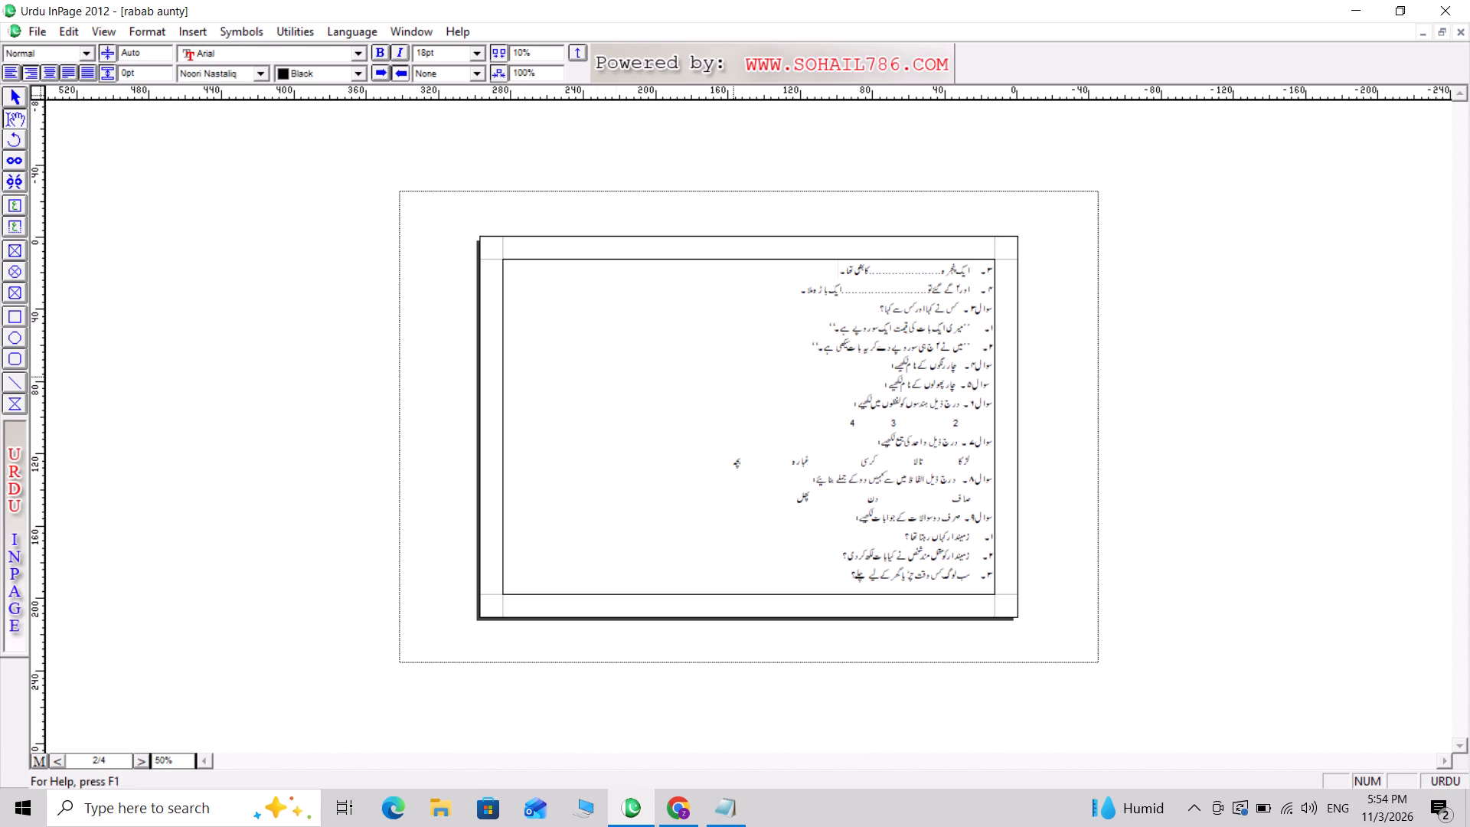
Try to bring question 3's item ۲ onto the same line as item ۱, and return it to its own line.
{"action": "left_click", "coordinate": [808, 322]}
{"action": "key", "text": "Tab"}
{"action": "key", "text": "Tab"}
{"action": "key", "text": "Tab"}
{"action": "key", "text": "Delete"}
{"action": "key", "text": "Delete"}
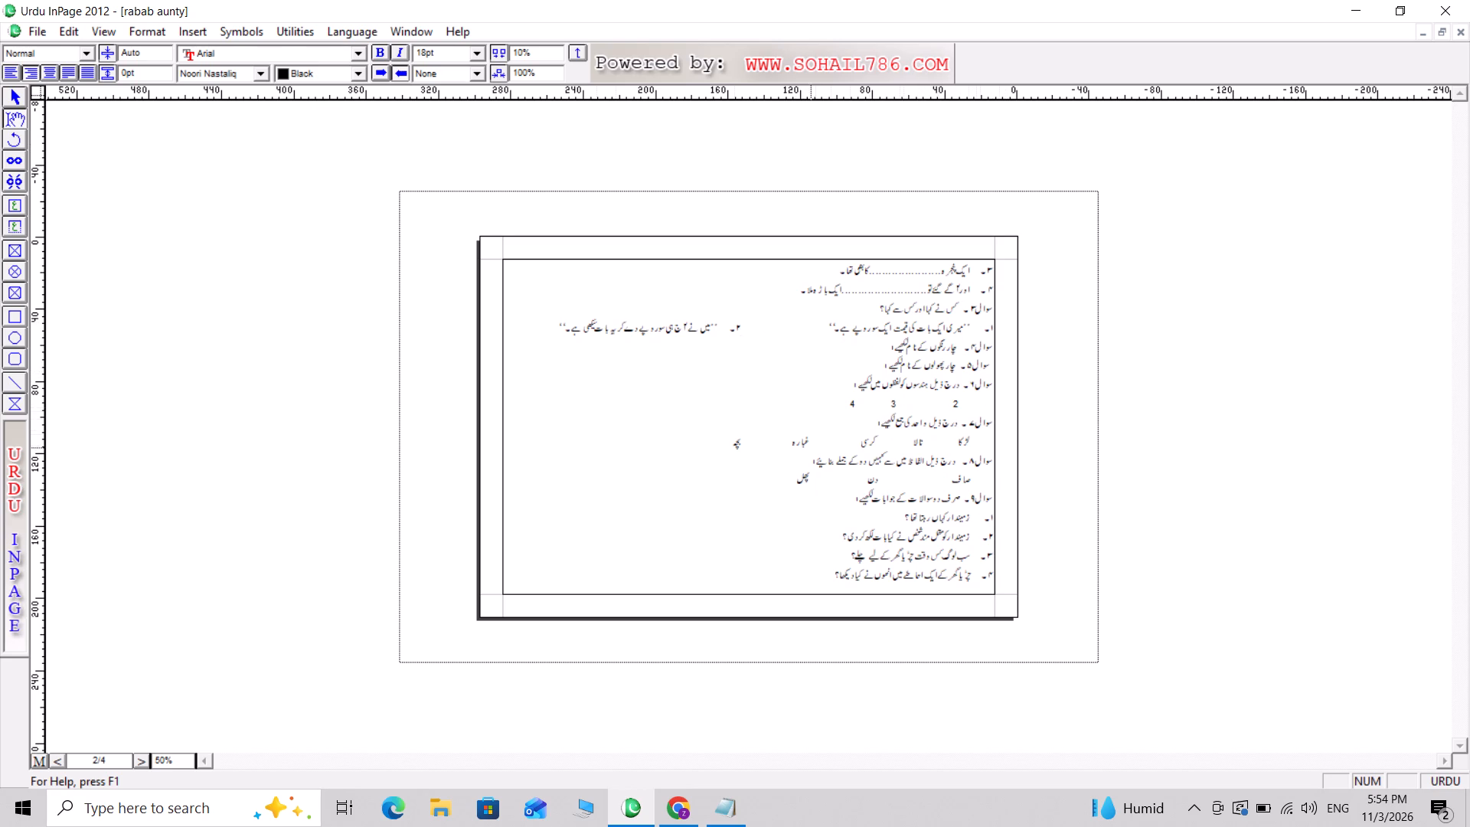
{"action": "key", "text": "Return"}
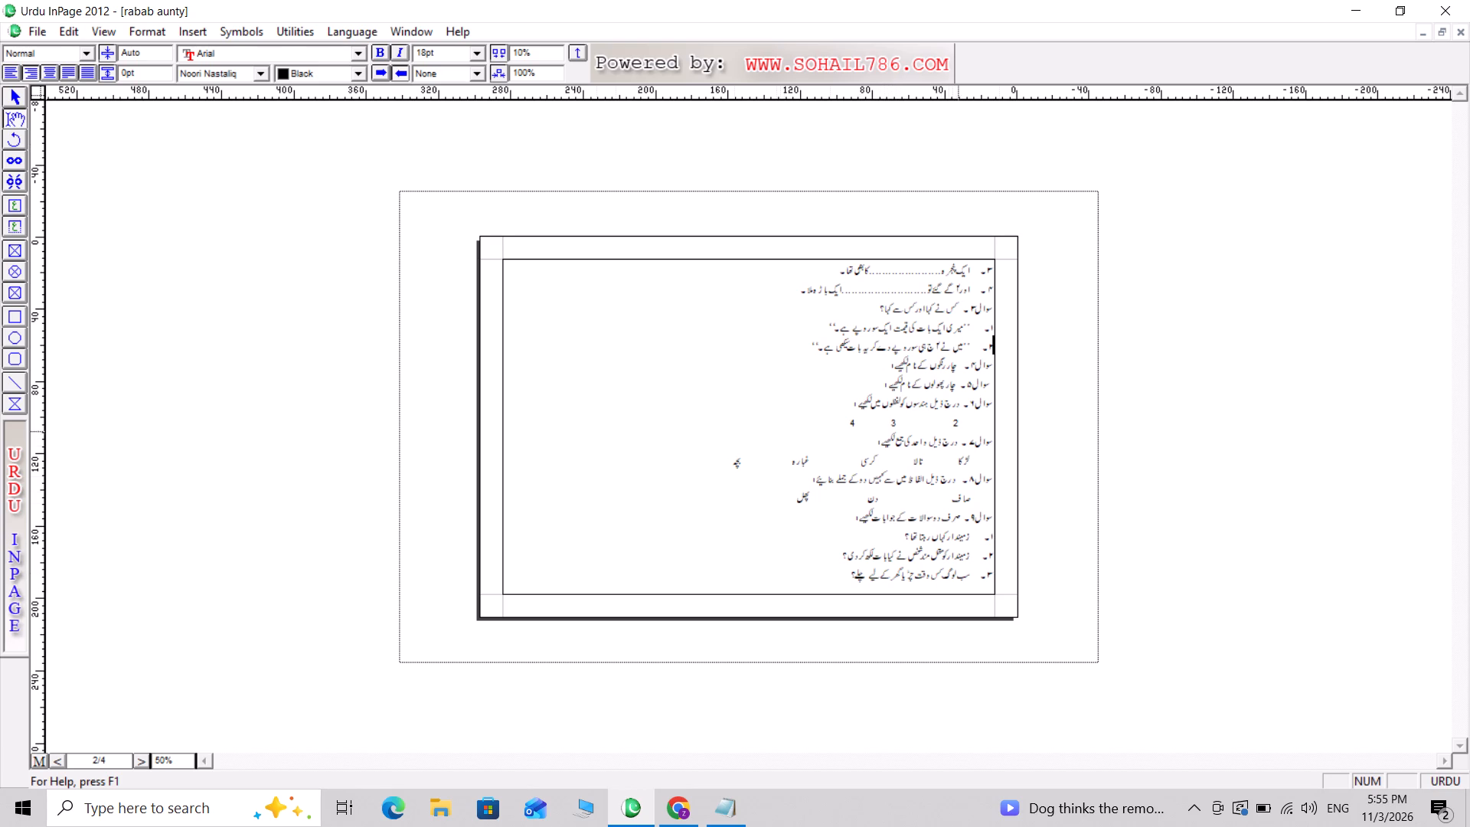
Replace question 6's row of numbers with the Urdu digits ۴, ۶, ۲, ۹ and ۳, spaced two tabs apart.
{"action": "left_click_drag", "start_coordinate": [961, 422], "coordinate": [848, 420]}
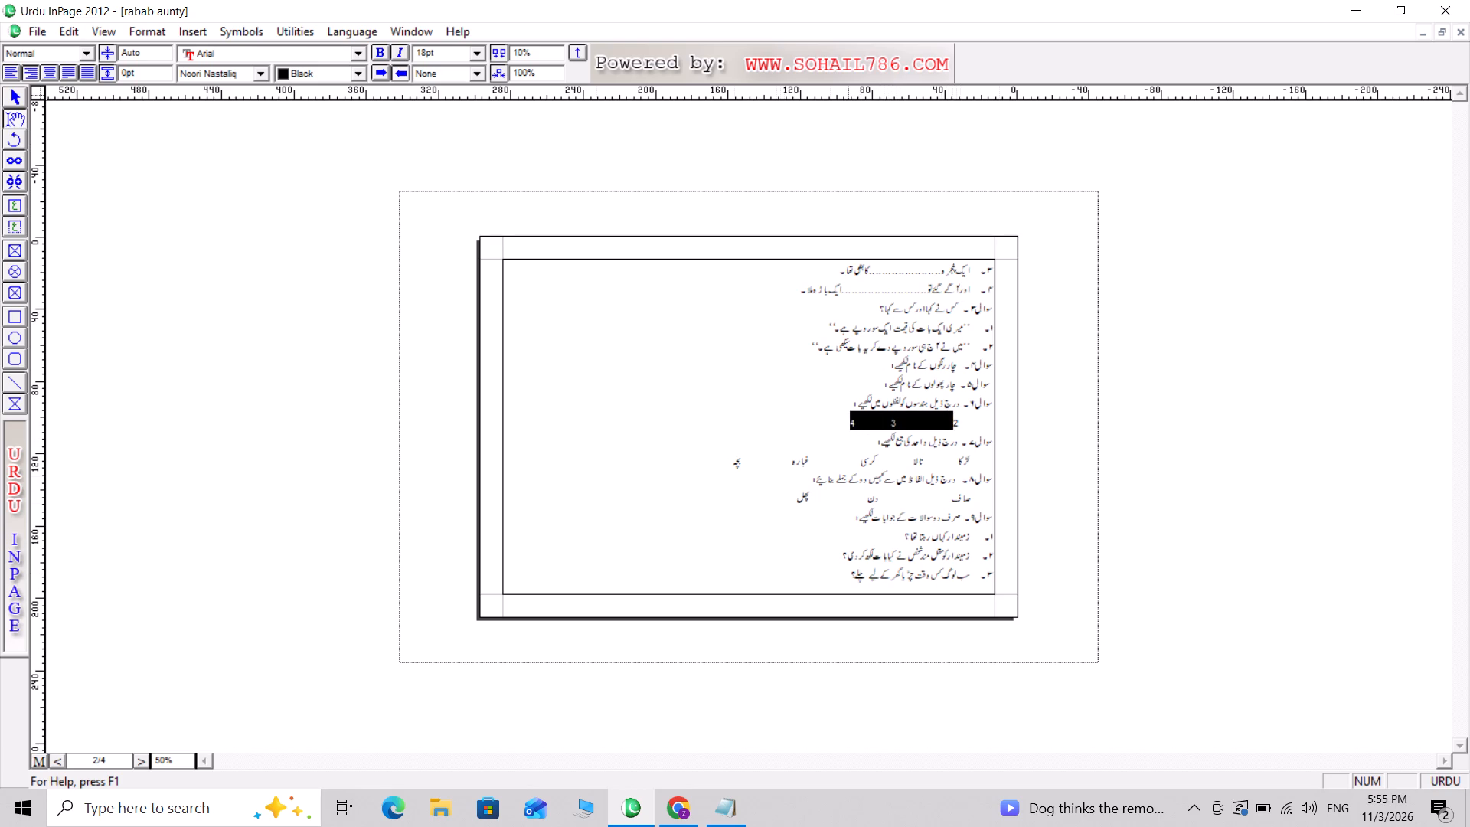
{"action": "key", "text": "BackSpace"}
{"action": "key", "text": "BackSpace"}
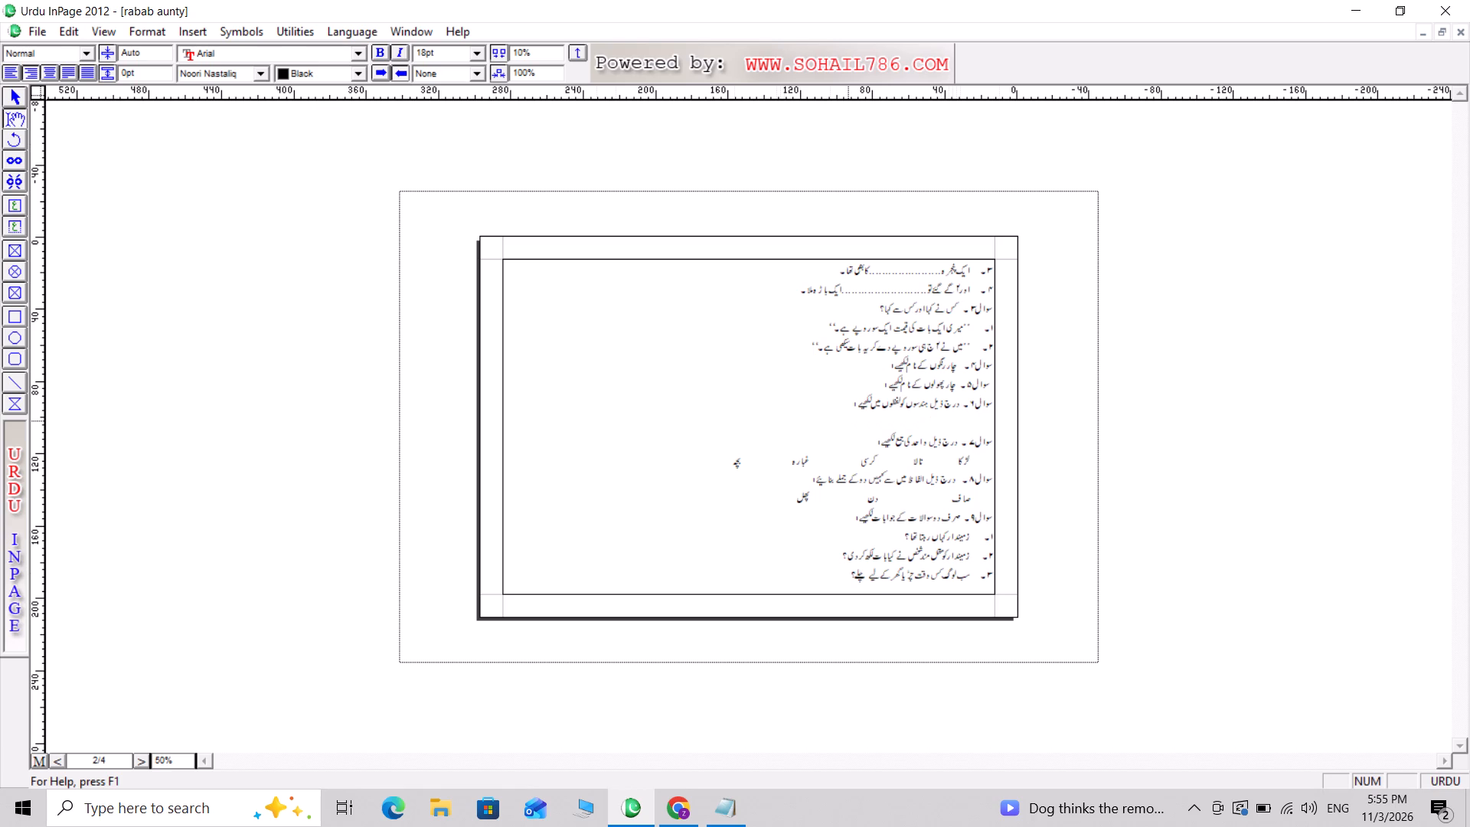
{"action": "key", "text": "4"}
{"action": "key", "text": "Tab"}
{"action": "key", "text": "Tab"}
{"action": "key", "text": "6"}
{"action": "key", "text": "Tab"}
{"action": "key", "text": "Tab"}
{"action": "key", "text": "2"}
{"action": "key", "text": "Tab"}
{"action": "key", "text": "Tab"}
{"action": "key", "text": "9"}
{"action": "key", "text": "Tab"}
{"action": "key", "text": "Tab"}
{"action": "key", "text": "3"}
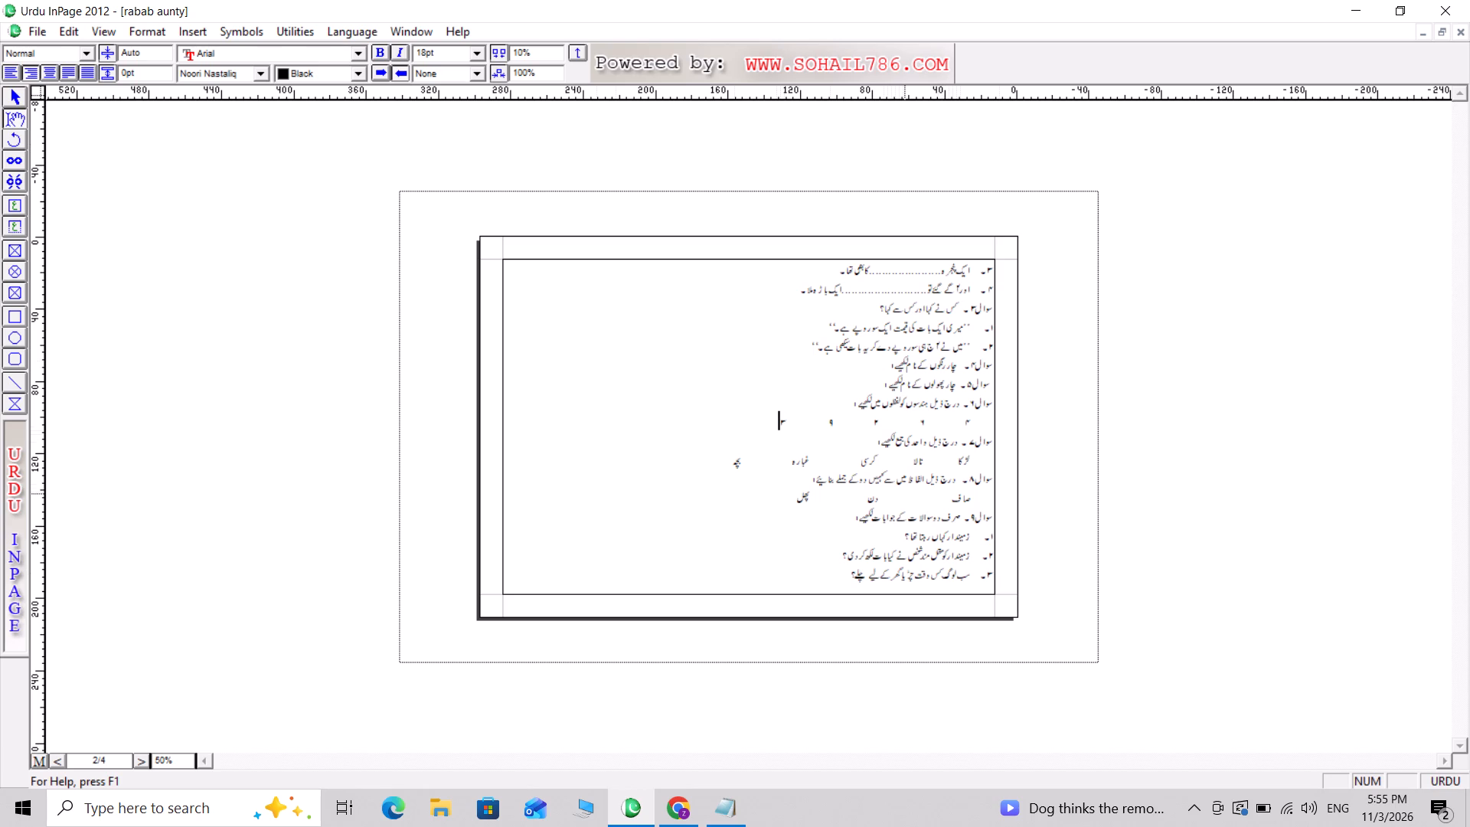
Replace the last word پھل in question 8's word list with چل, keeping question 9 on its own line.
{"action": "left_click", "coordinate": [809, 495]}
{"action": "key", "text": "Delete"}
{"action": "key", "text": "Delete"}
{"action": "key", "text": "Return"}
{"action": "key", "text": "Right"}
{"action": "key", "text": "BackSpace"}
{"action": "key", "text": "BackSpace"}
{"action": "type", "text": "cl"}
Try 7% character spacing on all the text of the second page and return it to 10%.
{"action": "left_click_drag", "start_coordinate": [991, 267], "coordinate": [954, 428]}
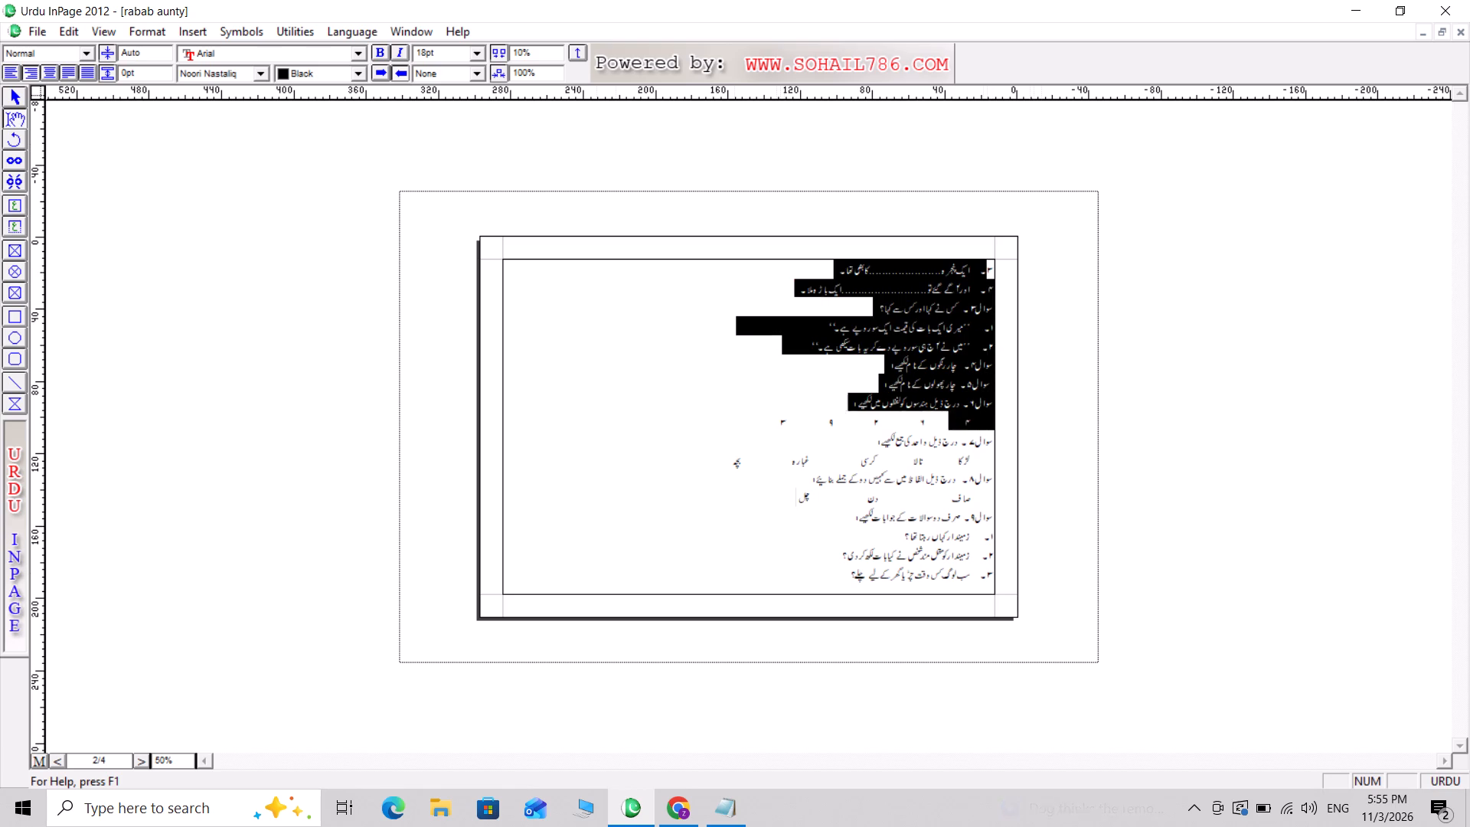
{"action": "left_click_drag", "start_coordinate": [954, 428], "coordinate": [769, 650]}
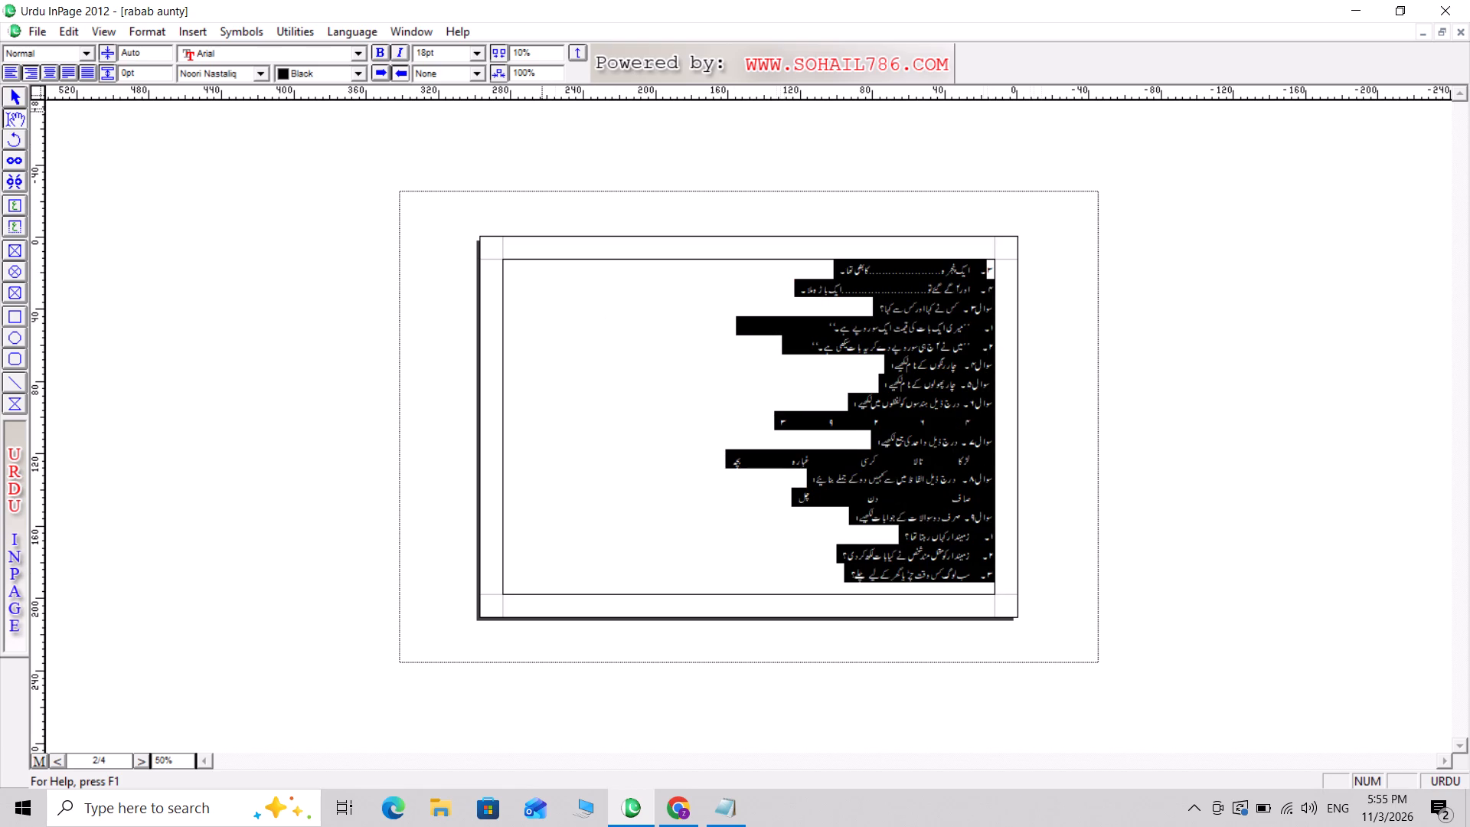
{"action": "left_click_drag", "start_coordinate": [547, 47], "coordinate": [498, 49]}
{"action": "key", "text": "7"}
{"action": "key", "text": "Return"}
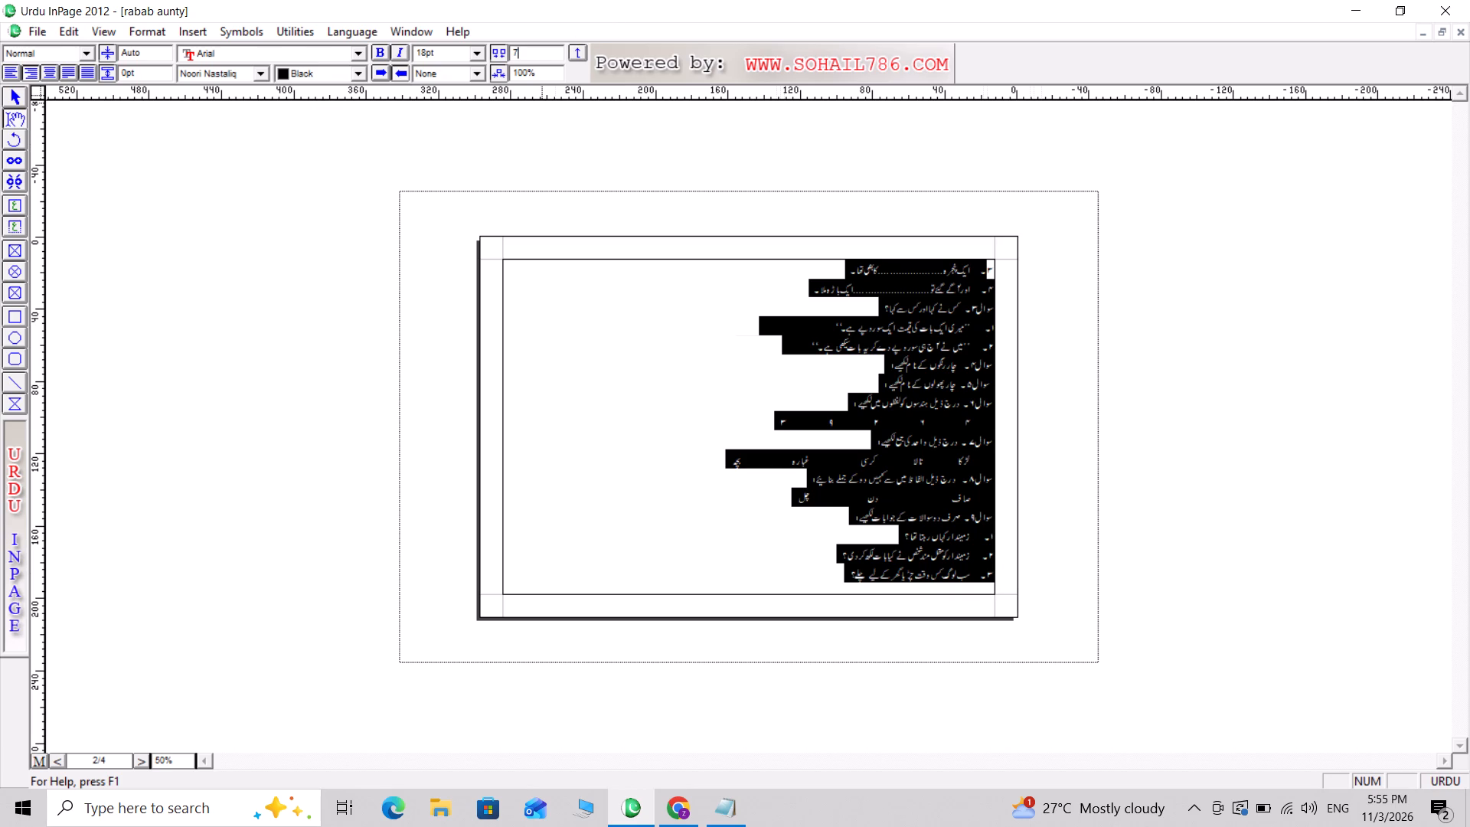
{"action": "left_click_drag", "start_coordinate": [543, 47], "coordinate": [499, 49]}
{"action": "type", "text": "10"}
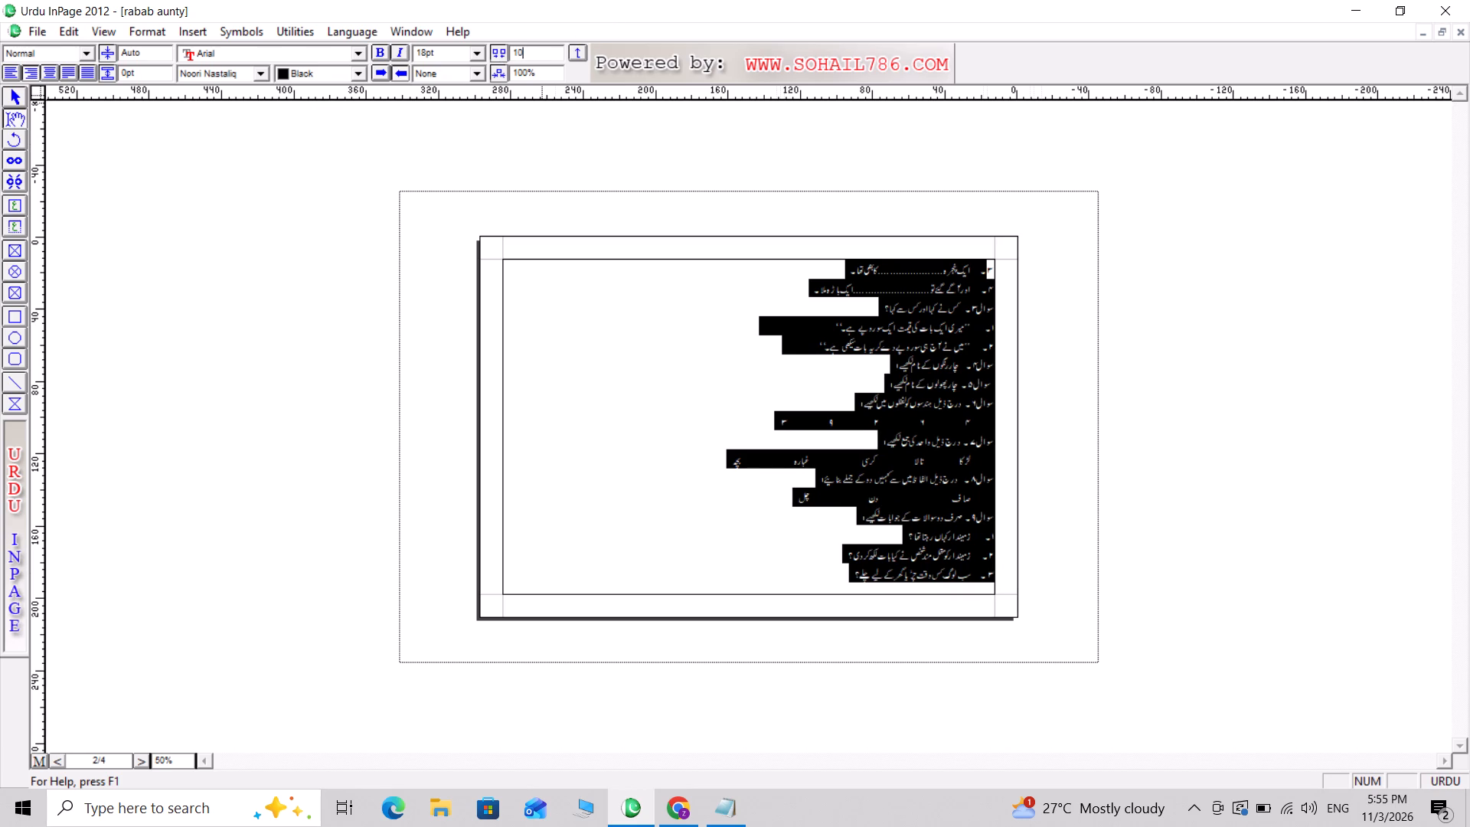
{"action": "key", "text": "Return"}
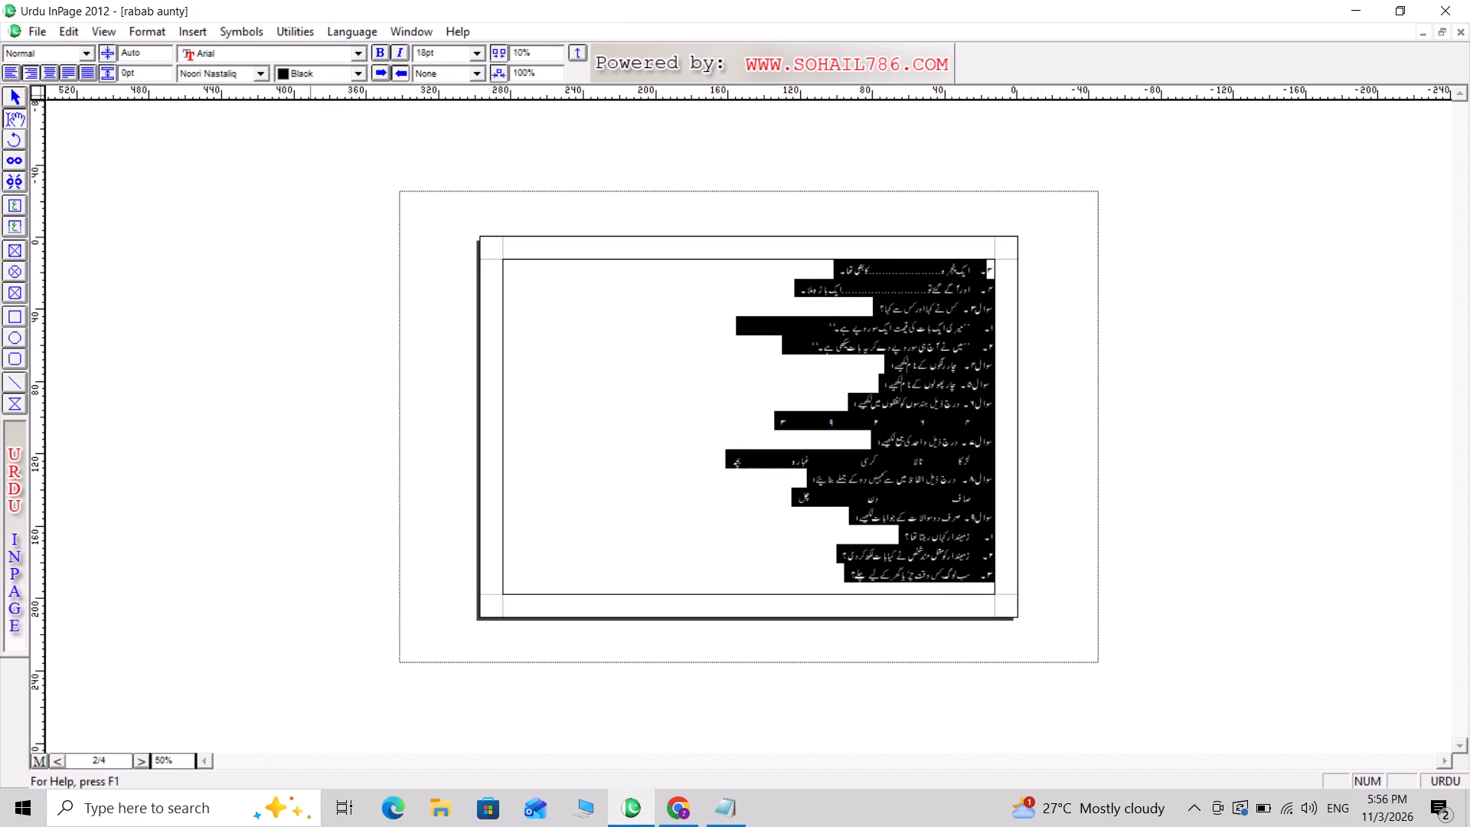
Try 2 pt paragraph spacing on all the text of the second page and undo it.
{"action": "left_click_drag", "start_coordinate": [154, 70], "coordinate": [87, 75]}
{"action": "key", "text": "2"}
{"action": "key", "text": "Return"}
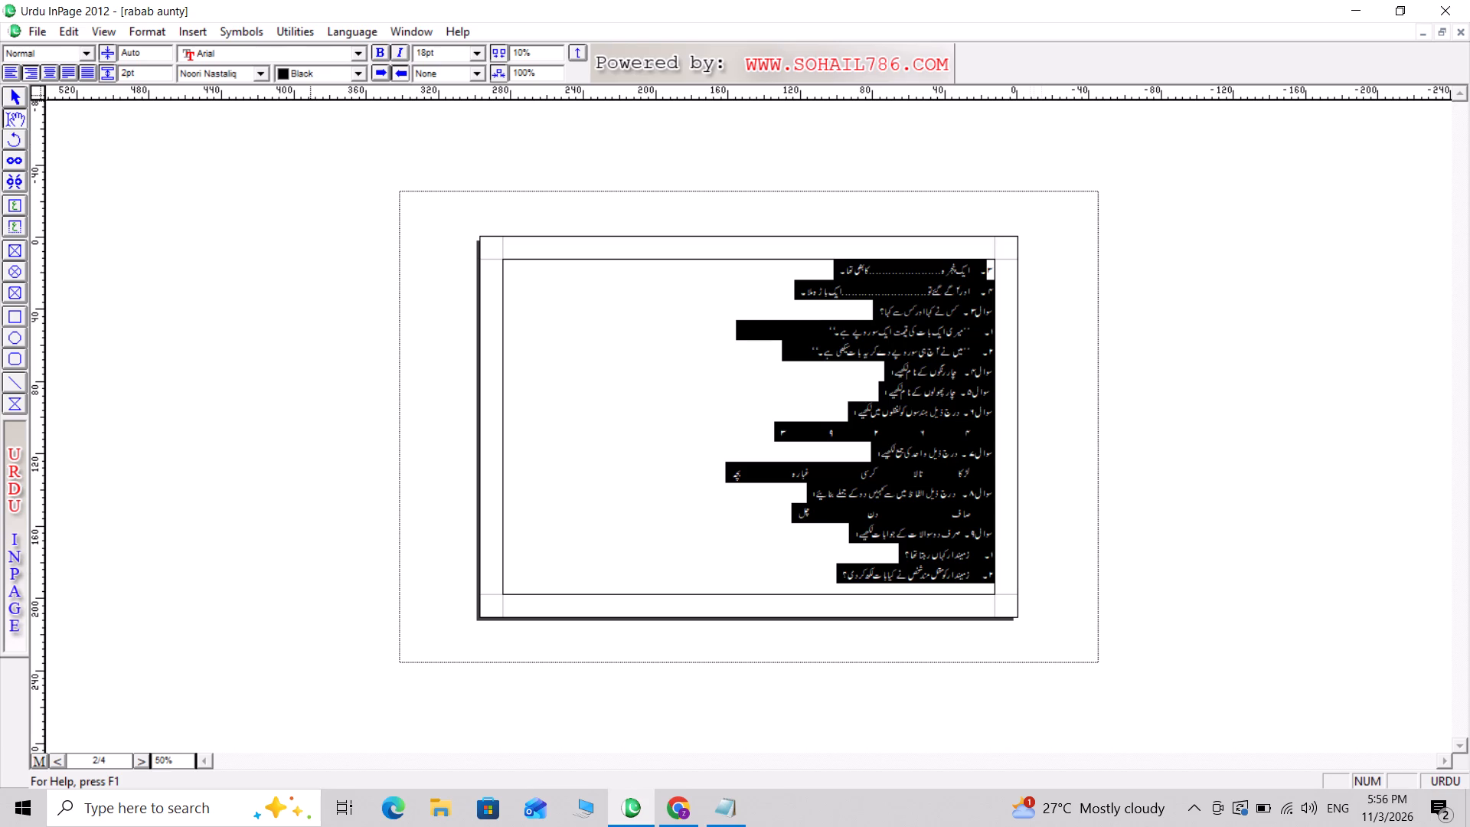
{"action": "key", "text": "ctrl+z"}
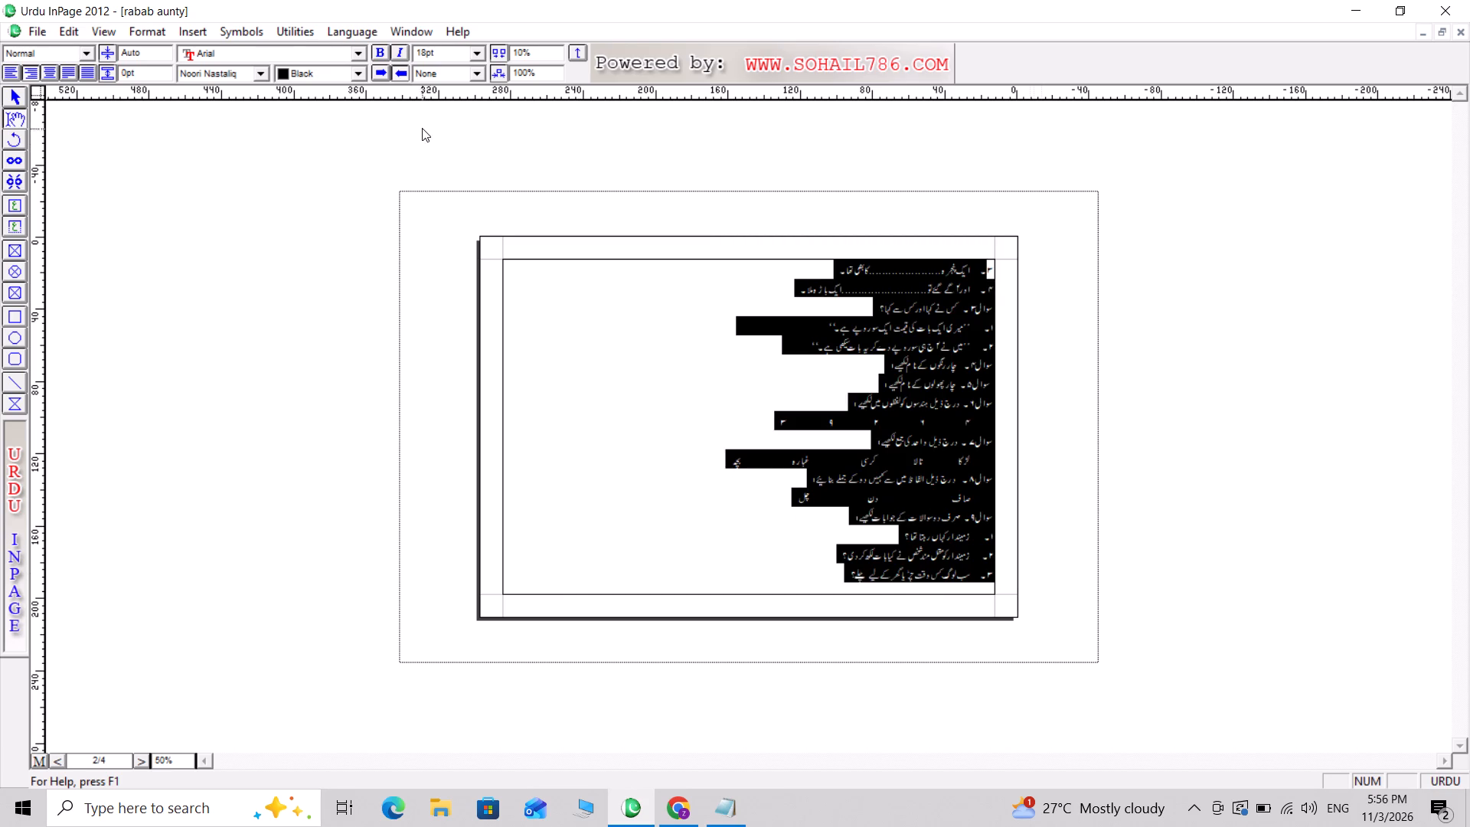
Set the font size of all the exam text to 17 pt.
{"action": "left_click", "coordinate": [812, 408]}
{"action": "key", "text": "ctrl+a"}
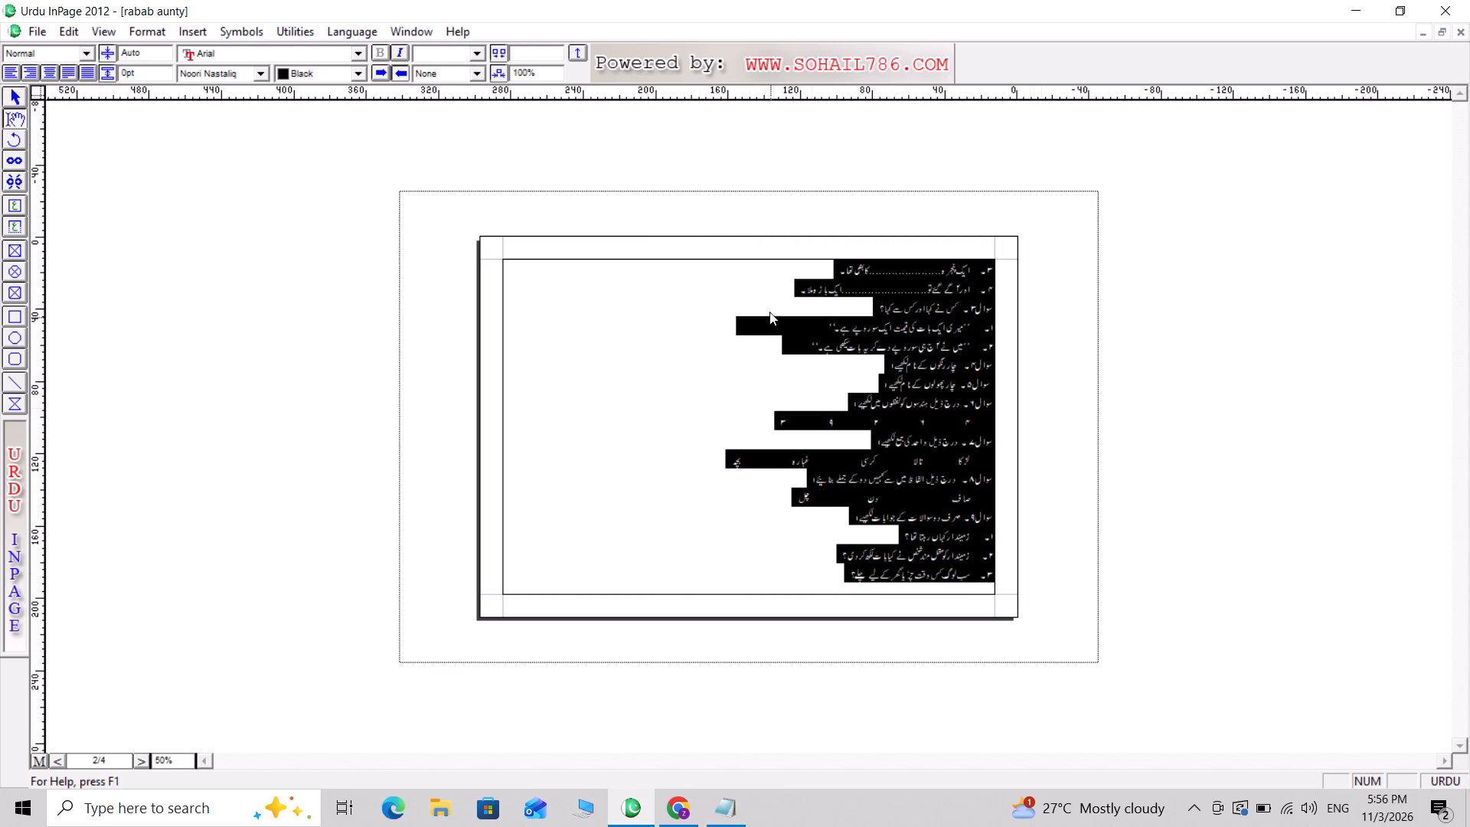
{"action": "left_click", "coordinate": [430, 53]}
{"action": "type", "text": "17"}
{"action": "key", "text": "Return"}
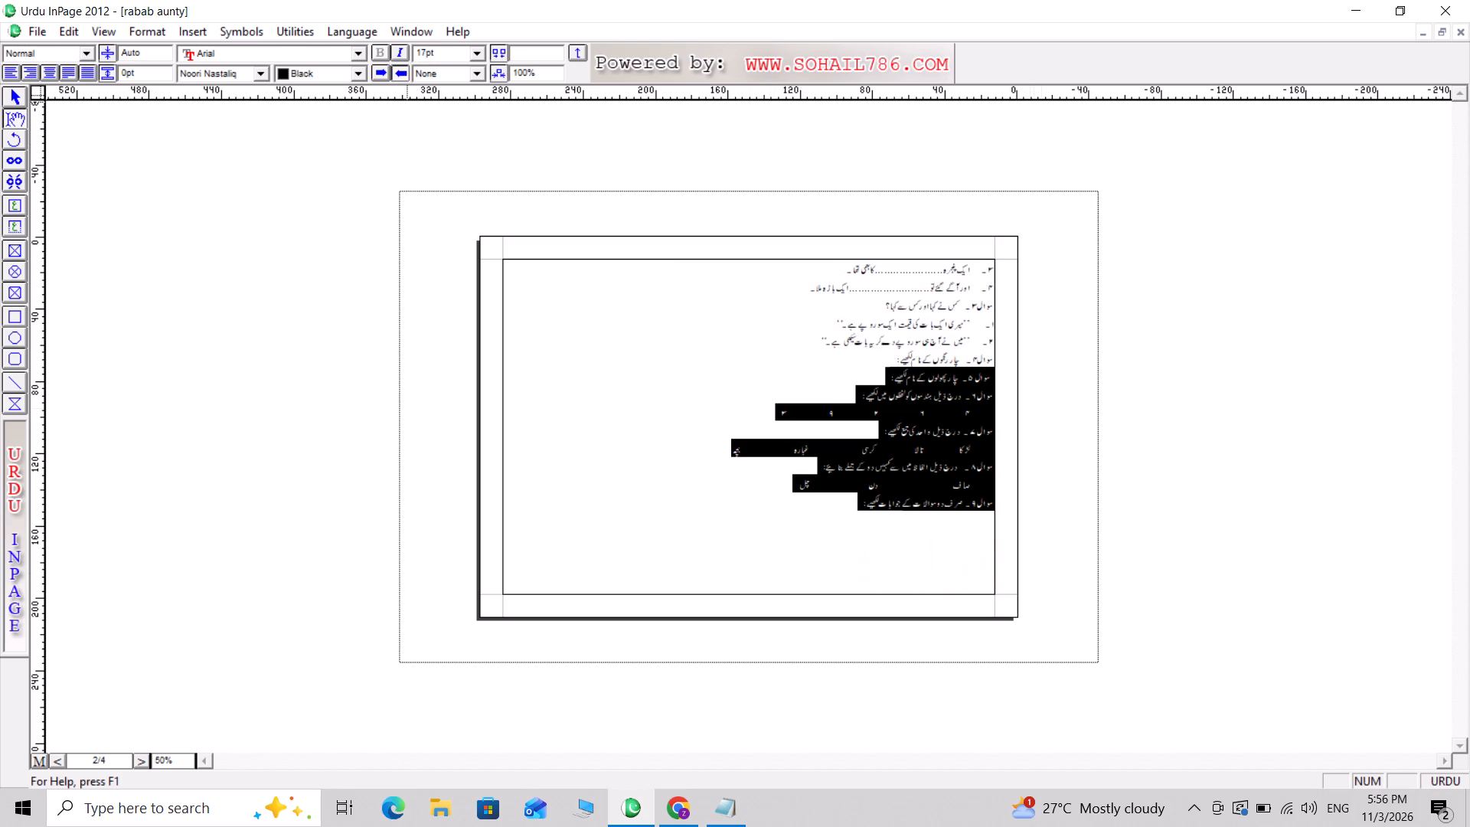
{"action": "left_click", "coordinate": [718, 406]}
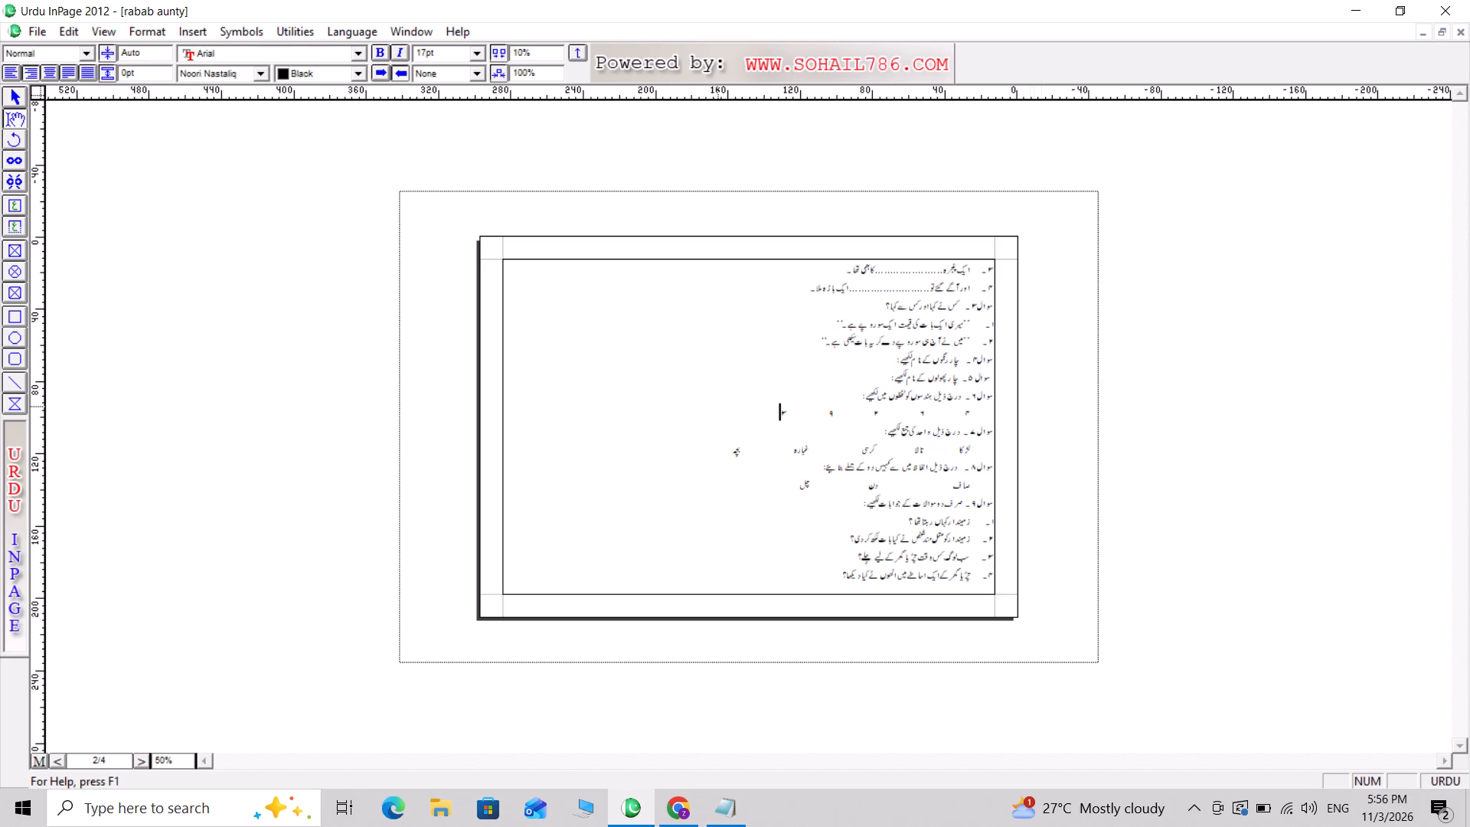
Replace the word کہیں before دو in question 8's instruction with کوئی.
{"action": "scroll", "coordinate": [718, 406], "scroll_direction": "up", "scroll_amount": 6, "text": "ctrl"}
{"action": "left_click_drag", "start_coordinate": [178, 758], "coordinate": [121, 753]}
{"action": "type", "text": "100"}
{"action": "key", "text": "Return"}
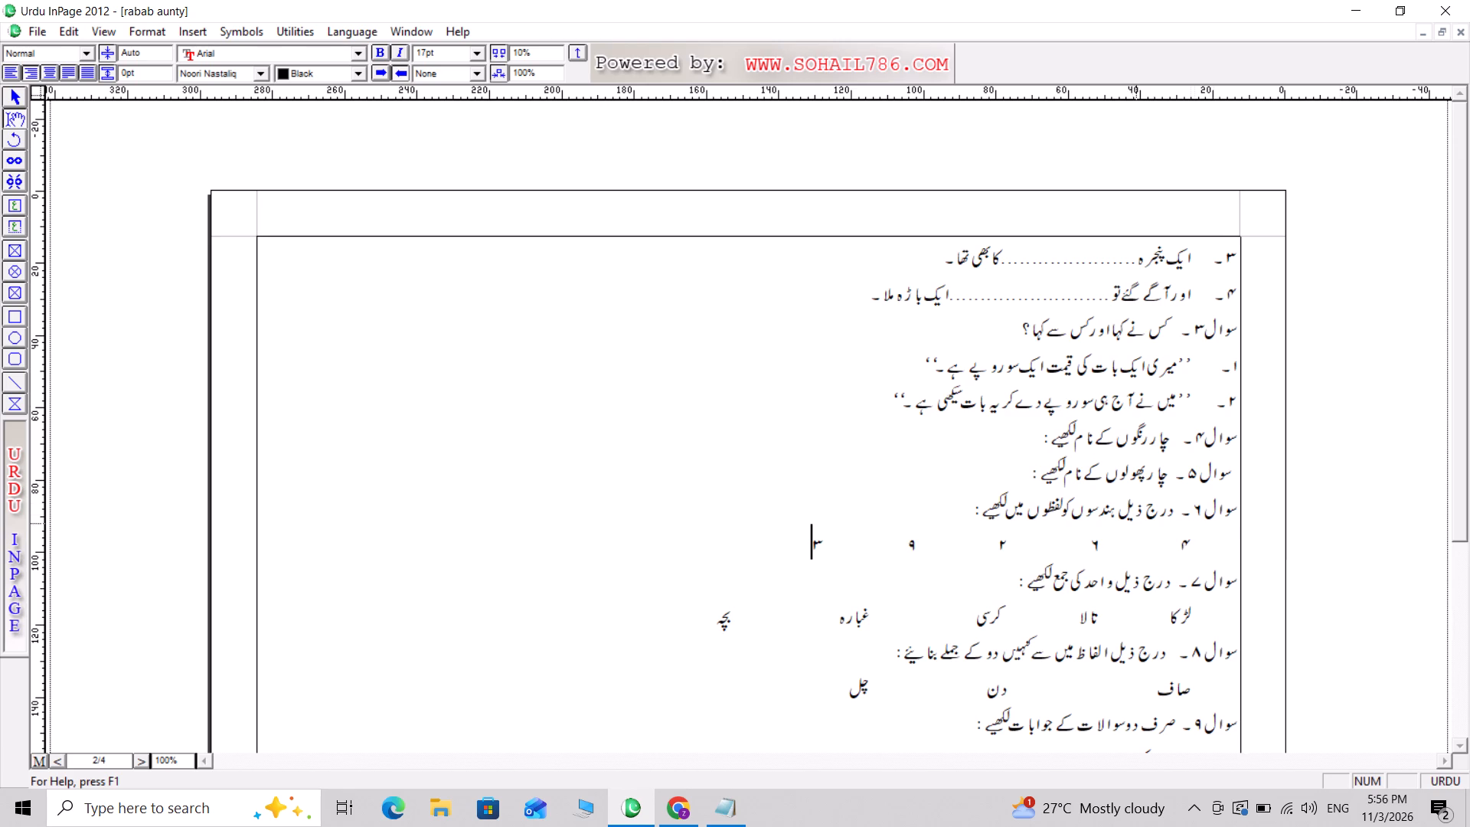
{"action": "left_click_drag", "start_coordinate": [1462, 420], "coordinate": [1462, 430]}
{"action": "left_click_drag", "start_coordinate": [1462, 430], "coordinate": [1464, 453]}
{"action": "left_click_drag", "start_coordinate": [1464, 453], "coordinate": [1469, 500]}
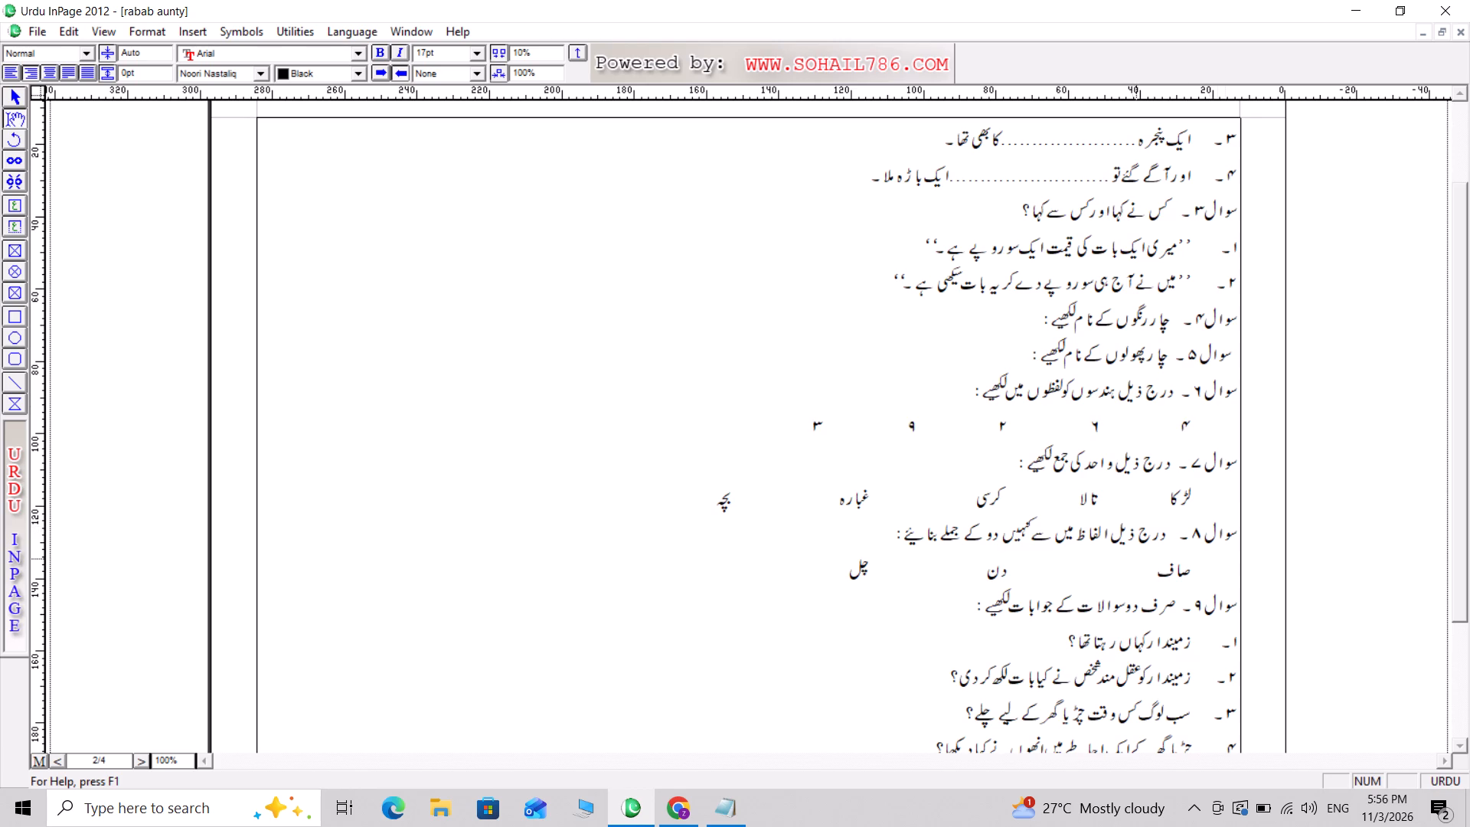
{"action": "left_click", "coordinate": [1006, 536]}
{"action": "key", "text": "BackSpace"}
{"action": "key", "text": "BackSpace"}
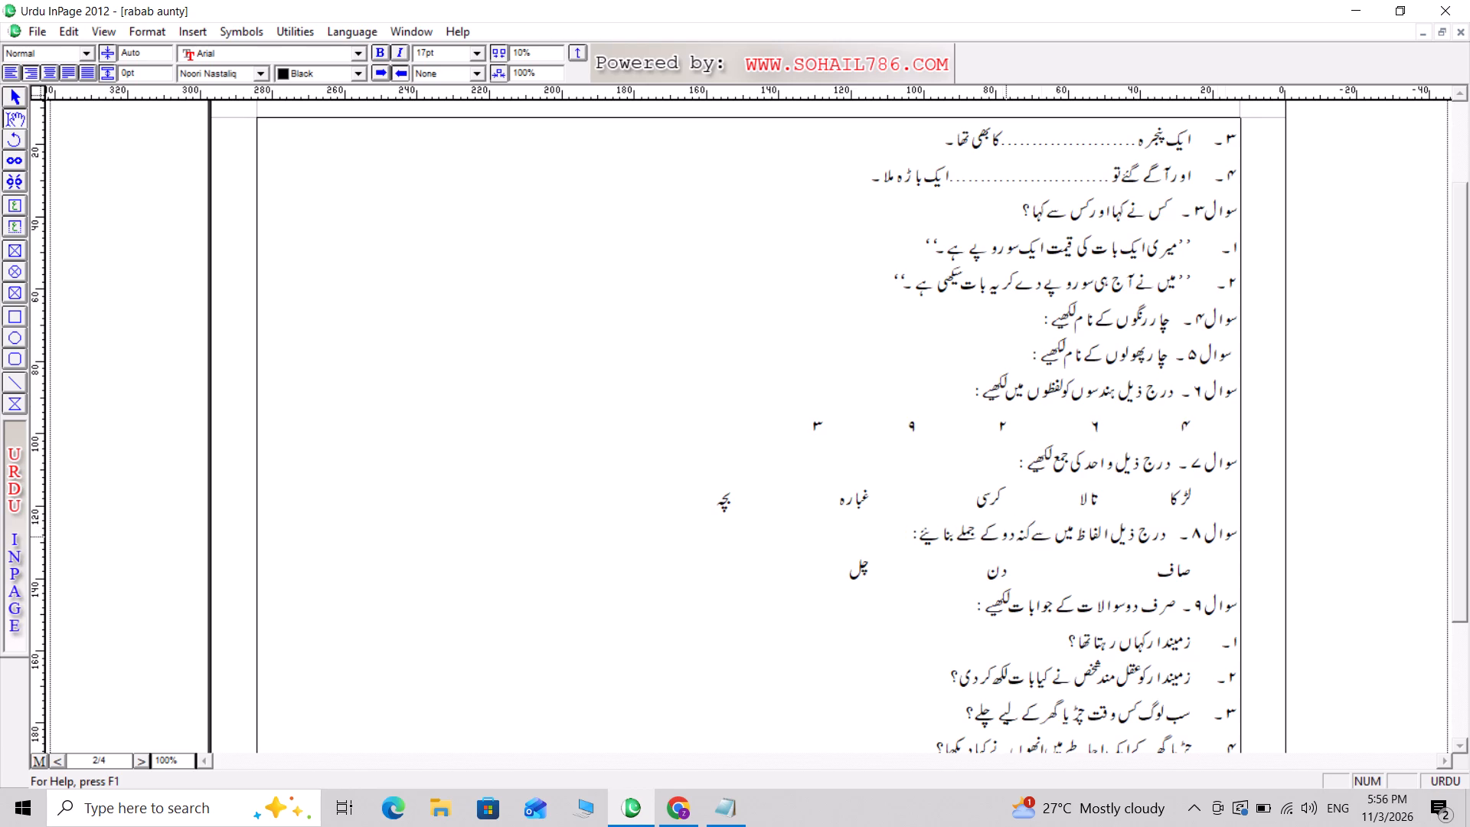
{"action": "key", "text": "i"}
{"action": "key", "text": "shift+n"}
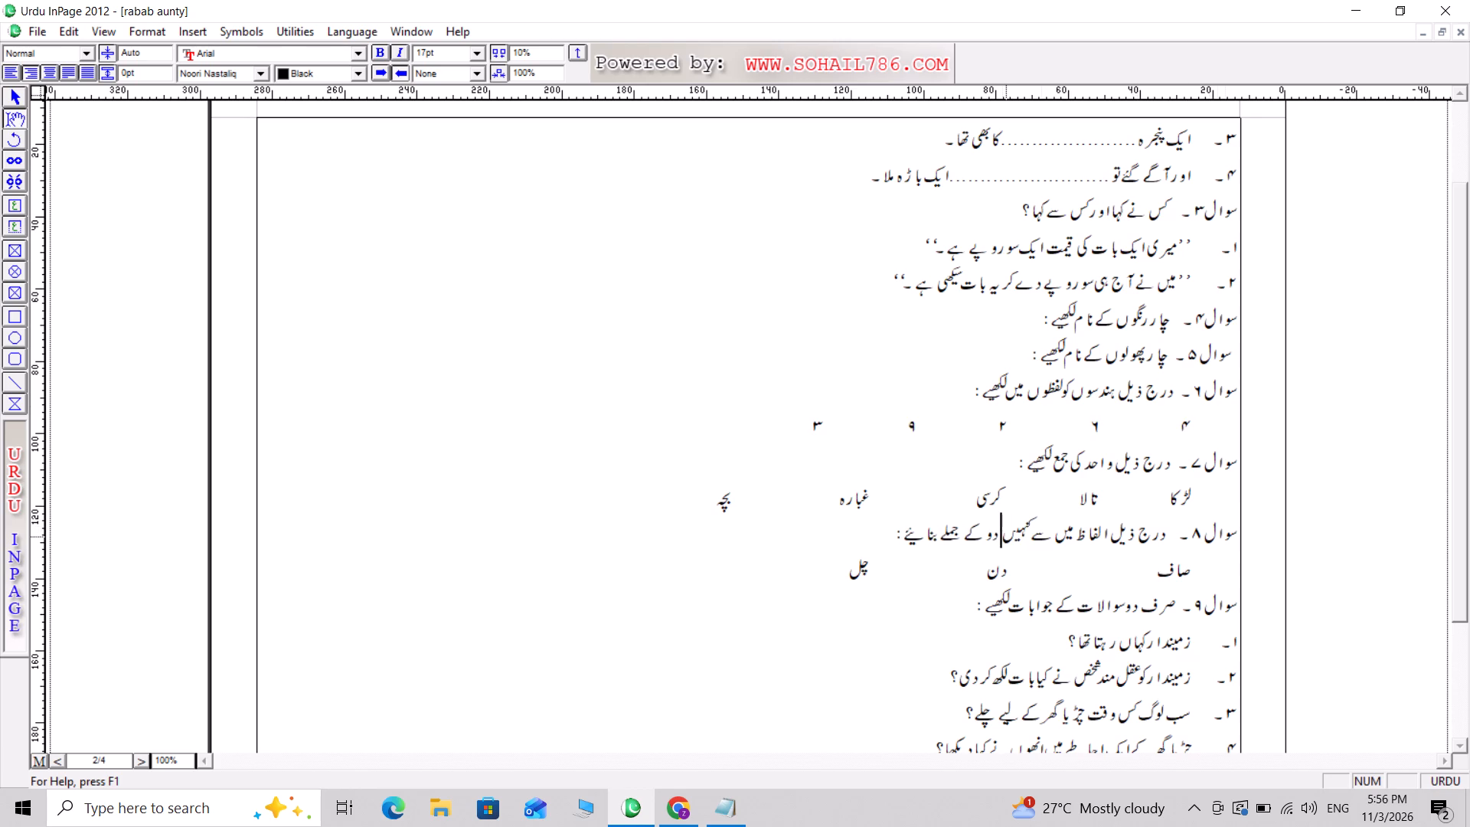
{"action": "key", "text": "BackSpace"}
{"action": "key", "text": "BackSpace"}
{"action": "key", "text": "BackSpace"}
{"action": "key", "text": "BackSpace"}
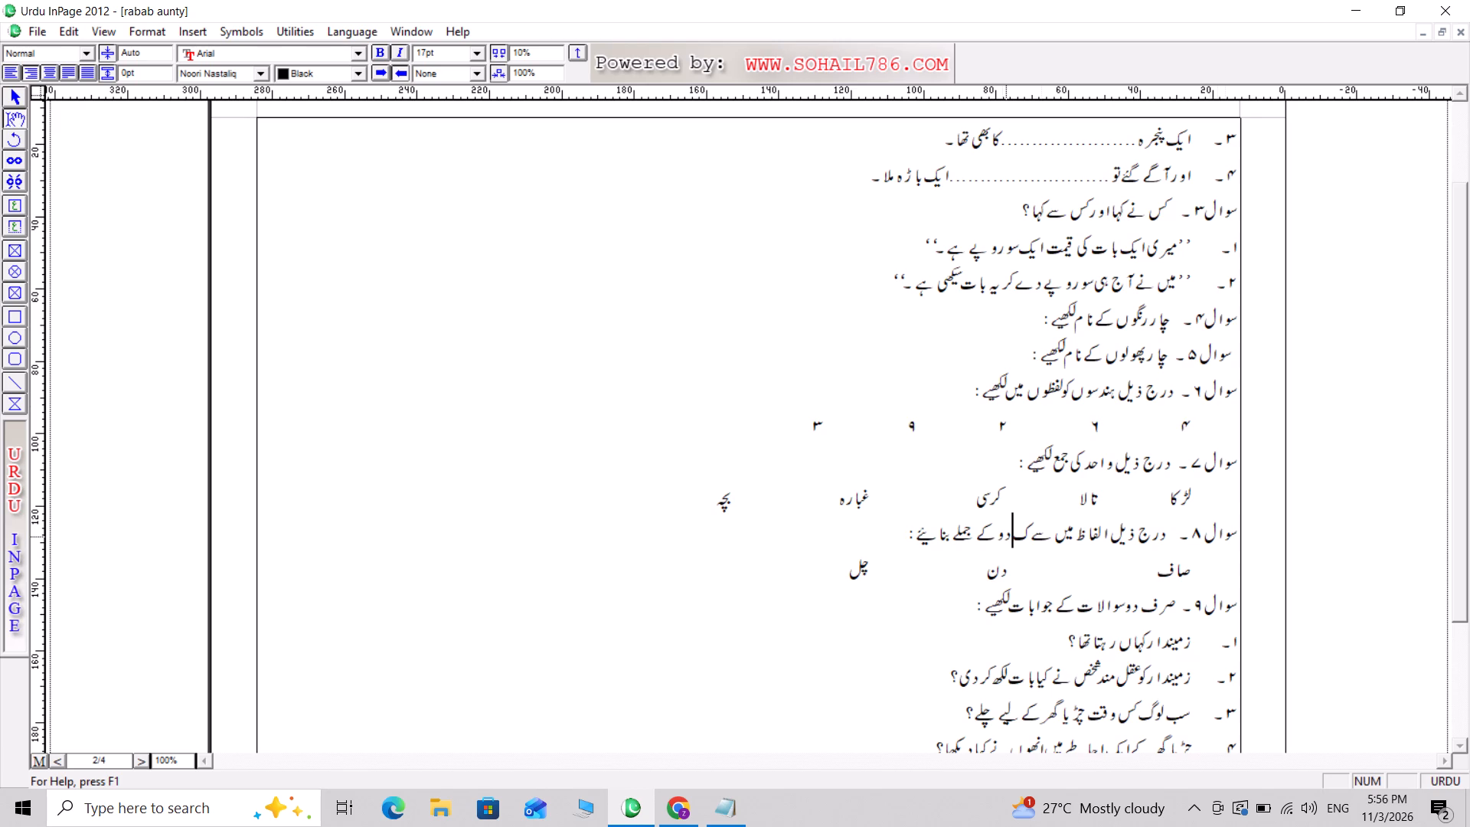
{"action": "type", "text": "wui"}
{"action": "key", "text": "space"}
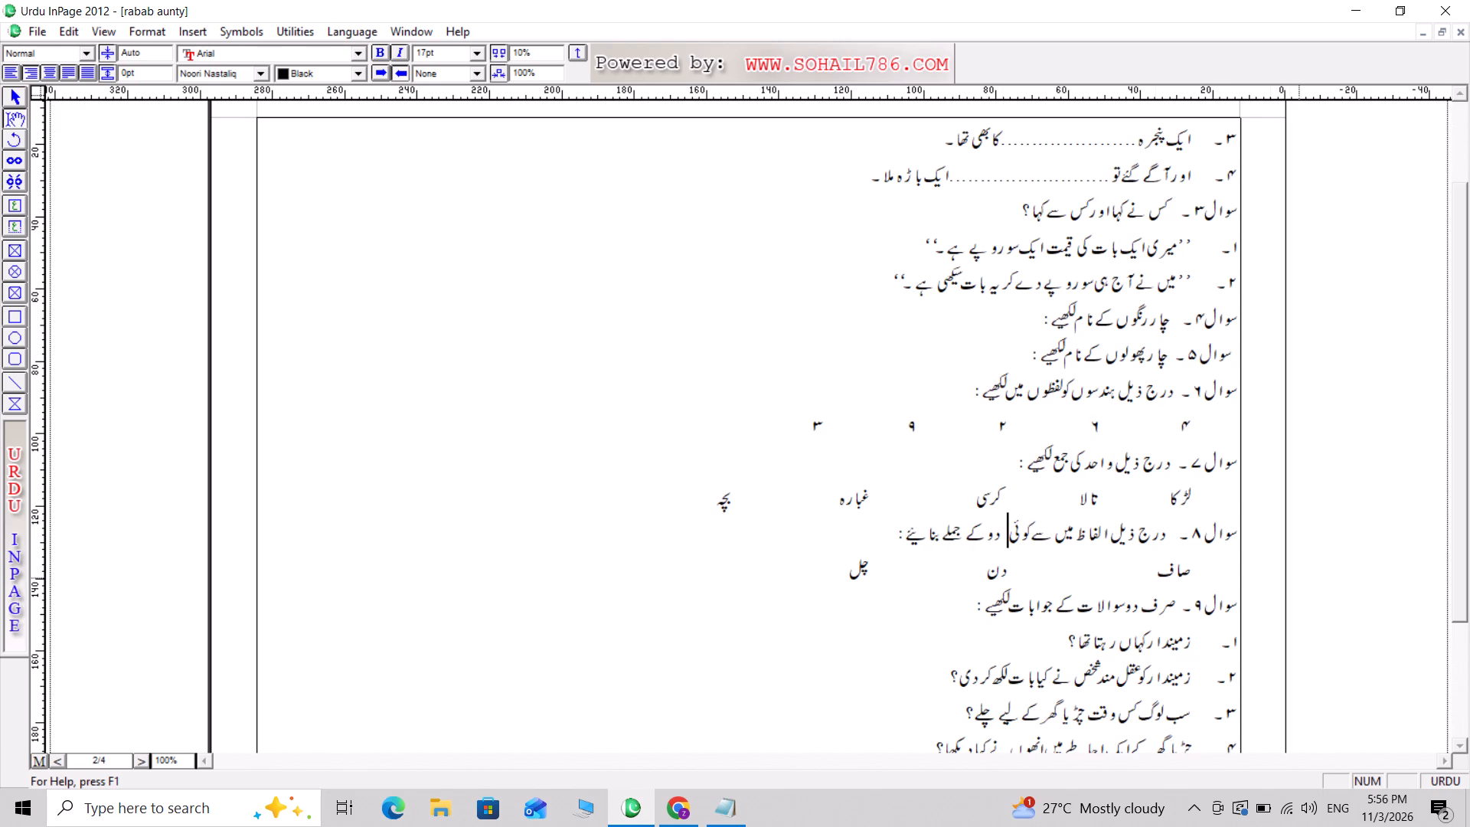
Save the exam paper after checking the end of the second page.
{"action": "left_click_drag", "start_coordinate": [1459, 518], "coordinate": [1459, 527]}
{"action": "left_click_drag", "start_coordinate": [1459, 527], "coordinate": [1459, 567]}
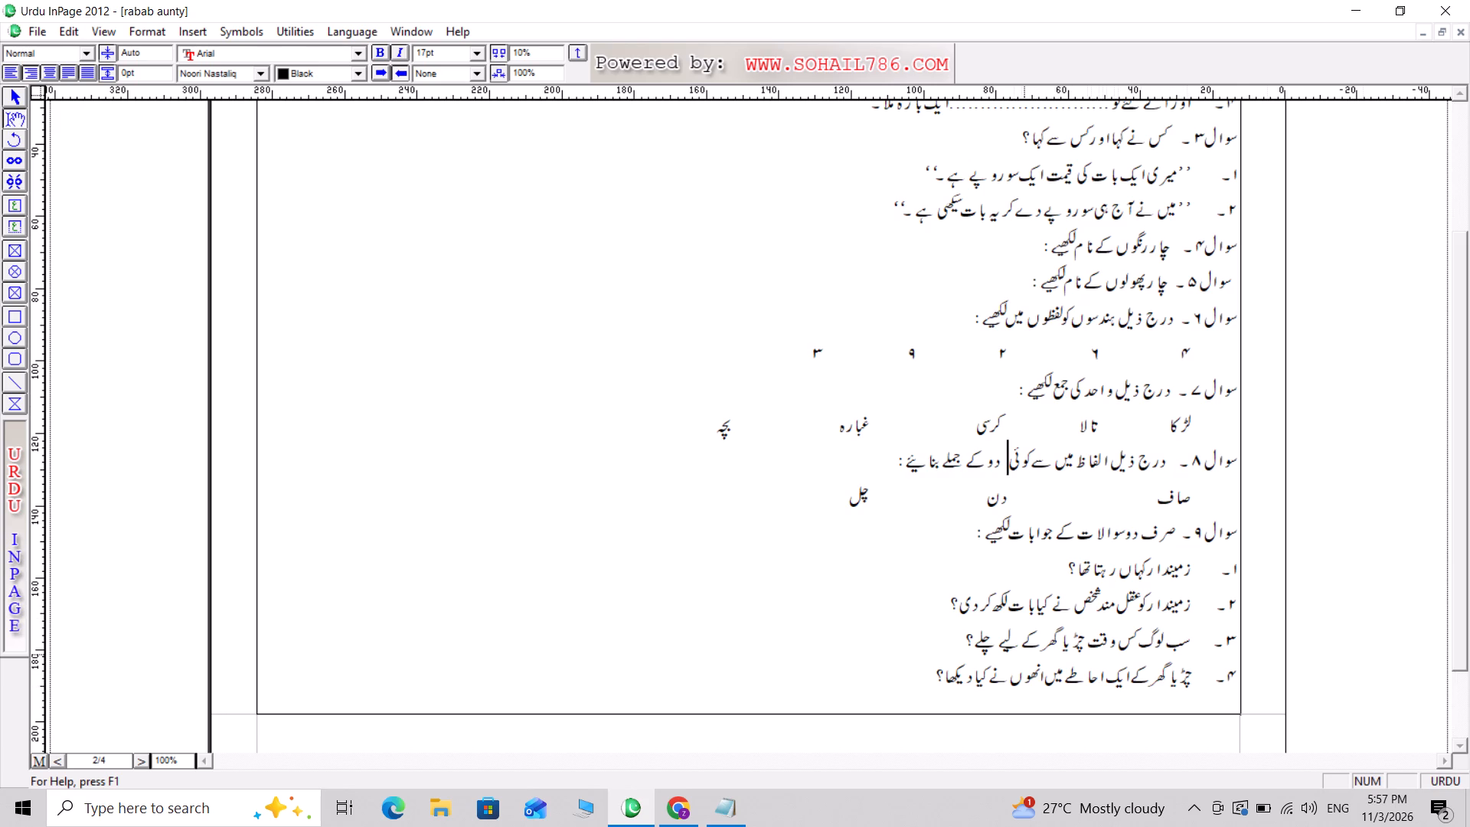
{"action": "key", "text": "ctrl+s"}
Make question 1's instruction line on the first page bold.
{"action": "left_click_drag", "start_coordinate": [1459, 502], "coordinate": [1452, 355]}
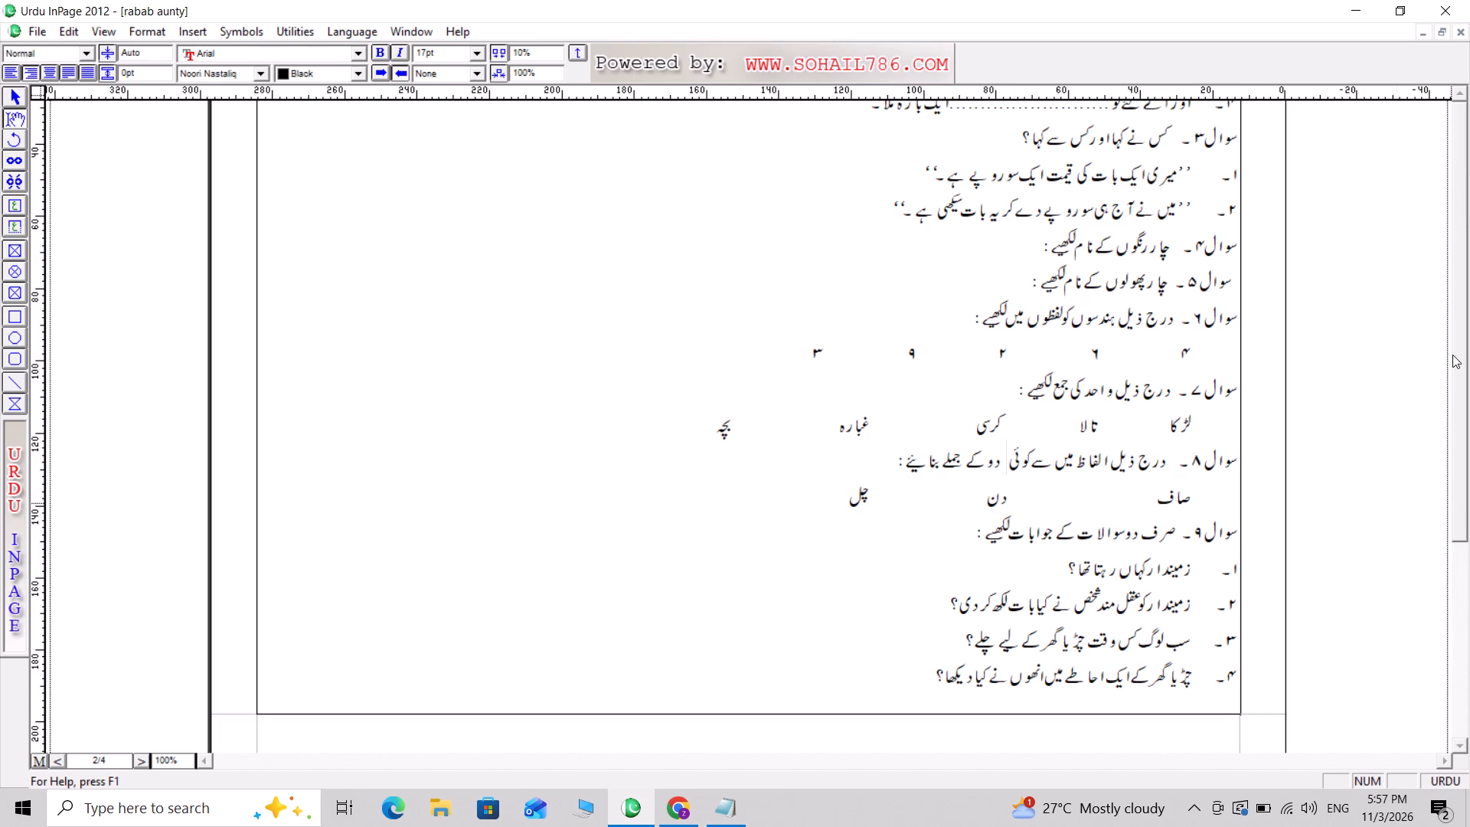
{"action": "left_click_drag", "start_coordinate": [1452, 355], "coordinate": [1451, 341]}
{"action": "left_click", "coordinate": [1086, 237]}
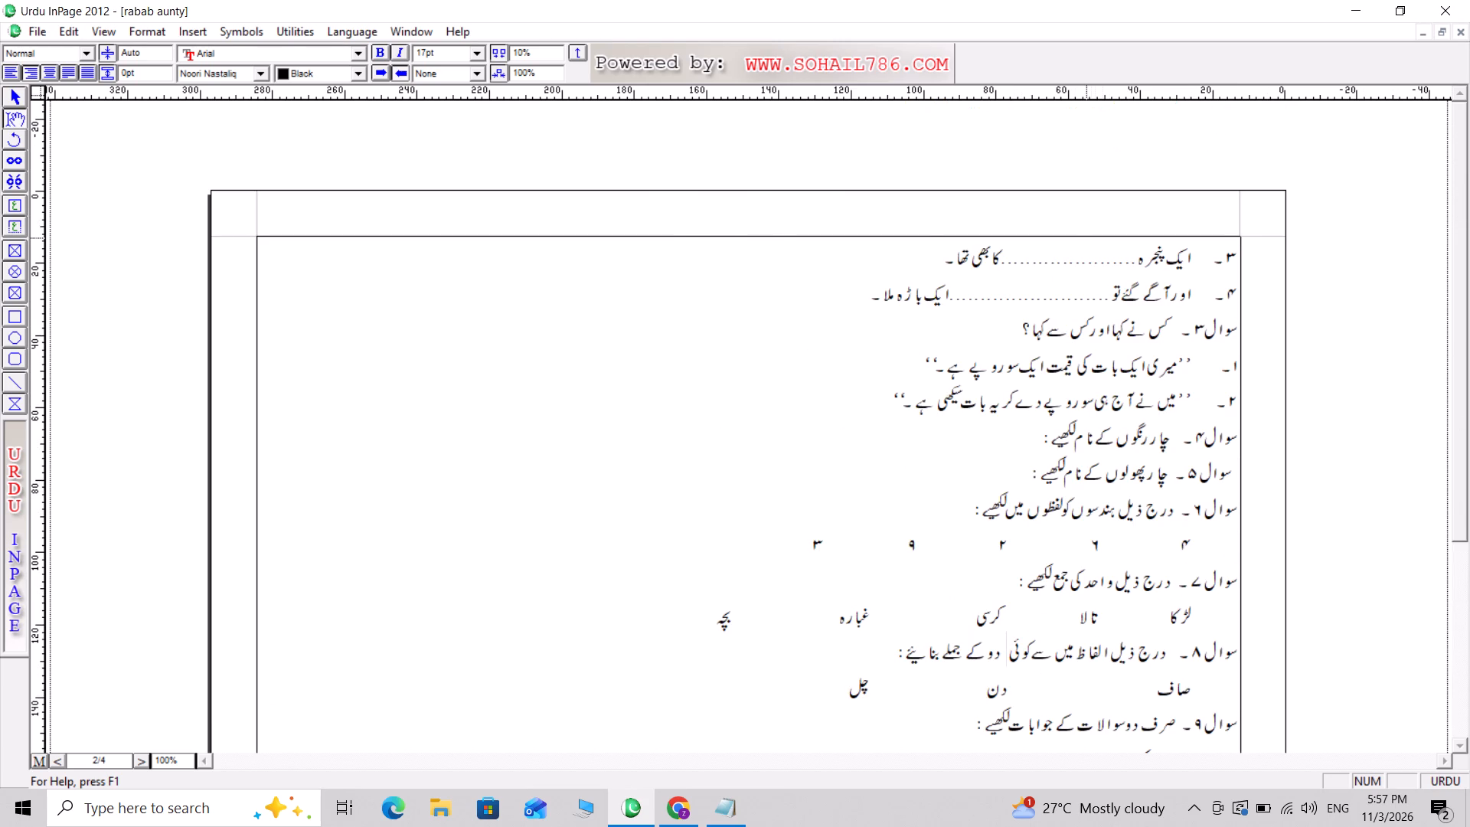
{"action": "key", "text": "Up"}
{"action": "key", "text": "Up"}
{"action": "key", "text": "Up"}
{"action": "key", "text": "Up"}
{"action": "key", "text": "Up"}
{"action": "key", "text": "Up"}
{"action": "key", "text": "Up"}
{"action": "key", "text": "Up"}
{"action": "key", "text": "Up"}
{"action": "key", "text": "Up"}
{"action": "key", "text": "Up"}
{"action": "key", "text": "Up"}
{"action": "key", "text": "Up"}
{"action": "key", "text": "Up"}
{"action": "key", "text": "Up"}
{"action": "key", "text": "Up"}
{"action": "key", "text": "Up"}
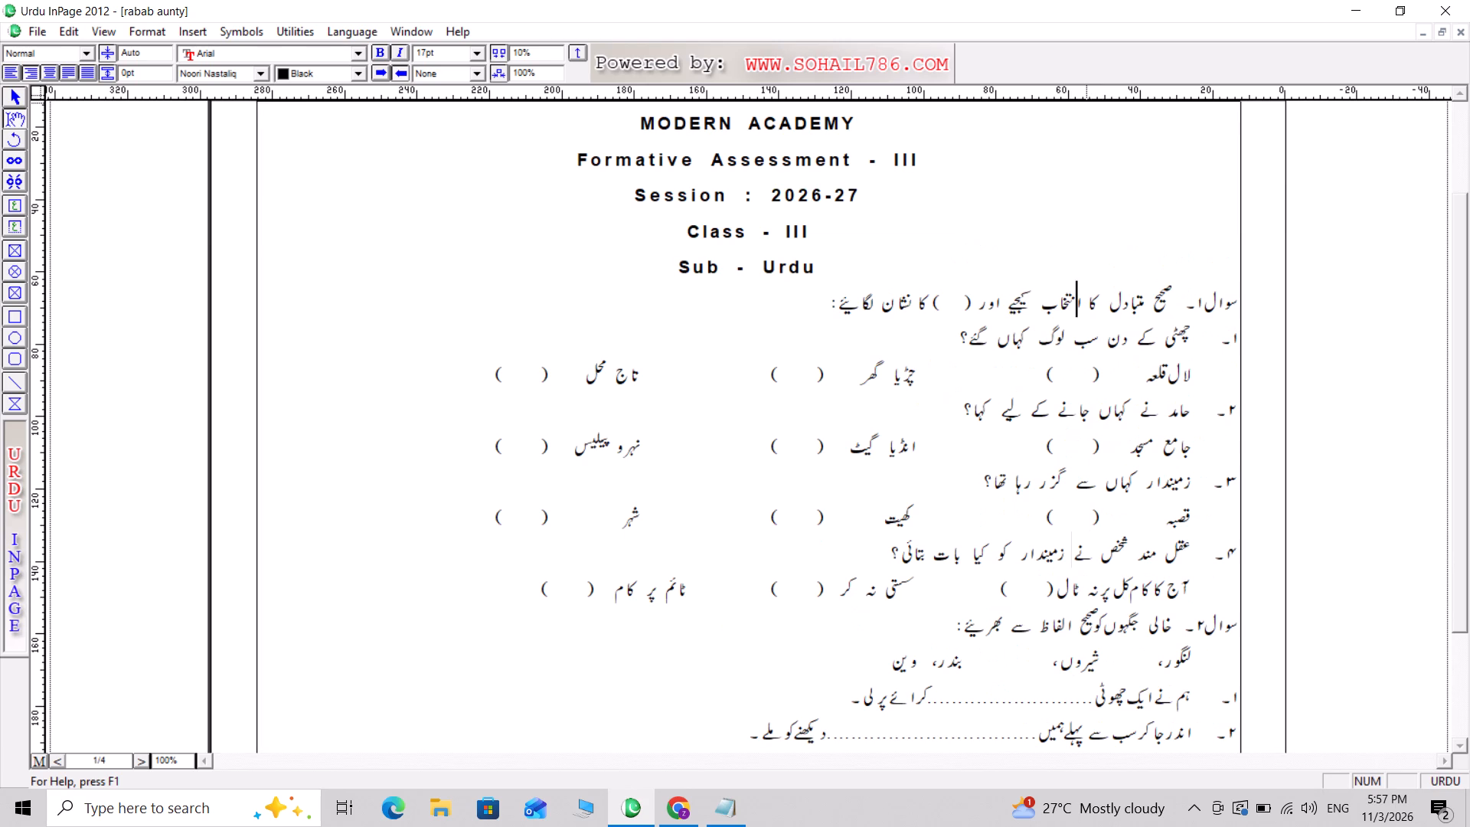
{"action": "triple_click", "coordinate": [1122, 302]}
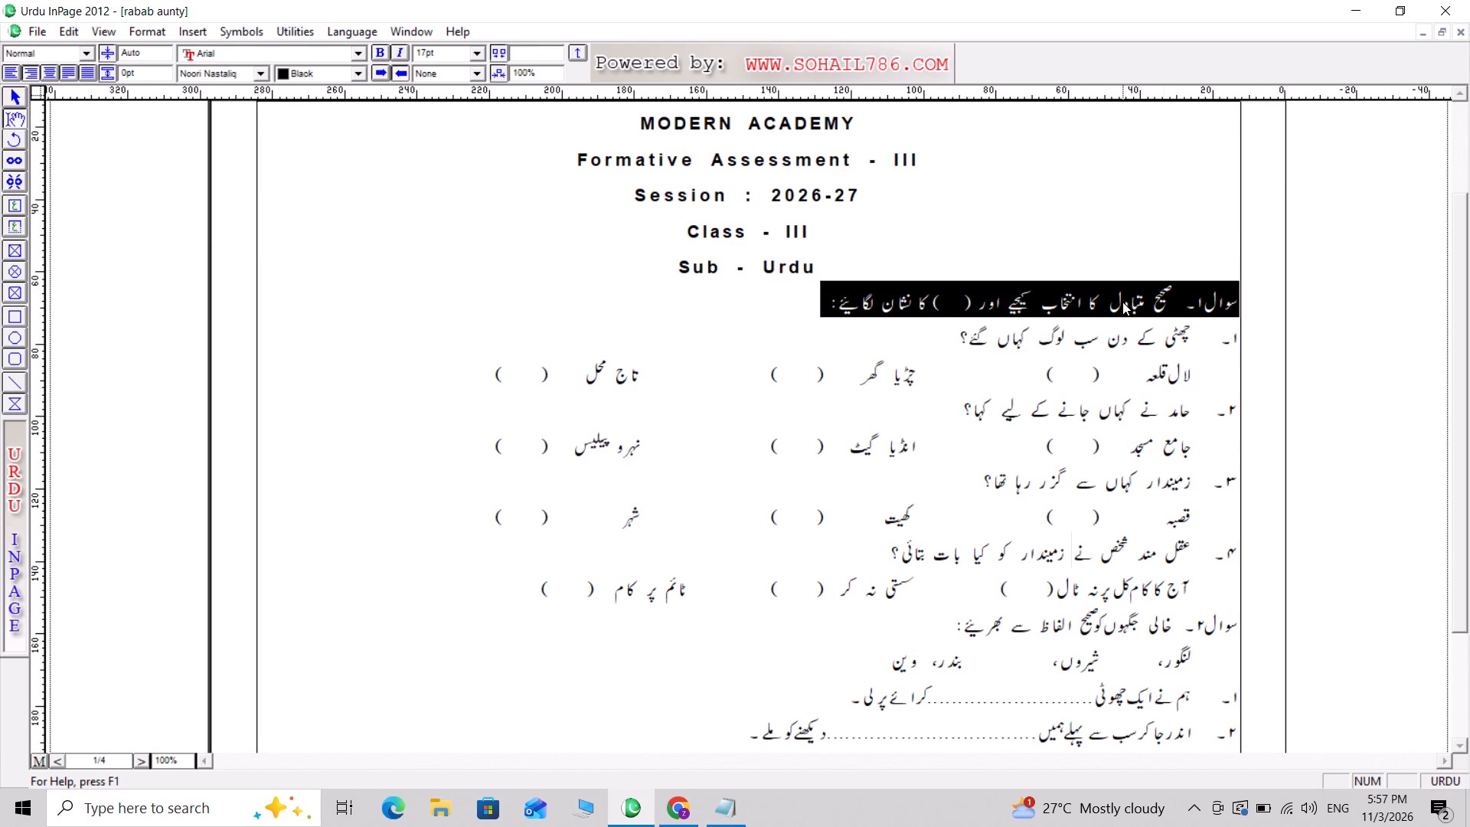
{"action": "key", "text": "ctrl+b"}
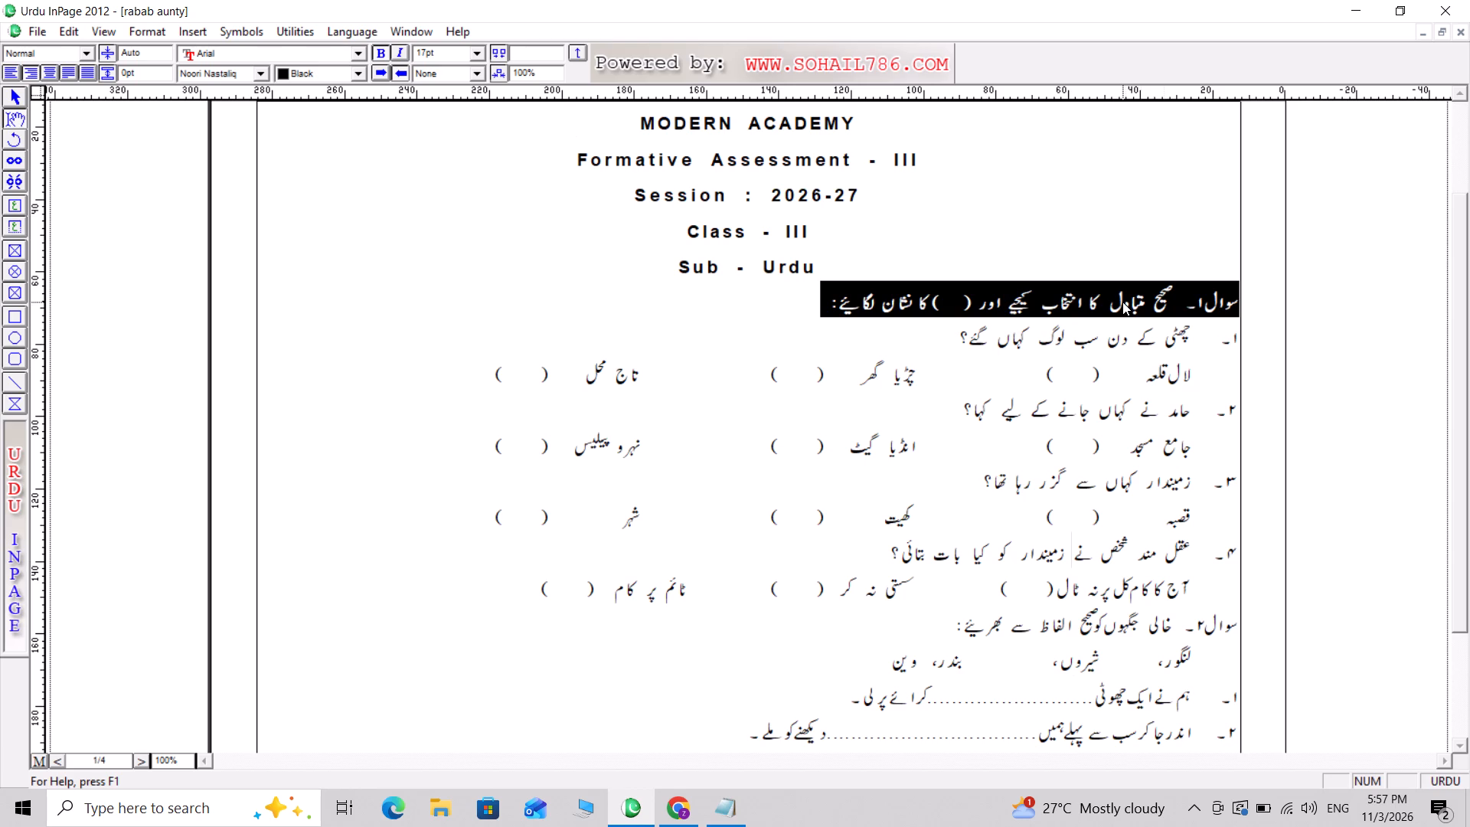
Add the English marks label 2m at the far end of question 1's instruction line, spaced eleven tabs away.
{"action": "left_click", "coordinate": [806, 307]}
{"action": "key", "text": "Tab"}
{"action": "key", "text": "Tab"}
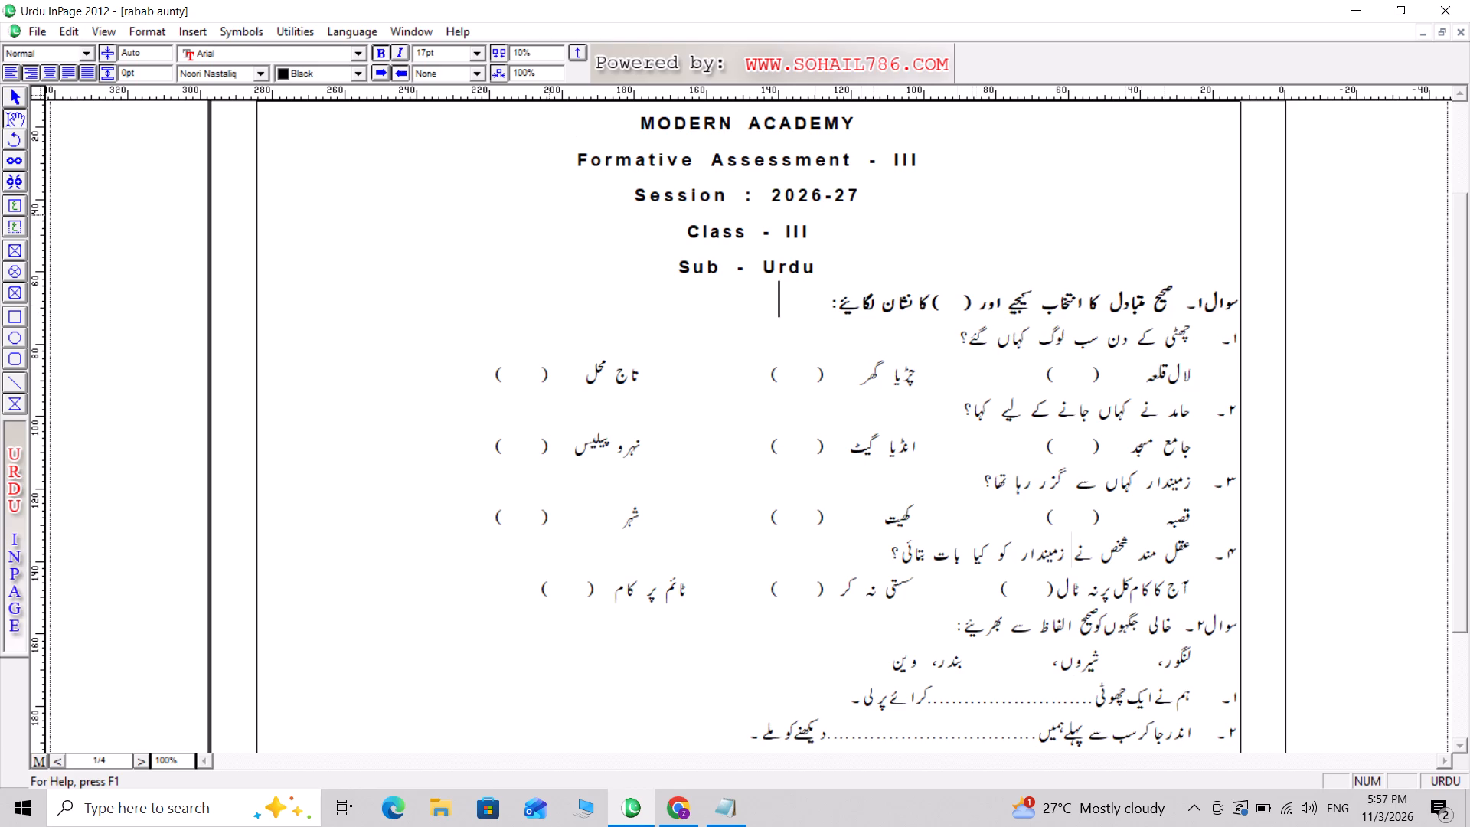
{"action": "key", "text": "Tab"}
{"action": "key", "text": "Tab"}
{"action": "key", "text": "Tab"}
{"action": "key", "text": "Tab"}
{"action": "key", "text": "Tab"}
{"action": "key", "text": "Tab"}
{"action": "key", "text": "Tab"}
{"action": "key", "text": "Tab"}
{"action": "key", "text": "Tab"}
{"action": "key", "text": "ctrl+space"}
{"action": "type", "text": "2m"}
Make question 2's instruction line about filling in the blanks bold.
{"action": "key", "text": "Down"}
{"action": "key", "text": "Down"}
{"action": "key", "text": "Down"}
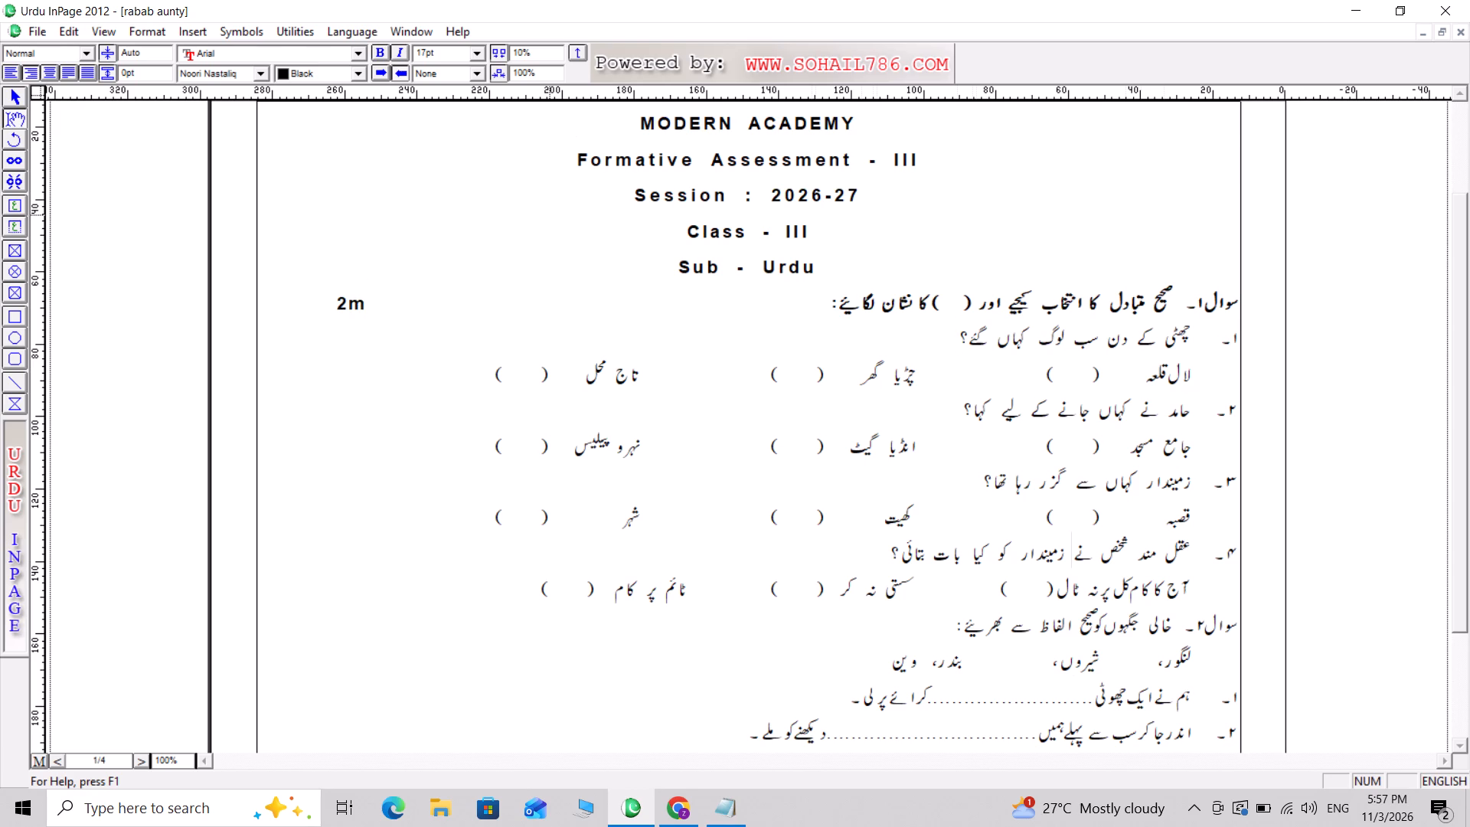
{"action": "key", "text": "Down"}
{"action": "key", "text": "Down"}
{"action": "key", "text": "Down"}
{"action": "key", "text": "Down"}
{"action": "key", "text": "Down"}
{"action": "key", "text": "Down"}
{"action": "triple_click", "coordinate": [1021, 624]}
{"action": "left_click", "coordinate": [1021, 624]}
{"action": "left_click", "coordinate": [1021, 624]}
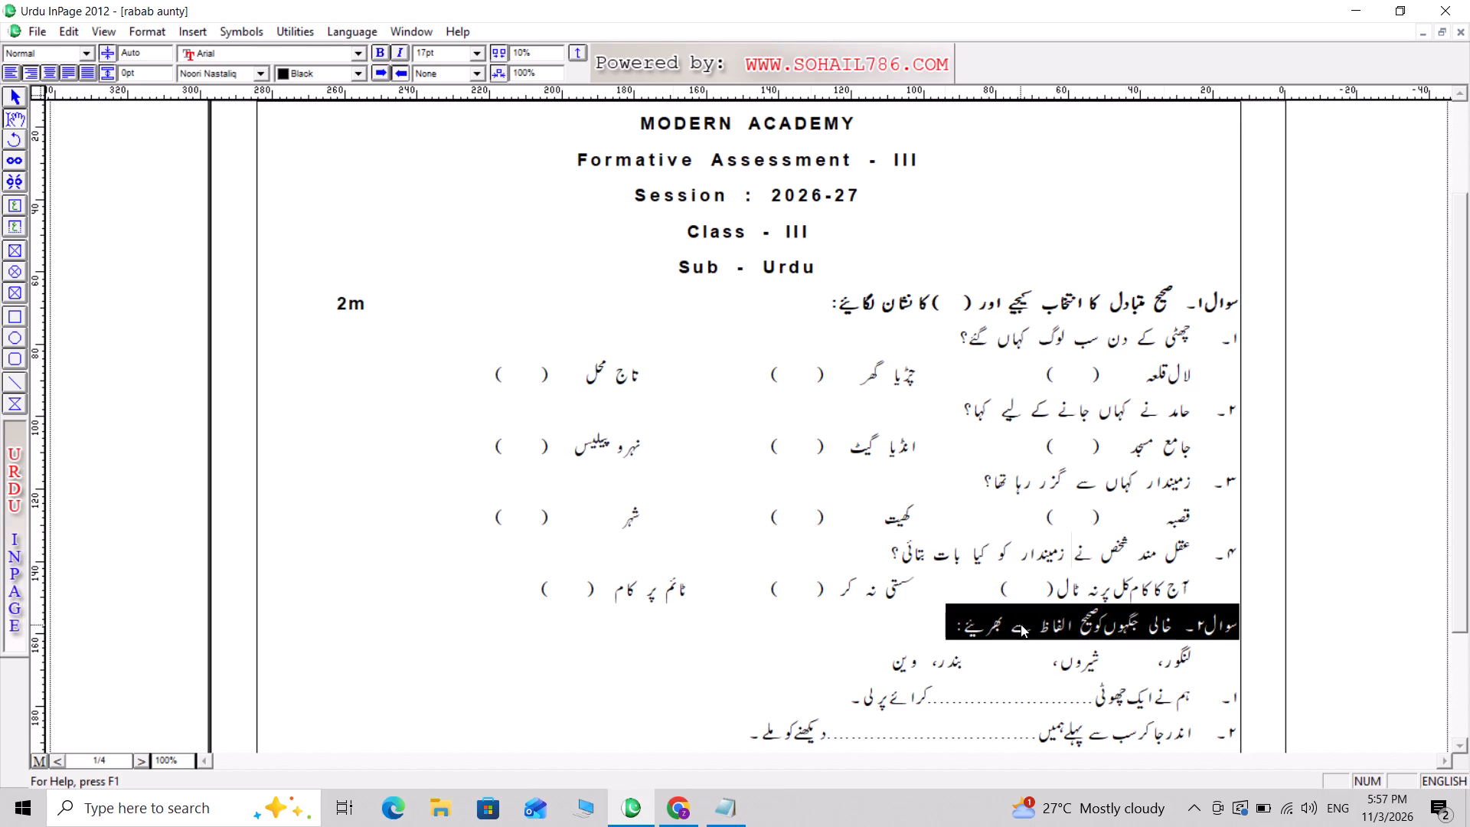
{"action": "key", "text": "ctrl+b"}
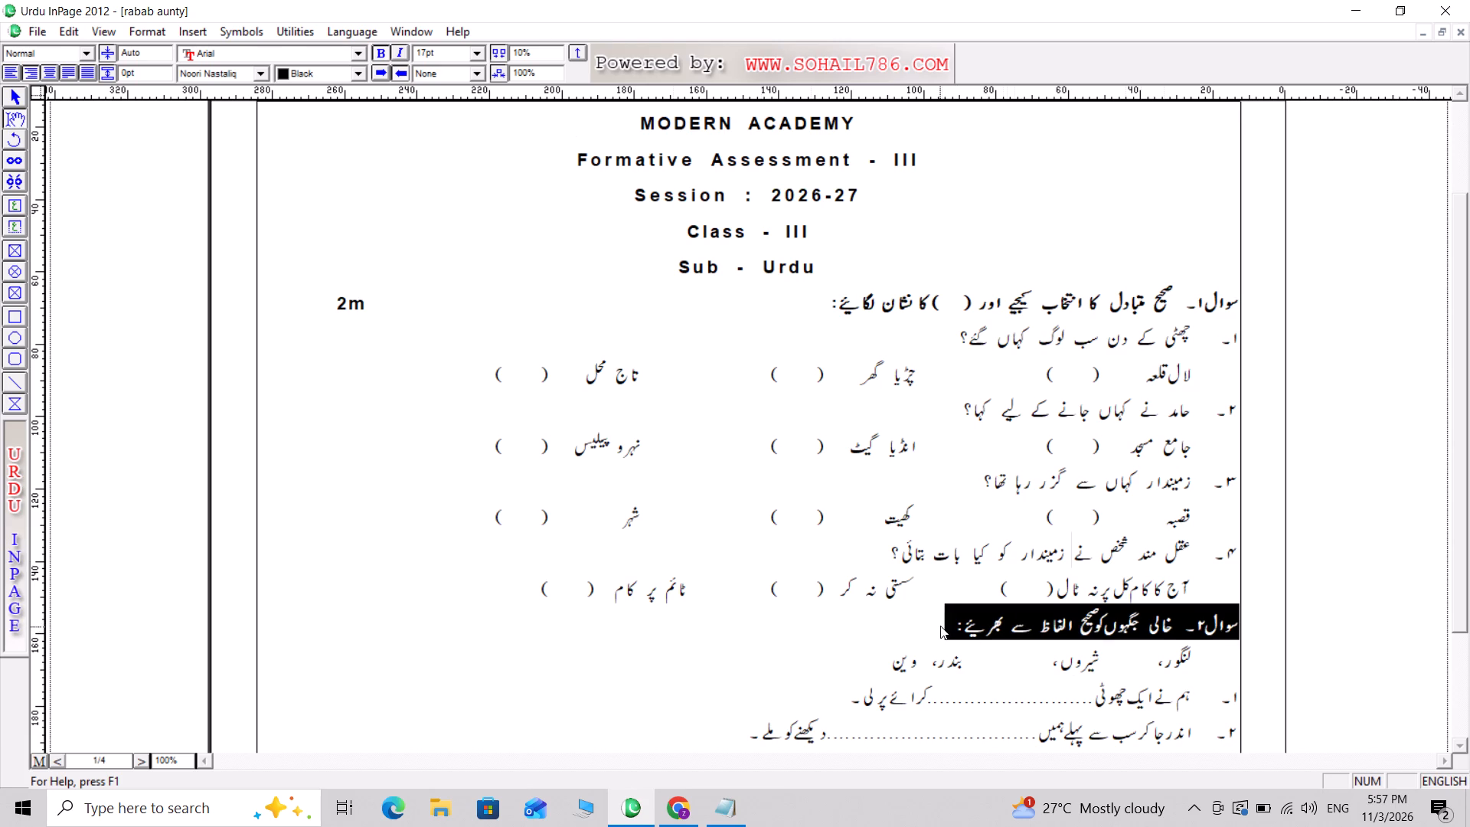
Add the marks label 2m at the far end of question 2's fill-in-the-blanks line, aligned with question 1's label.
{"action": "left_click", "coordinate": [940, 626]}
{"action": "key", "text": "Tab"}
{"action": "key", "text": "Tab"}
{"action": "key", "text": "Tab"}
{"action": "key", "text": "Tab"}
{"action": "key", "text": "Tab"}
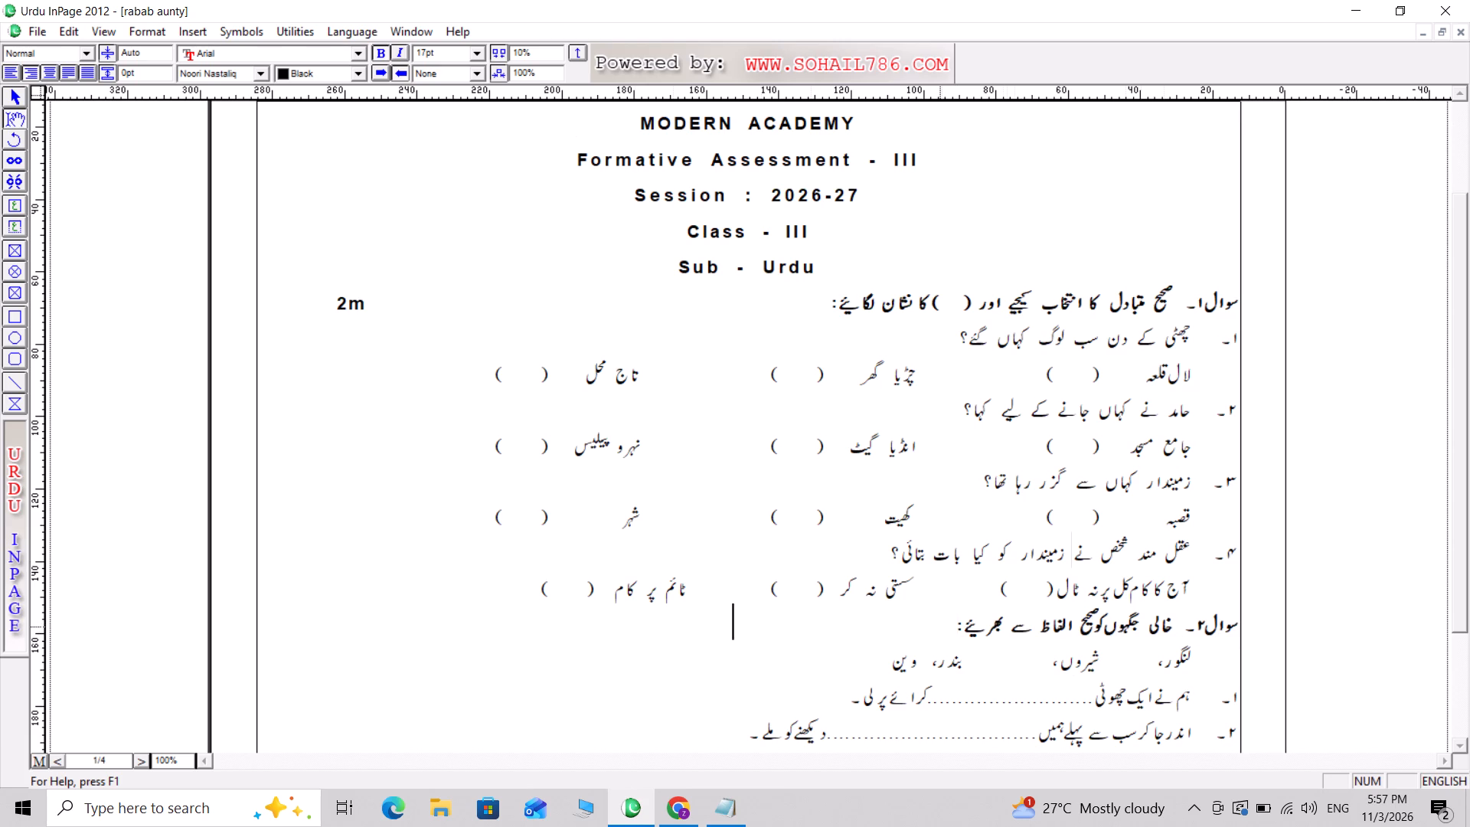
{"action": "key", "text": "Tab"}
{"action": "key", "text": "Tab"}
{"action": "key", "text": "Tab"}
{"action": "key", "text": "Tab"}
{"action": "key", "text": "Tab"}
{"action": "key", "text": "Tab"}
{"action": "key", "text": "Tab"}
{"action": "key", "text": "Tab"}
{"action": "key", "text": "m"}
{"action": "key", "text": "BackSpace"}
{"action": "type", "text": "2m"}
Make question 3's line on the second page, asking who said it to whom, bold.
{"action": "key", "text": "Down"}
{"action": "key", "text": "Down"}
{"action": "key", "text": "Down"}
{"action": "key", "text": "Down"}
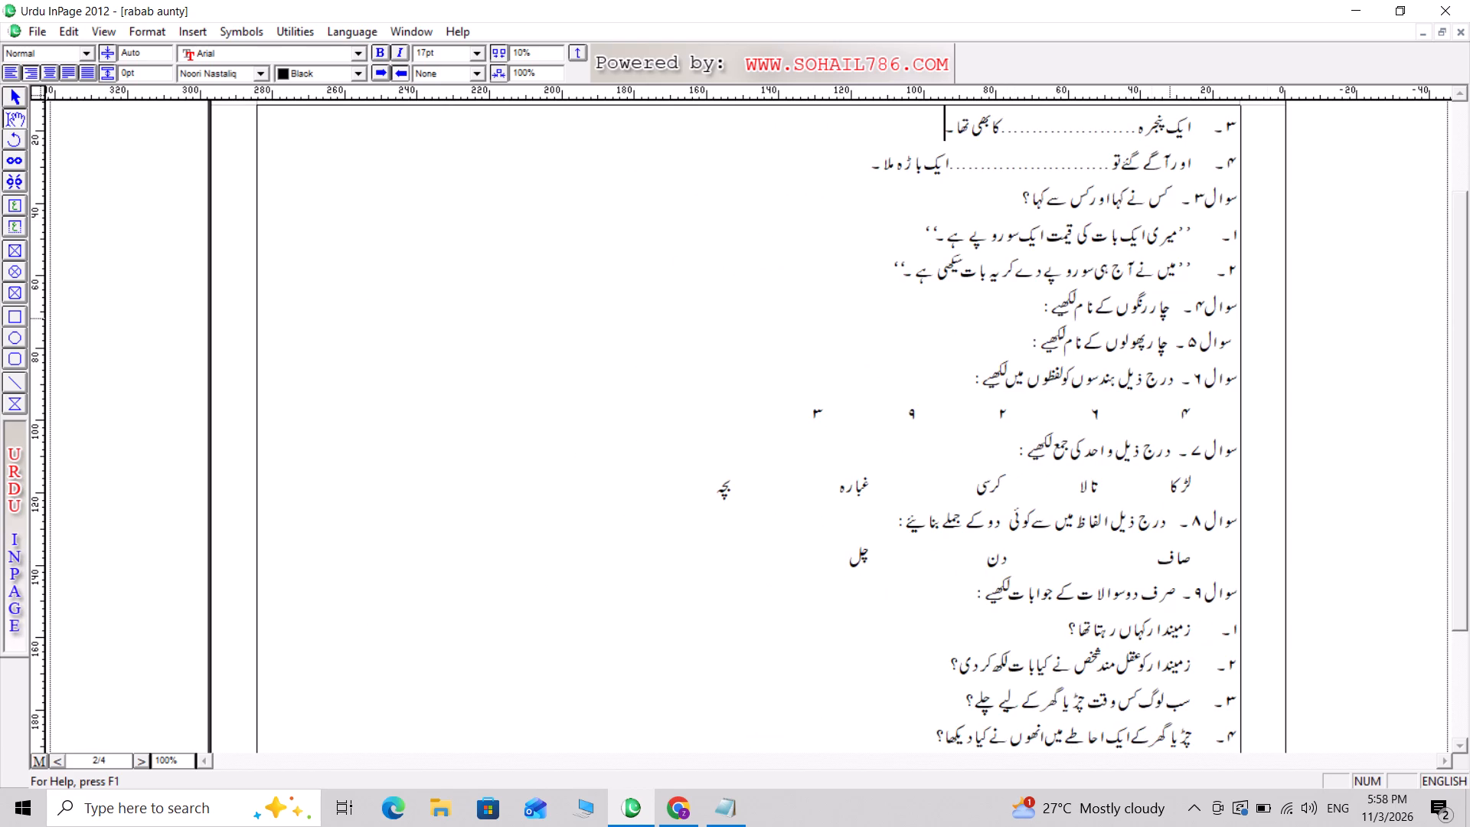
{"action": "triple_click", "coordinate": [1080, 198]}
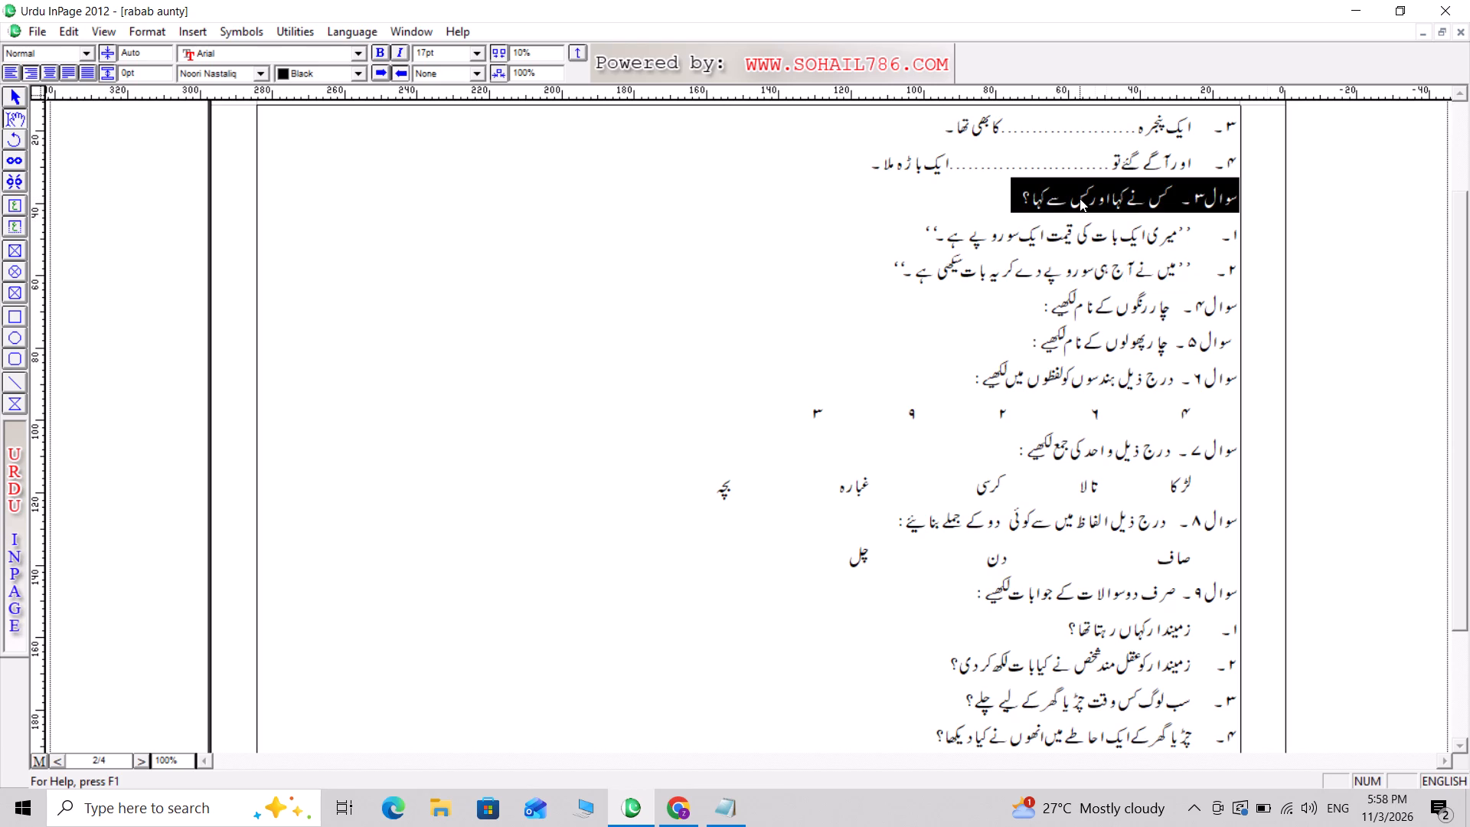
{"action": "key", "text": "ctrl+b"}
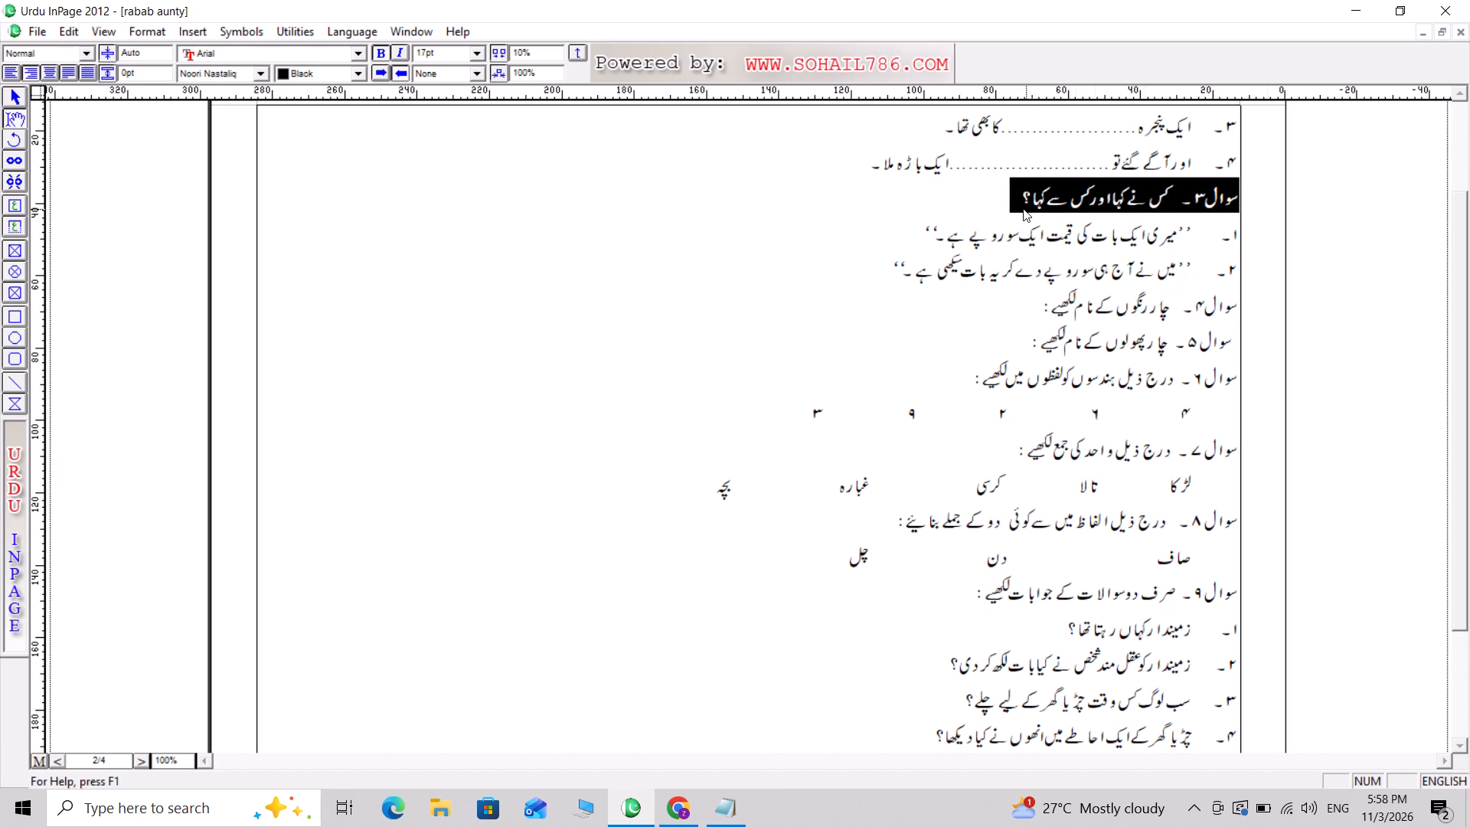
Add the marks label 2m at the far end of question 3's line, spaced sixteen tabs away.
{"action": "left_click", "coordinate": [1018, 207]}
{"action": "key", "text": "Tab"}
{"action": "key", "text": "Tab"}
{"action": "key", "text": "Tab"}
{"action": "key", "text": "Tab"}
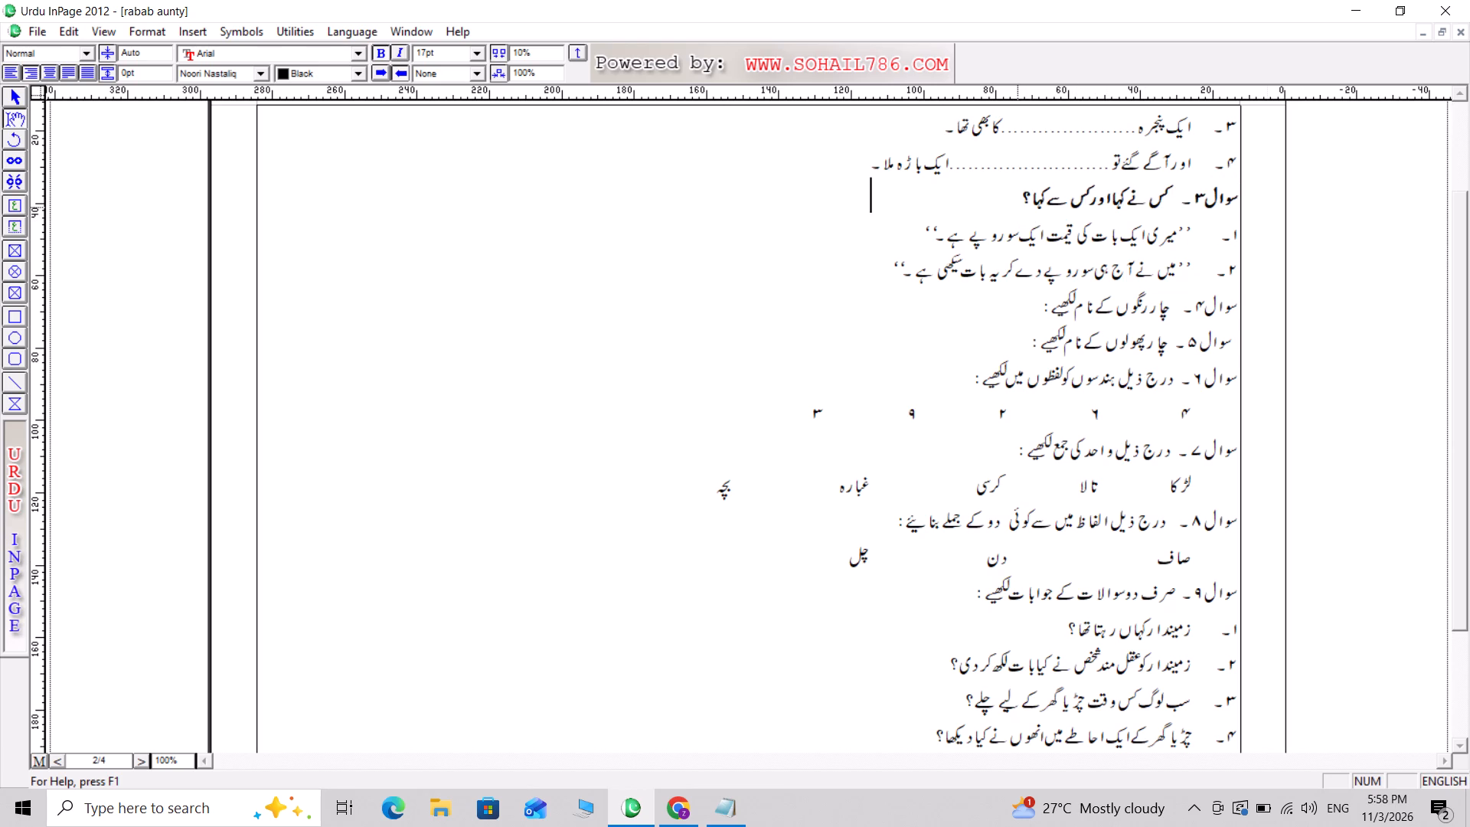
{"action": "key", "text": "Tab"}
{"action": "key", "text": "Tab"}
{"action": "key", "text": "Tab"}
{"action": "key", "text": "Tab"}
{"action": "key", "text": "Tab"}
{"action": "key", "text": "Tab"}
{"action": "key", "text": "Tab"}
{"action": "key", "text": "Tab"}
{"action": "key", "text": "Tab"}
{"action": "key", "text": "Tab"}
{"action": "key", "text": "Tab"}
{"action": "key", "text": "Tab"}
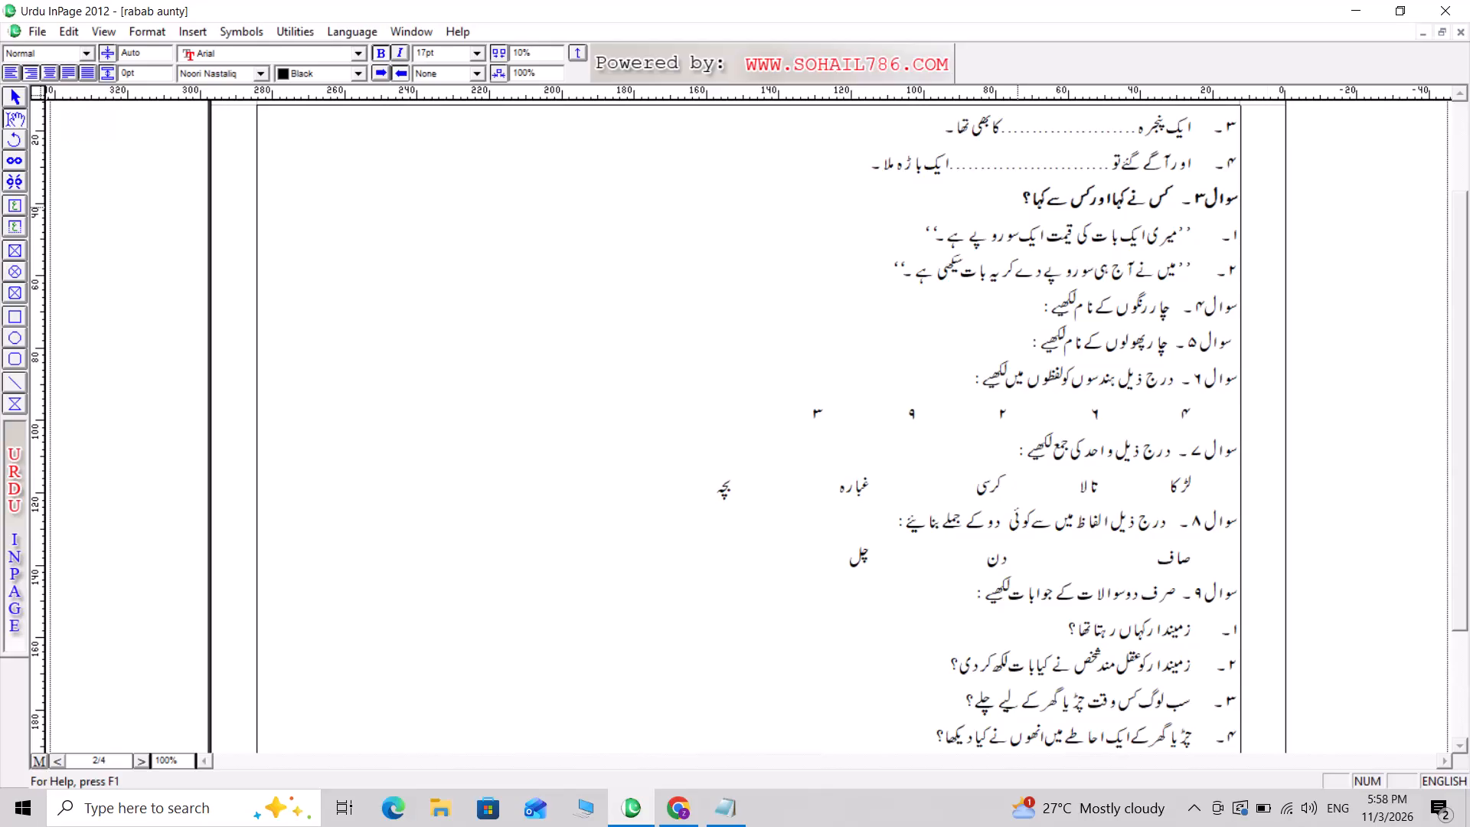
{"action": "type", "text": "2m"}
Make the three consecutive question lines 4, 5 and 6 bold together.
{"action": "key", "text": "Down"}
{"action": "key", "text": "Down"}
{"action": "key", "text": "Down"}
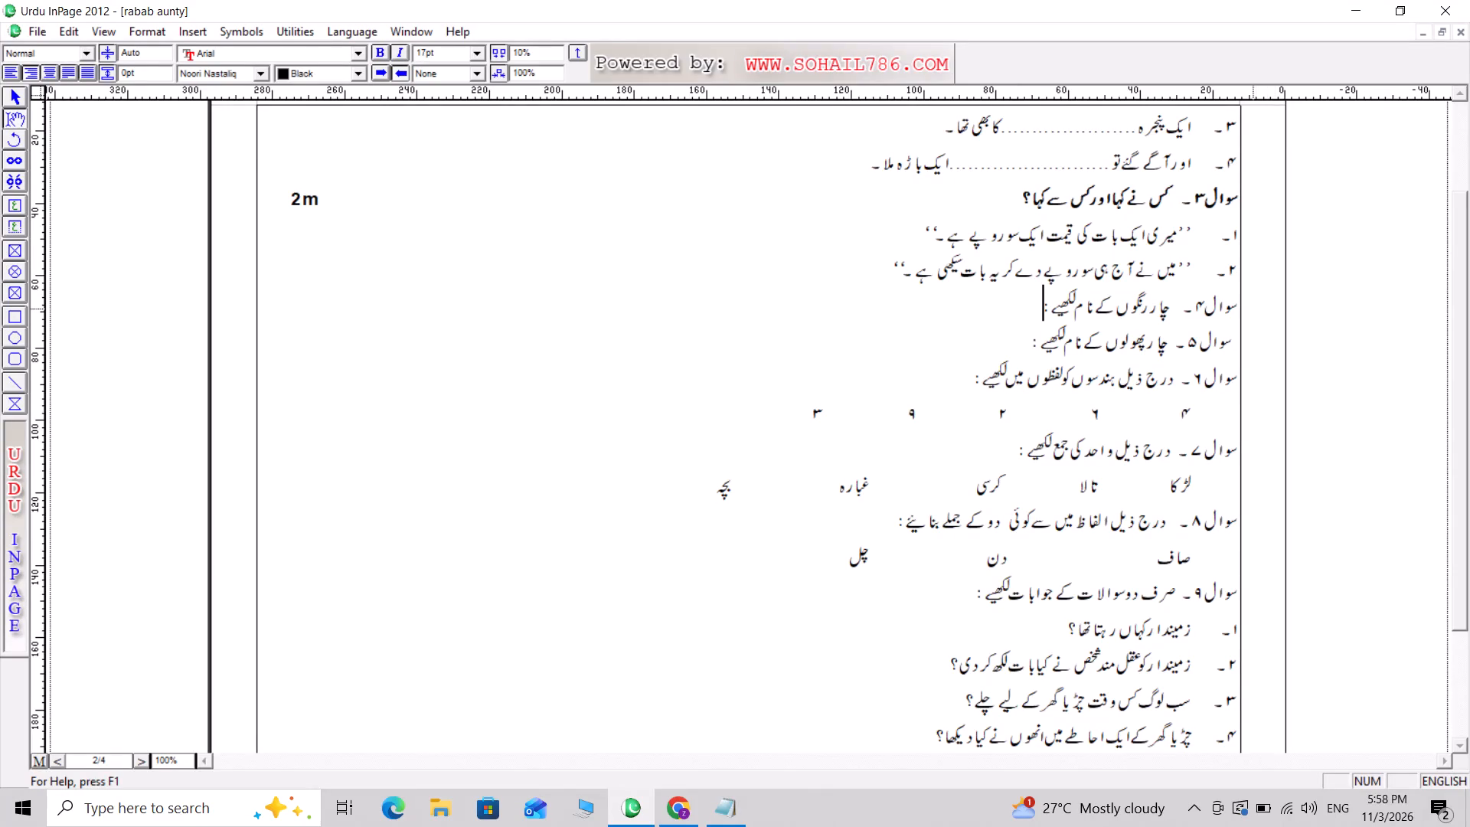
{"action": "left_click_drag", "start_coordinate": [1036, 307], "coordinate": [1225, 315]}
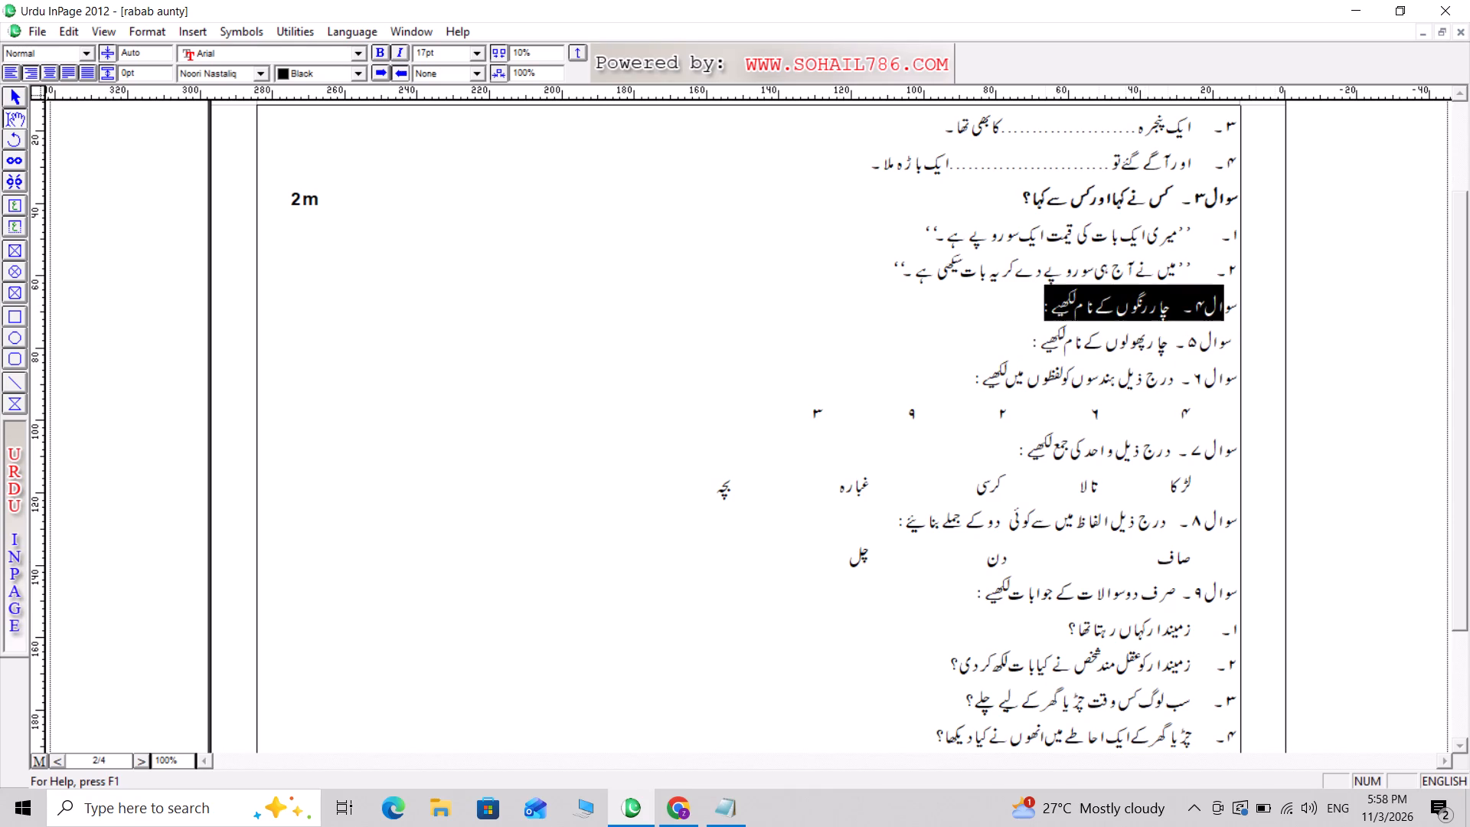
{"action": "left_click_drag", "start_coordinate": [1225, 315], "coordinate": [1224, 301]}
{"action": "left_click", "coordinate": [1224, 301]}
{"action": "left_click_drag", "start_coordinate": [1240, 306], "coordinate": [947, 368]}
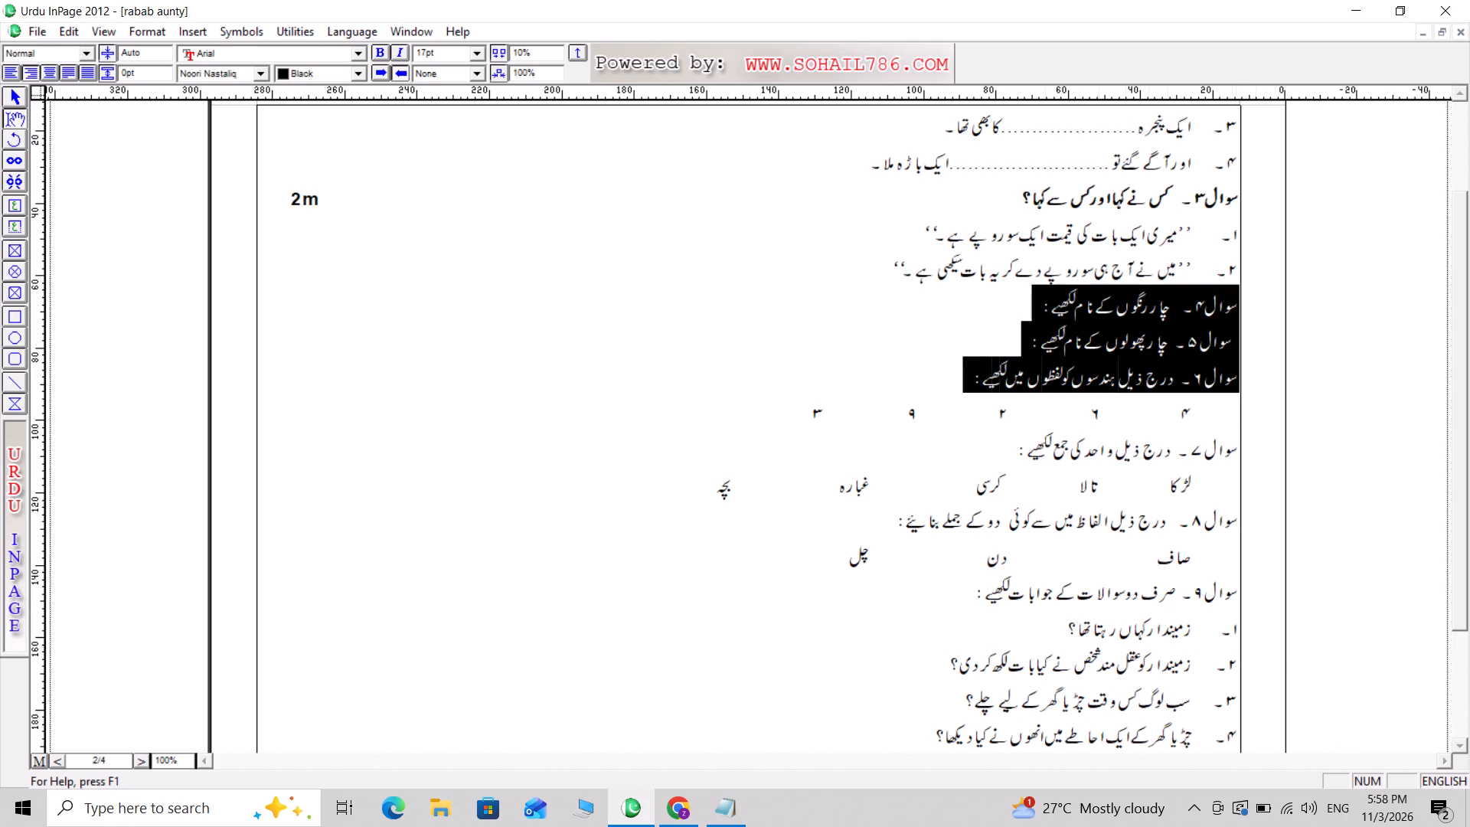
{"action": "left_click_drag", "start_coordinate": [947, 368], "coordinate": [944, 368]}
{"action": "key", "text": "ctrl+b"}
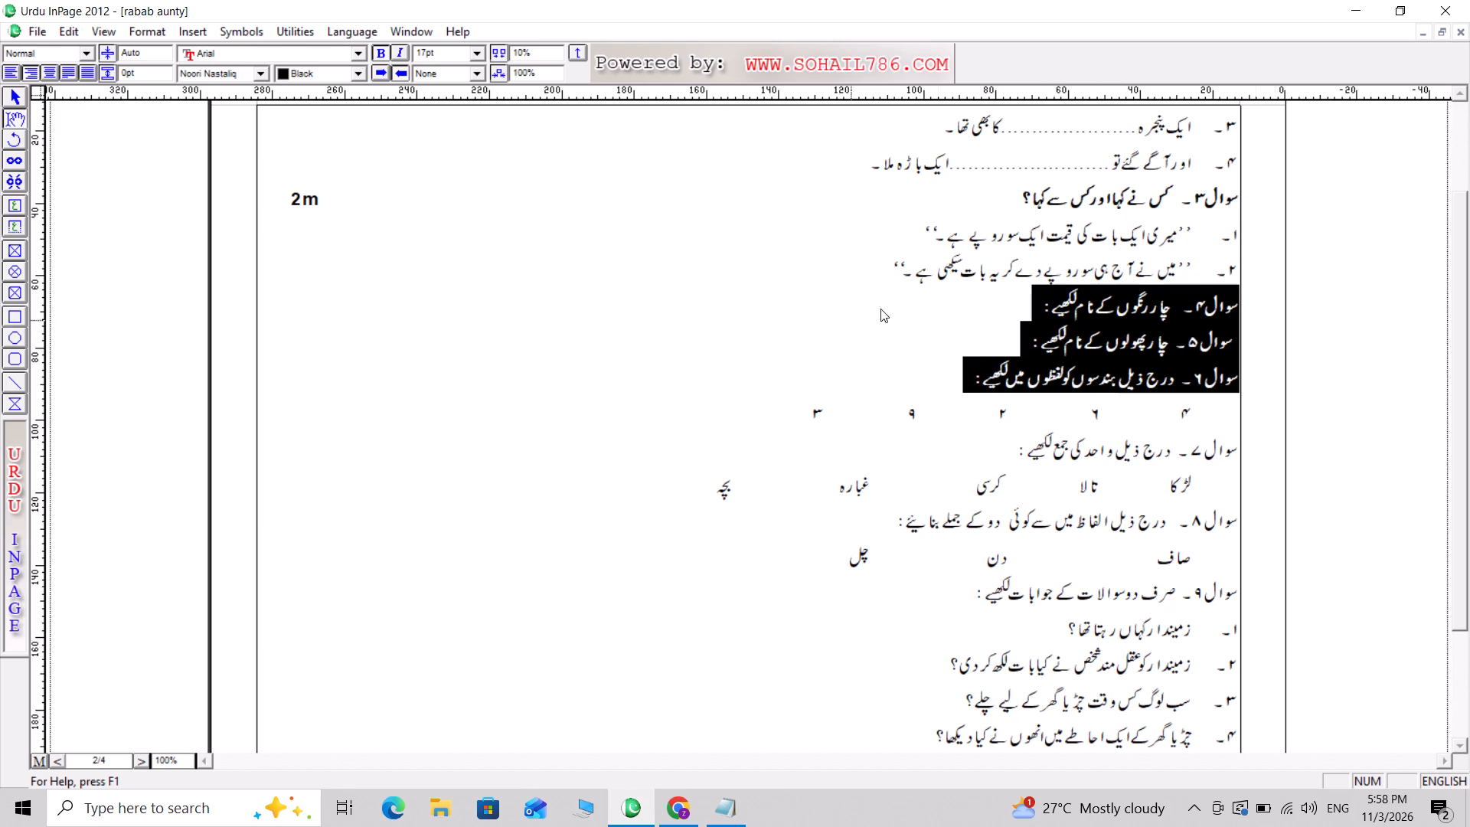
Add the marks label 2m at the far end of question 4's line about colour names, aligned under question 3's label.
{"action": "left_click", "coordinate": [1039, 311]}
{"action": "key", "text": "Tab"}
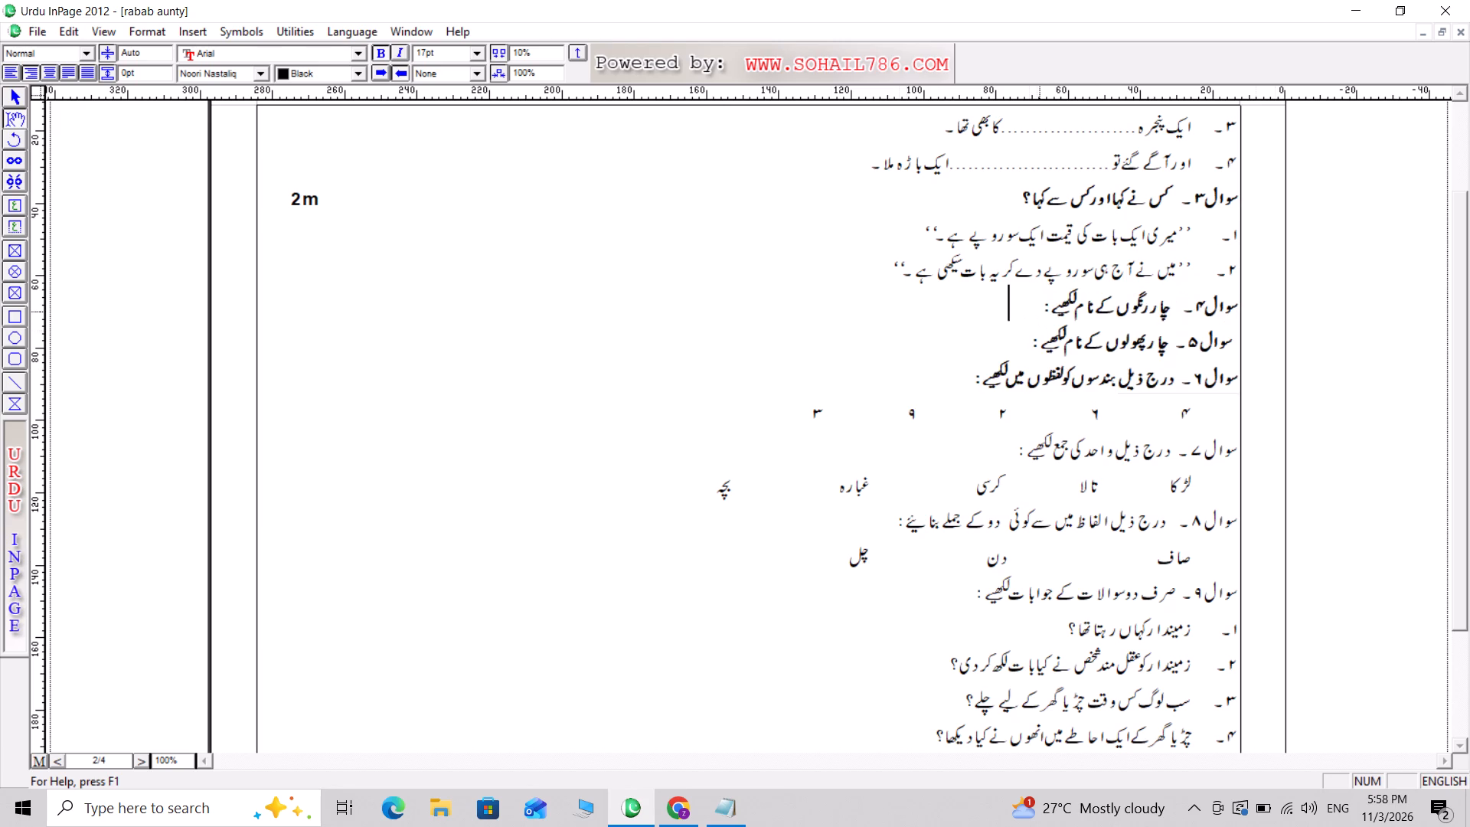
{"action": "key", "text": "Tab"}
{"action": "key", "text": "Tab"}
{"action": "key", "text": "Tab"}
{"action": "key", "text": "Tab"}
{"action": "key", "text": "Tab"}
{"action": "key", "text": "Tab"}
{"action": "key", "text": "Tab"}
{"action": "key", "text": "Tab"}
{"action": "key", "text": "Tab"}
{"action": "key", "text": "Tab"}
{"action": "key", "text": "Tab"}
{"action": "key", "text": "Tab"}
{"action": "key", "text": "Tab"}
{"action": "key", "text": "Tab"}
{"action": "key", "text": "Tab"}
{"action": "type", "text": "2m"}
Add the marks label 2m at the far end of question 5's line about flower names, aligned under question 4's label.
{"action": "key", "text": "Down"}
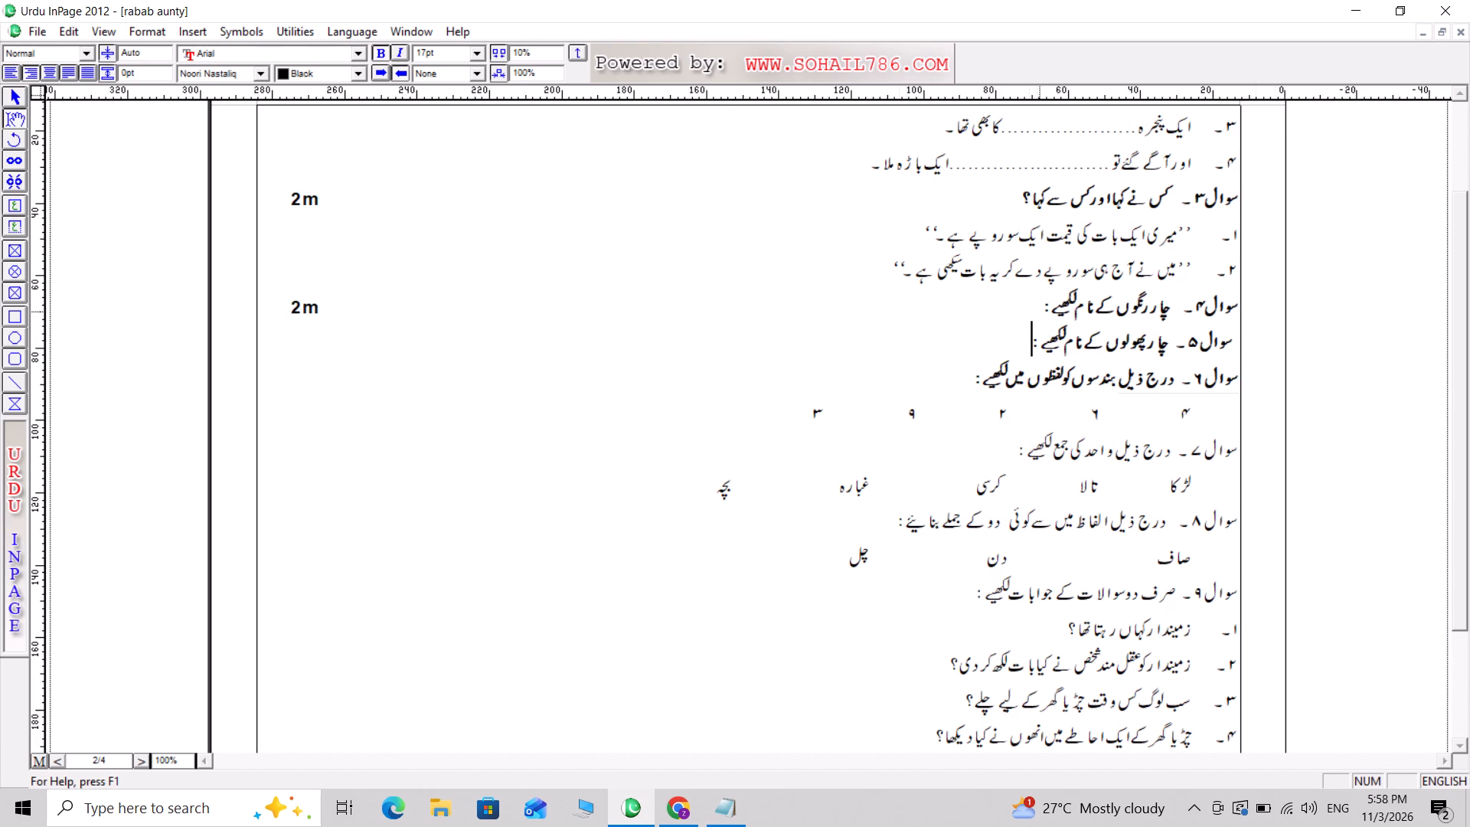
{"action": "key", "text": "Tab"}
{"action": "key", "text": "Tab"}
{"action": "key", "text": "Tab"}
{"action": "key", "text": "Tab"}
{"action": "key", "text": "Tab"}
{"action": "key", "text": "Tab"}
{"action": "key", "text": "Tab"}
{"action": "key", "text": "Tab"}
{"action": "key", "text": "Tab"}
{"action": "key", "text": "Tab"}
{"action": "key", "text": "Tab"}
{"action": "key", "text": "Tab"}
{"action": "key", "text": "Tab"}
{"action": "key", "text": "Tab"}
{"action": "key", "text": "Tab"}
{"action": "key", "text": "Tab"}
{"action": "key", "text": "Tab"}
{"action": "key", "text": "BackSpace"}
{"action": "type", "text": "2m"}
Add the marks label 2.5m at the far end of question 6's line about writing numerals in words, spaced fifteen tabs away.
{"action": "key", "text": "Down"}
{"action": "key", "text": "Tab"}
{"action": "key", "text": "Tab"}
{"action": "key", "text": "Tab"}
{"action": "key", "text": "Tab"}
{"action": "key", "text": "Tab"}
{"action": "key", "text": "Tab"}
{"action": "key", "text": "Tab"}
{"action": "key", "text": "Tab"}
{"action": "key", "text": "Tab"}
{"action": "key", "text": "Tab"}
{"action": "key", "text": "Tab"}
{"action": "key", "text": "Tab"}
{"action": "key", "text": "Tab"}
{"action": "key", "text": "Tab"}
{"action": "key", "text": "Tab"}
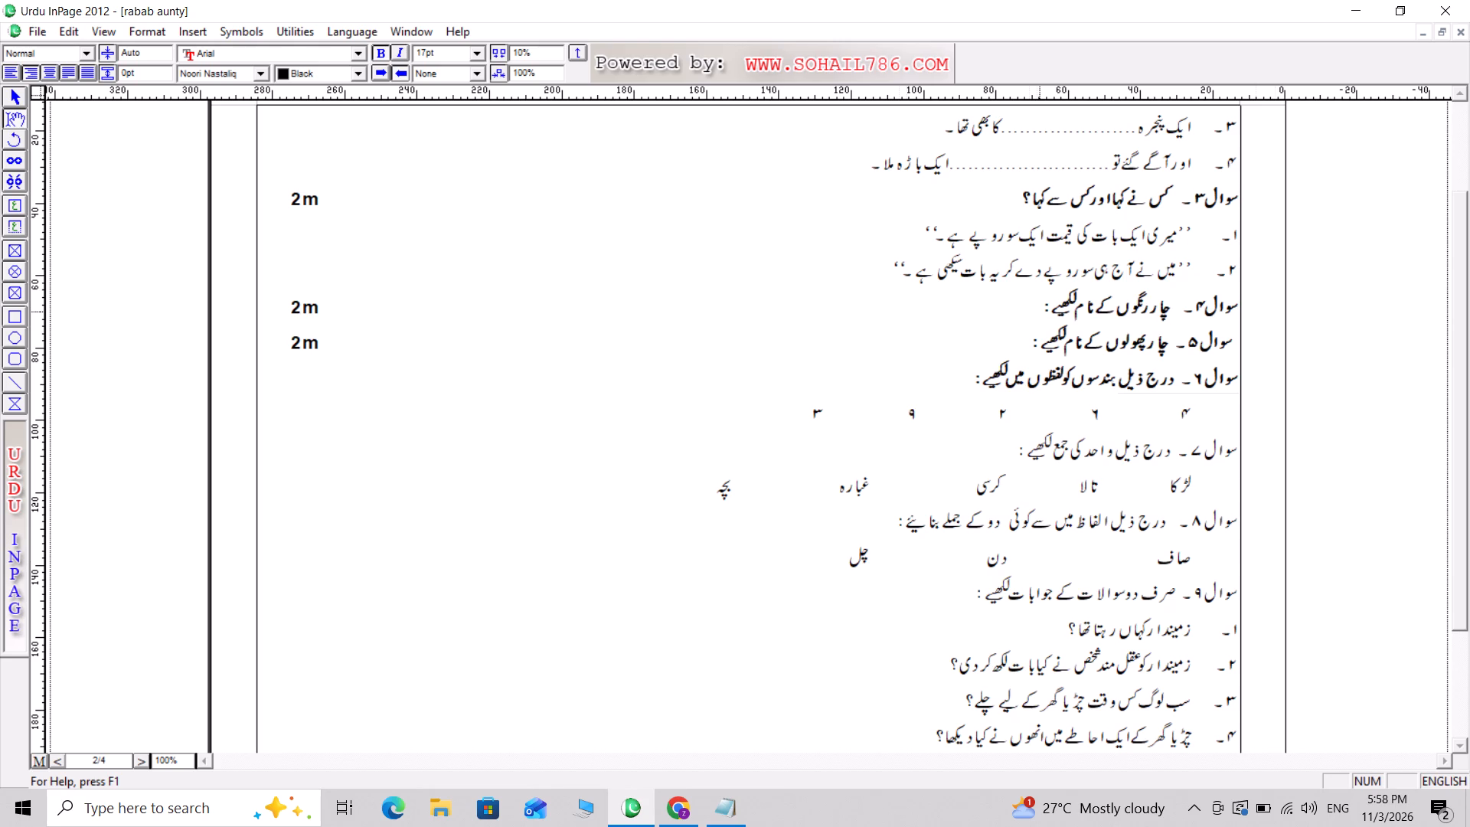
{"action": "type", "text": "2.5"}
{"action": "key", "text": "m"}
Make question 7's instruction line about writing plurals bold.
{"action": "key", "text": "Down"}
{"action": "key", "text": "Down"}
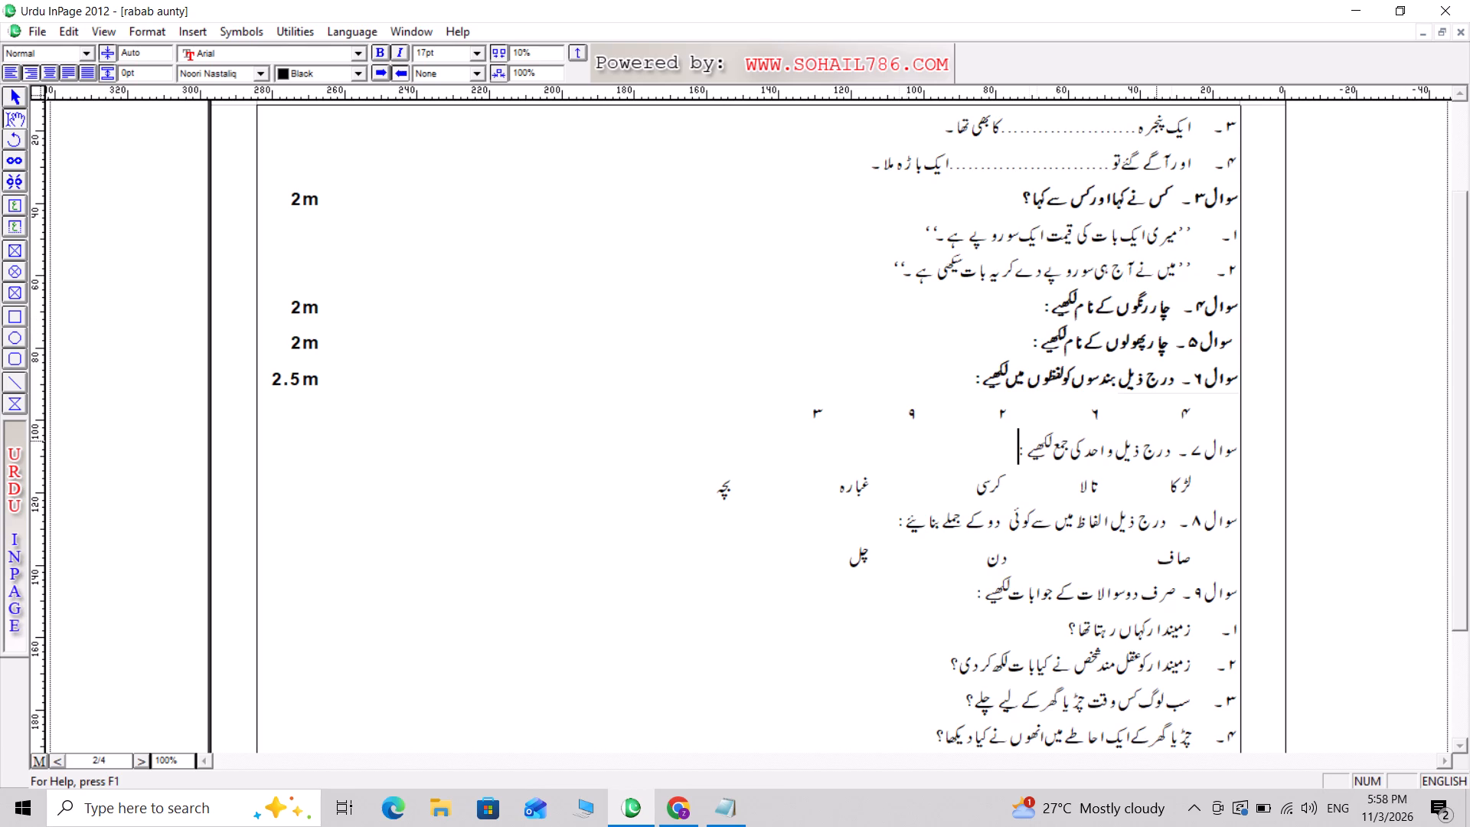
{"action": "double_click", "coordinate": [1174, 453]}
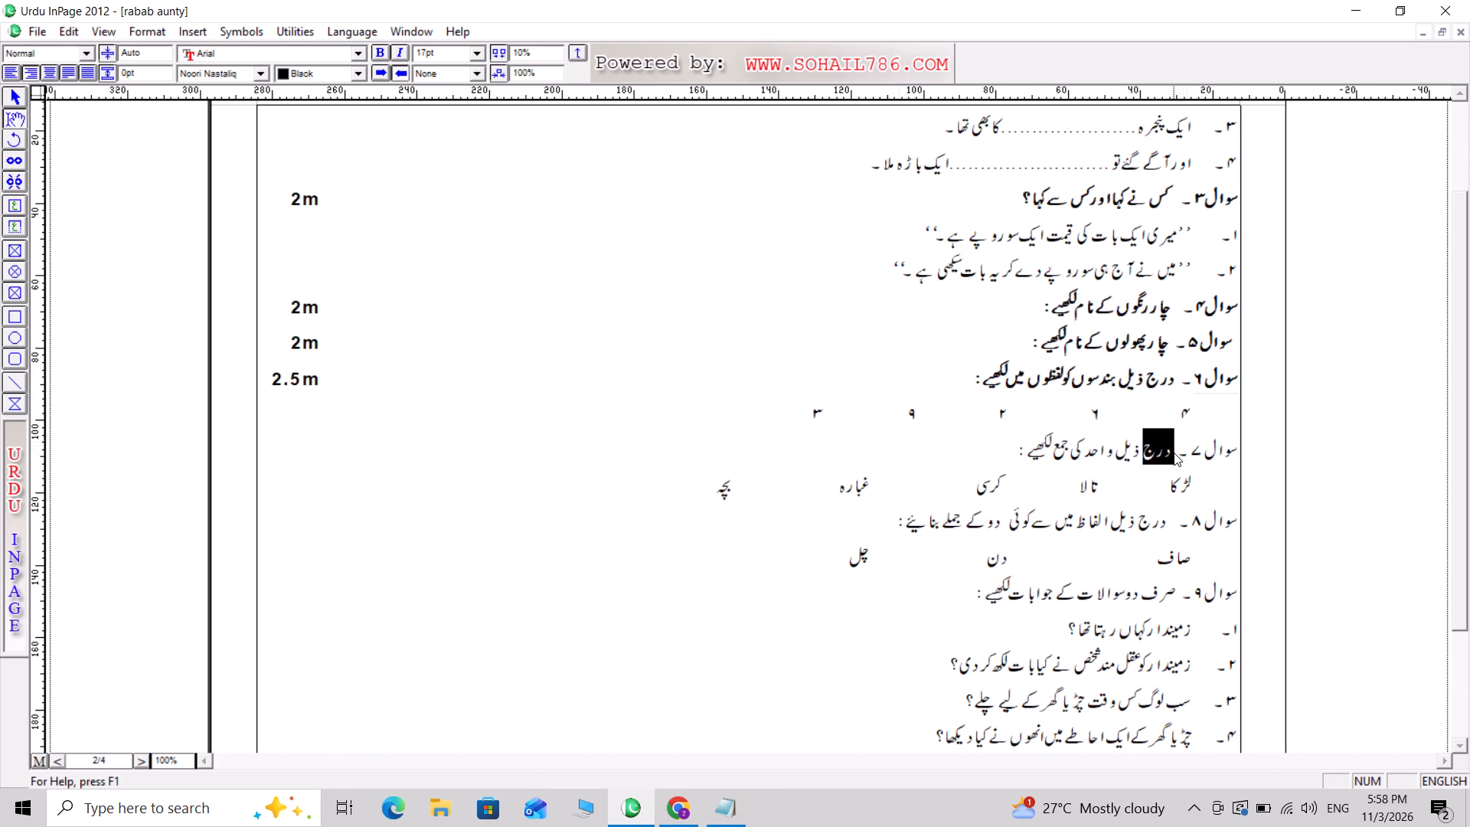
{"action": "double_click", "coordinate": [1174, 453]}
{"action": "left_click", "coordinate": [1174, 453]}
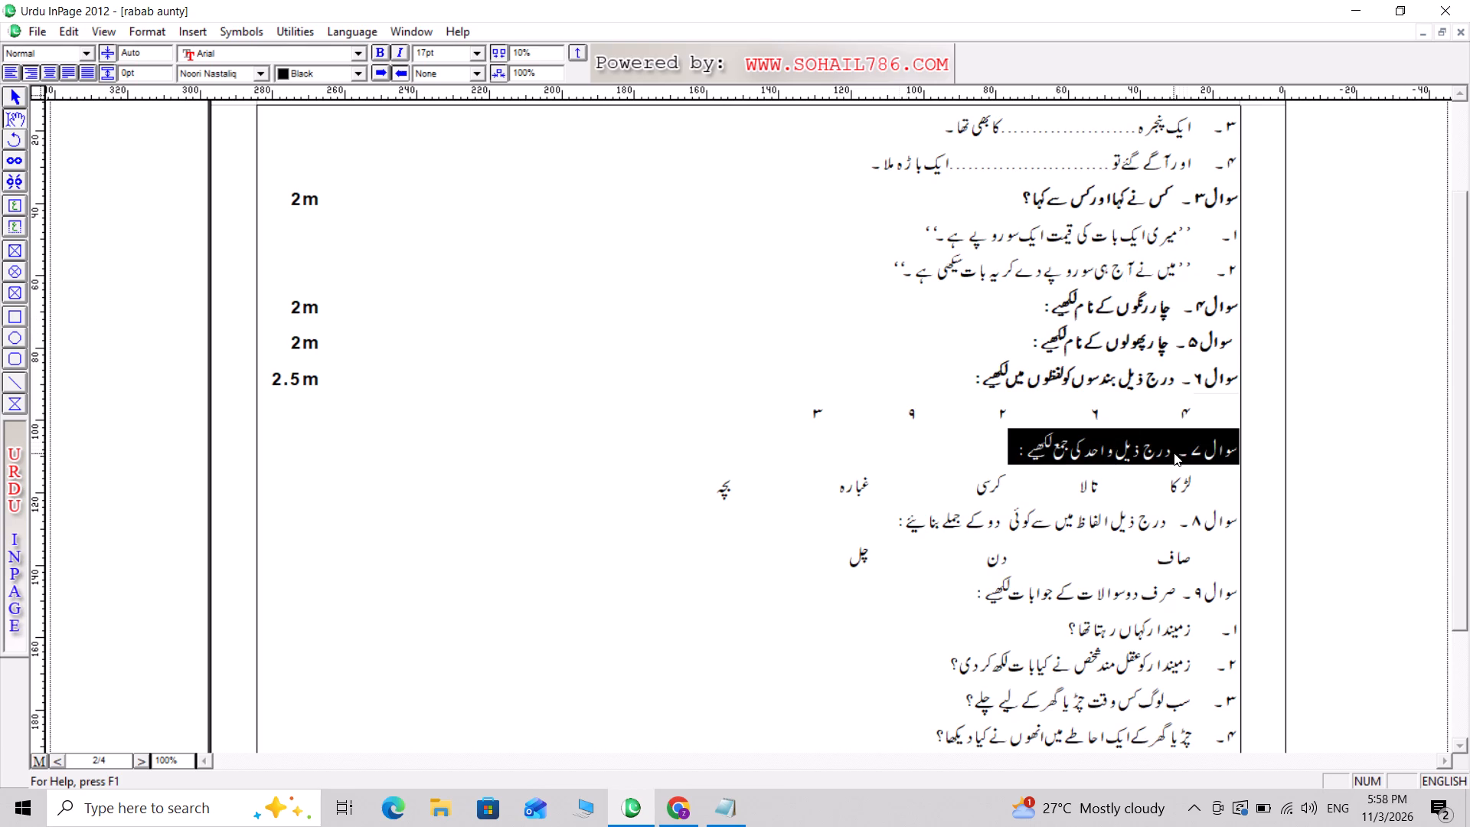
{"action": "key", "text": "ctrl+b"}
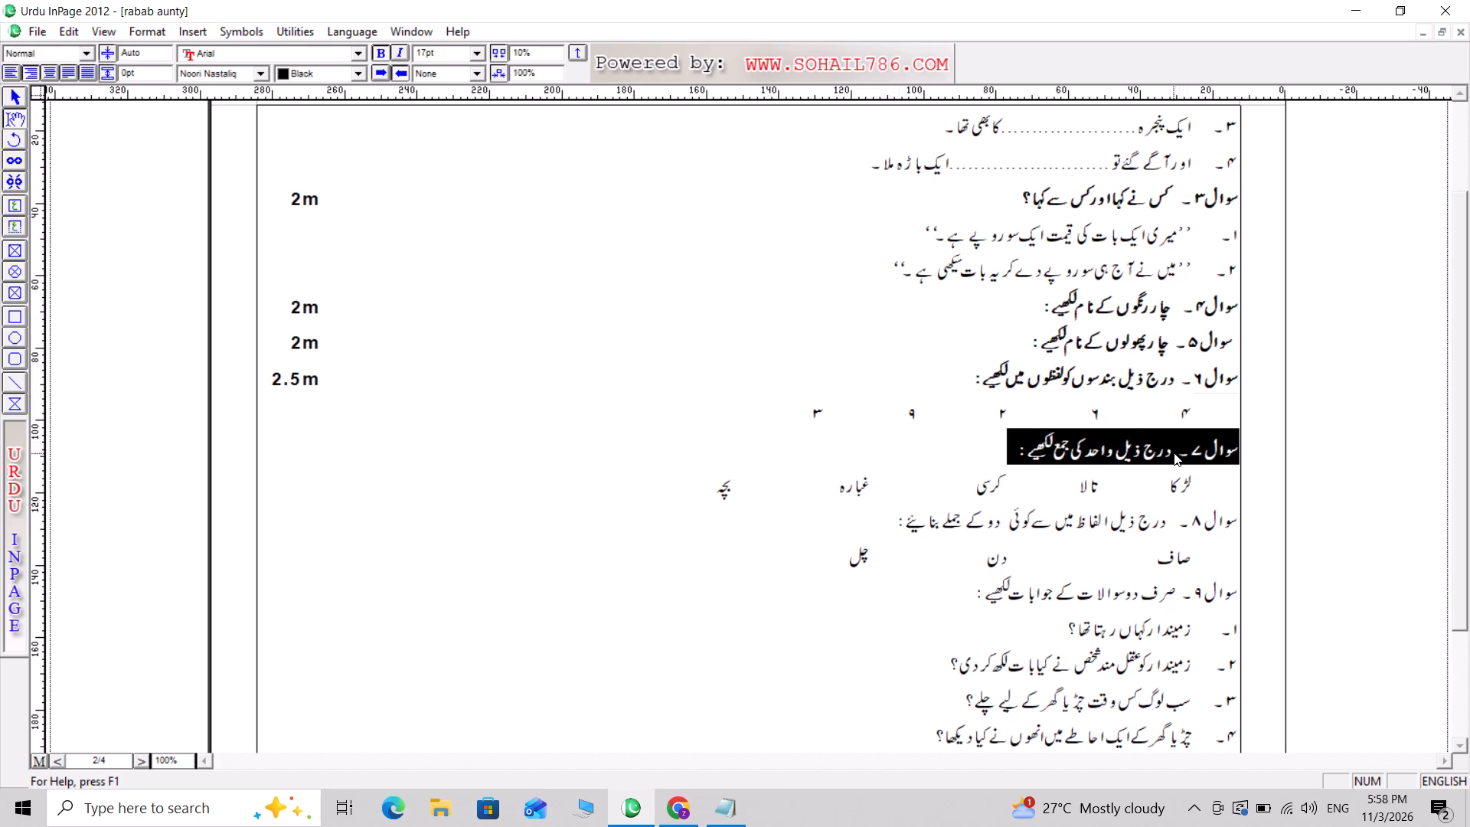
Add the marks label 2.5m at the far end of question 7's line, aligned under question 6's label.
{"action": "left_click", "coordinate": [1002, 456]}
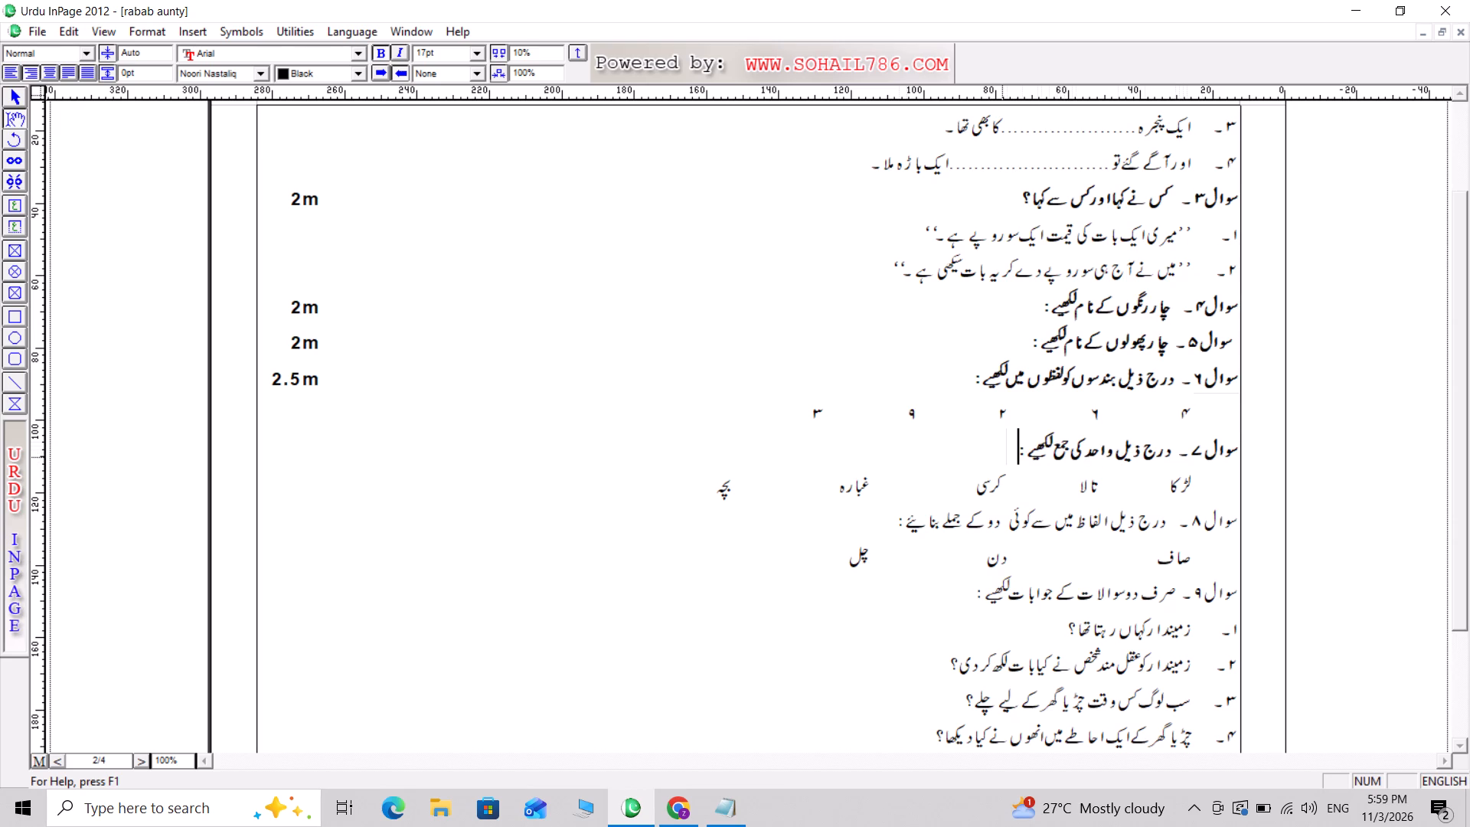
{"action": "key", "text": "Tab"}
{"action": "key", "text": "Tab"}
{"action": "key", "text": "Tab"}
{"action": "key", "text": "Tab"}
{"action": "key", "text": "Tab"}
{"action": "key", "text": "Tab"}
{"action": "key", "text": "Tab"}
{"action": "key", "text": "Tab"}
{"action": "key", "text": "Tab"}
{"action": "key", "text": "Tab"}
{"action": "key", "text": "Tab"}
{"action": "key", "text": "Tab"}
{"action": "key", "text": "Tab"}
{"action": "key", "text": "Tab"}
{"action": "key", "text": "Tab"}
{"action": "key", "text": "Tab"}
{"action": "type", "text": "2.5"}
{"action": "key", "text": "m"}
Make question 8's instruction line about making sentences bold.
{"action": "triple_click", "coordinate": [1132, 517]}
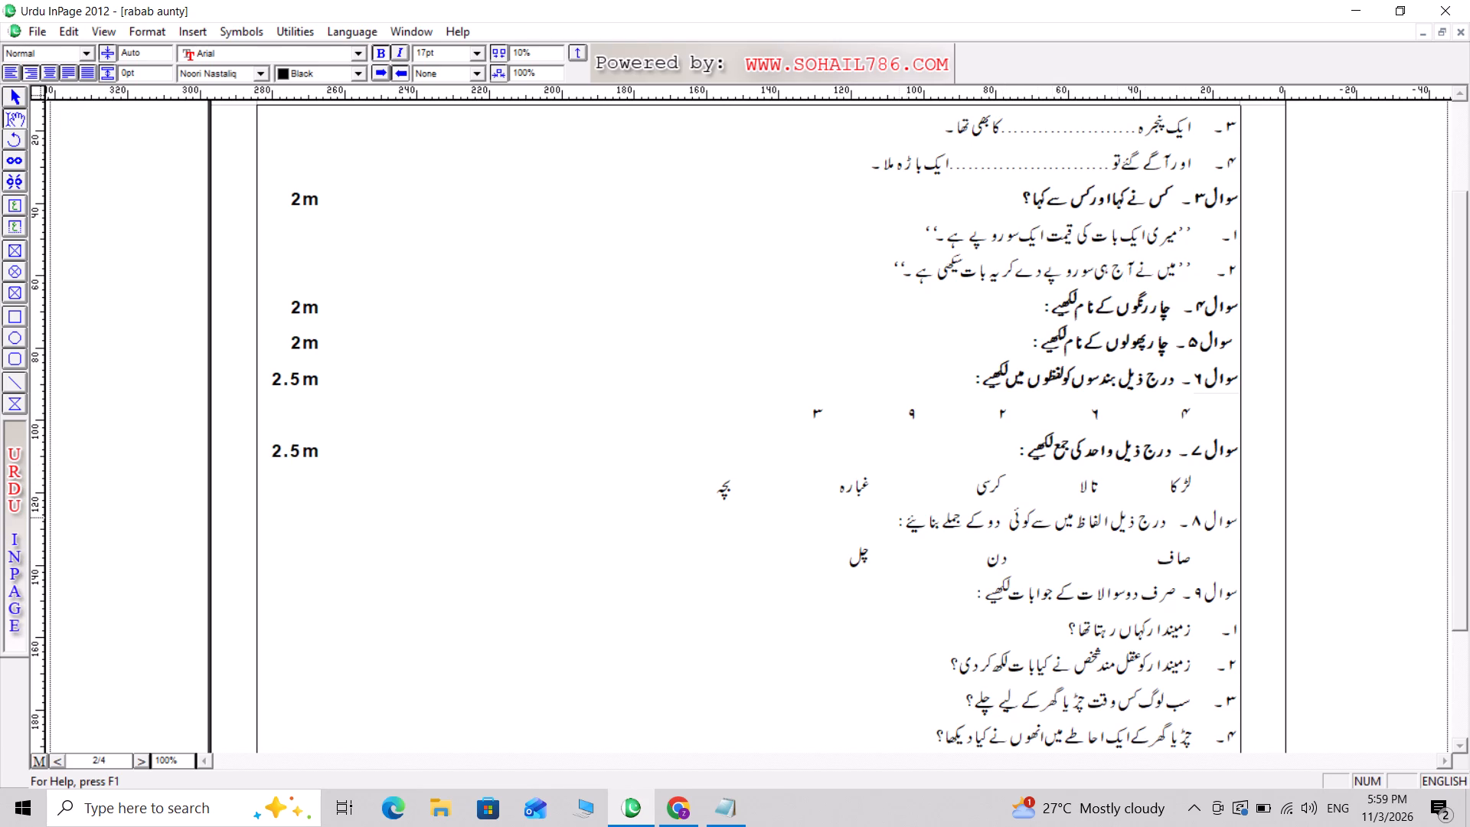
{"action": "key", "text": "ctrl+b"}
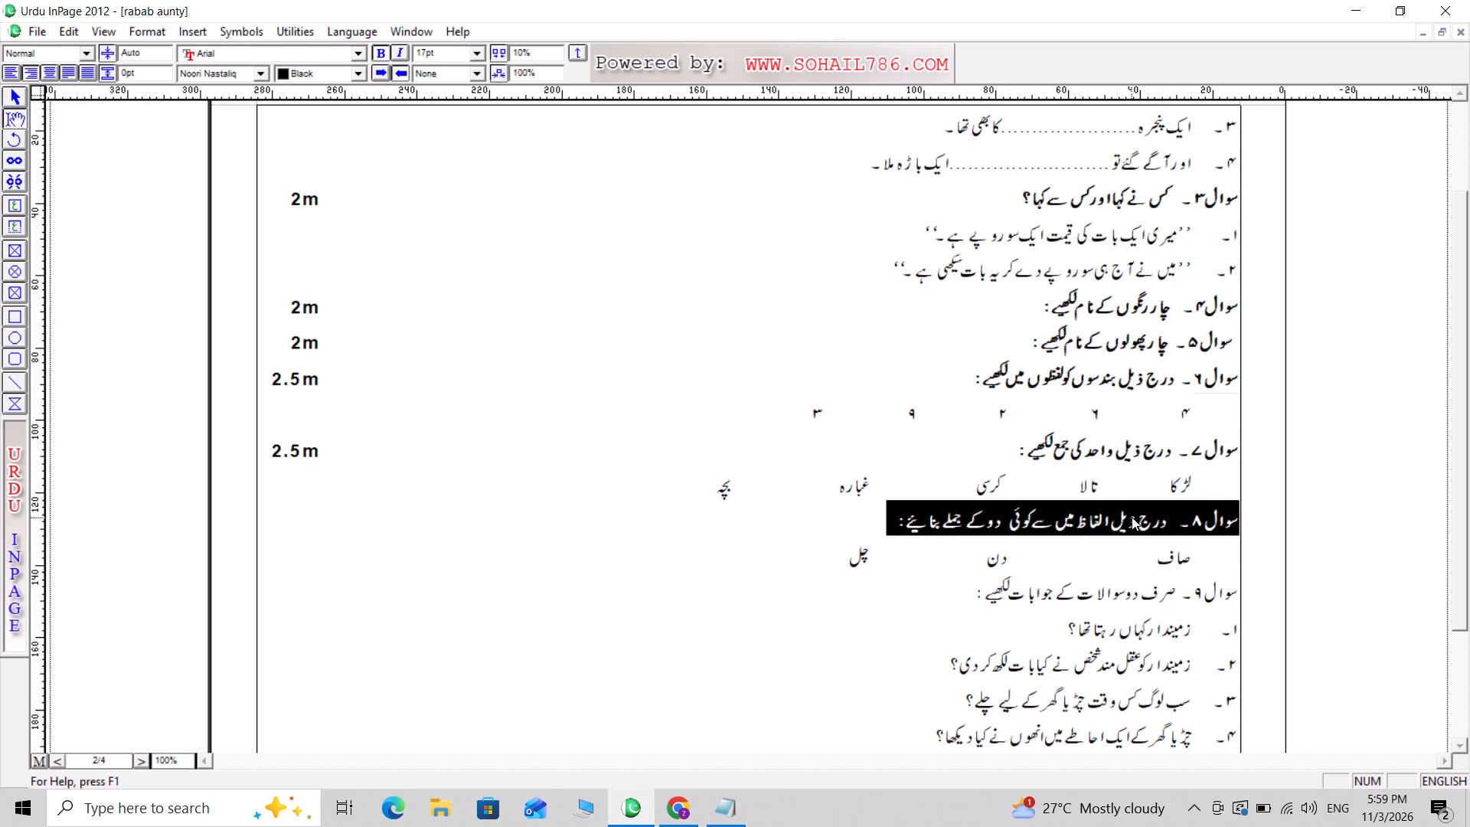
Add the marks label 2m at the far end of question 8's line, thirteen tabs away, aligned with the other 2m labels.
{"action": "left_click", "coordinate": [883, 529]}
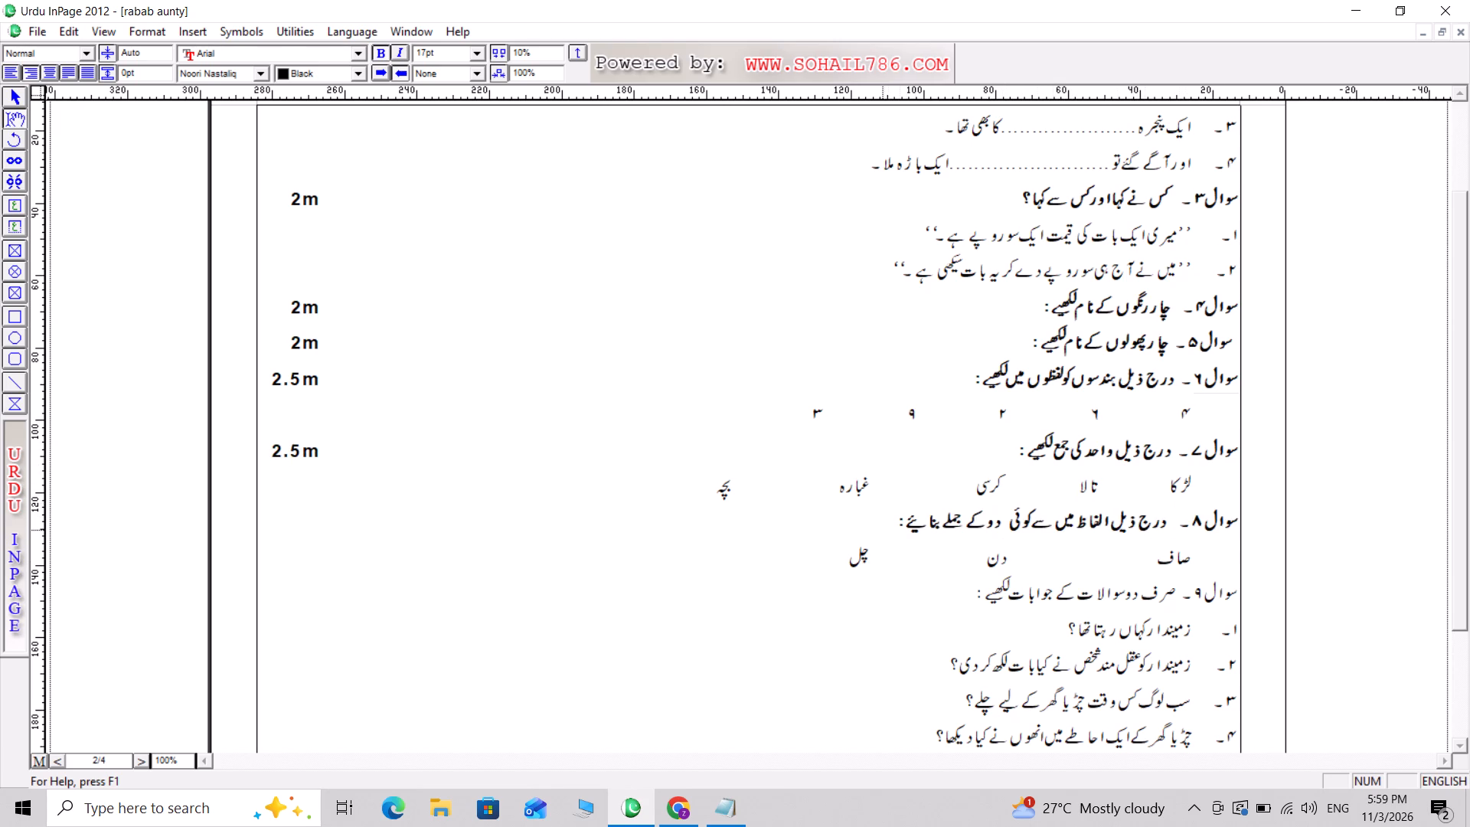
{"action": "key", "text": "Tab"}
{"action": "key", "text": "Tab"}
{"action": "key", "text": "Tab"}
{"action": "key", "text": "Tab"}
{"action": "key", "text": "Tab"}
{"action": "key", "text": "Tab"}
{"action": "key", "text": "Tab"}
{"action": "key", "text": "Tab"}
{"action": "key", "text": "Tab"}
{"action": "key", "text": "Tab"}
{"action": "key", "text": "Tab"}
{"action": "key", "text": "Tab"}
{"action": "key", "text": "Tab"}
{"action": "key", "text": "Tab"}
{"action": "key", "text": "BackSpace"}
{"action": "type", "text": "2m"}
Make question 9's instruction line about answering only two questions bold.
{"action": "key", "text": "Down"}
{"action": "key", "text": "Down"}
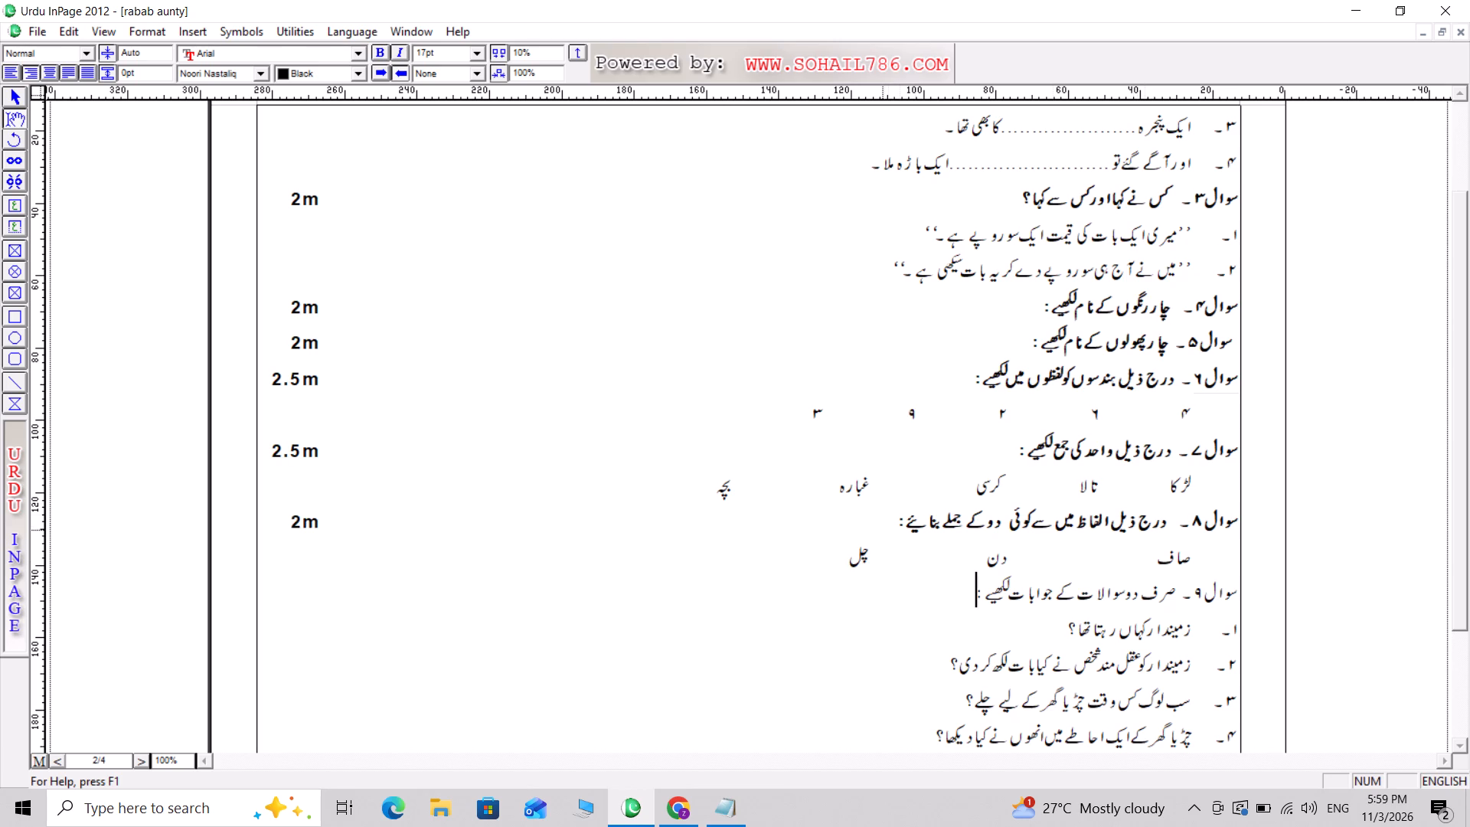
{"action": "double_click", "coordinate": [1111, 593]}
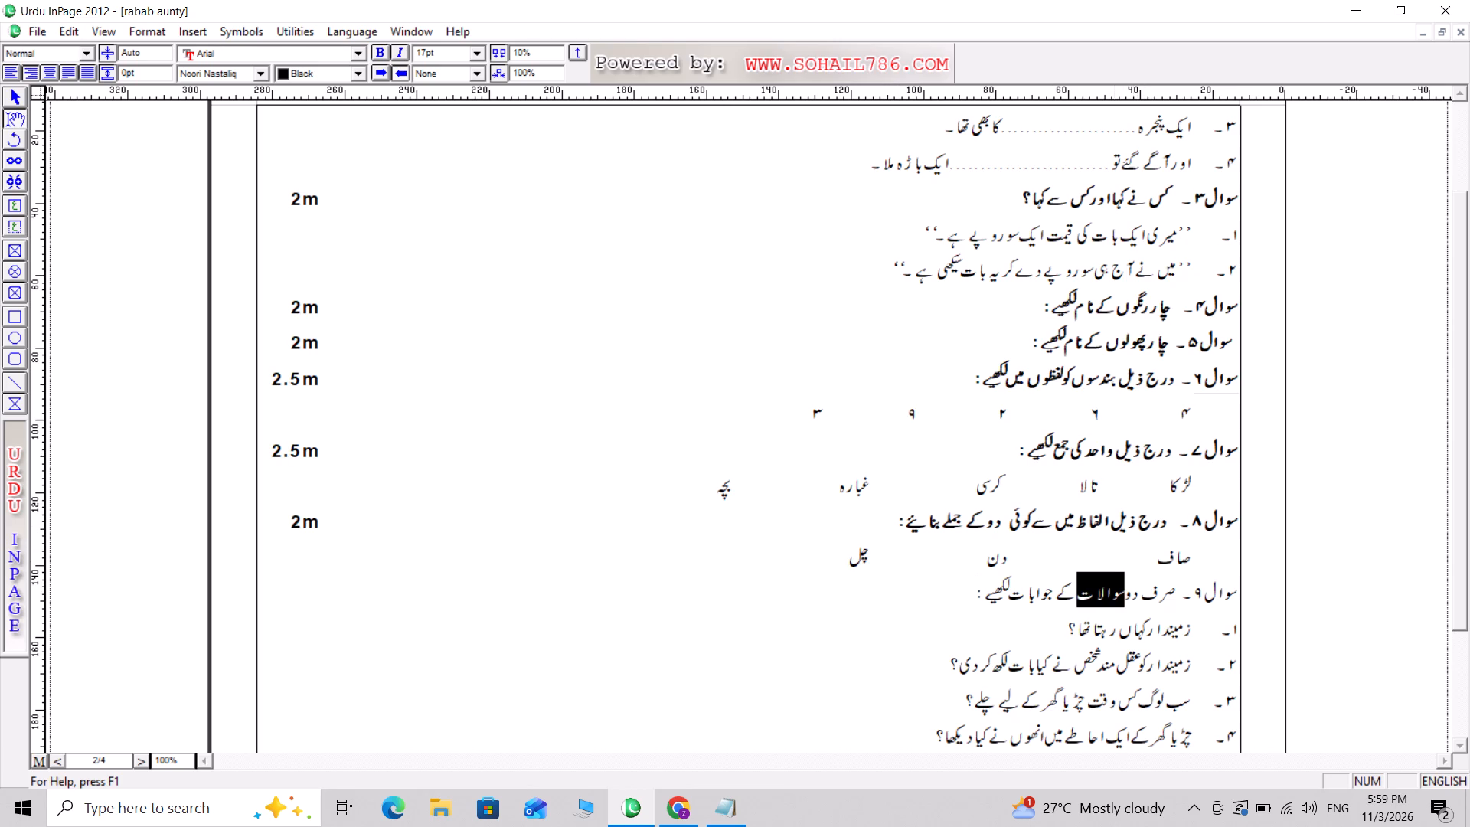
{"action": "double_click", "coordinate": [1111, 593]}
{"action": "left_click", "coordinate": [1111, 593]}
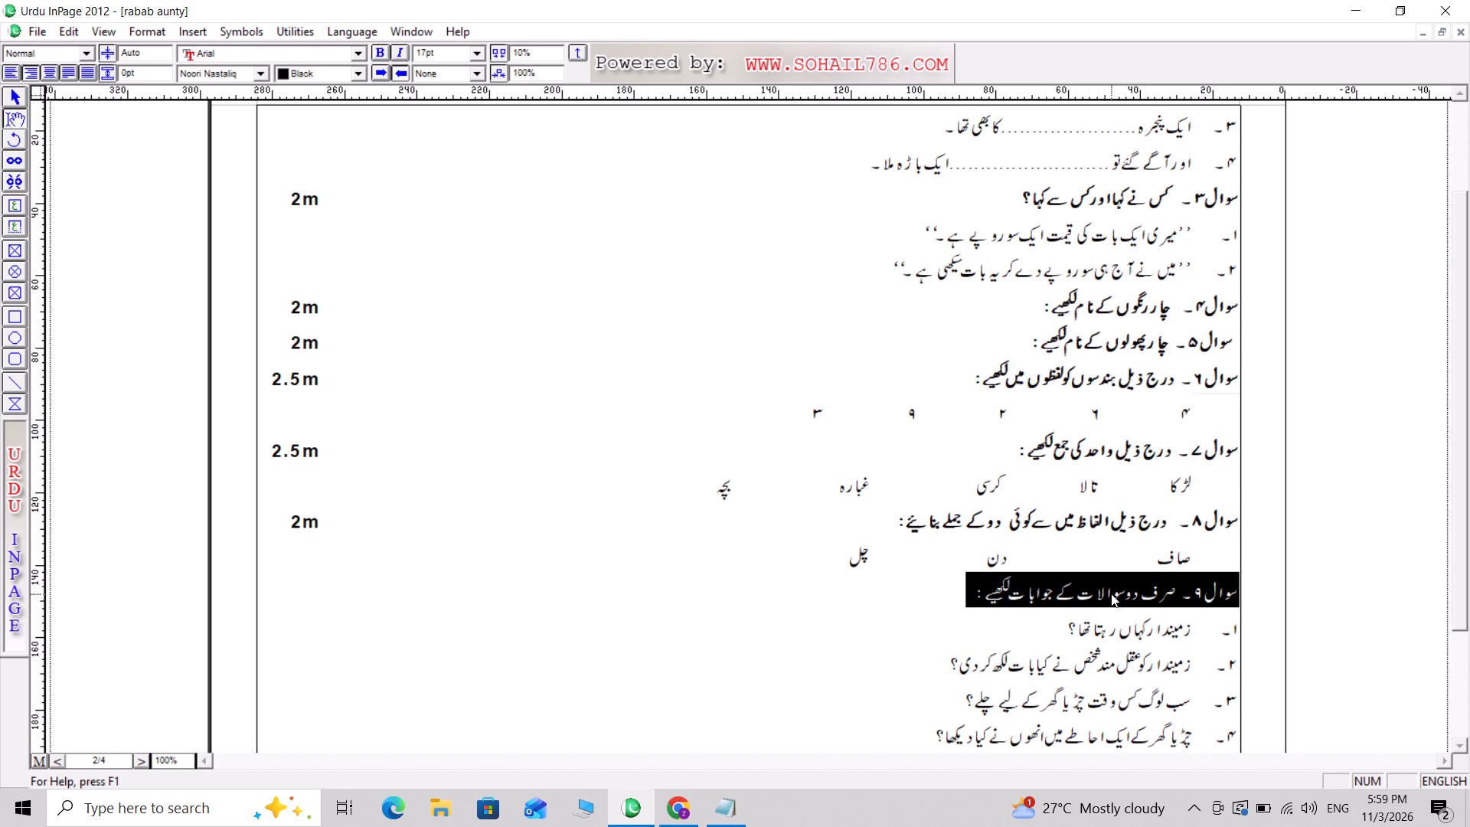
{"action": "key", "text": "ctrl+b"}
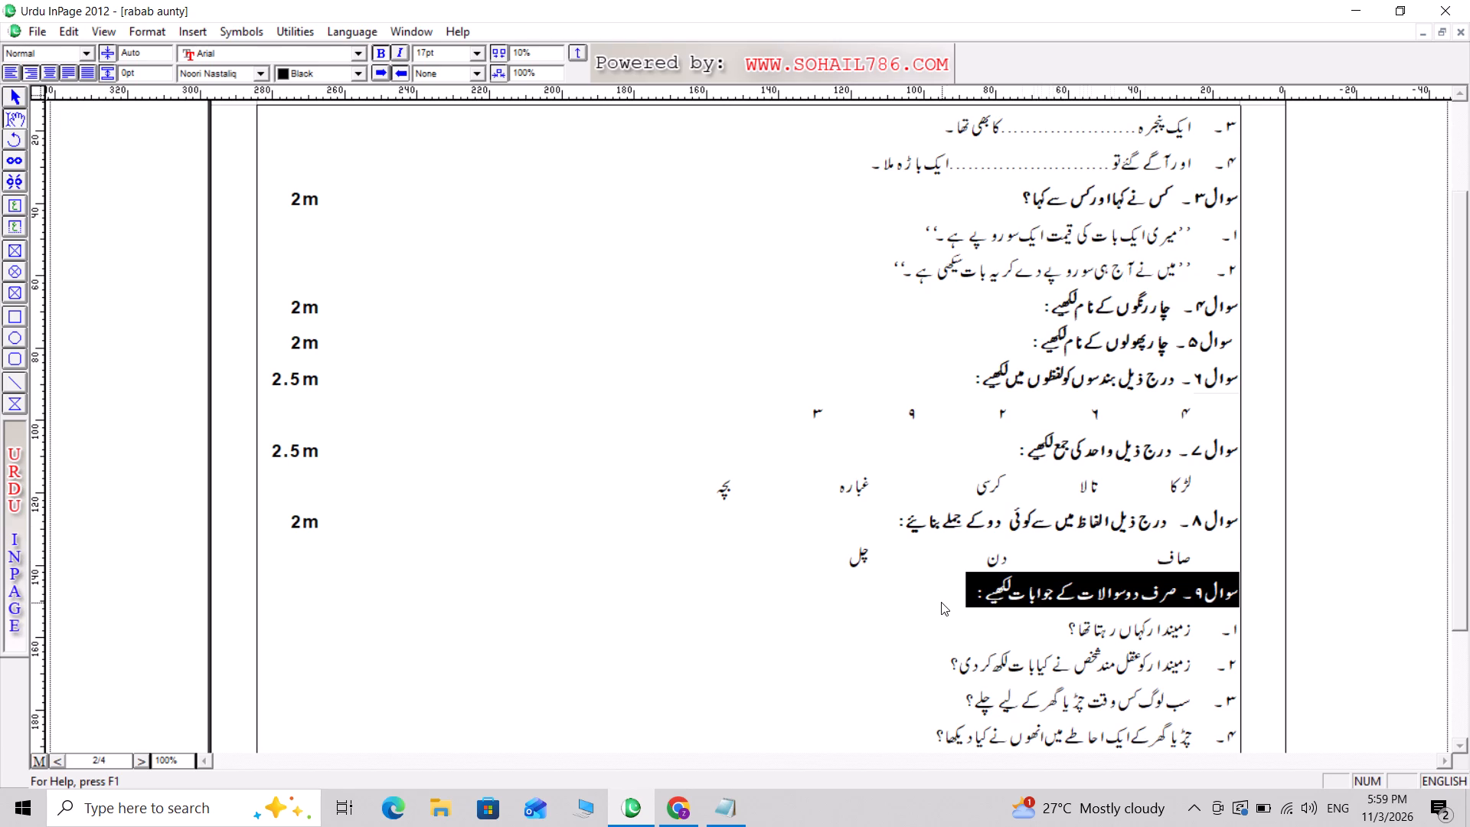
{"action": "key", "text": "ctrl+b"}
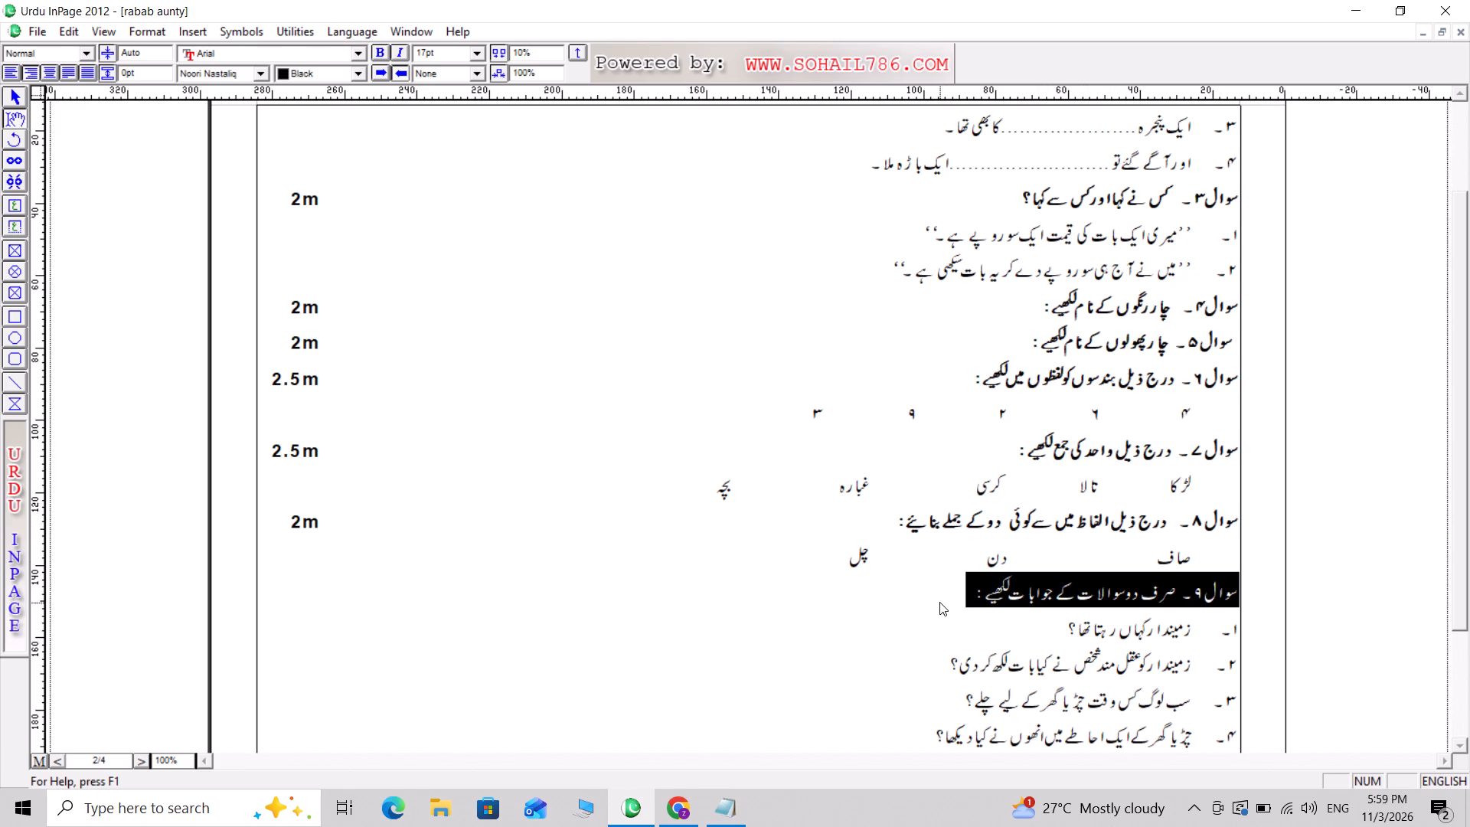
{"action": "key", "text": "ctrl+b"}
Add the marks label 3m at the far end of question 9's line, fifteen tabs away, aligned under question 8's label.
{"action": "left_click", "coordinate": [939, 602]}
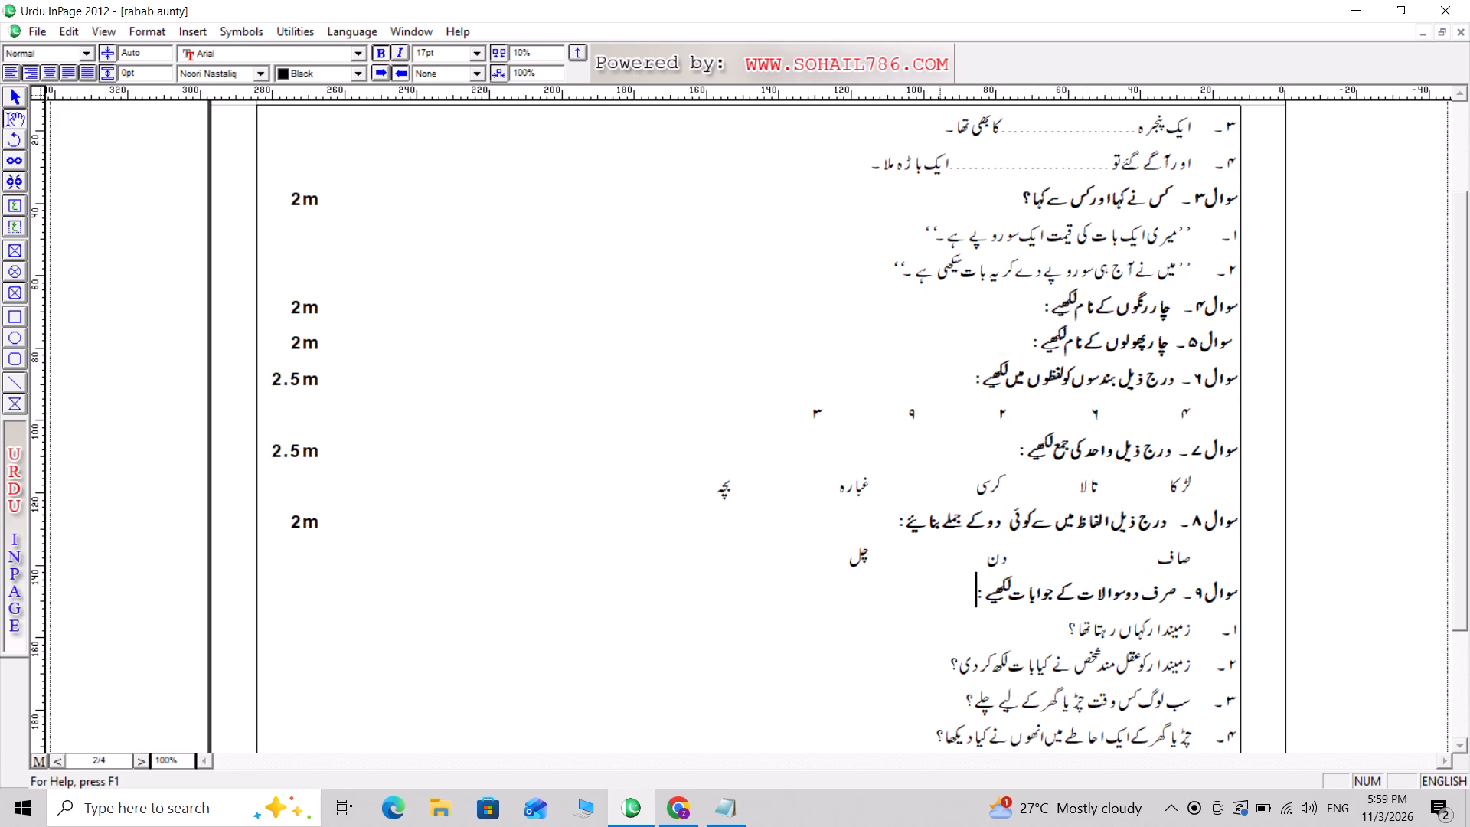
{"action": "key", "text": "Tab"}
{"action": "key", "text": "Tab"}
{"action": "key", "text": "Tab"}
{"action": "key", "text": "Tab"}
{"action": "key", "text": "Tab"}
{"action": "key", "text": "Tab"}
{"action": "key", "text": "Tab"}
{"action": "key", "text": "Tab"}
{"action": "key", "text": "Tab"}
{"action": "key", "text": "Tab"}
{"action": "key", "text": "Tab"}
{"action": "key", "text": "Tab"}
{"action": "key", "text": "Tab"}
{"action": "key", "text": "Tab"}
{"action": "key", "text": "Tab"}
{"action": "key", "text": "3"}
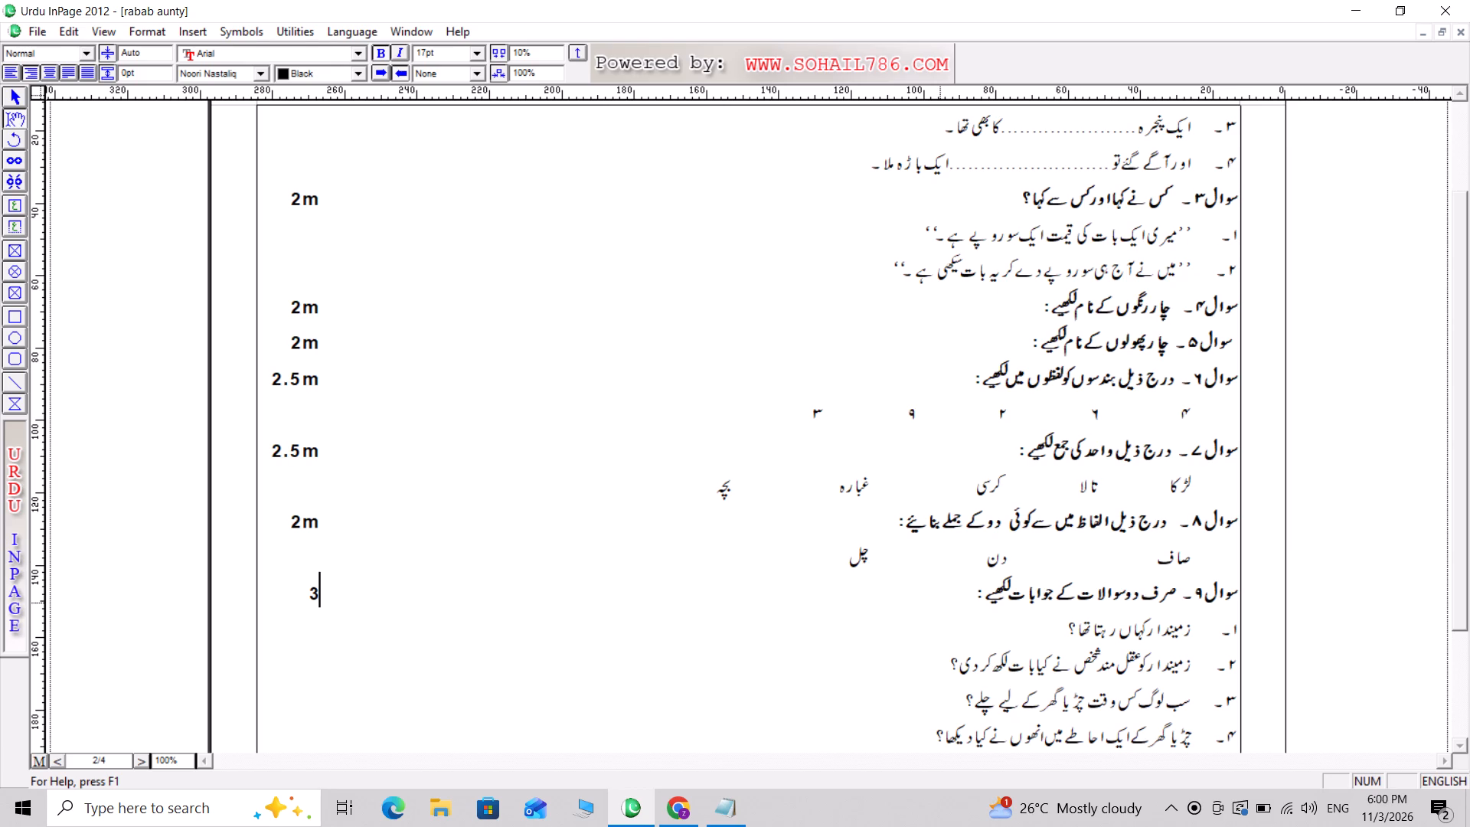
{"action": "key", "text": "m"}
Save the exam paper.
{"action": "key", "text": "ctrl+s"}
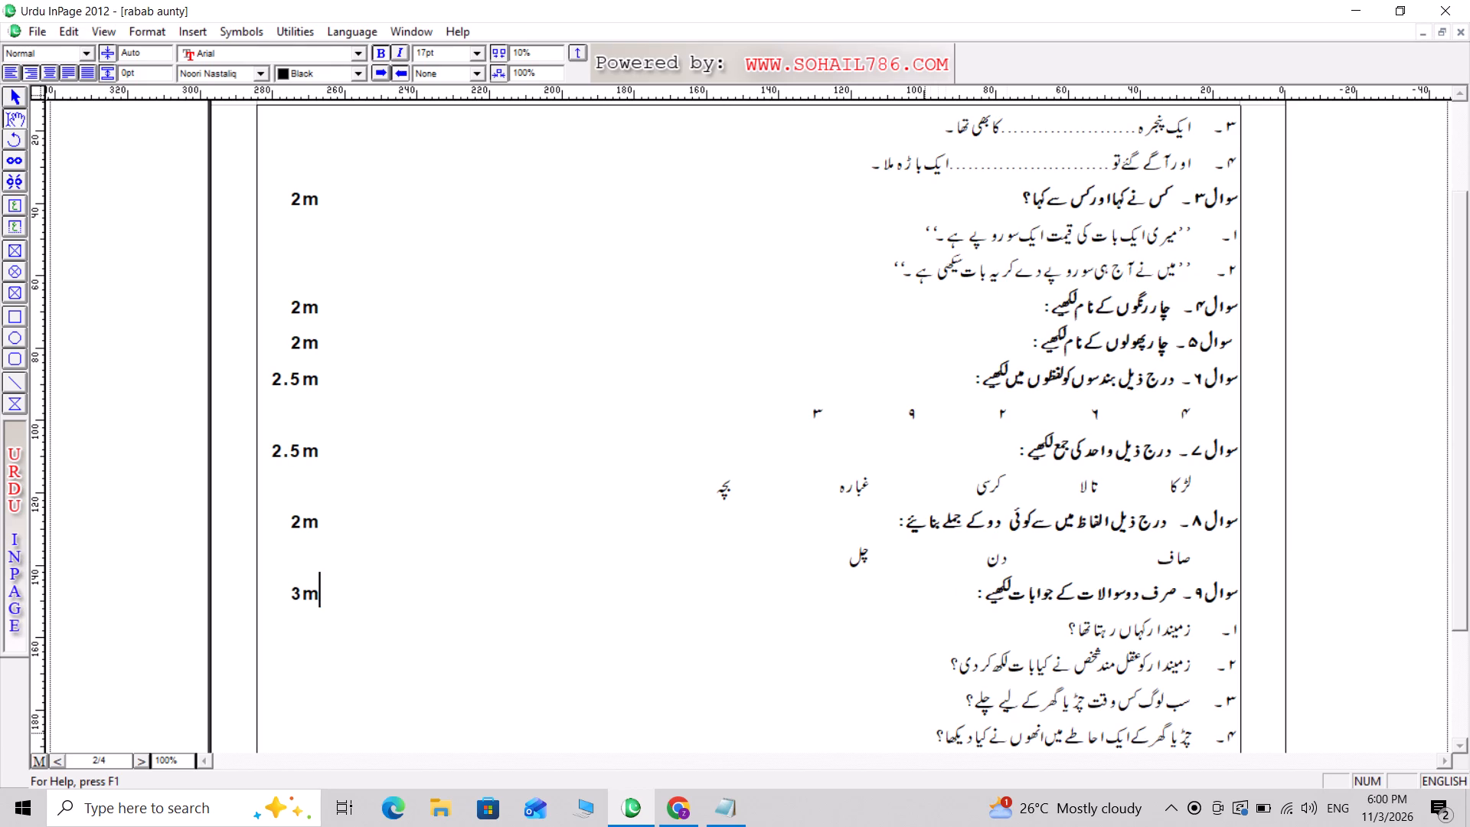
Try to delete any trailing blank content after question 9's fourth item.
{"action": "left_click", "coordinate": [923, 731]}
{"action": "key", "text": "Delete"}
Review the whole layout at 50% zoom, from the end of page 2 back to page 1.
{"action": "scroll", "coordinate": [923, 731], "scroll_direction": "down", "scroll_amount": 6, "text": "ctrl"}
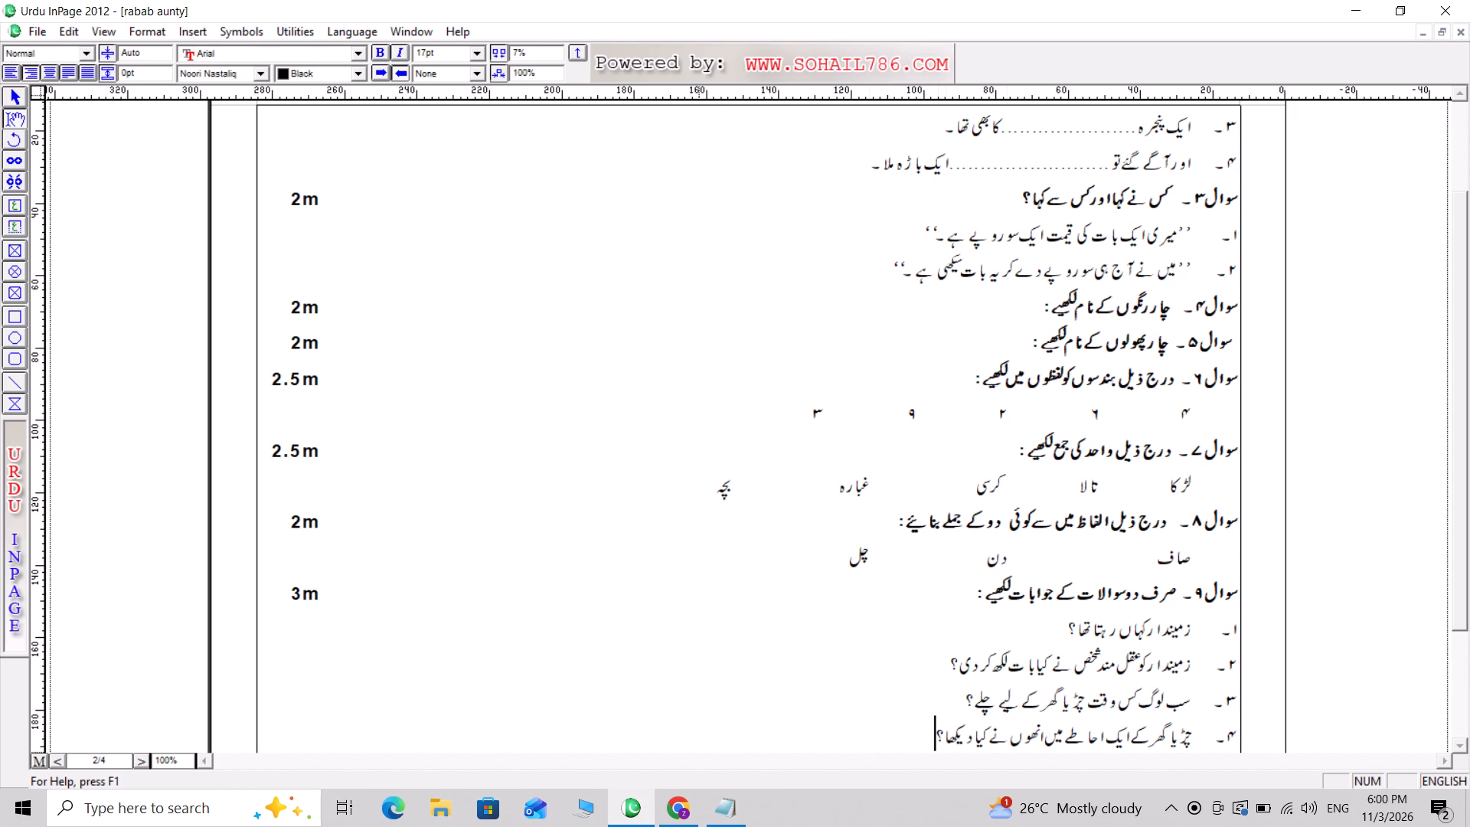
{"action": "left_click_drag", "start_coordinate": [186, 759], "coordinate": [139, 767]}
{"action": "type", "text": "80"}
{"action": "key", "text": "Return"}
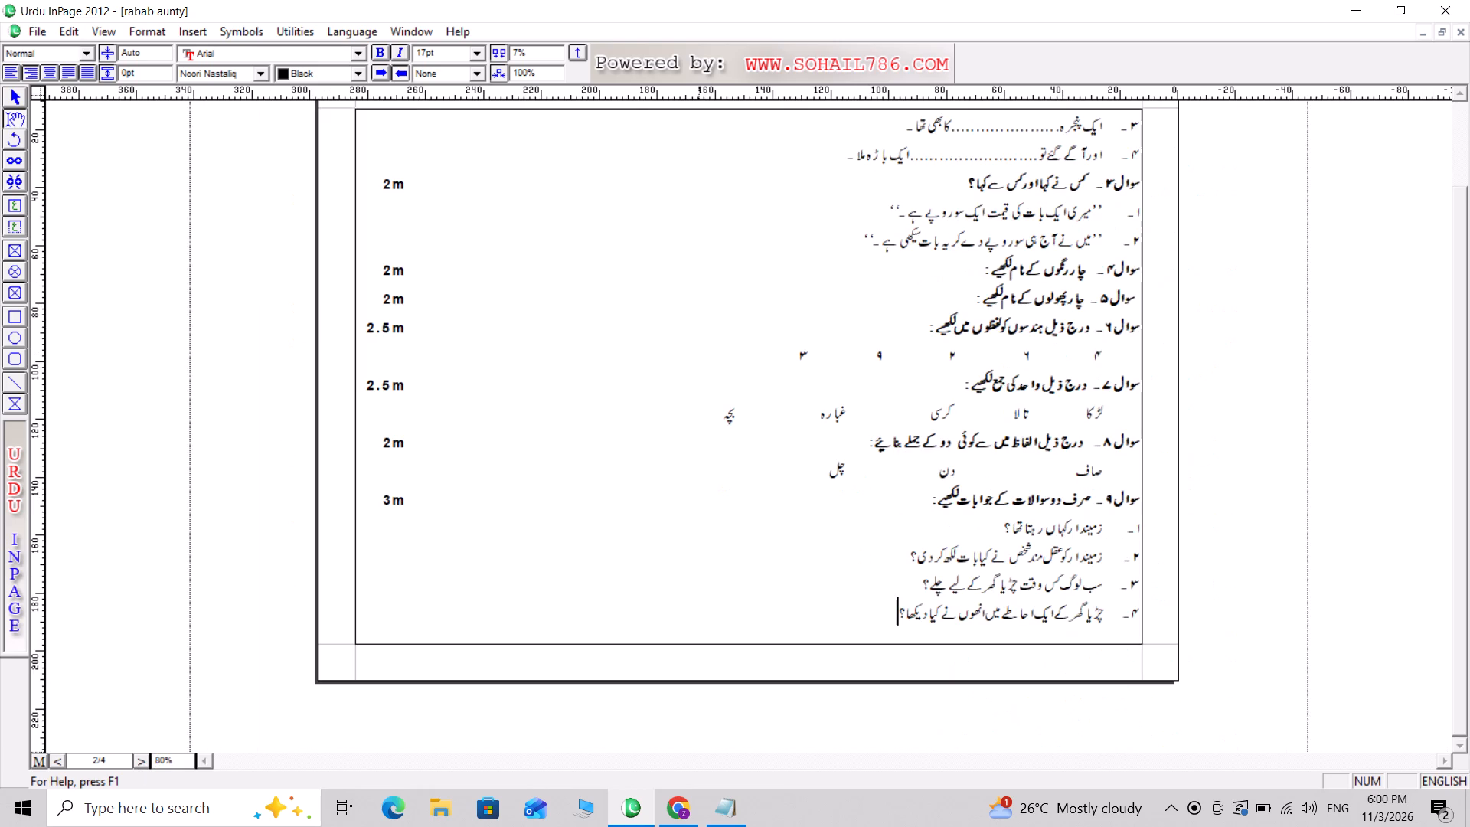
{"action": "left_click_drag", "start_coordinate": [171, 766], "coordinate": [137, 762]}
{"action": "left_click_drag", "start_coordinate": [137, 762], "coordinate": [136, 760]}
{"action": "type", "text": "50"}
{"action": "key", "text": "Return"}
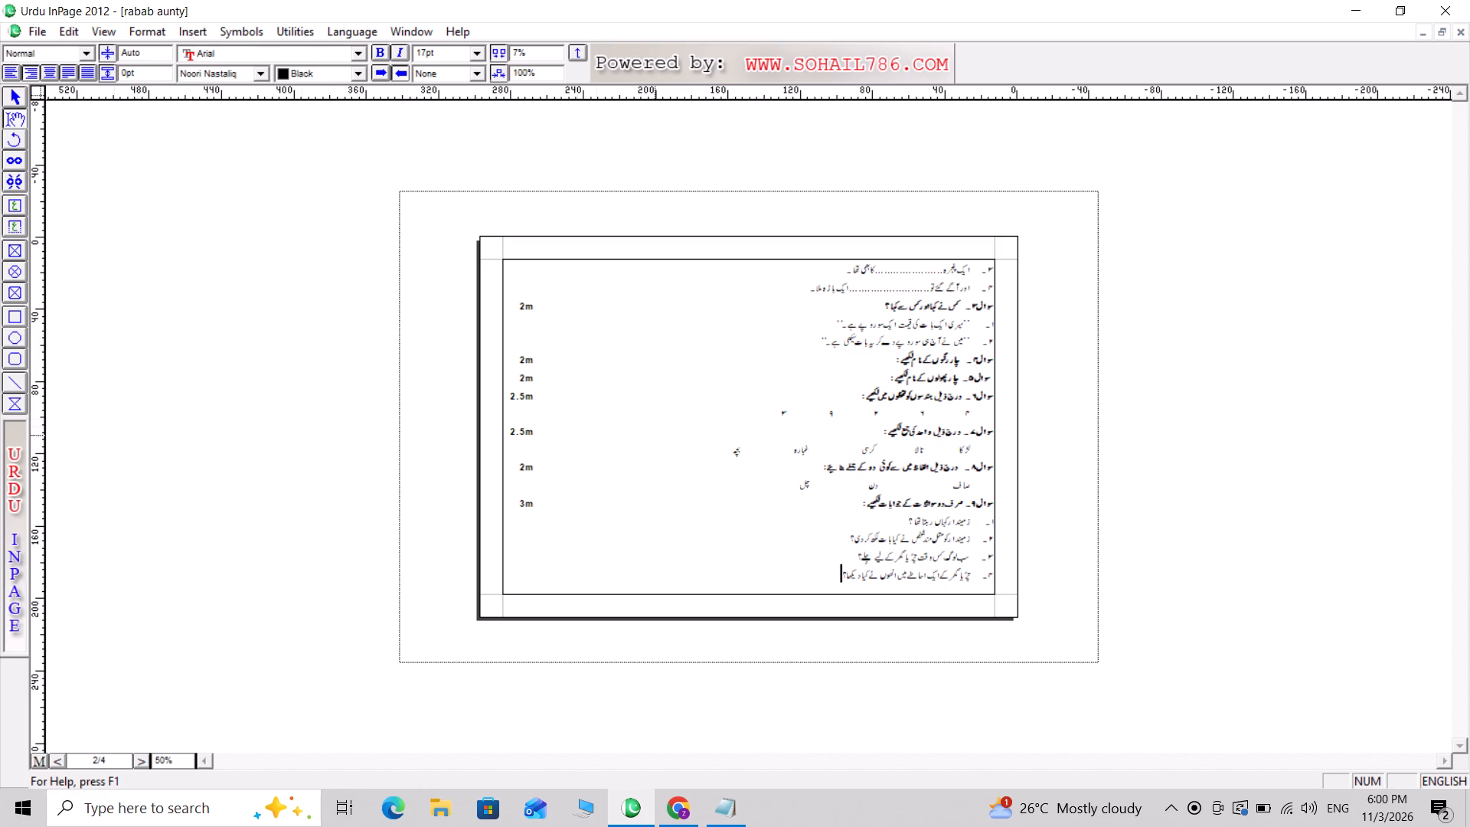
{"action": "key", "text": "Up"}
{"action": "key", "text": "Up"}
{"action": "key", "text": "Up"}
{"action": "key", "text": "Up"}
{"action": "key", "text": "Up"}
{"action": "key", "text": "Up"}
{"action": "key", "text": "Up"}
{"action": "key", "text": "Up"}
{"action": "key", "text": "Up"}
{"action": "key", "text": "Up"}
{"action": "key", "text": "Up"}
{"action": "key", "text": "Up"}
{"action": "key", "text": "Up"}
{"action": "key", "text": "Up"}
{"action": "key", "text": "Up"}
{"action": "key", "text": "Up"}
{"action": "key", "text": "Up"}
{"action": "key", "text": "Up"}
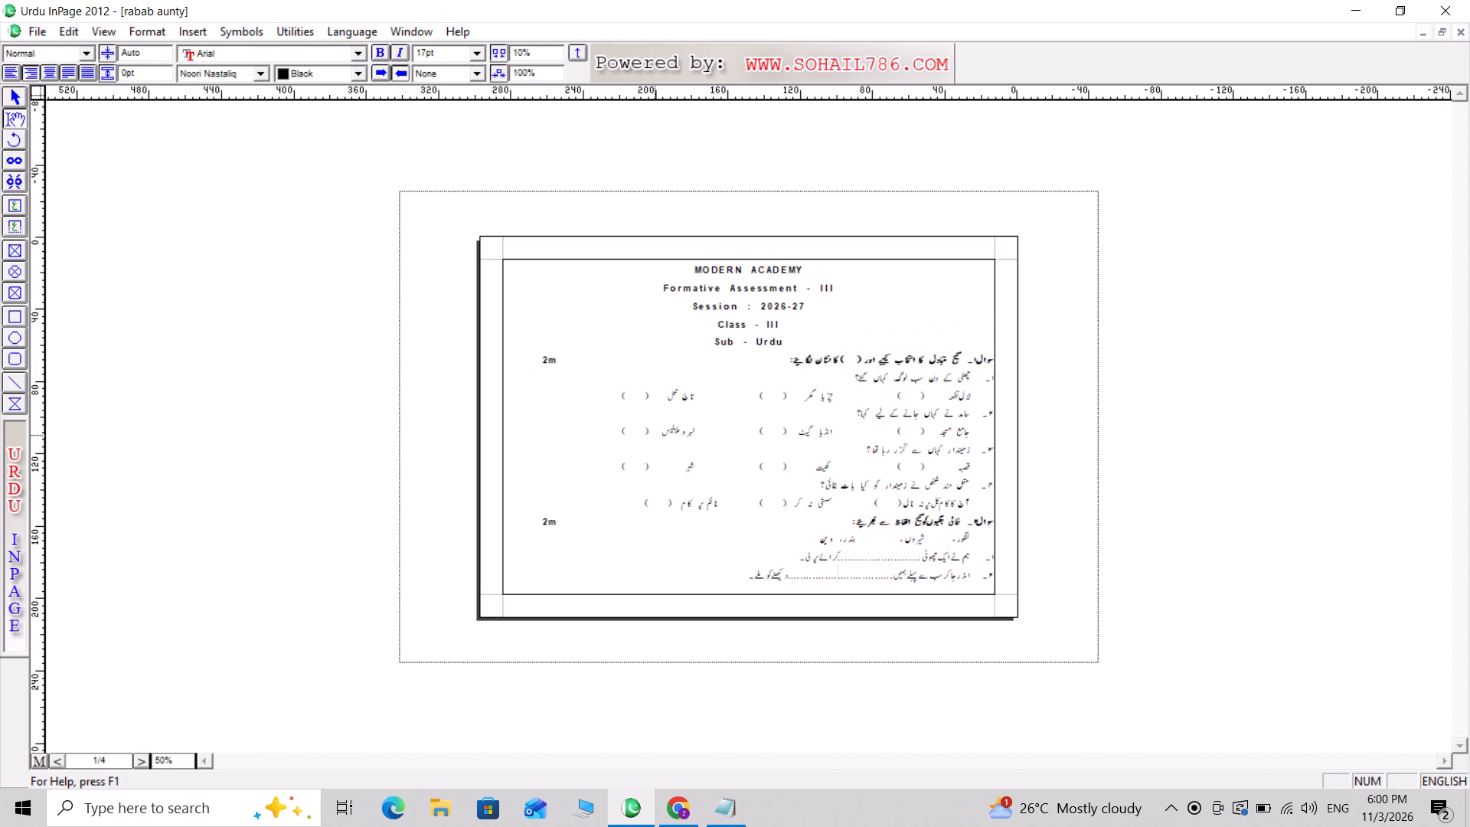
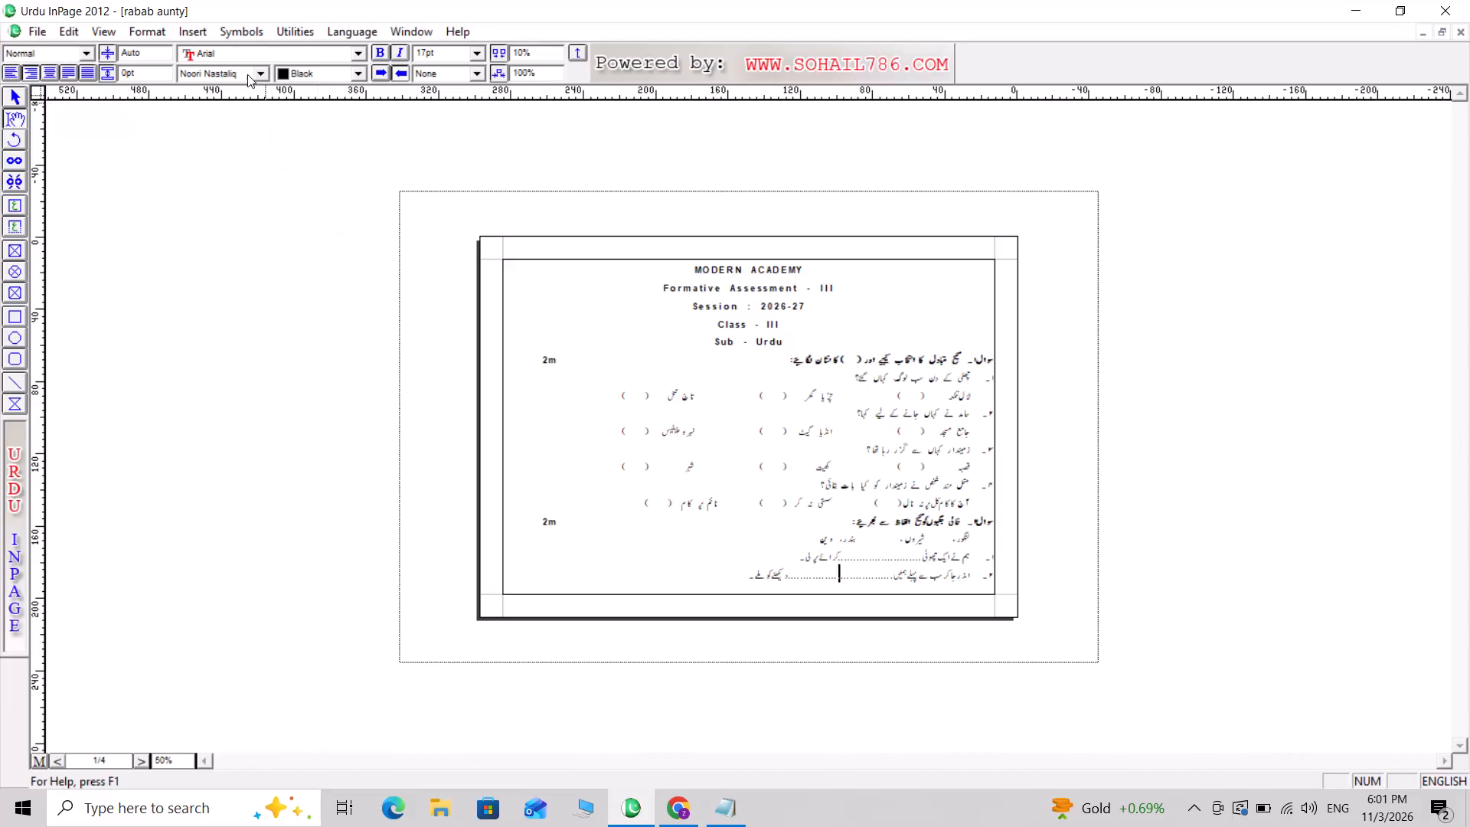
Change the exam paper's page orientation to portrait, keeping the A4 210x297mm size.
{"action": "left_click", "coordinate": [136, 37]}
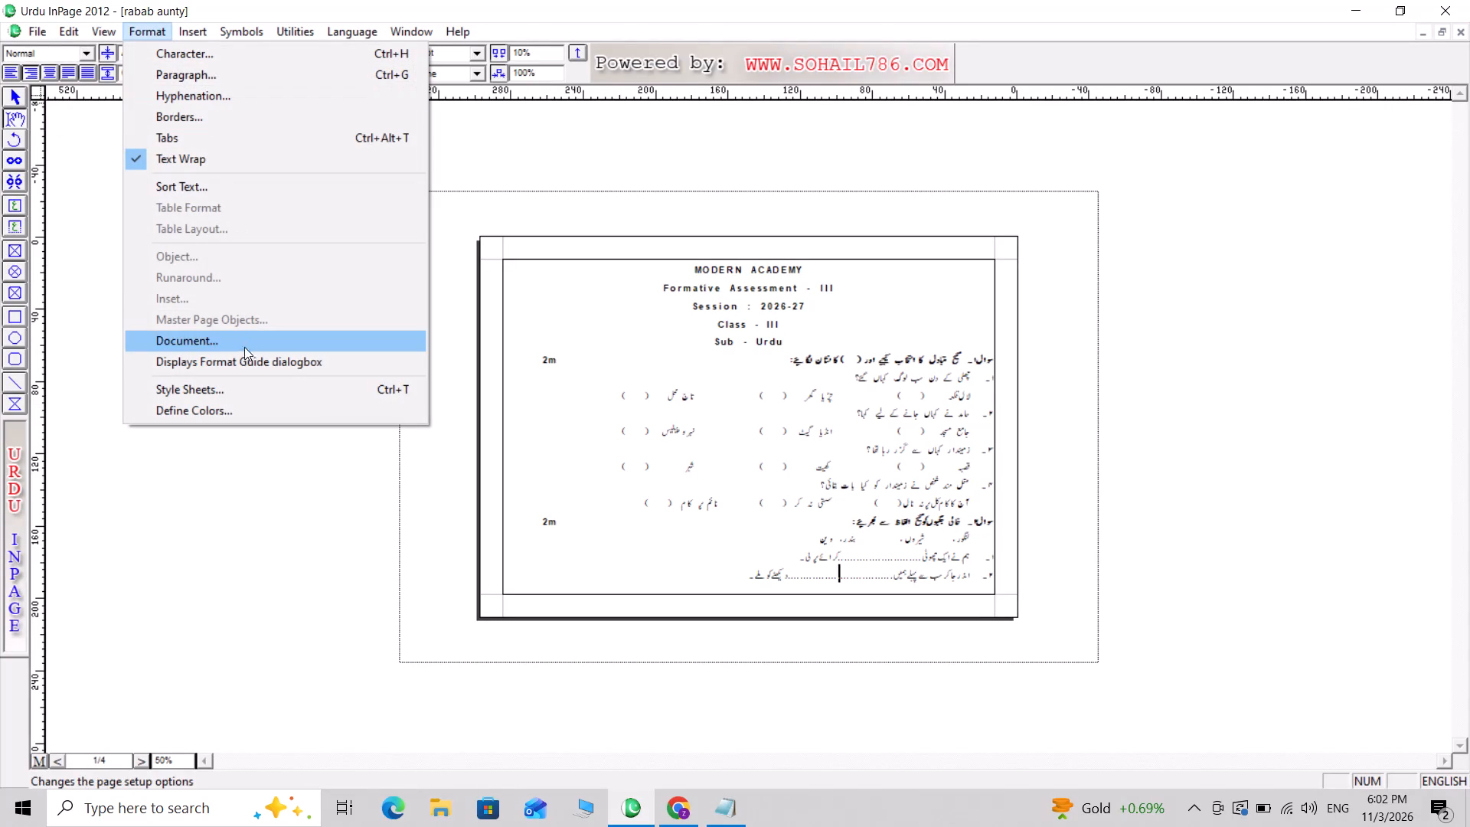
{"action": "left_click", "coordinate": [241, 338]}
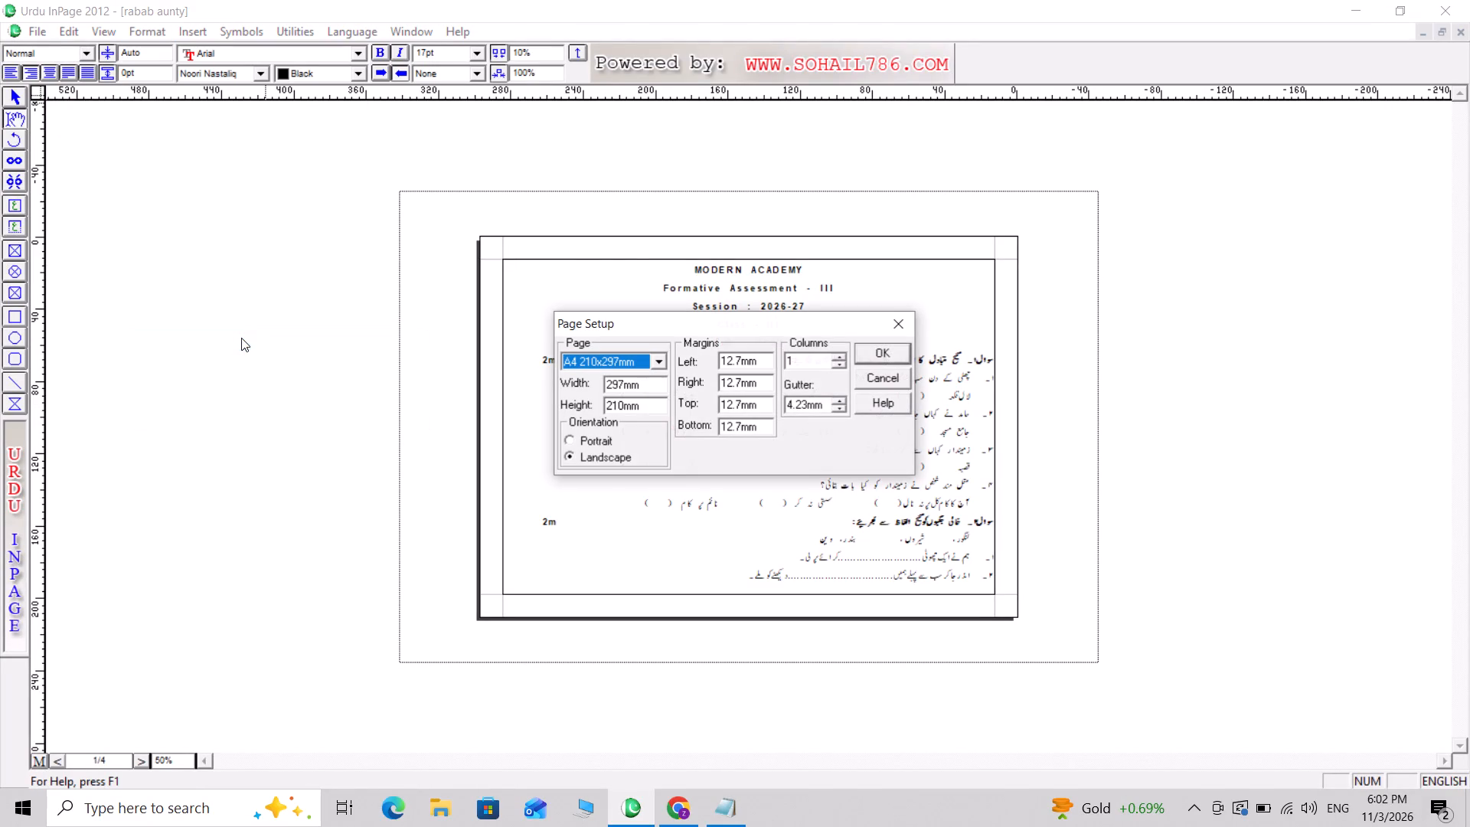
{"action": "left_click", "coordinate": [606, 438]}
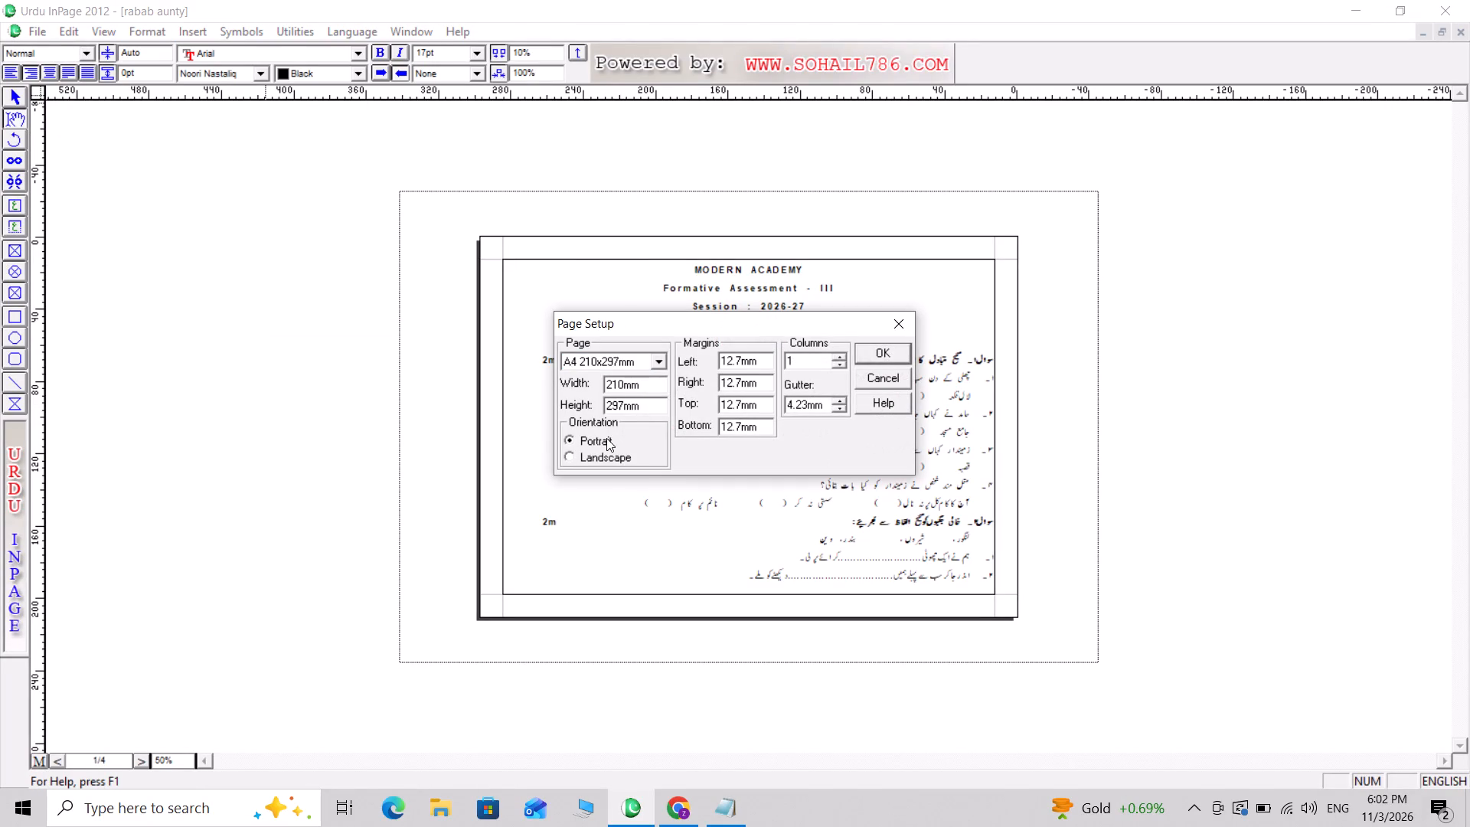
{"action": "left_click", "coordinate": [874, 350]}
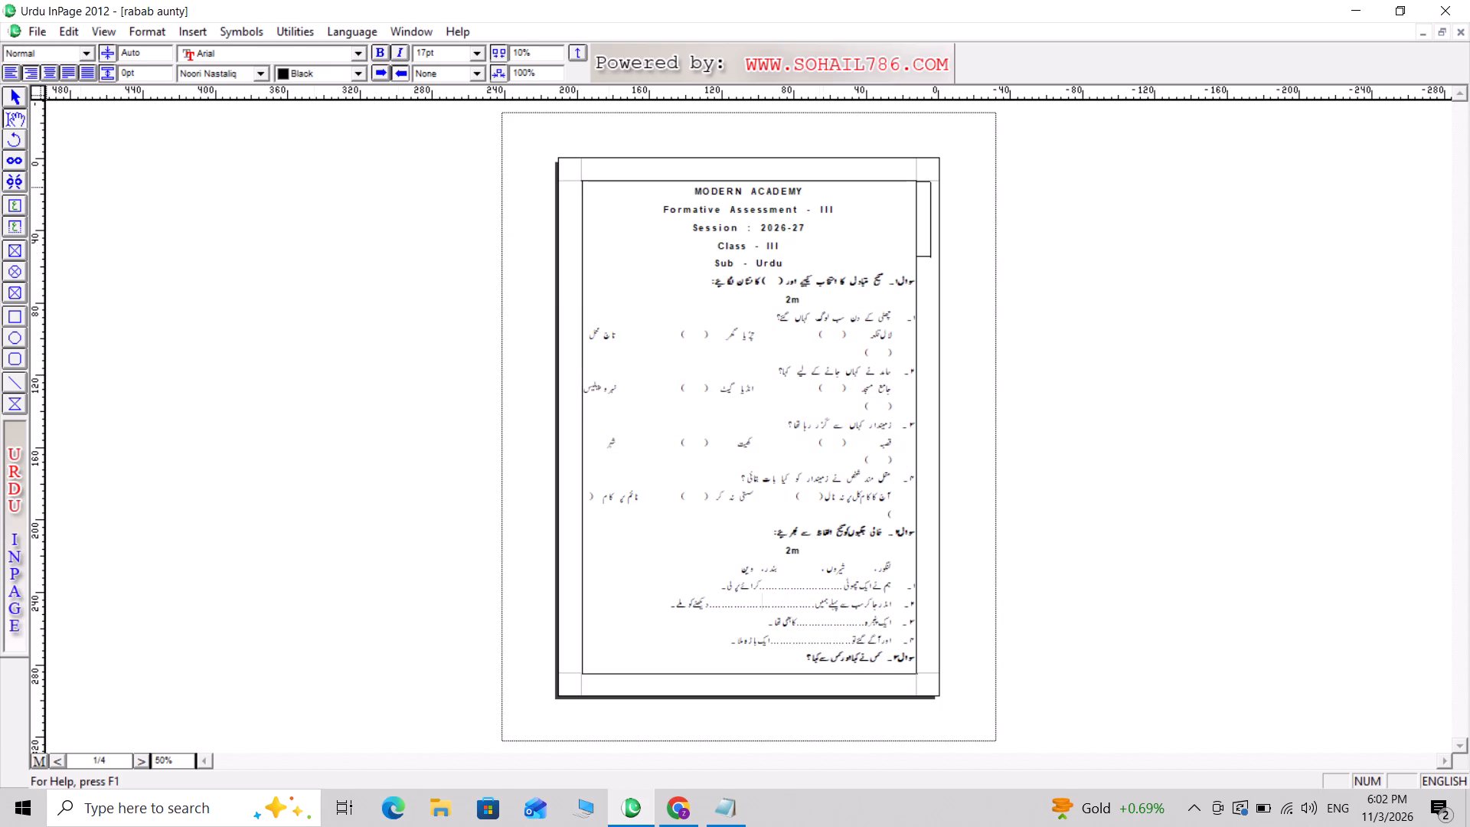
Centre the heading's border box around the title lines, about 53 mm across, and extend it to about 51 mm high to enclose Sub - Urdu.
{"action": "left_click", "coordinate": [12, 96]}
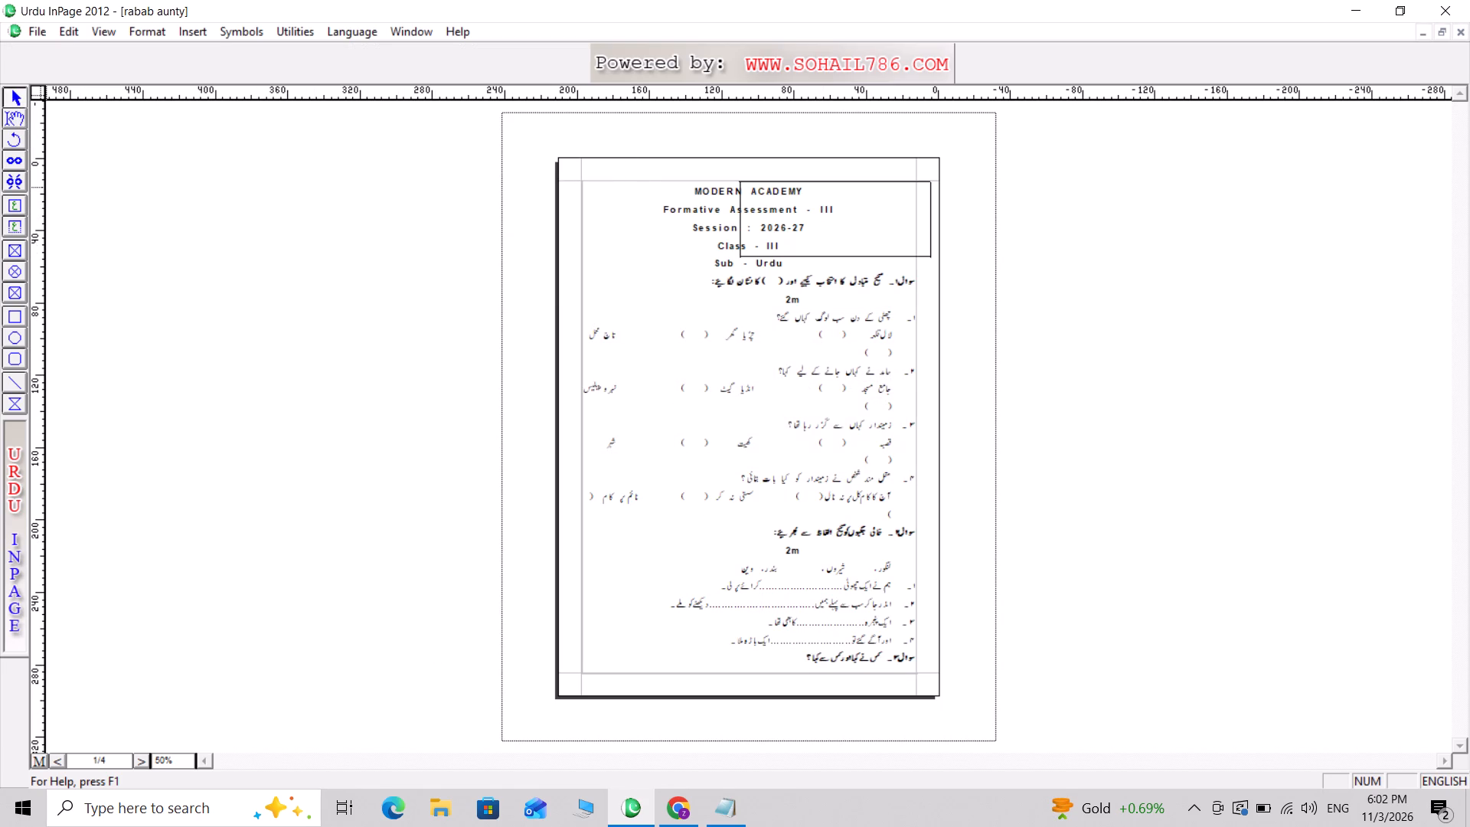
{"action": "double_click", "coordinate": [848, 257]}
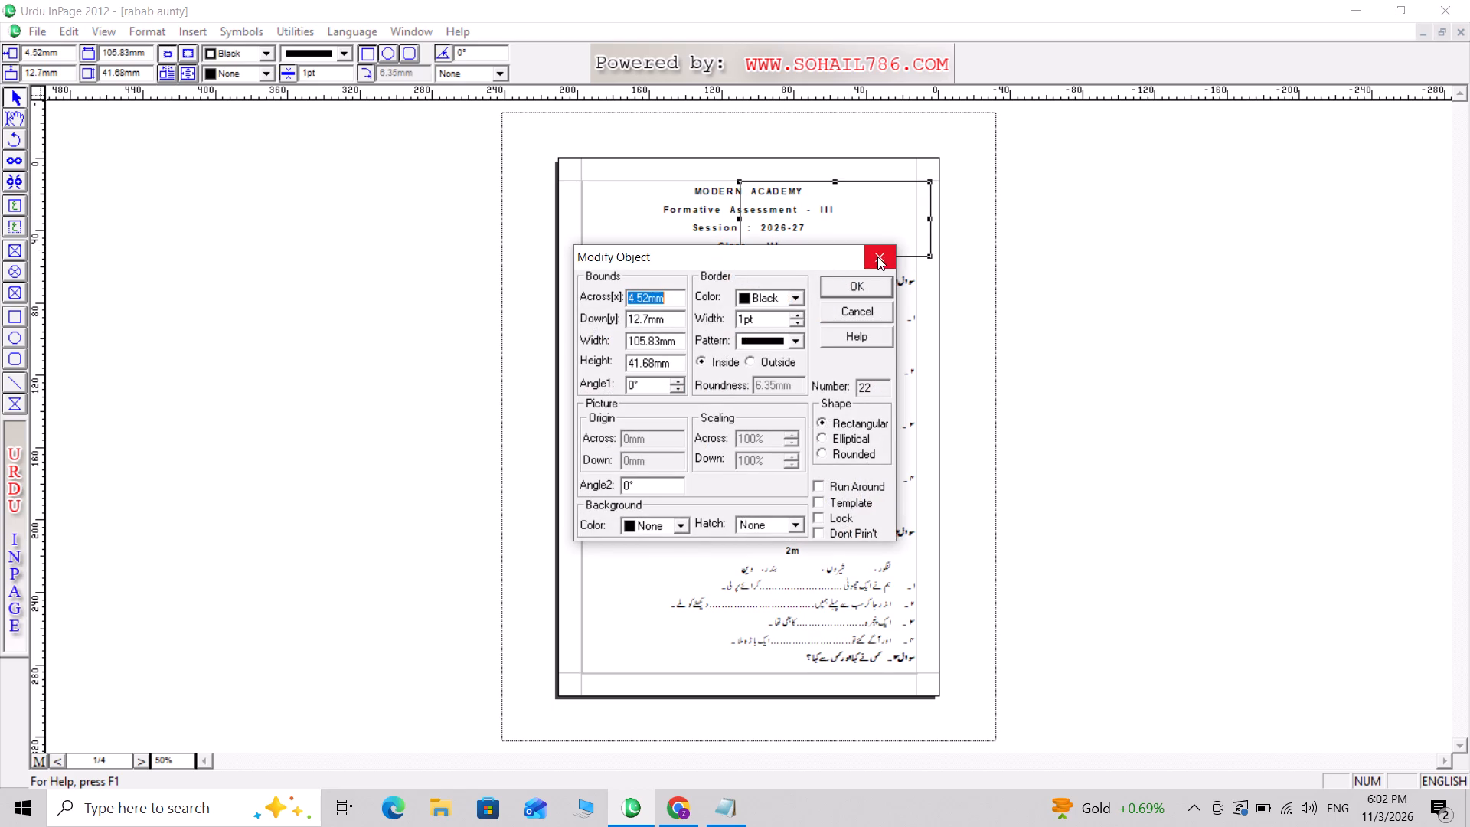
{"action": "left_click", "coordinate": [874, 257]}
{"action": "left_click_drag", "start_coordinate": [874, 253], "coordinate": [805, 253]}
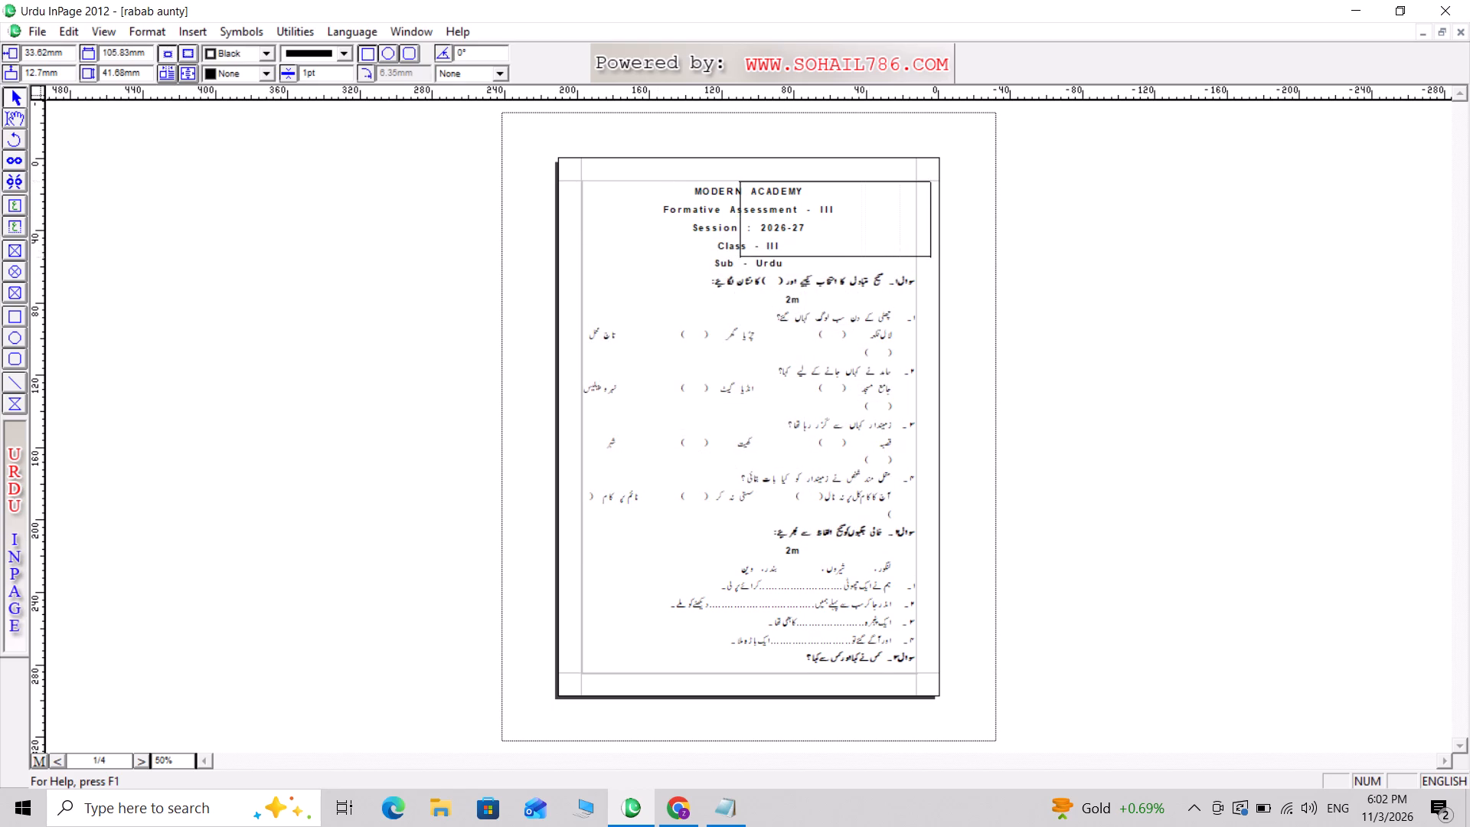
{"action": "left_click_drag", "start_coordinate": [805, 253], "coordinate": [787, 256]}
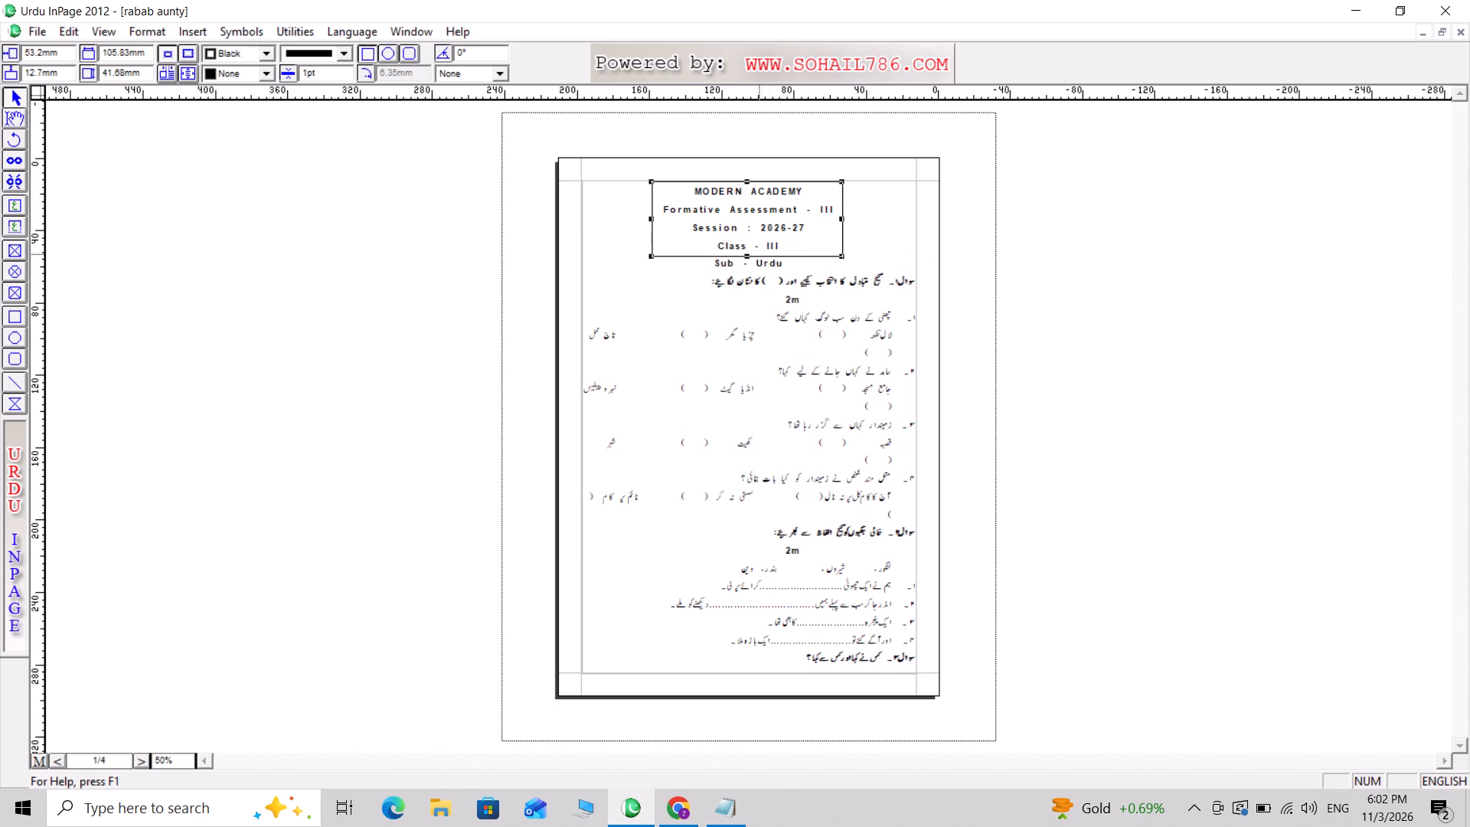
{"action": "left_click_drag", "start_coordinate": [748, 255], "coordinate": [748, 276]}
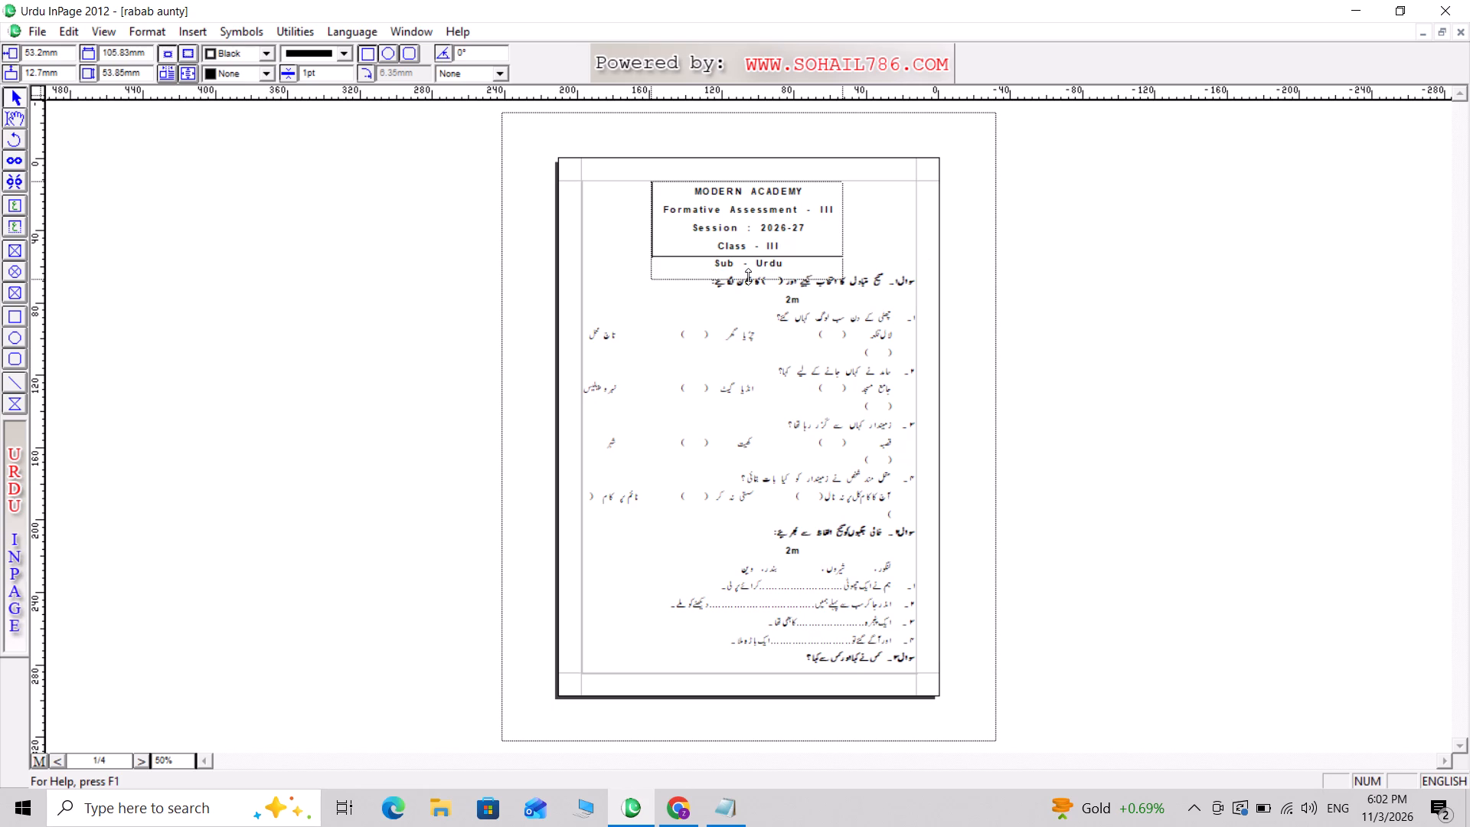
{"action": "left_click_drag", "start_coordinate": [748, 276], "coordinate": [748, 271]}
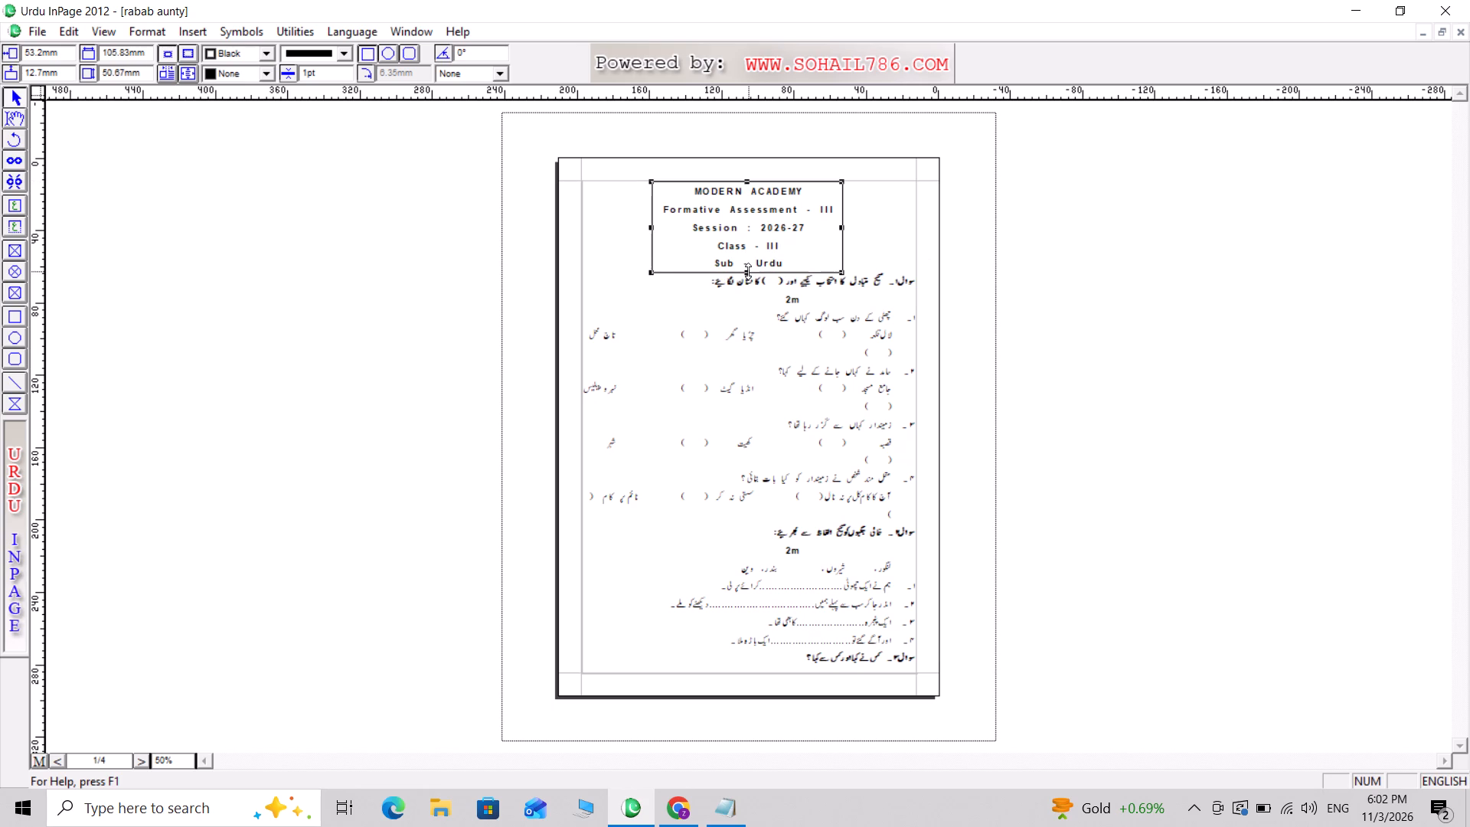
{"action": "left_click", "coordinate": [881, 233]}
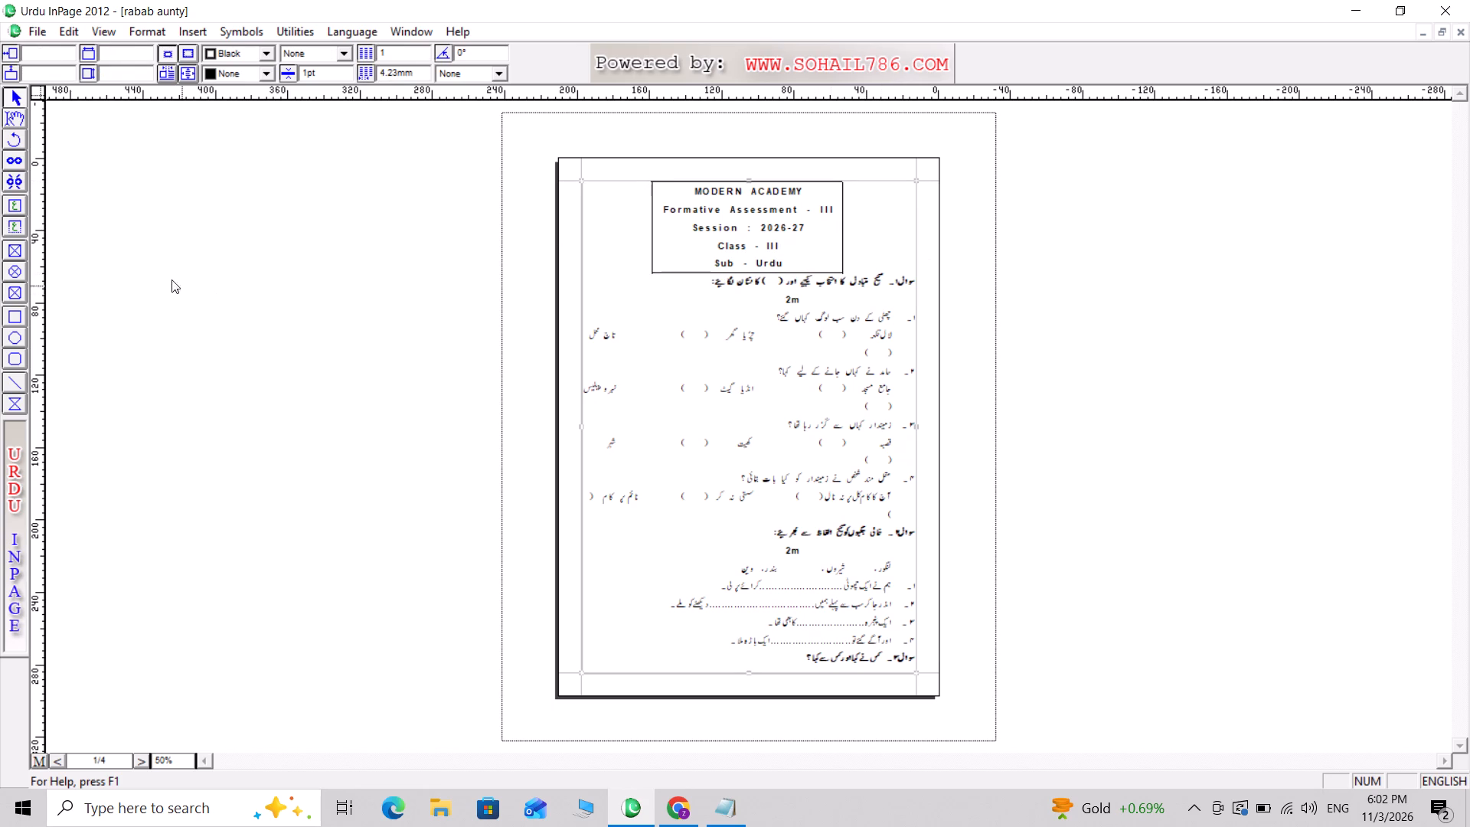
{"action": "left_click", "coordinate": [17, 115]}
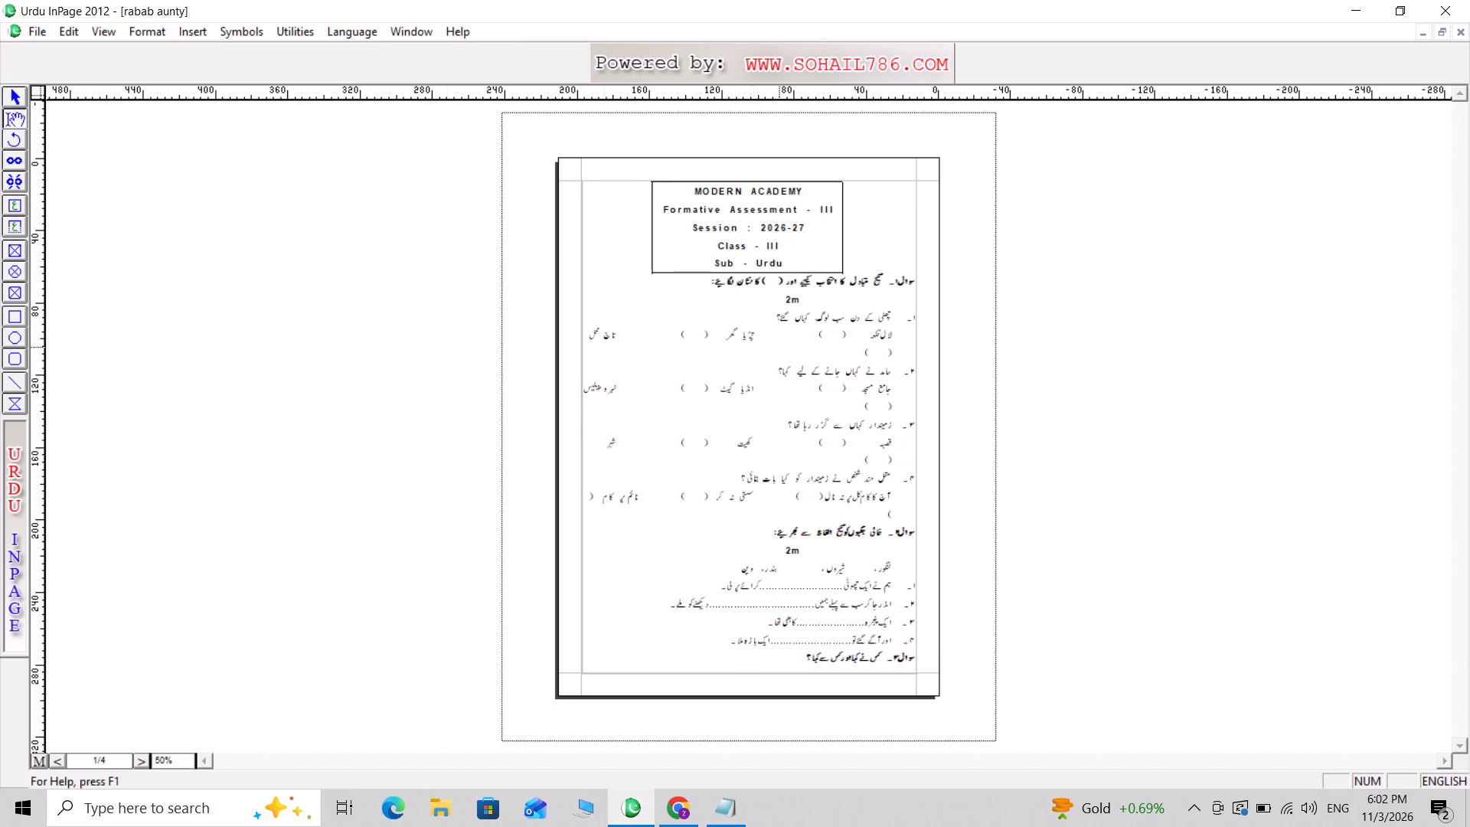
{"action": "double_click", "coordinate": [773, 334]}
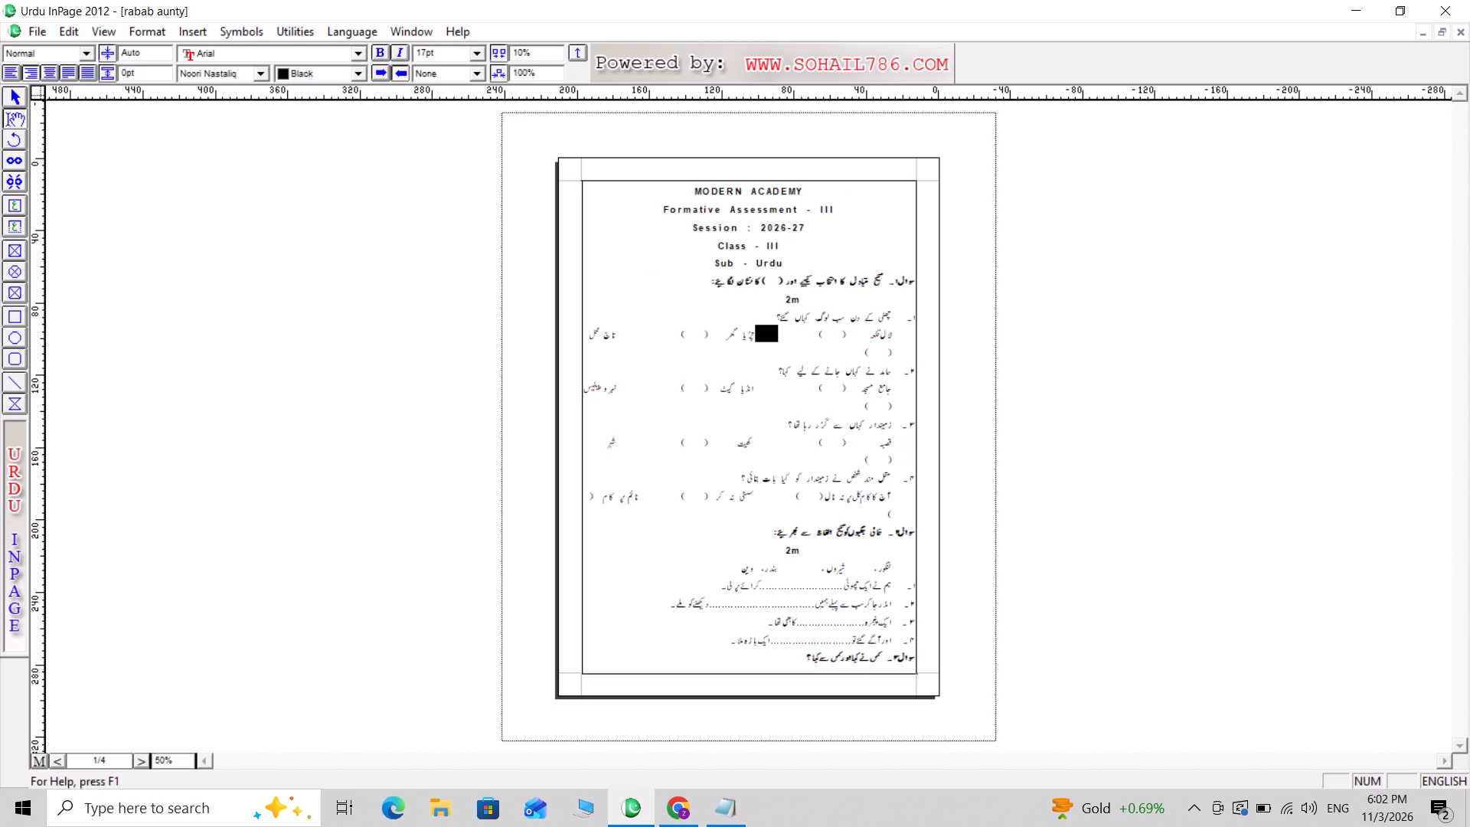
{"action": "left_click", "coordinate": [773, 334]}
Save the exam paper.
{"action": "key", "text": "ctrl+s"}
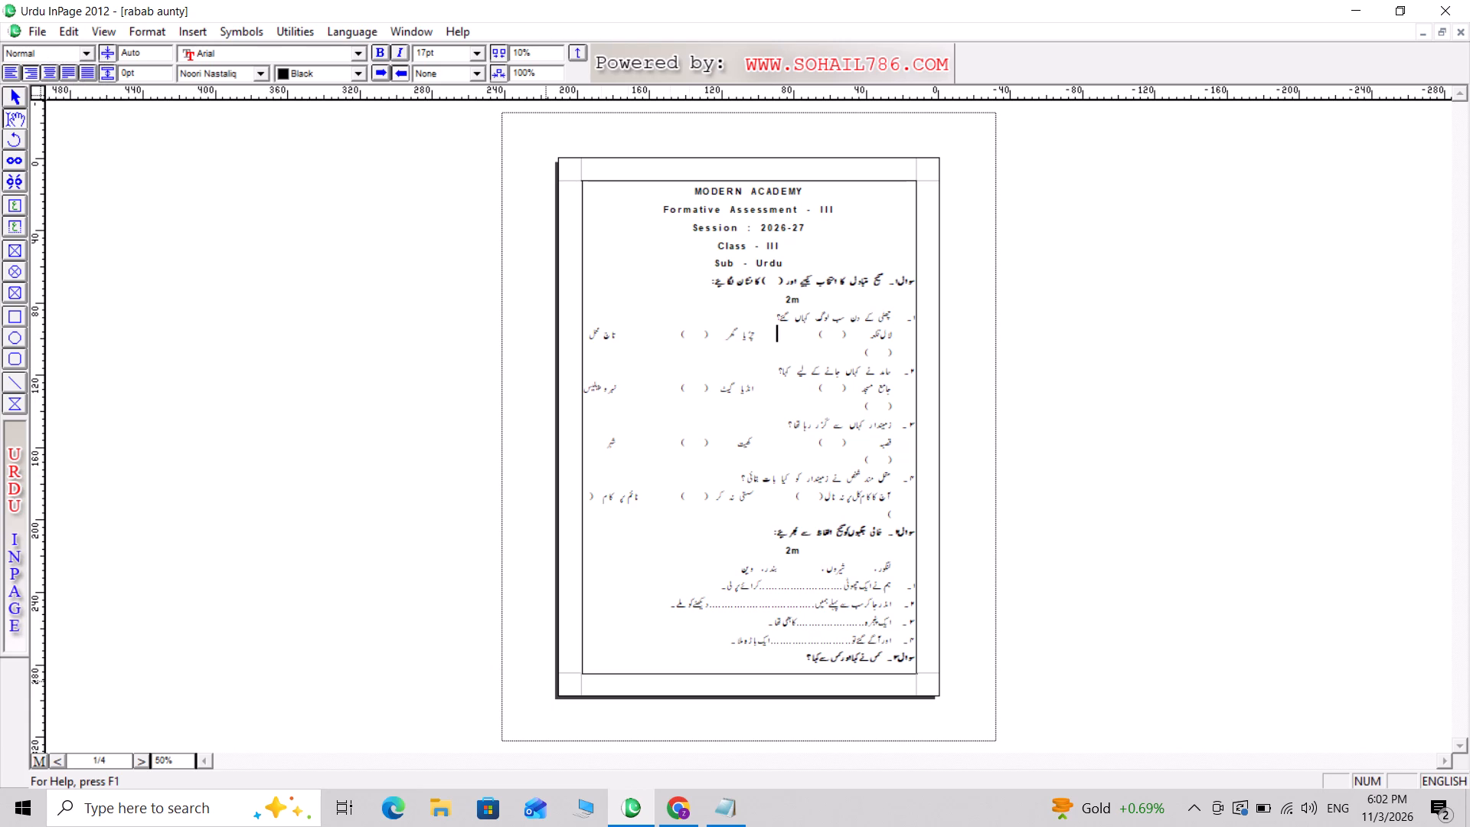
Search the computer for the Kuro app and open it.
{"action": "left_click", "coordinate": [246, 804]}
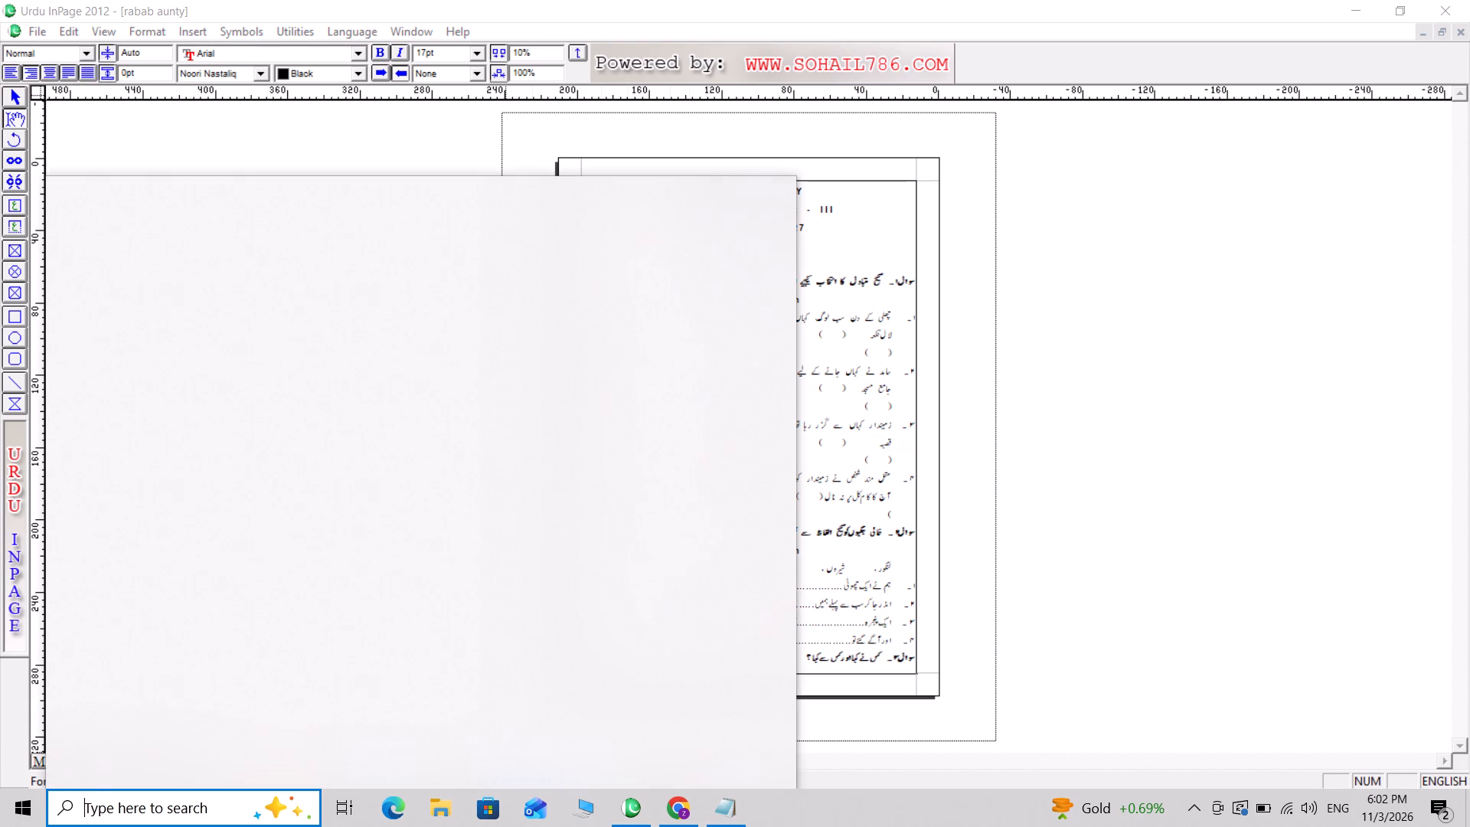
{"action": "left_click", "coordinate": [217, 803]}
{"action": "type", "text": "ku"}
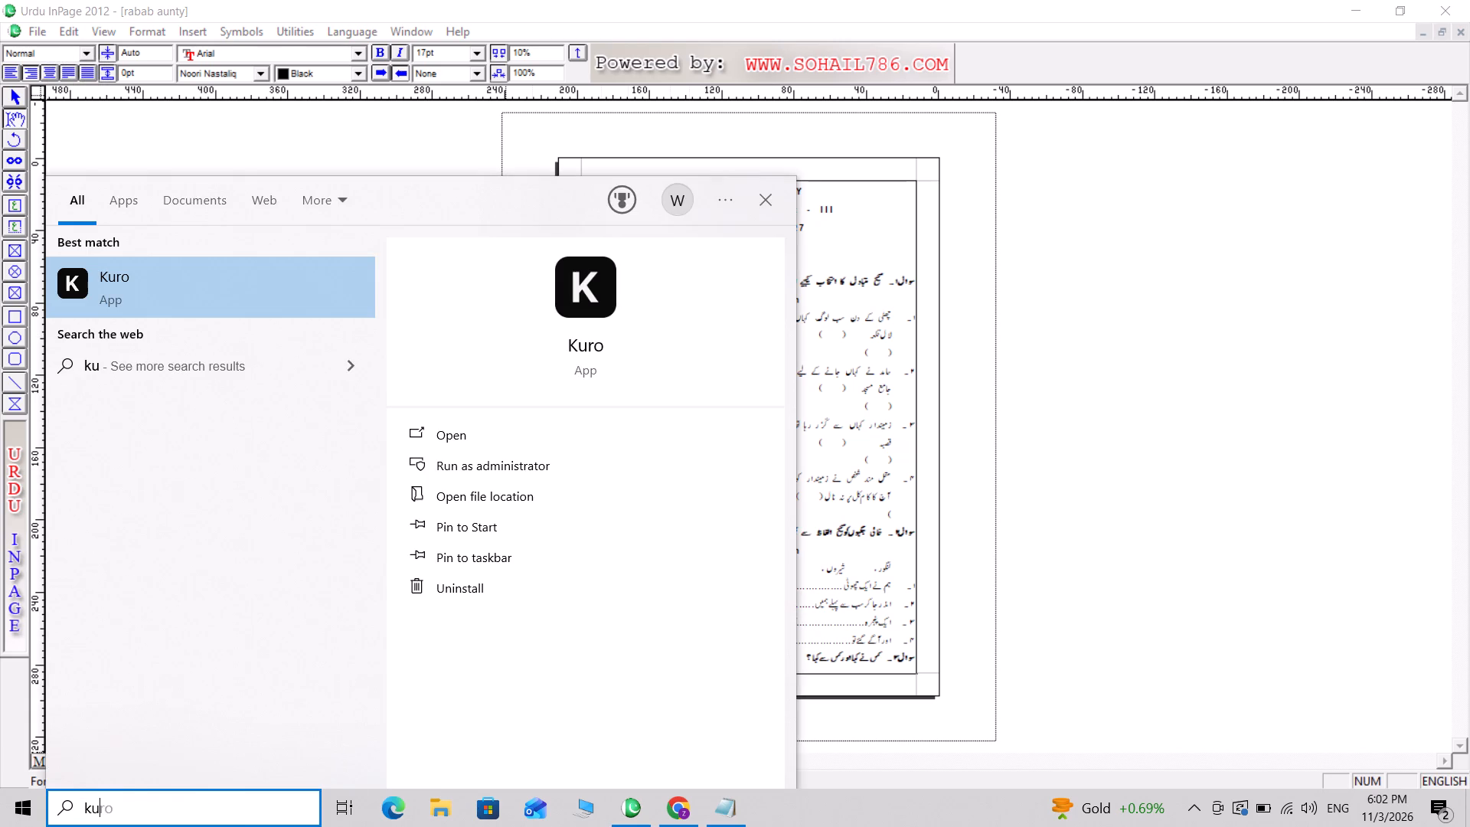
{"action": "key", "text": "super+p"}
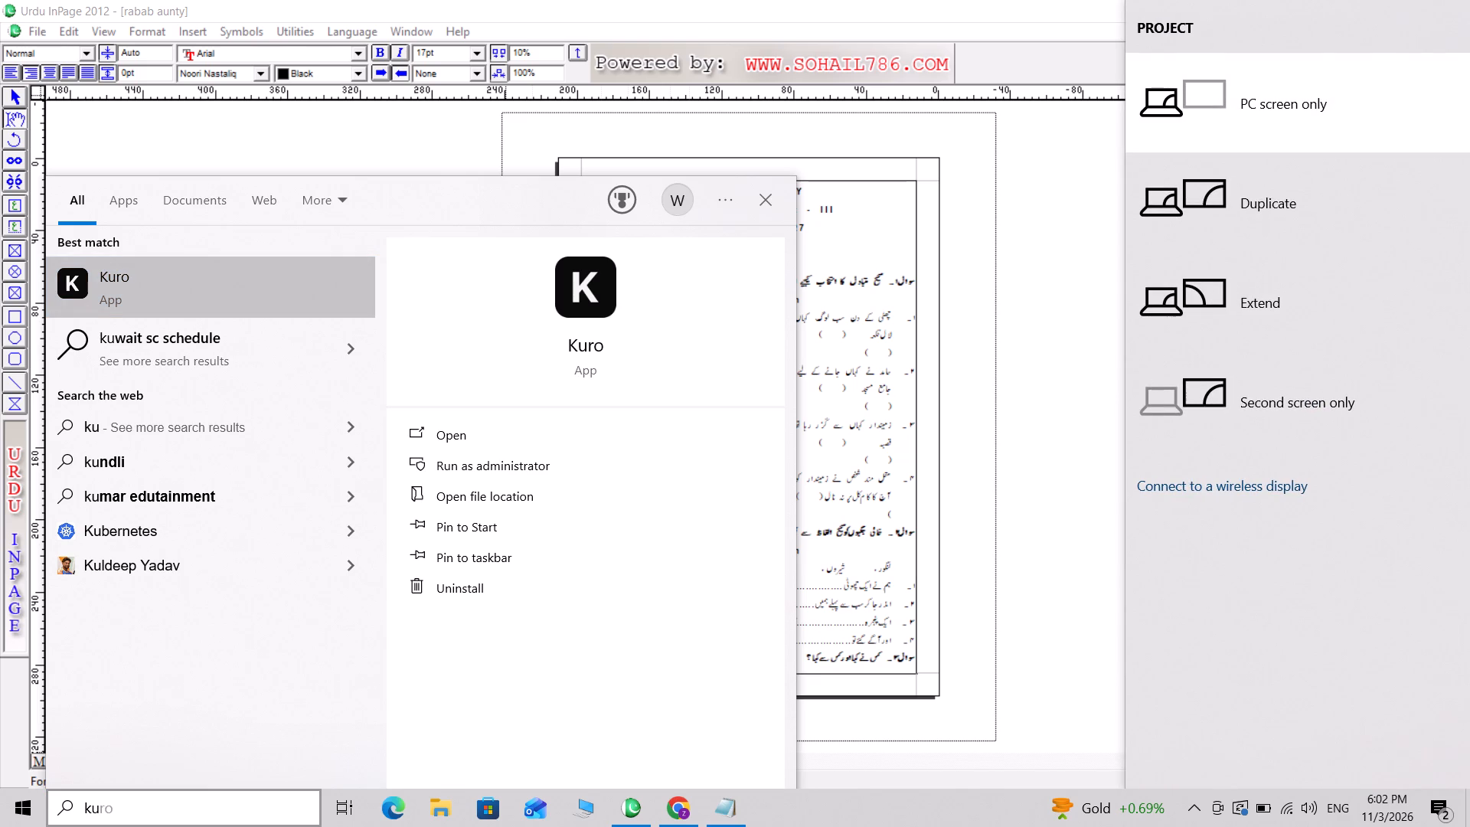
{"action": "left_click", "coordinate": [469, 433]}
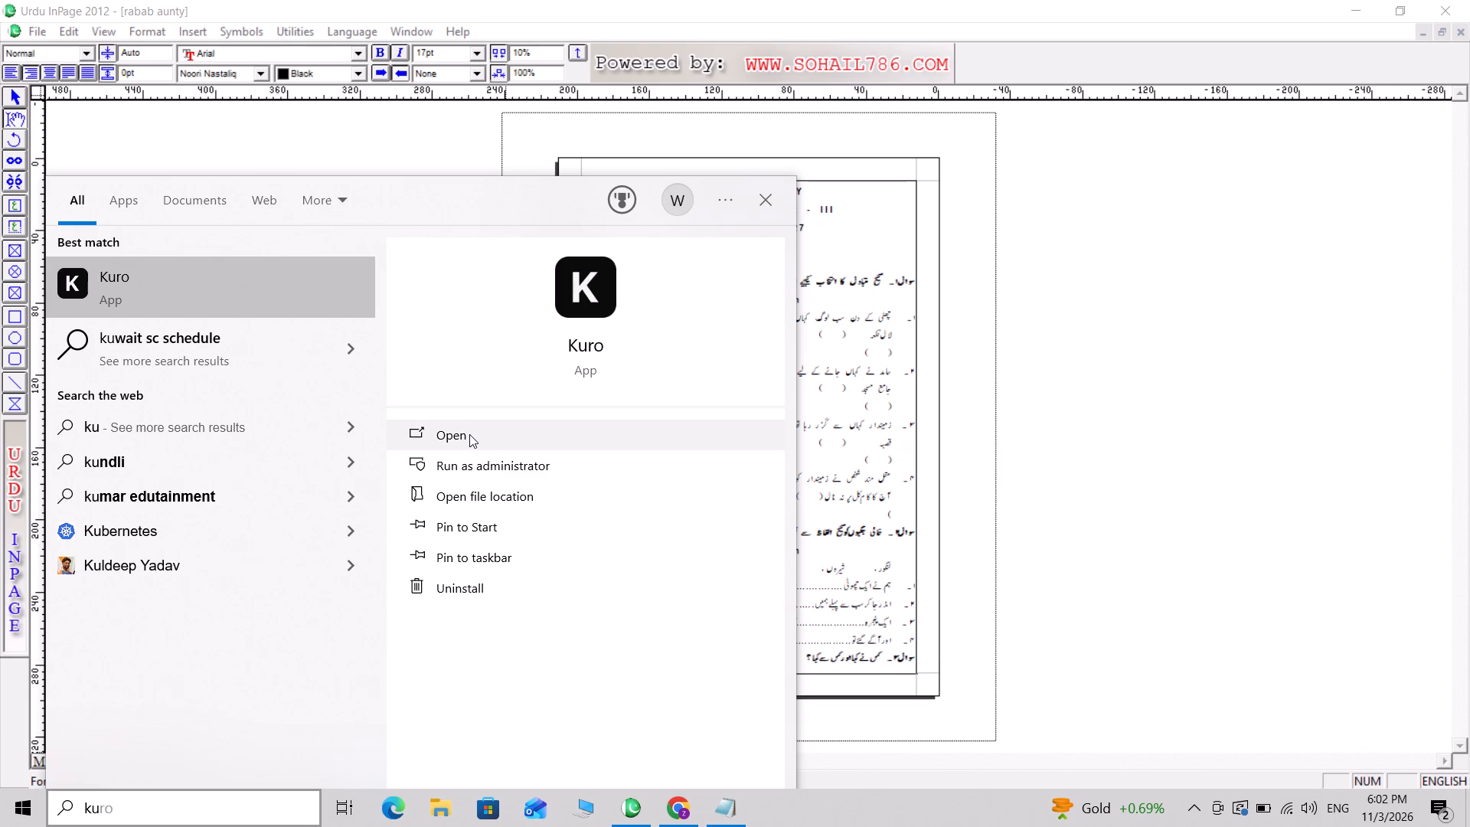
{"action": "left_click", "coordinate": [469, 434]}
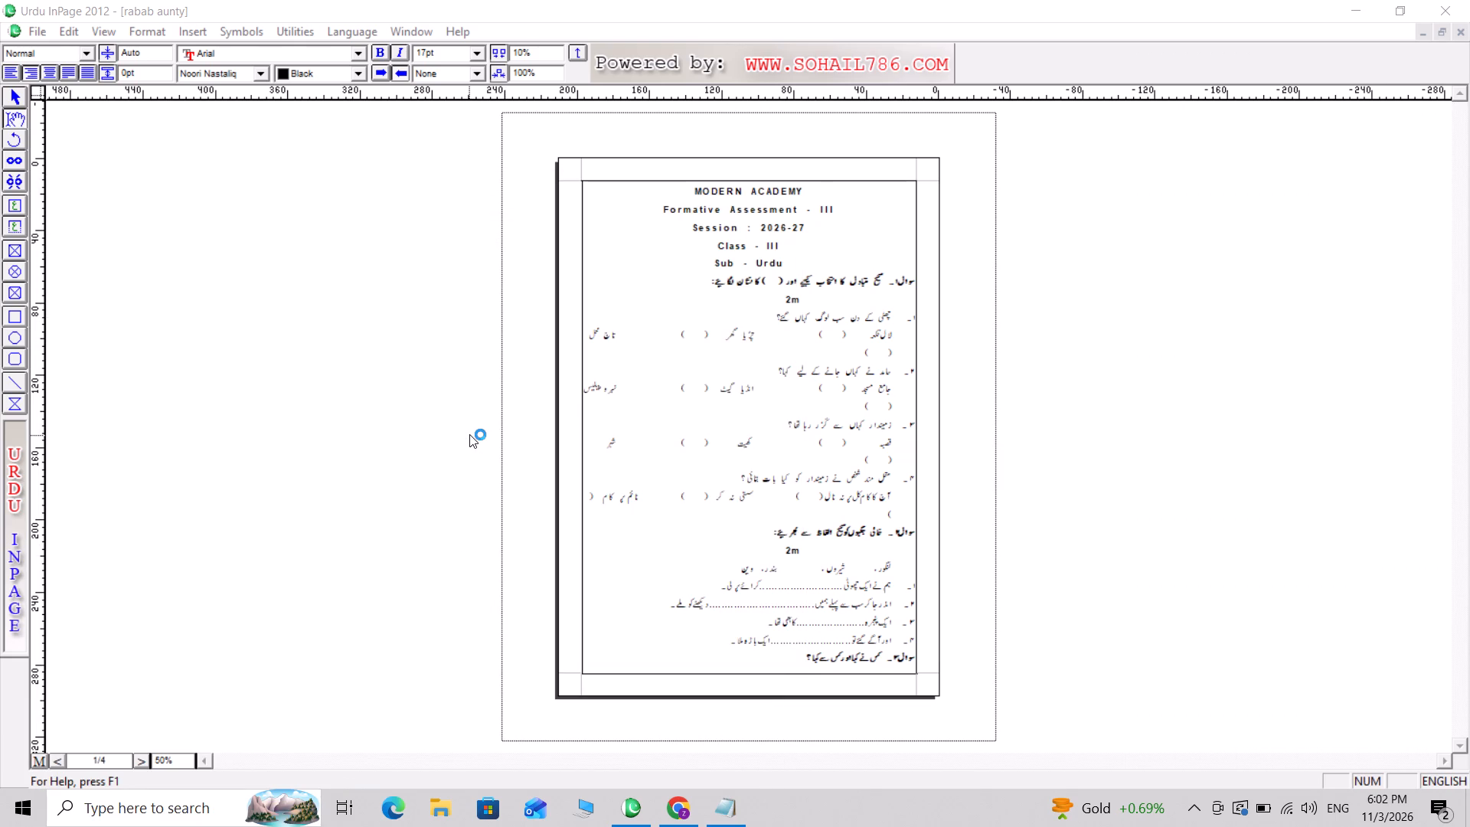
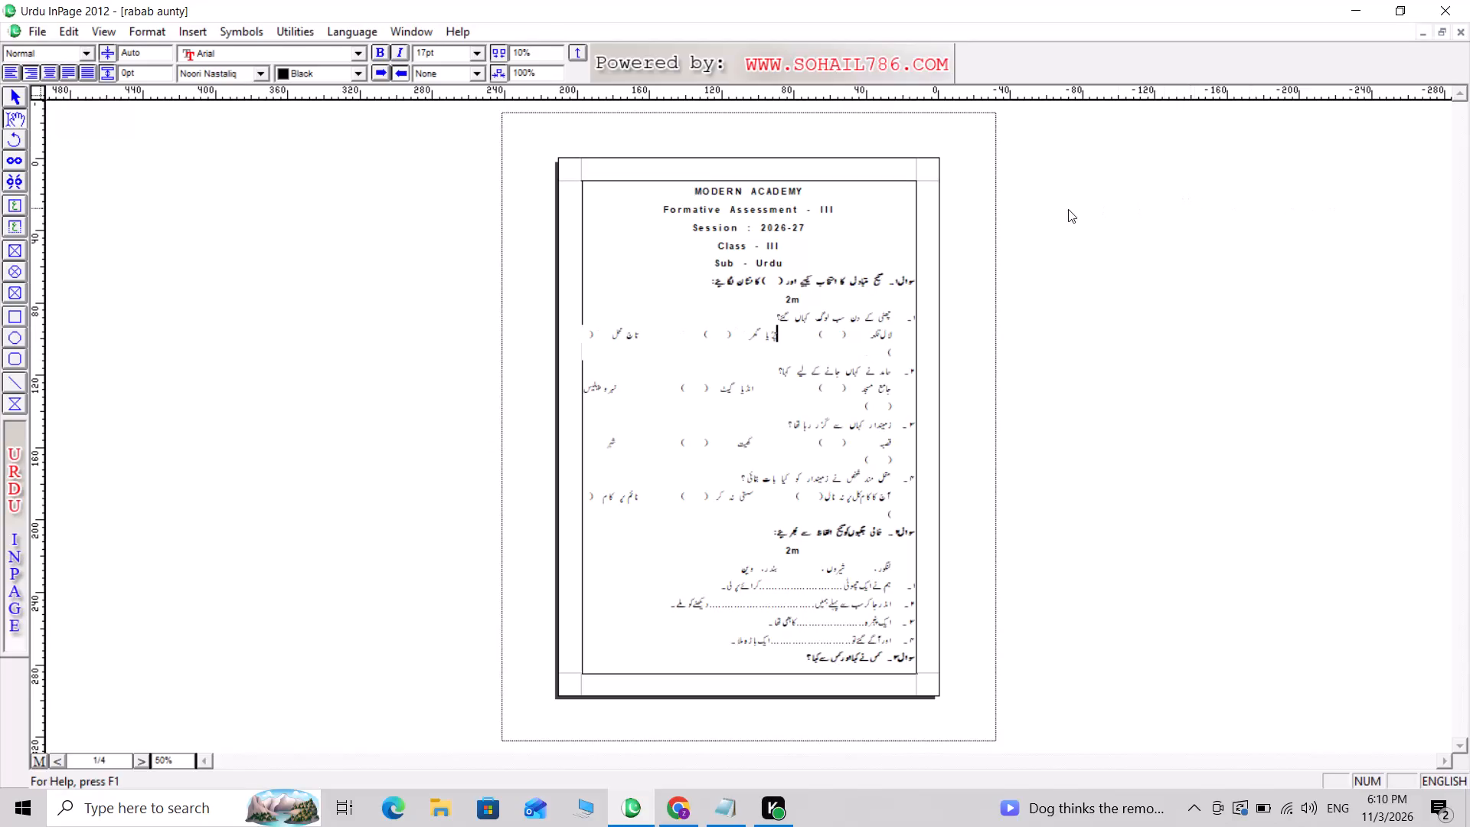
Remove surplus spacing between the options in question 1's four answer rows so each row fits on one line.
{"action": "left_click", "coordinate": [669, 334]}
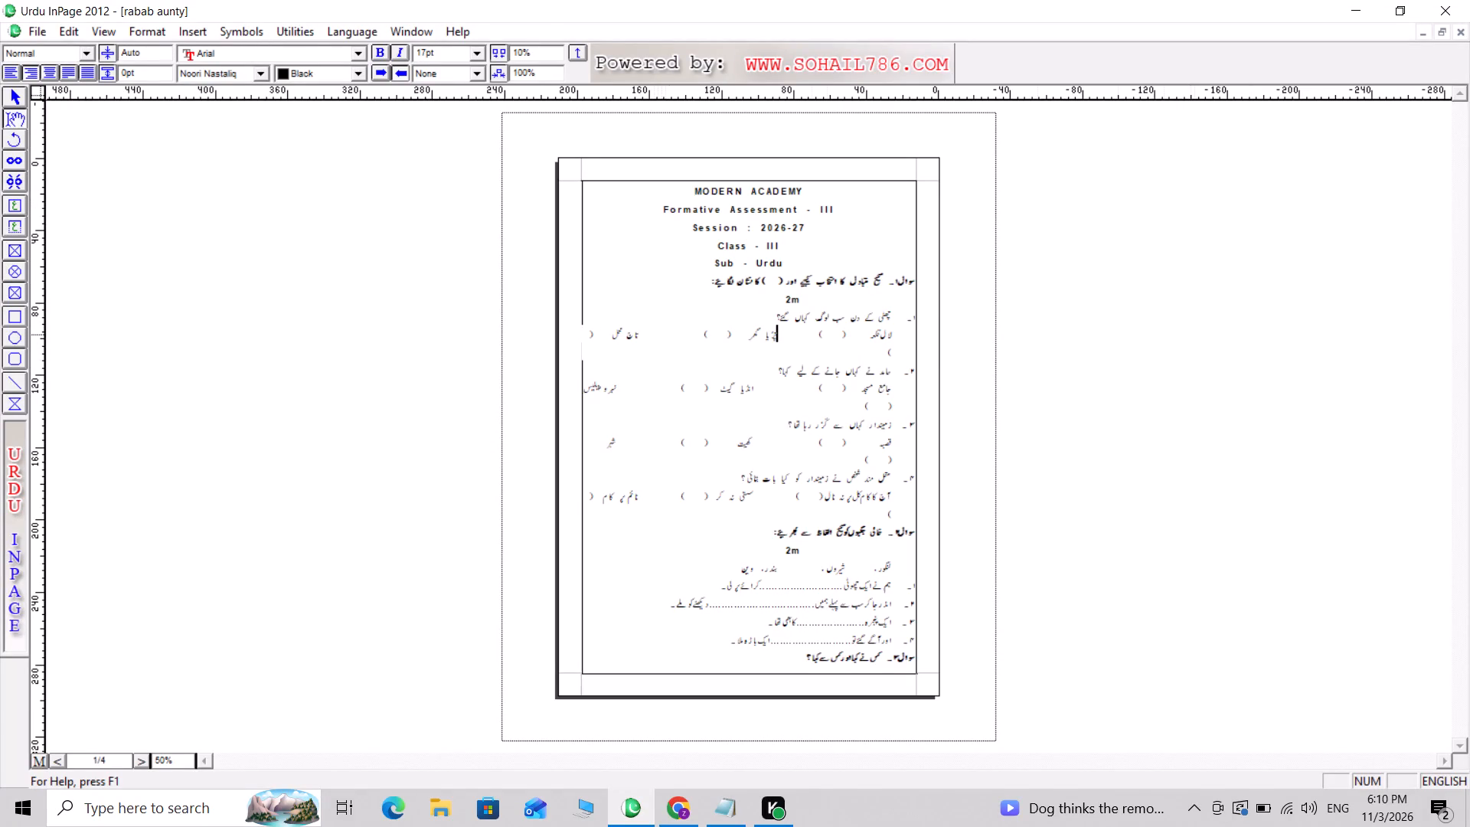
{"action": "key", "text": "Delete"}
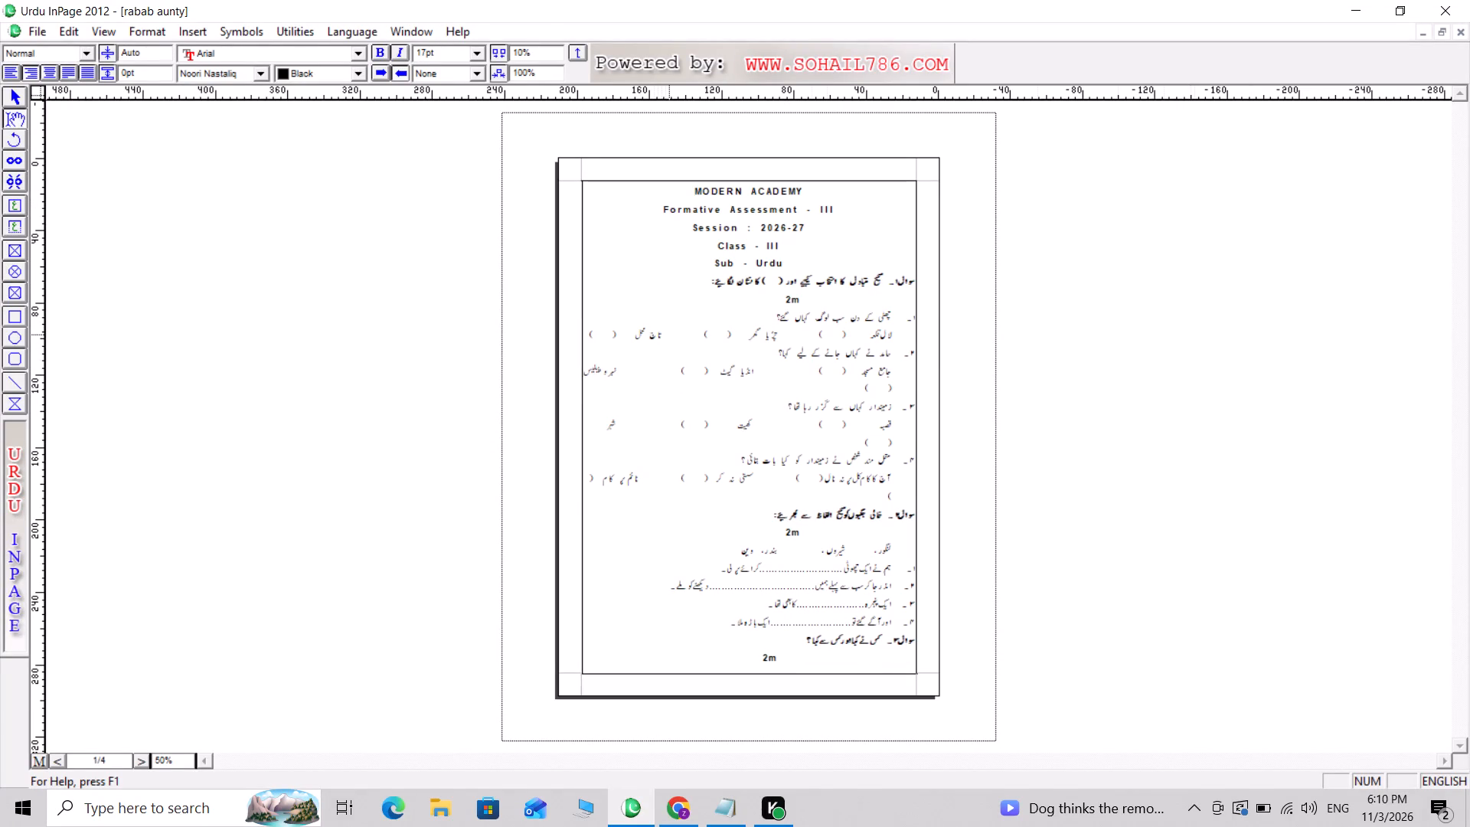
{"action": "left_click", "coordinate": [777, 371]}
{"action": "key", "text": "Delete"}
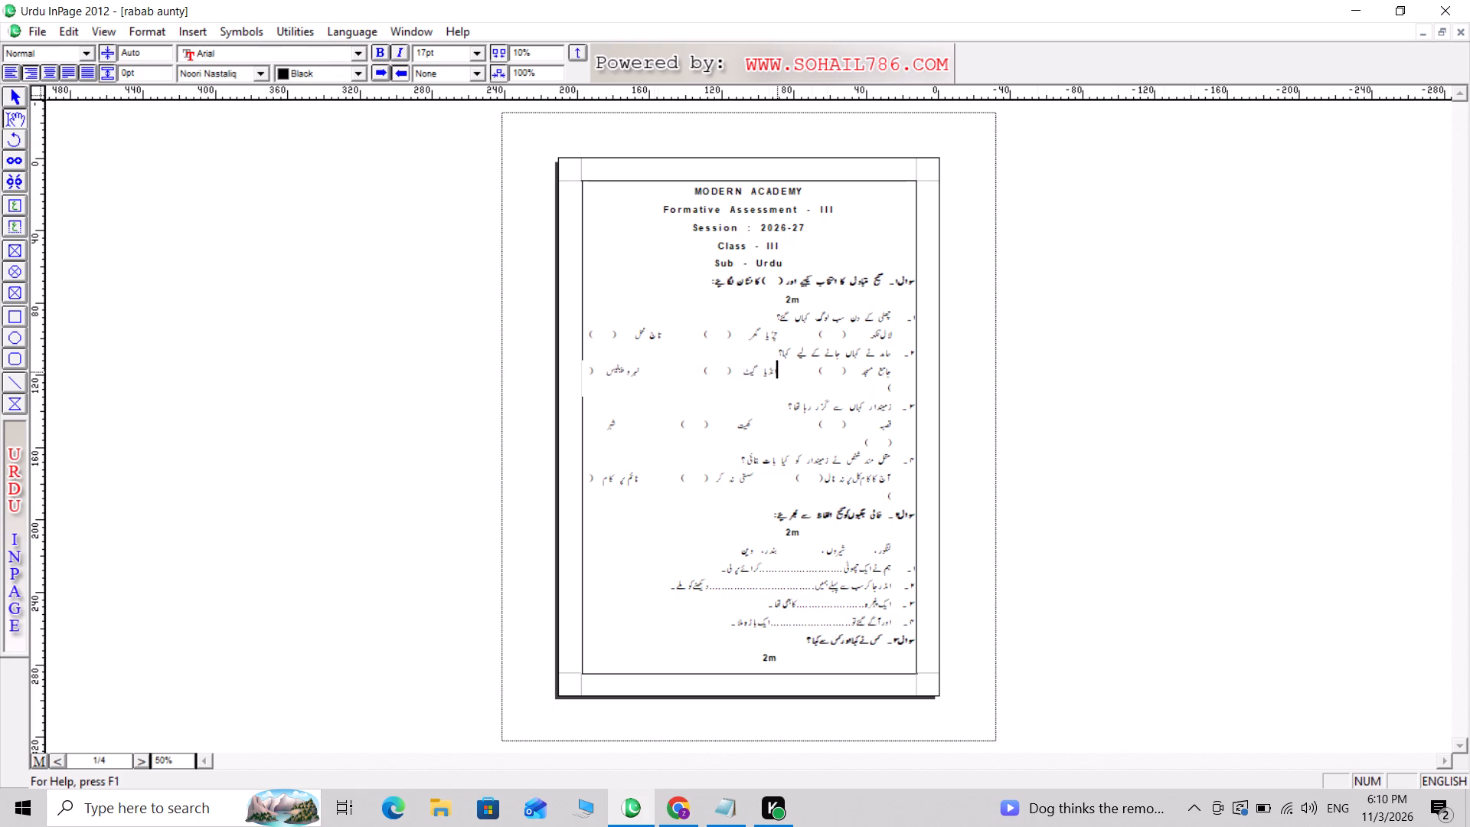
{"action": "left_click", "coordinate": [669, 368]}
{"action": "key", "text": "Delete"}
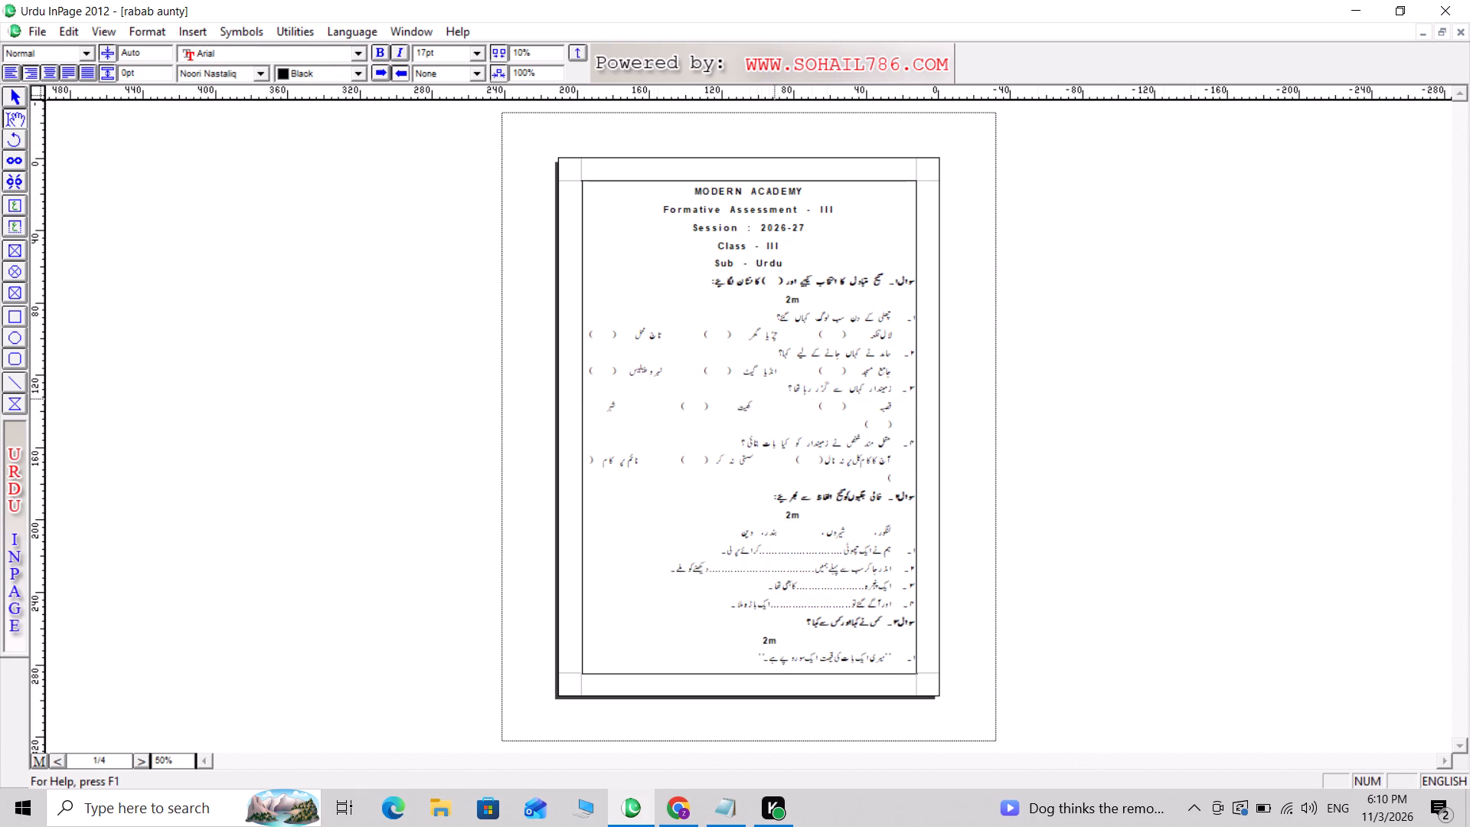
{"action": "left_click", "coordinate": [778, 400]}
{"action": "key", "text": "Delete"}
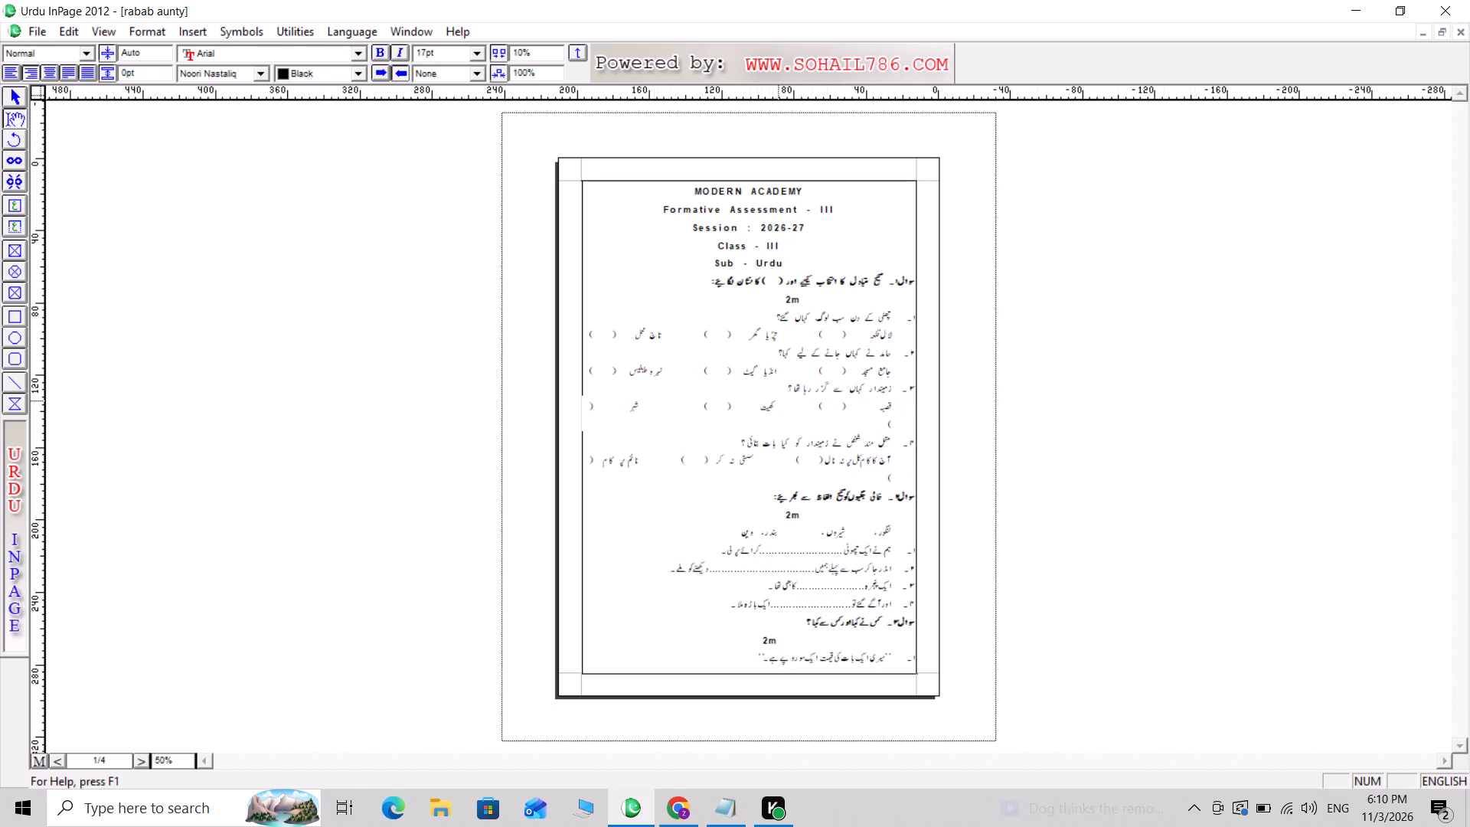
{"action": "left_click", "coordinate": [667, 401]}
{"action": "key", "text": "Delete"}
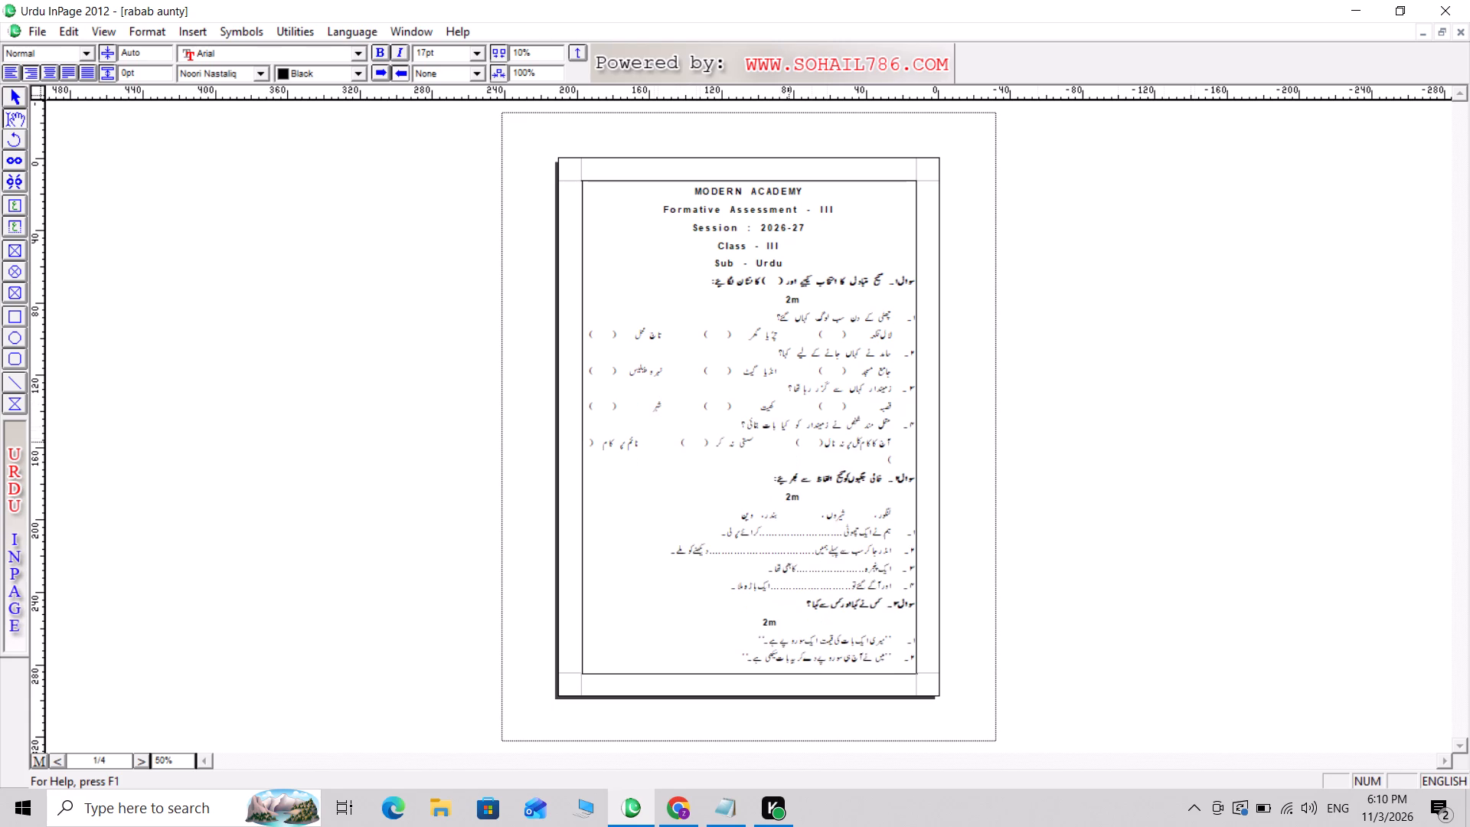
{"action": "left_click", "coordinate": [769, 443]}
{"action": "key", "text": "Delete"}
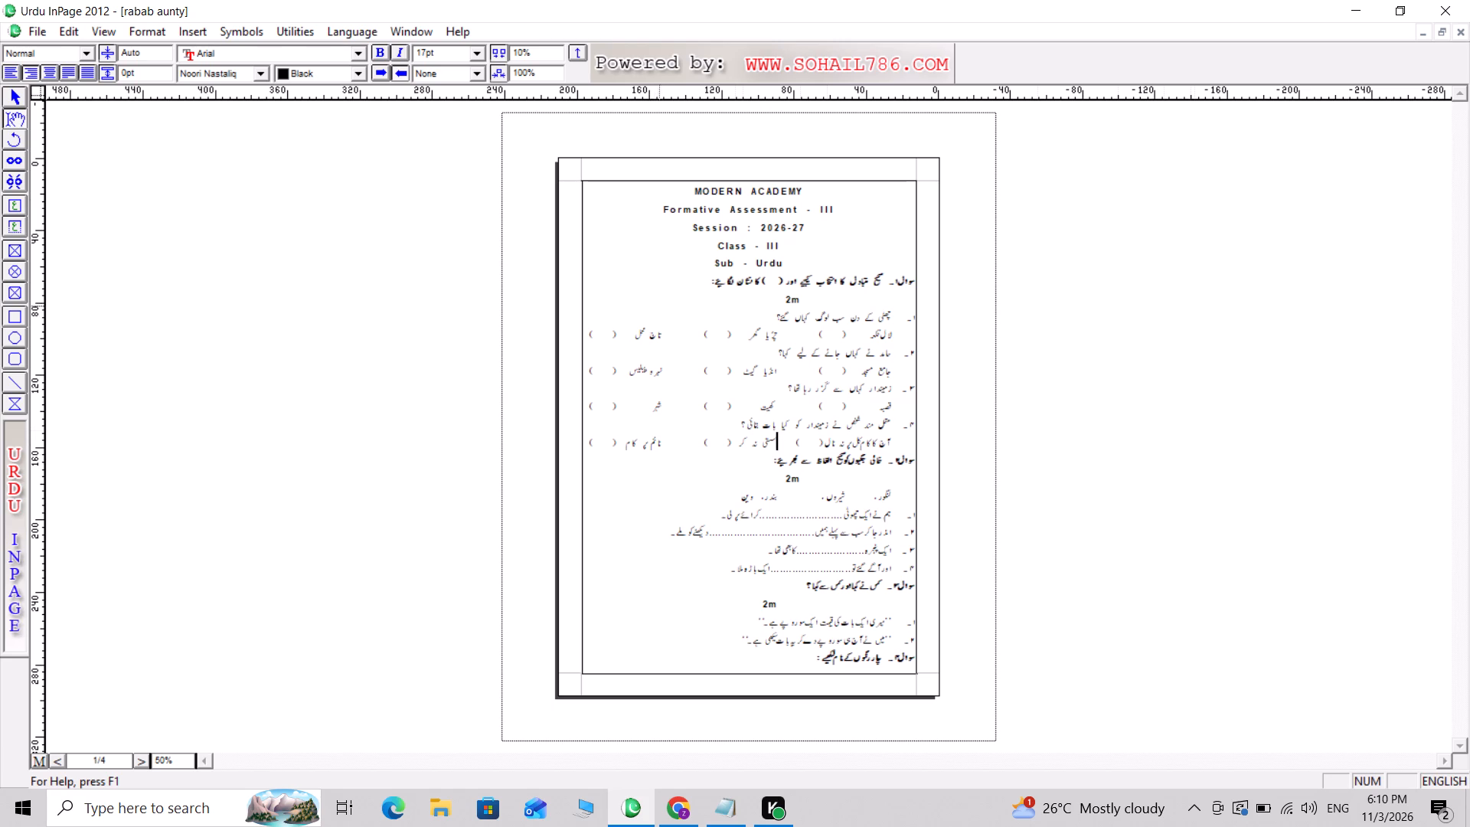
Remove the extra spacing before question 1's 2m marks label to bring it onto the question's line.
{"action": "left_click", "coordinate": [657, 279]}
{"action": "key", "text": "Delete"}
{"action": "key", "text": "Delete"}
{"action": "key", "text": "Delete"}
{"action": "key", "text": "Delete"}
{"action": "key", "text": "Delete"}
{"action": "key", "text": "Delete"}
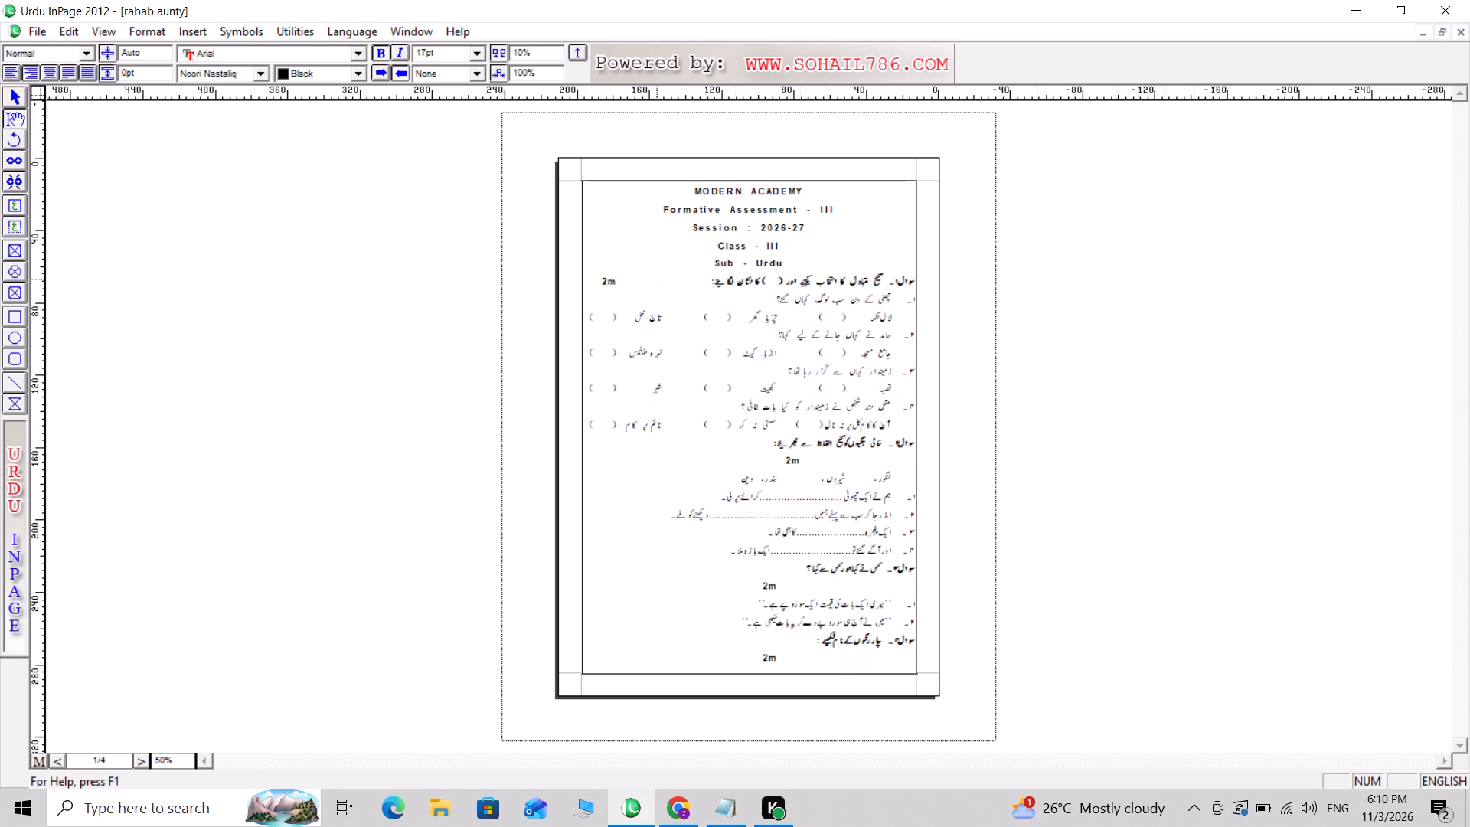
Bring the 2m marks label of question 2, the fill-in-the-blanks question, up onto its question line by deleting surplus spaces.
{"action": "left_click", "coordinate": [687, 439]}
{"action": "key", "text": "Delete"}
{"action": "key", "text": "Delete"}
{"action": "key", "text": "Delete"}
{"action": "key", "text": "Delete"}
{"action": "key", "text": "Delete"}
{"action": "key", "text": "Delete"}
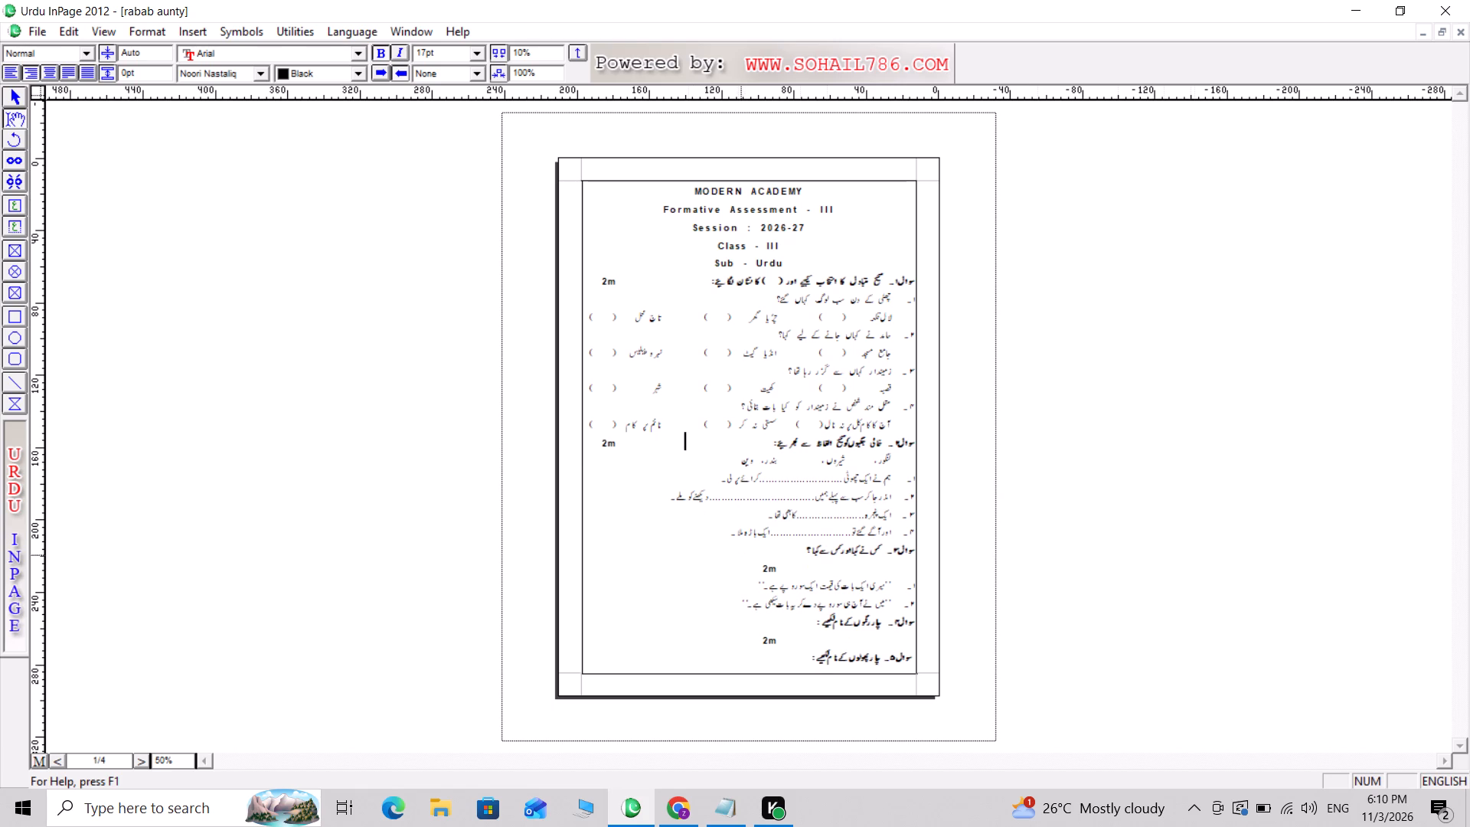
Delete the surplus spaces after question 3's text so its 2m marks label sits on the same line.
{"action": "left_click", "coordinate": [705, 544]}
{"action": "key", "text": "Delete"}
{"action": "key", "text": "Delete"}
{"action": "key", "text": "Delete"}
{"action": "key", "text": "Delete"}
{"action": "key", "text": "Delete"}
{"action": "key", "text": "Delete"}
{"action": "key", "text": "Delete"}
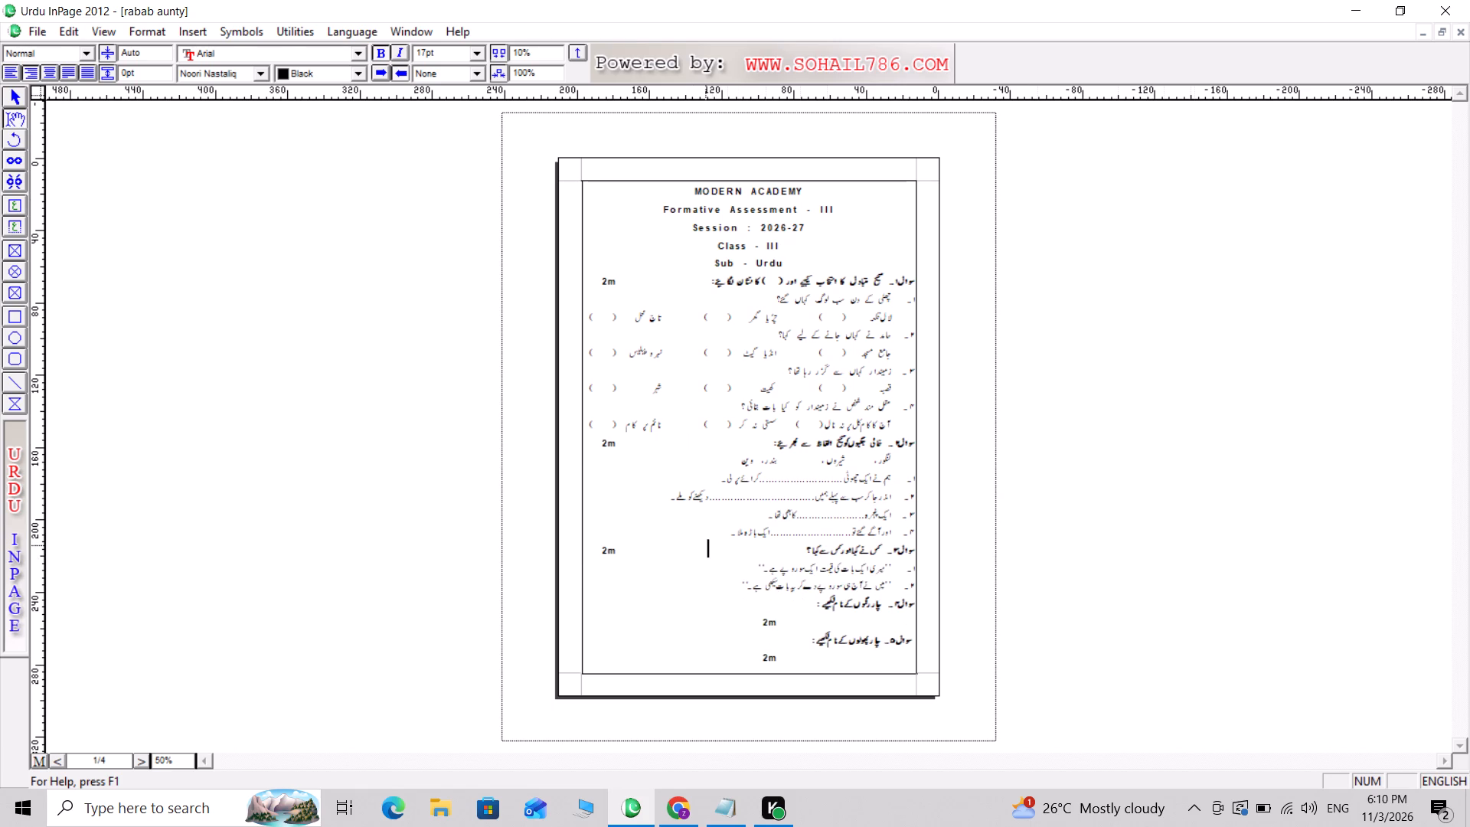
Delete the surplus spaces after question 4's text so its 2m marks label sits on the same line.
{"action": "left_click", "coordinate": [744, 602]}
{"action": "key", "text": "Delete"}
{"action": "key", "text": "Delete"}
{"action": "key", "text": "Delete"}
{"action": "key", "text": "Delete"}
{"action": "key", "text": "Delete"}
{"action": "key", "text": "Delete"}
{"action": "key", "text": "Delete"}
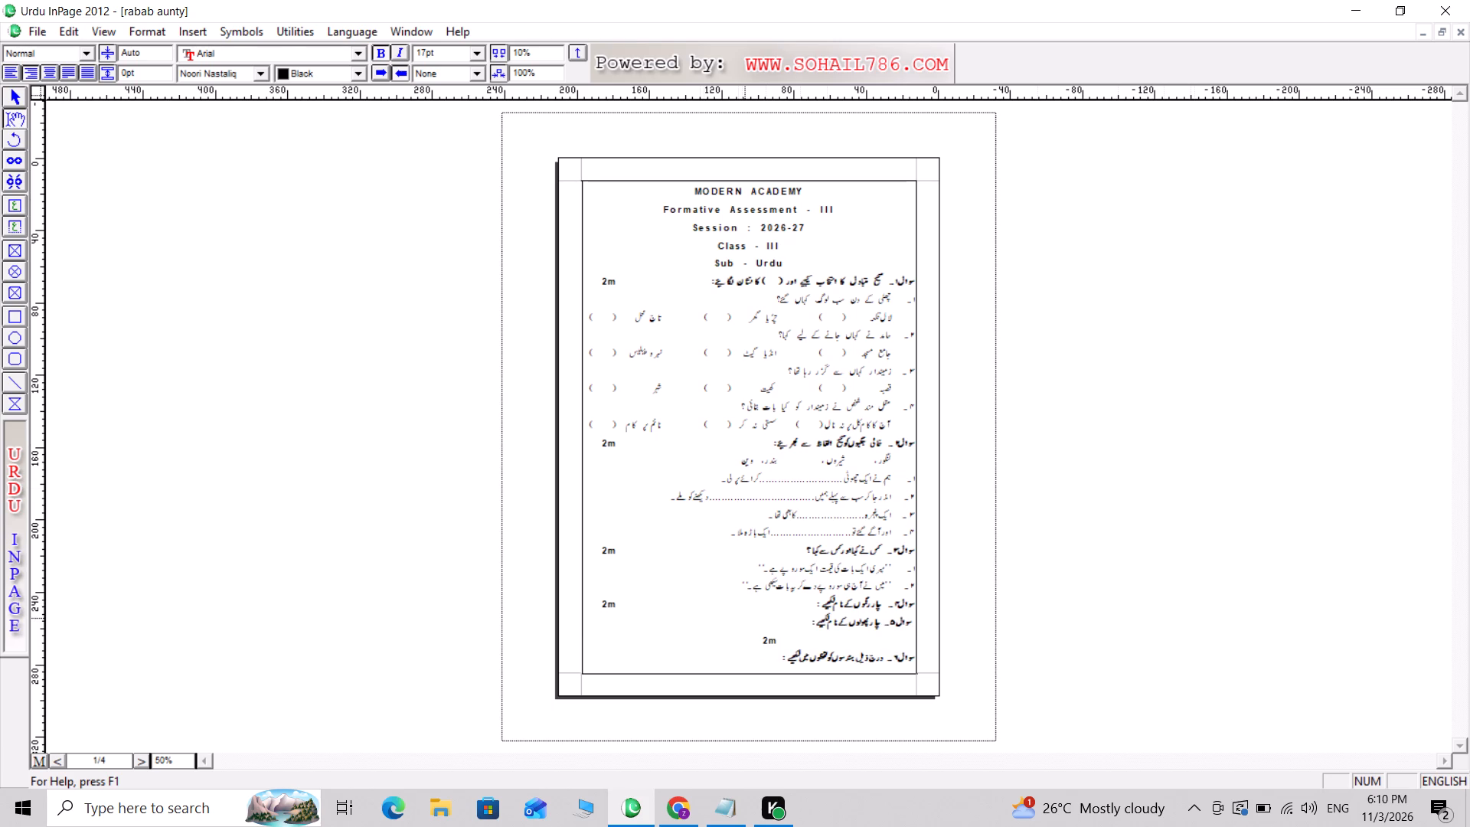
Delete the surplus spaces after question 5's text so its 2m marks label sits on the same line.
{"action": "left_click", "coordinate": [744, 617]}
{"action": "key", "text": "Delete"}
{"action": "key", "text": "Delete"}
{"action": "key", "text": "Delete"}
{"action": "key", "text": "Delete"}
{"action": "key", "text": "Delete"}
{"action": "key", "text": "Delete"}
{"action": "key", "text": "Delete"}
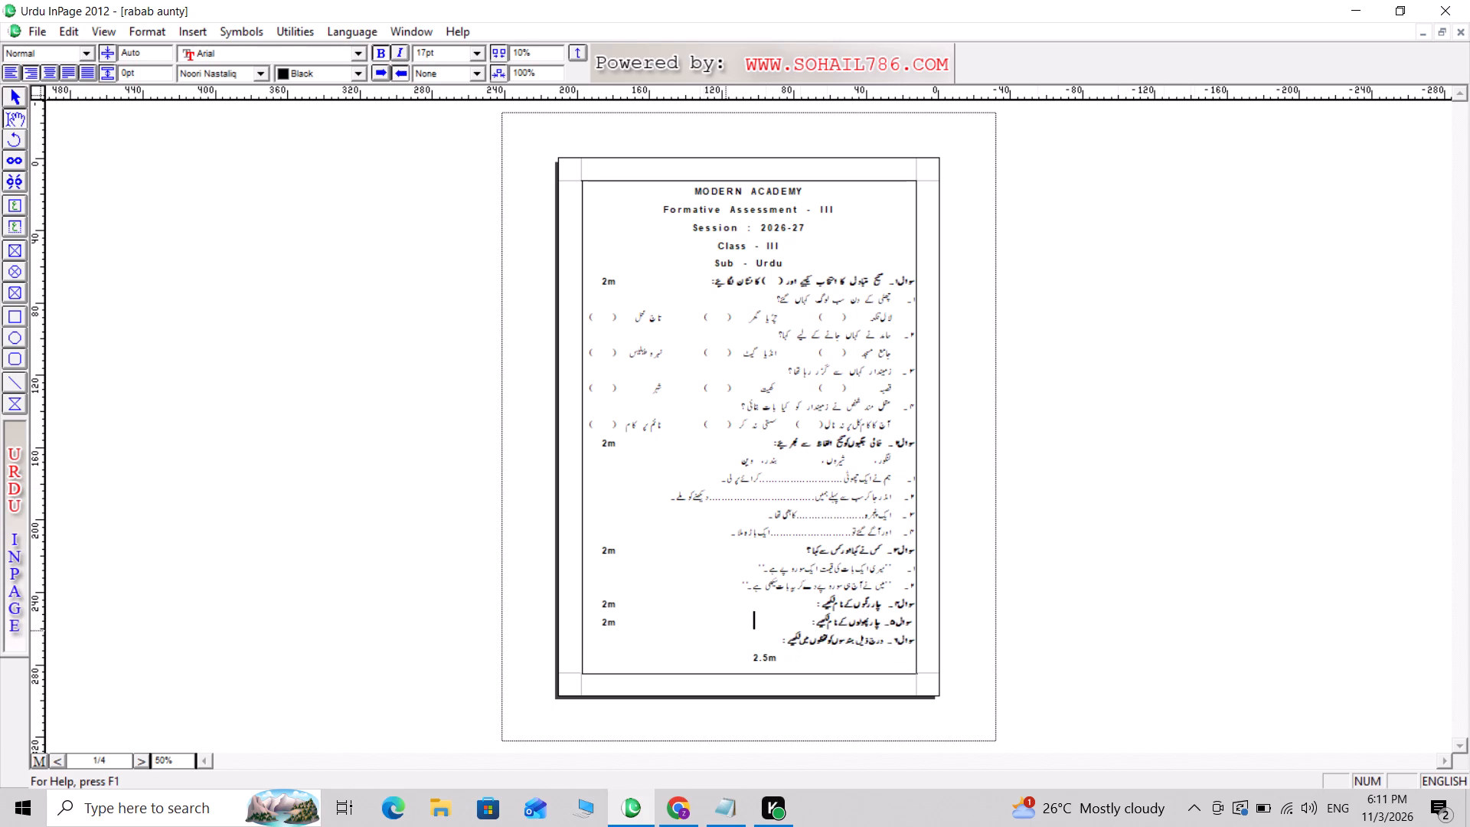
Delete the surplus spaces after question 6's text so its 2.5m marks label sits on the same line.
{"action": "left_click", "coordinate": [723, 640]}
{"action": "key", "text": "Delete"}
{"action": "key", "text": "Delete"}
{"action": "key", "text": "Delete"}
{"action": "key", "text": "Delete"}
{"action": "key", "text": "Delete"}
{"action": "key", "text": "Delete"}
{"action": "key", "text": "Delete"}
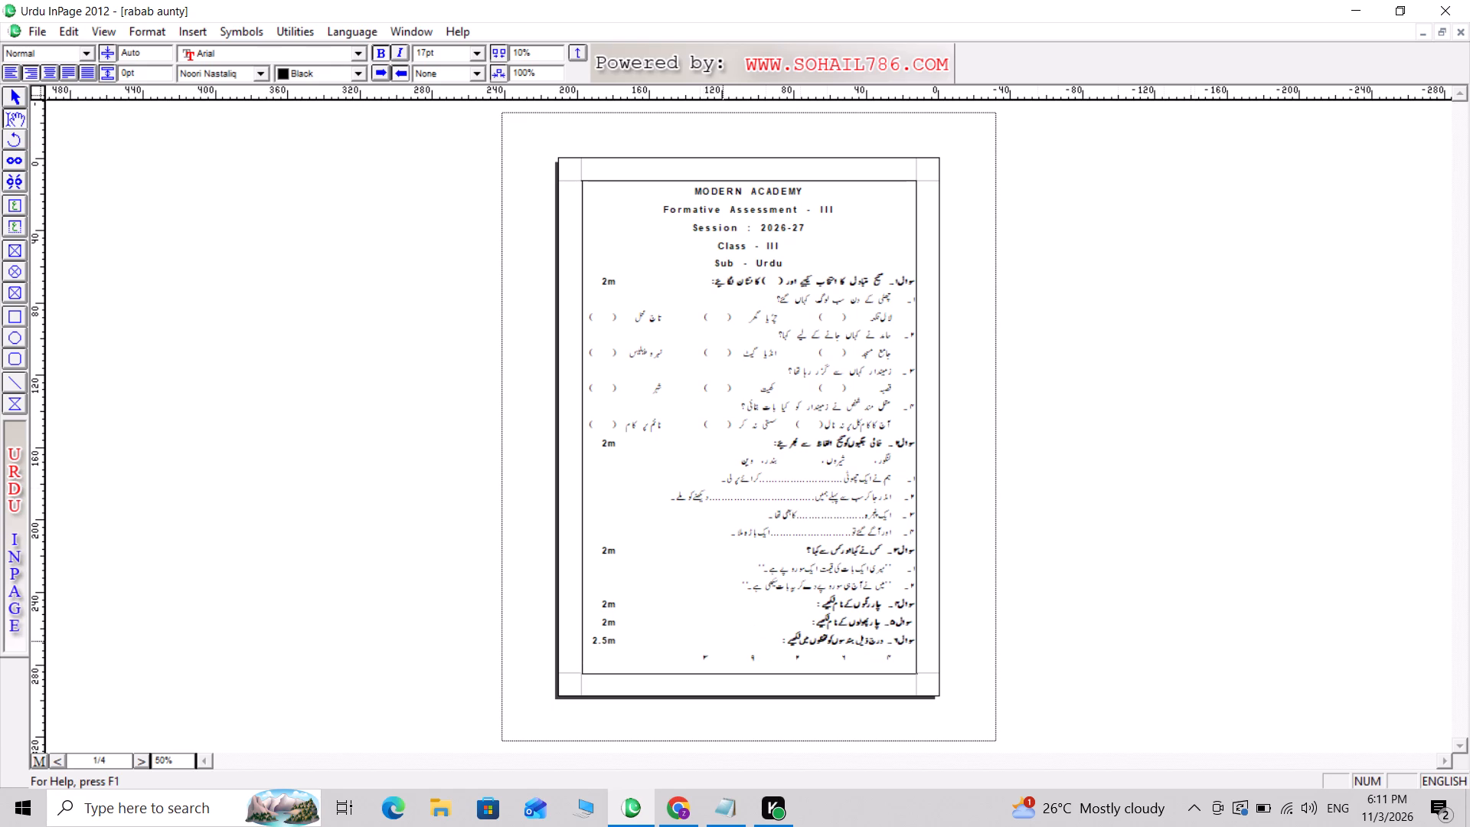
{"action": "key", "text": "Delete"}
On page 2, remove the extra spacing after question 7's text so its 2.5m marks label shares the line.
{"action": "left_click", "coordinate": [801, 656]}
{"action": "key", "text": "Down"}
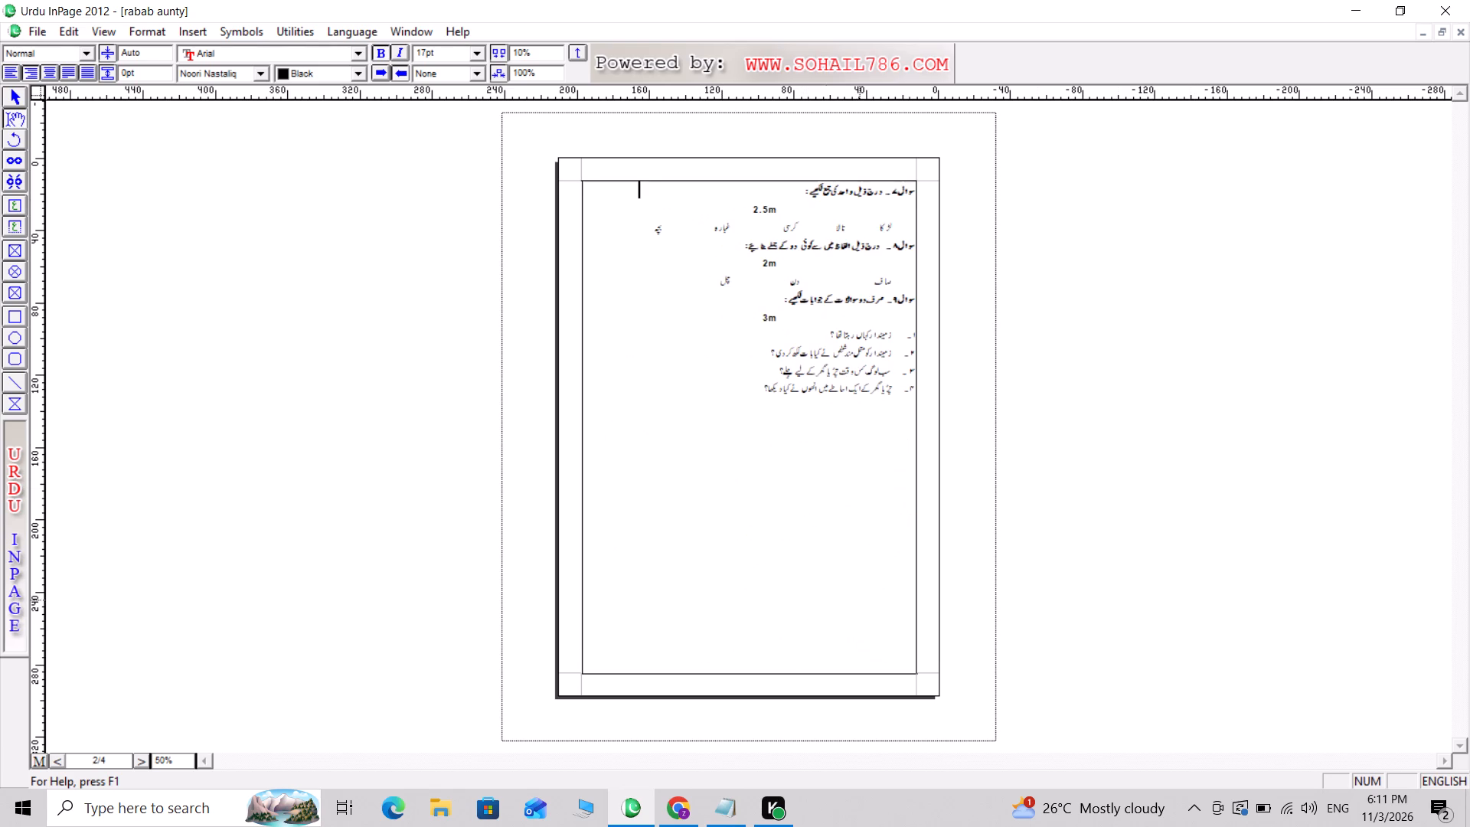
{"action": "key", "text": "Delete"}
{"action": "key", "text": "Delete"}
{"action": "key", "text": "Delete"}
{"action": "key", "text": "Delete"}
{"action": "key", "text": "Delete"}
{"action": "key", "text": "Delete"}
{"action": "key", "text": "Delete"}
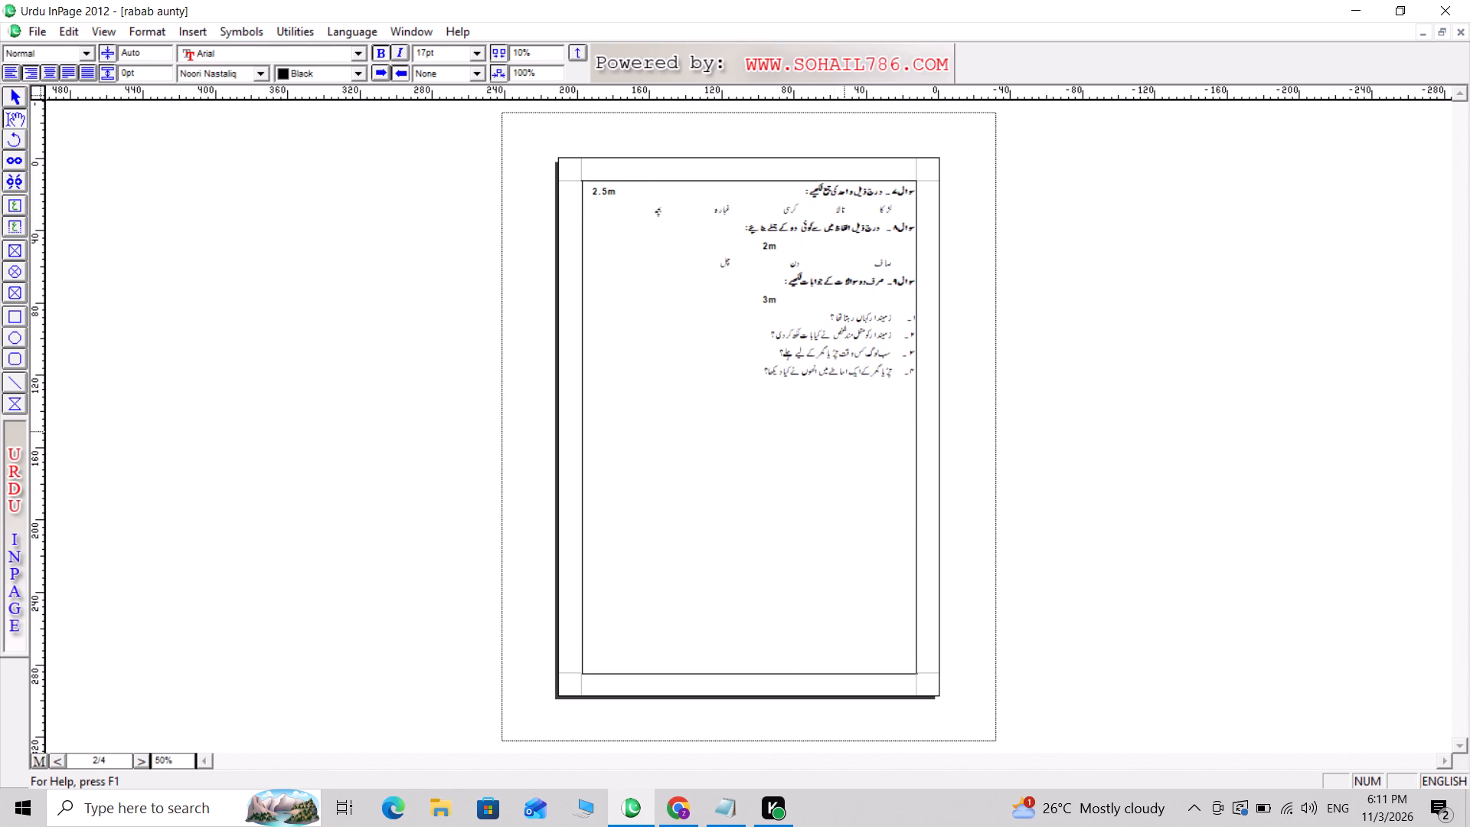
Remove the extra spacing after question 8's text so its 2m marks label shares the line.
{"action": "left_click", "coordinate": [730, 232]}
{"action": "key", "text": "Delete"}
{"action": "key", "text": "Delete"}
{"action": "key", "text": "Delete"}
{"action": "key", "text": "Delete"}
{"action": "key", "text": "Delete"}
{"action": "key", "text": "Delete"}
{"action": "key", "text": "Delete"}
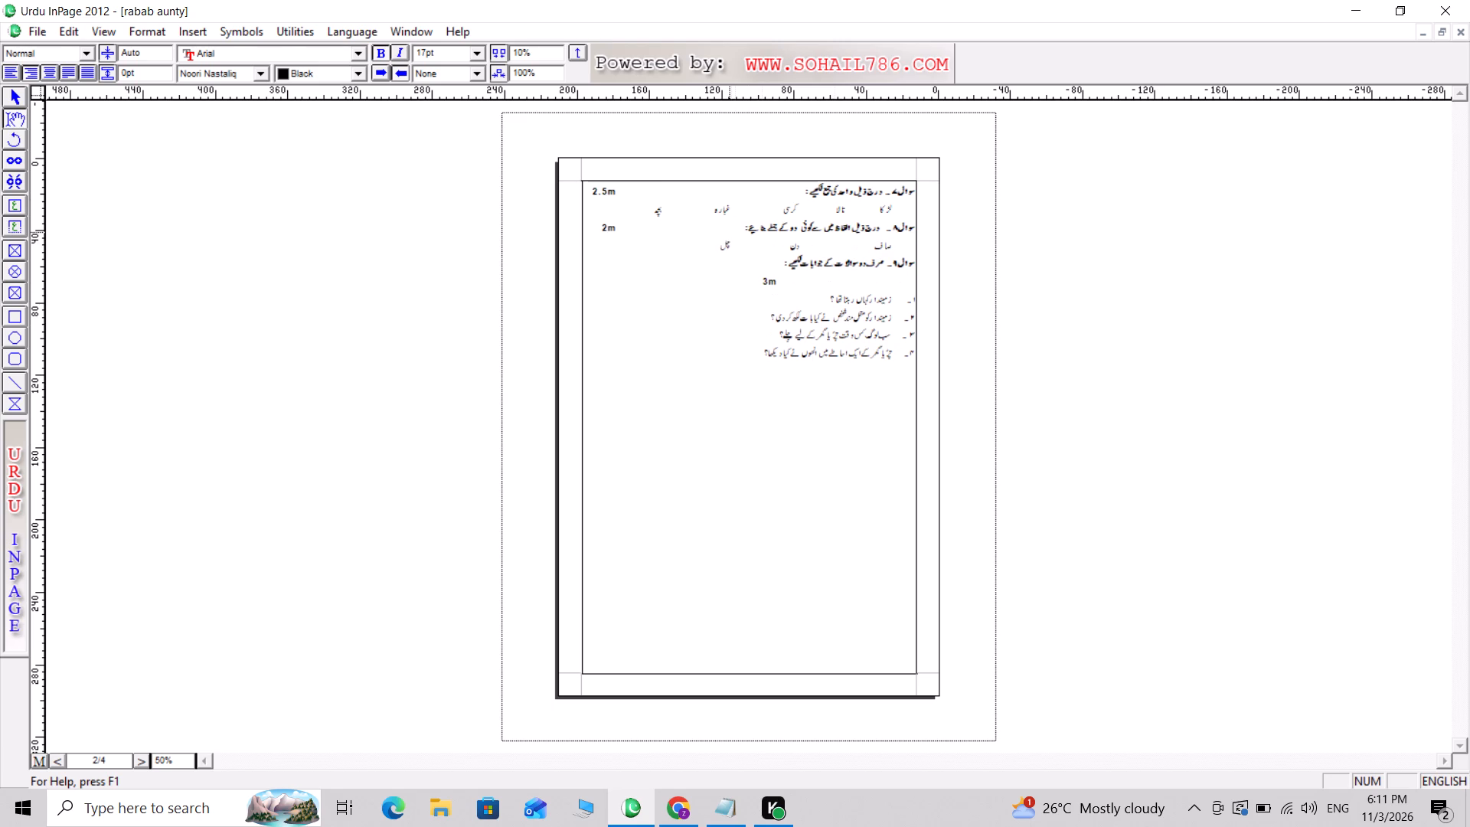
Remove the extra spacing after question 9's text so its 3m marks label shares the line.
{"action": "left_click", "coordinate": [714, 261]}
{"action": "key", "text": "Delete"}
{"action": "key", "text": "Delete"}
{"action": "key", "text": "Delete"}
{"action": "key", "text": "Delete"}
{"action": "key", "text": "Delete"}
{"action": "key", "text": "Delete"}
{"action": "key", "text": "Delete"}
Save the exam paper.
{"action": "key", "text": "ctrl+s"}
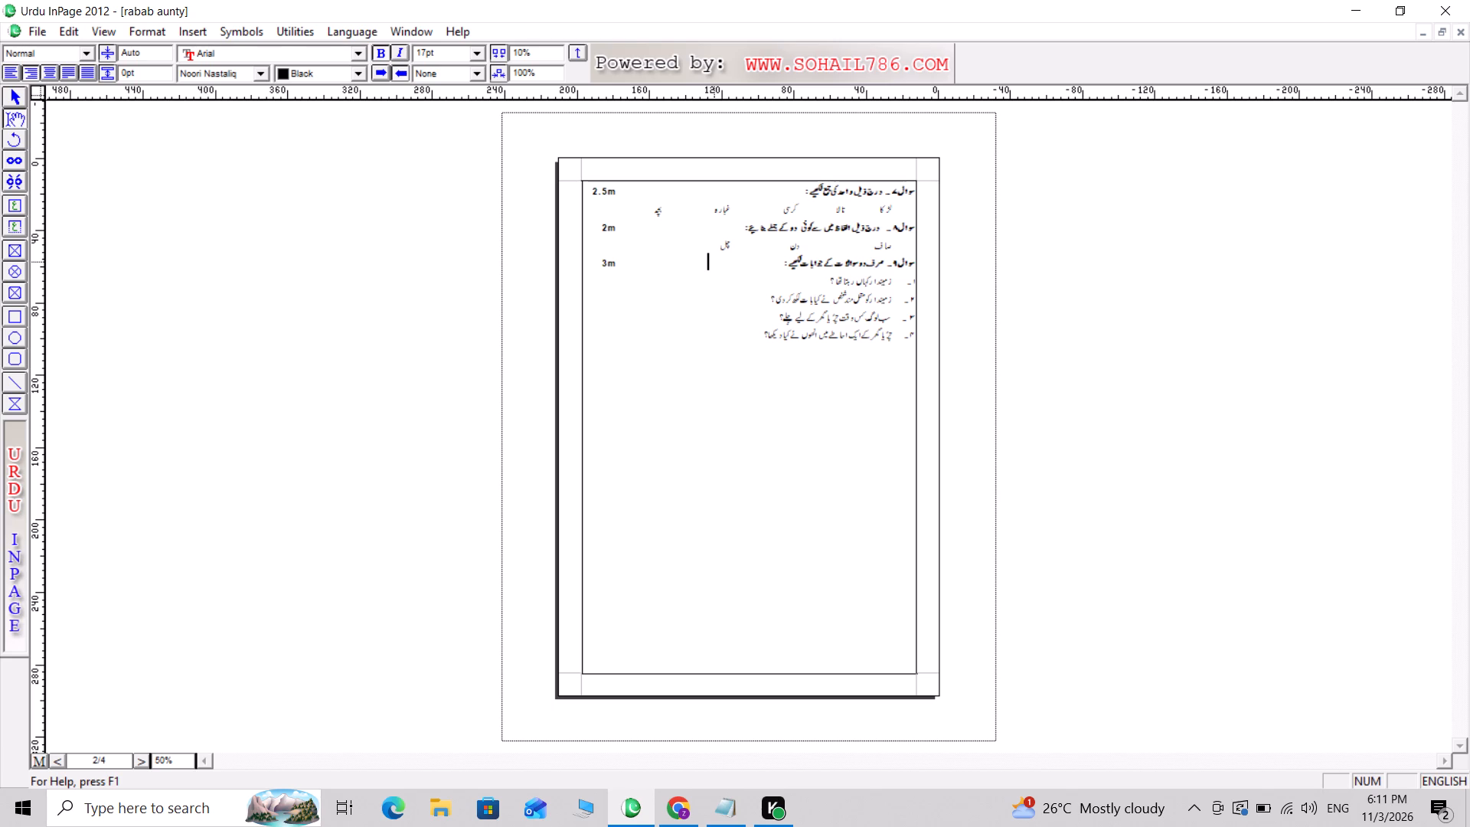
Set the font size of all the exam paper's text to 18 pt.
{"action": "key", "text": "ctrl+a"}
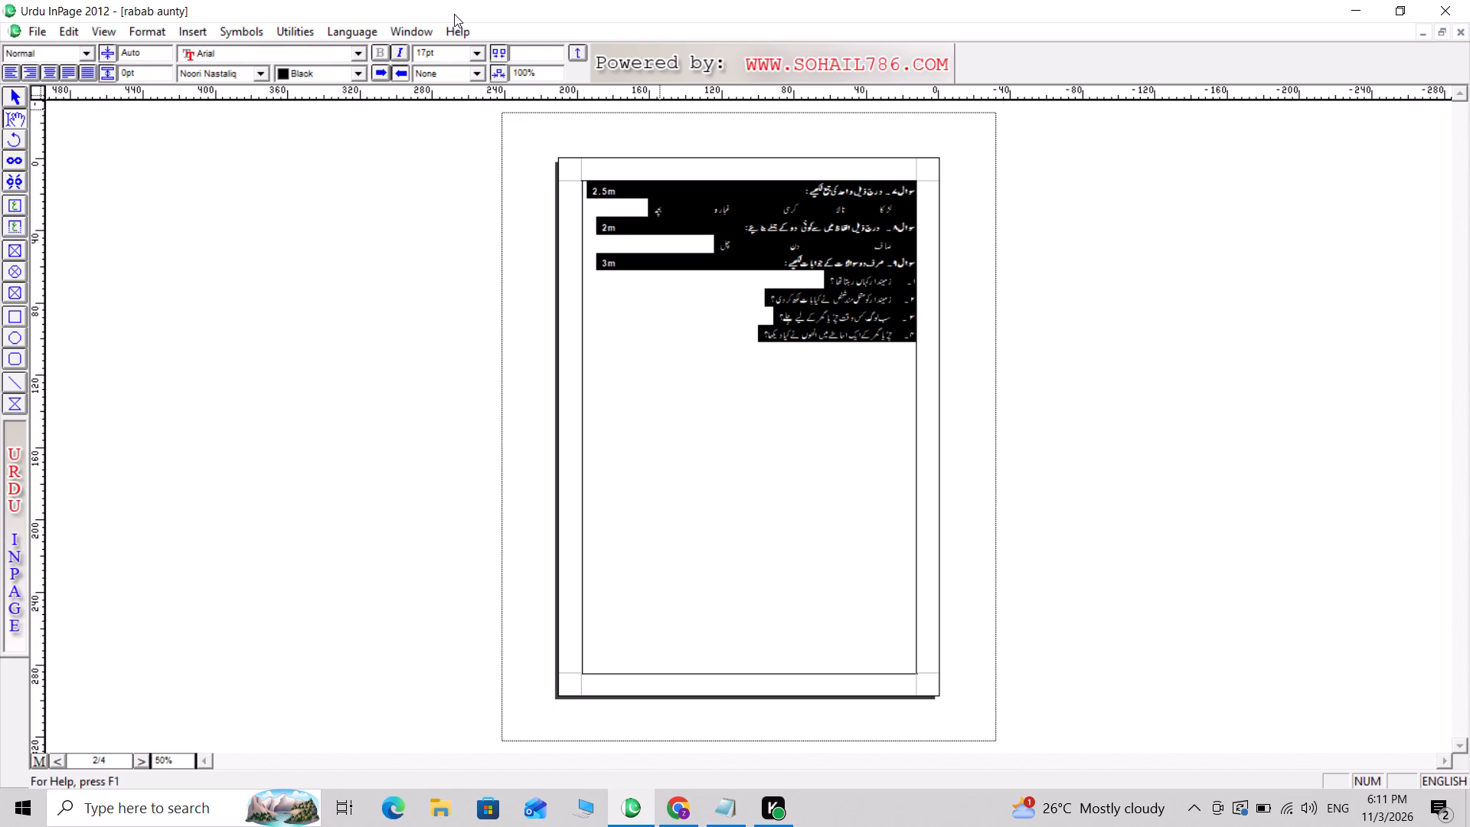
{"action": "left_click", "coordinate": [439, 51]}
{"action": "type", "text": "18"}
{"action": "key", "text": "Return"}
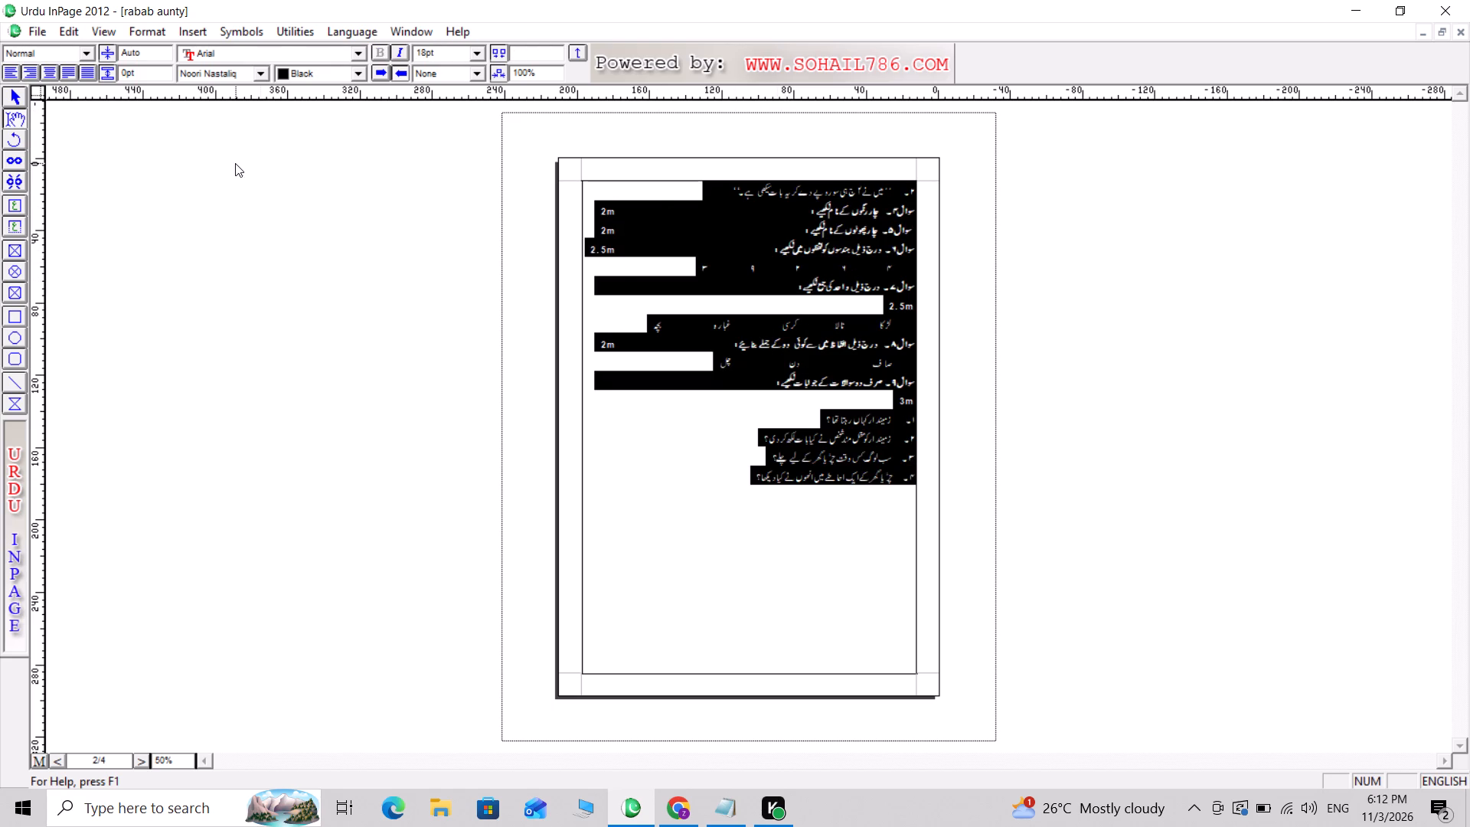
Set the vertical spacing of all the exam paper's text to 5 pt.
{"action": "left_click_drag", "start_coordinate": [159, 70], "coordinate": [116, 74]}
{"action": "left_click_drag", "start_coordinate": [116, 74], "coordinate": [108, 72]}
{"action": "key", "text": "5"}
{"action": "key", "text": "Return"}
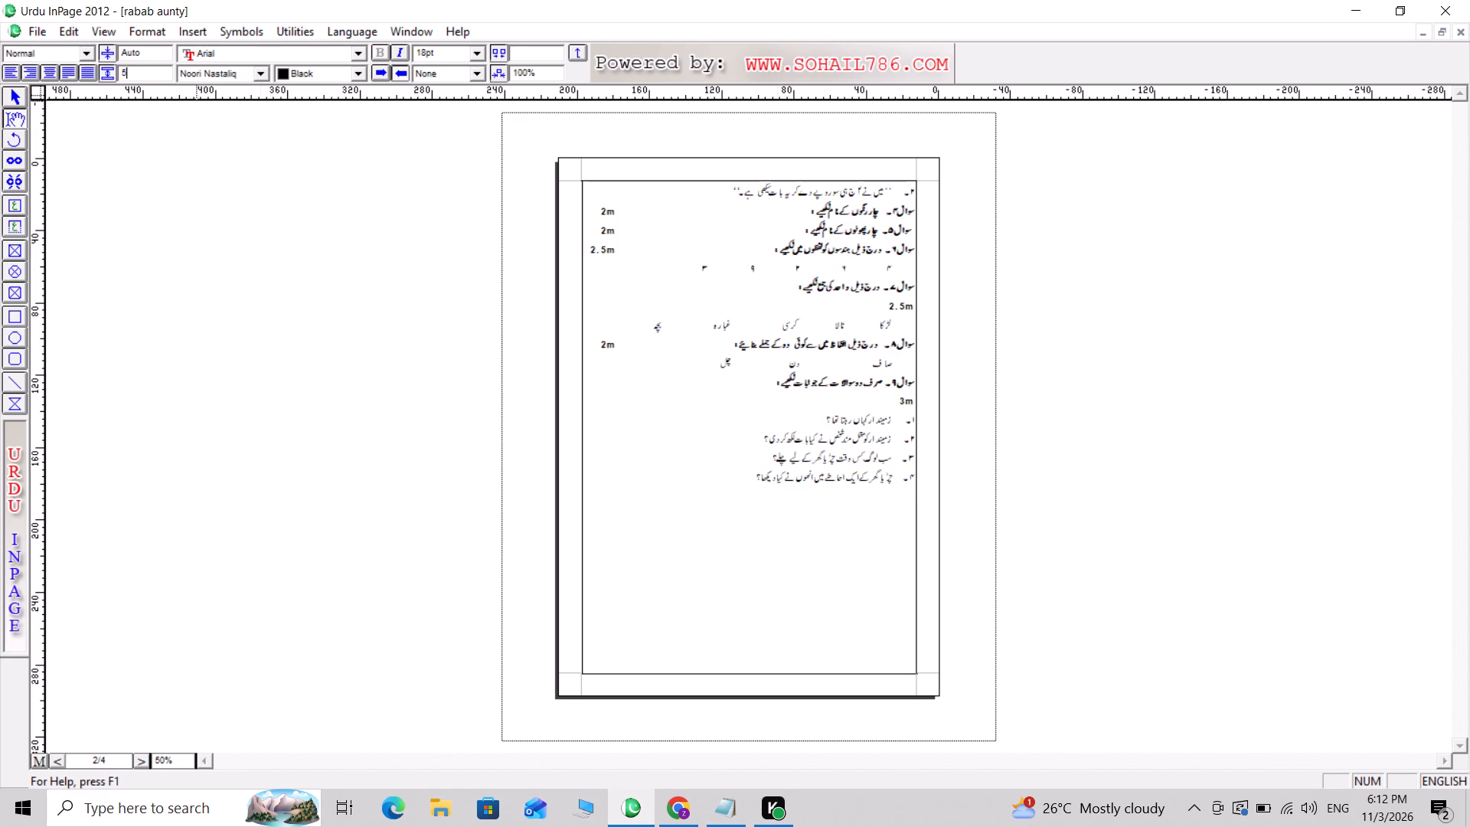
On page 1, set the vertical spacing of the heading lines from MODERN ACADEMY to Sub - Urdu to 0 pt.
{"action": "left_click", "coordinate": [712, 348]}
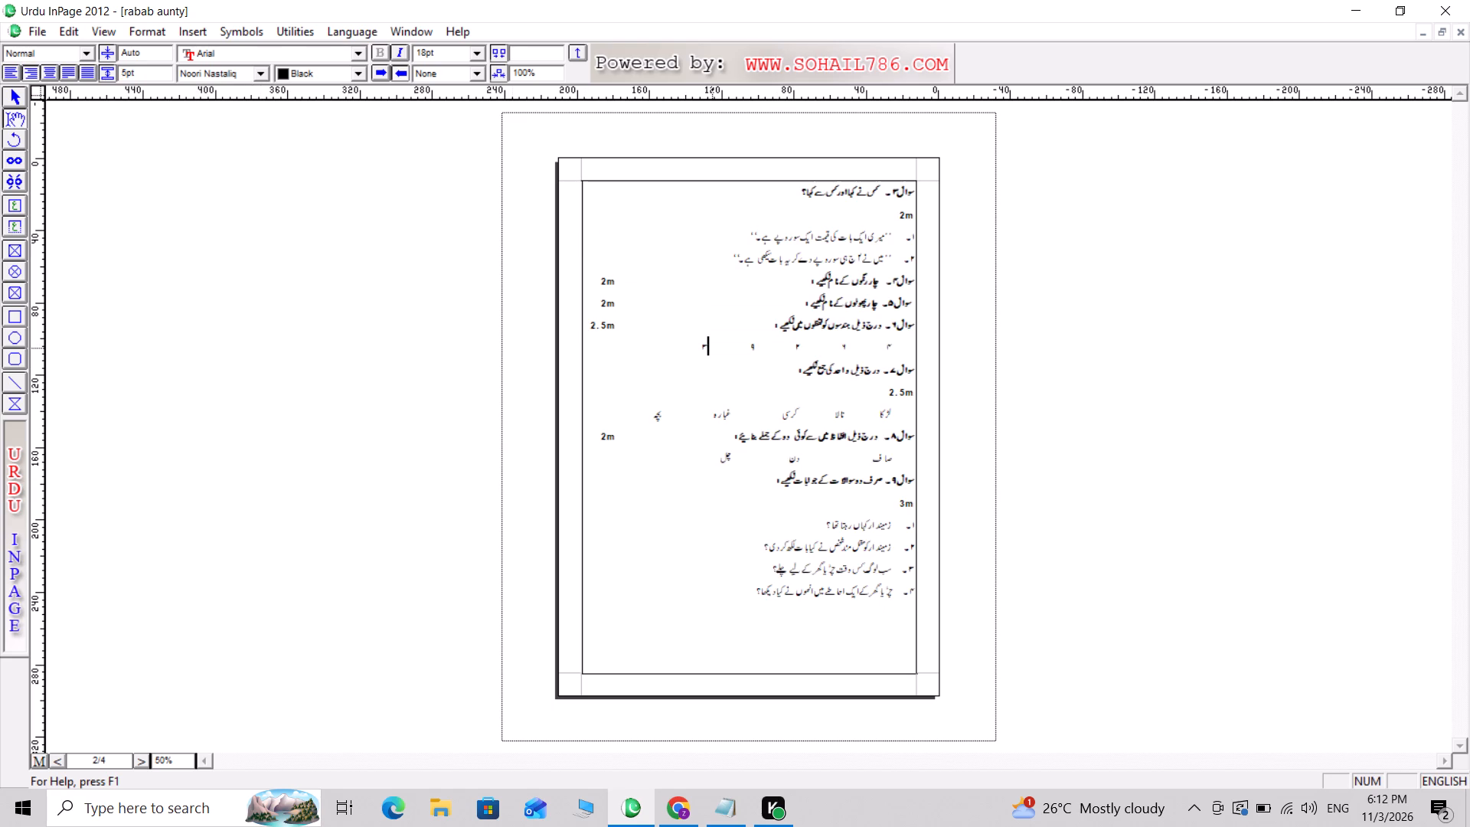
{"action": "key", "text": "Up"}
{"action": "key", "text": "Up"}
{"action": "key", "text": "Up"}
{"action": "key", "text": "Up"}
{"action": "key", "text": "Up"}
{"action": "key", "text": "Up"}
{"action": "key", "text": "Up"}
{"action": "key", "text": "Up"}
{"action": "key", "text": "Up"}
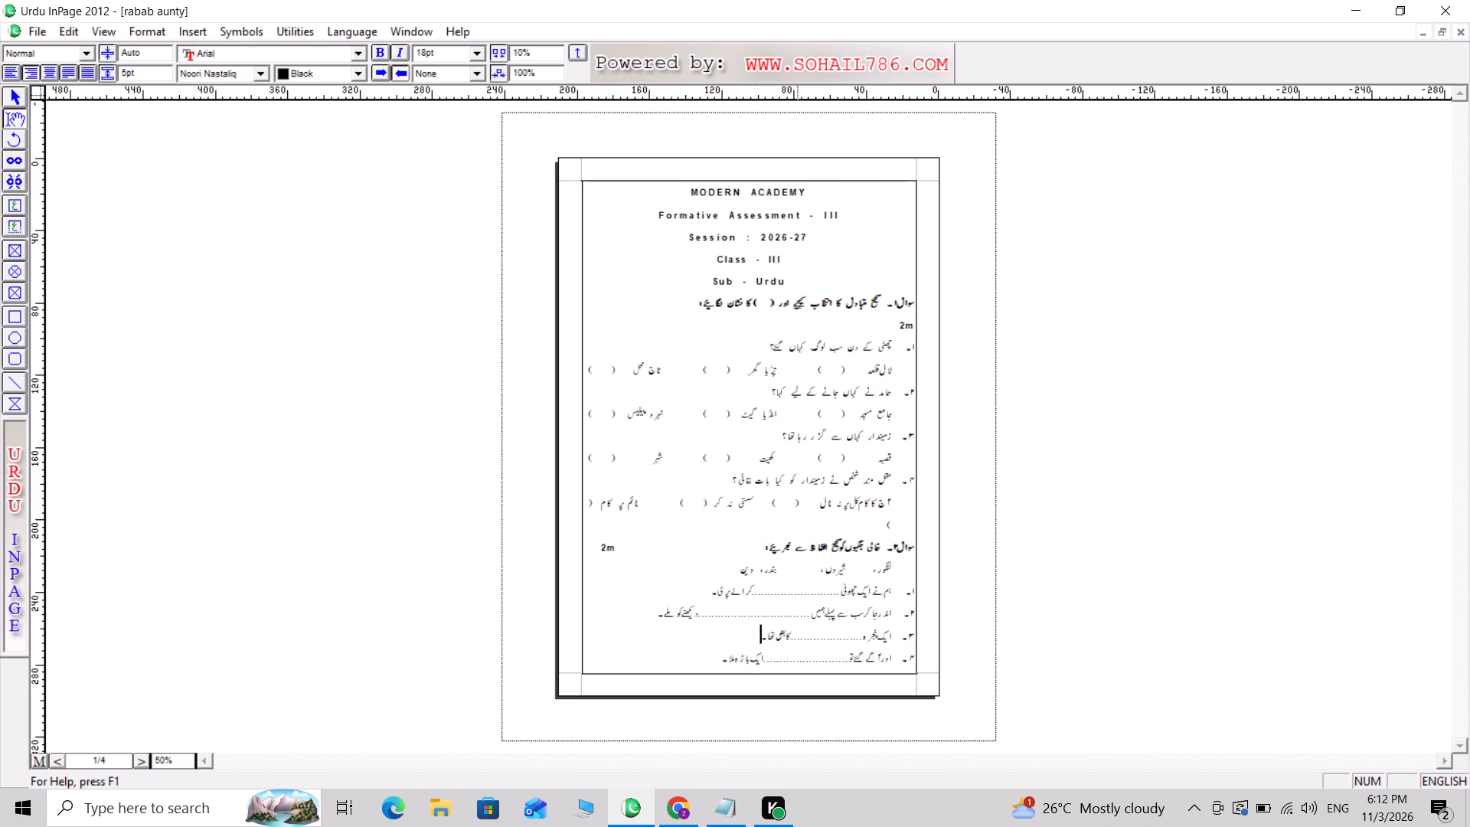
{"action": "left_click", "coordinate": [743, 197]}
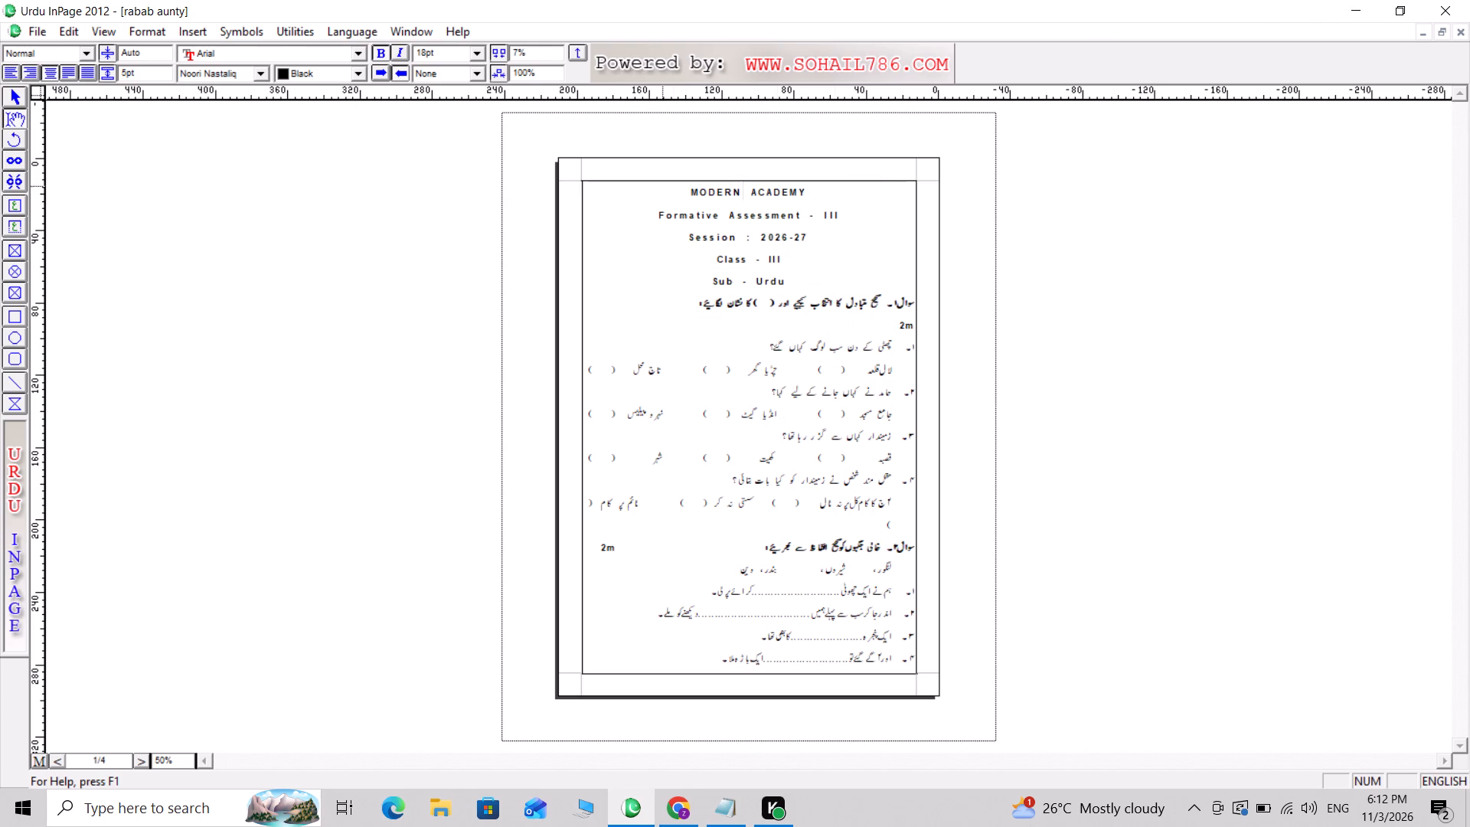
{"action": "left_click_drag", "start_coordinate": [688, 188], "coordinate": [784, 282]}
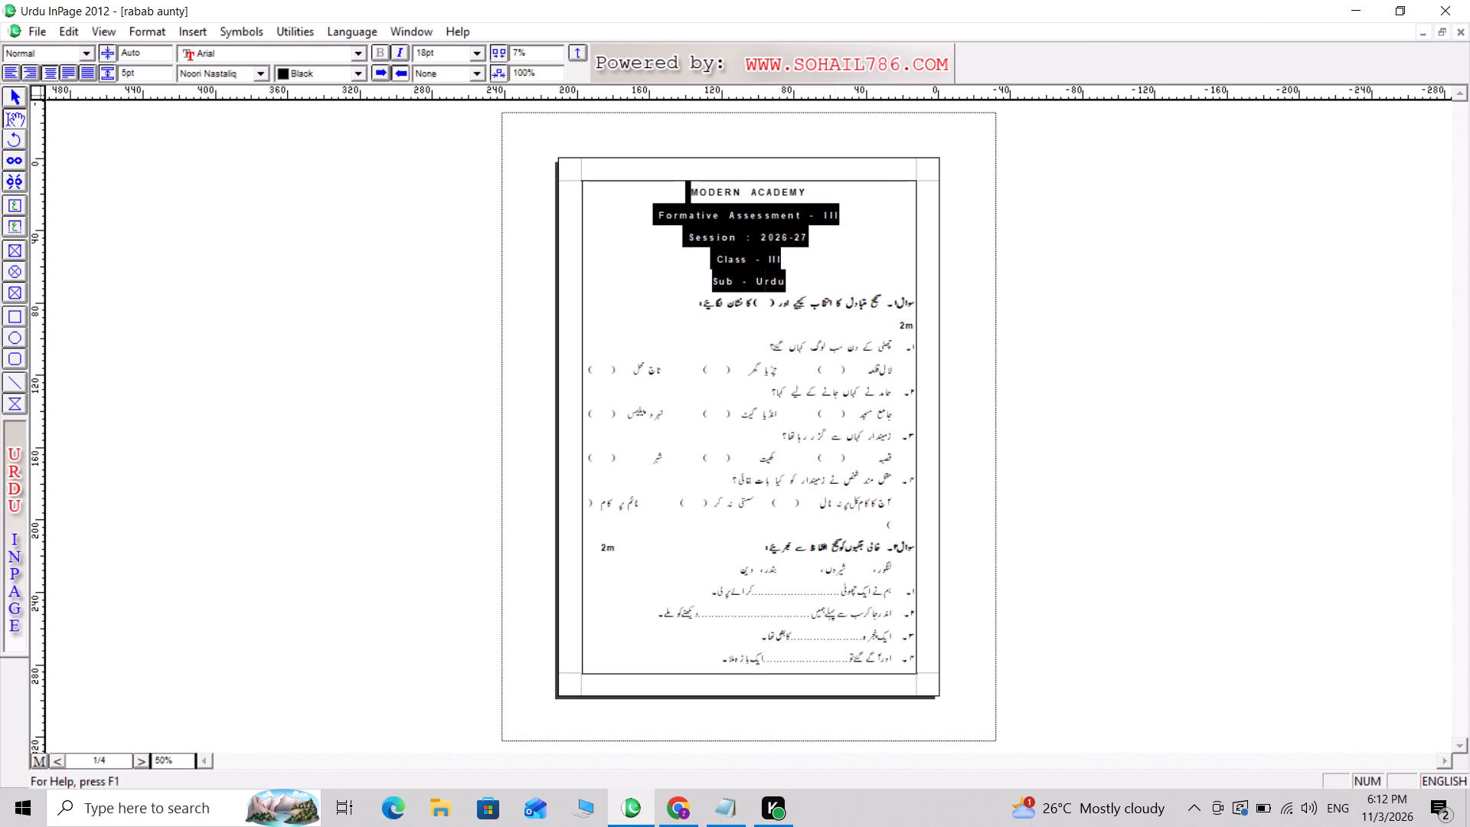
{"action": "left_click_drag", "start_coordinate": [784, 282], "coordinate": [796, 281]}
{"action": "left_click", "coordinate": [763, 186]}
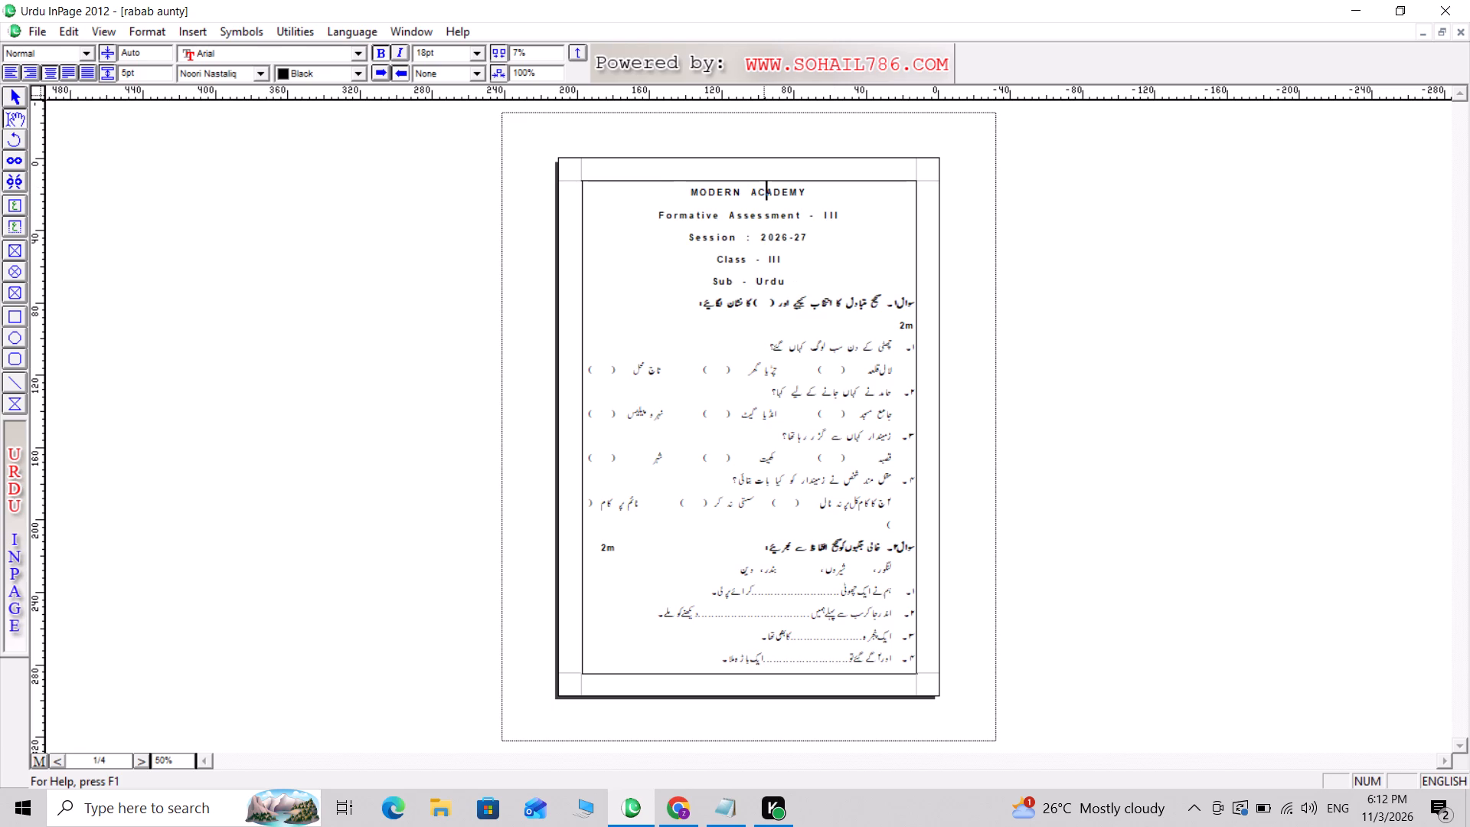
{"action": "left_click_drag", "start_coordinate": [763, 186], "coordinate": [763, 254]}
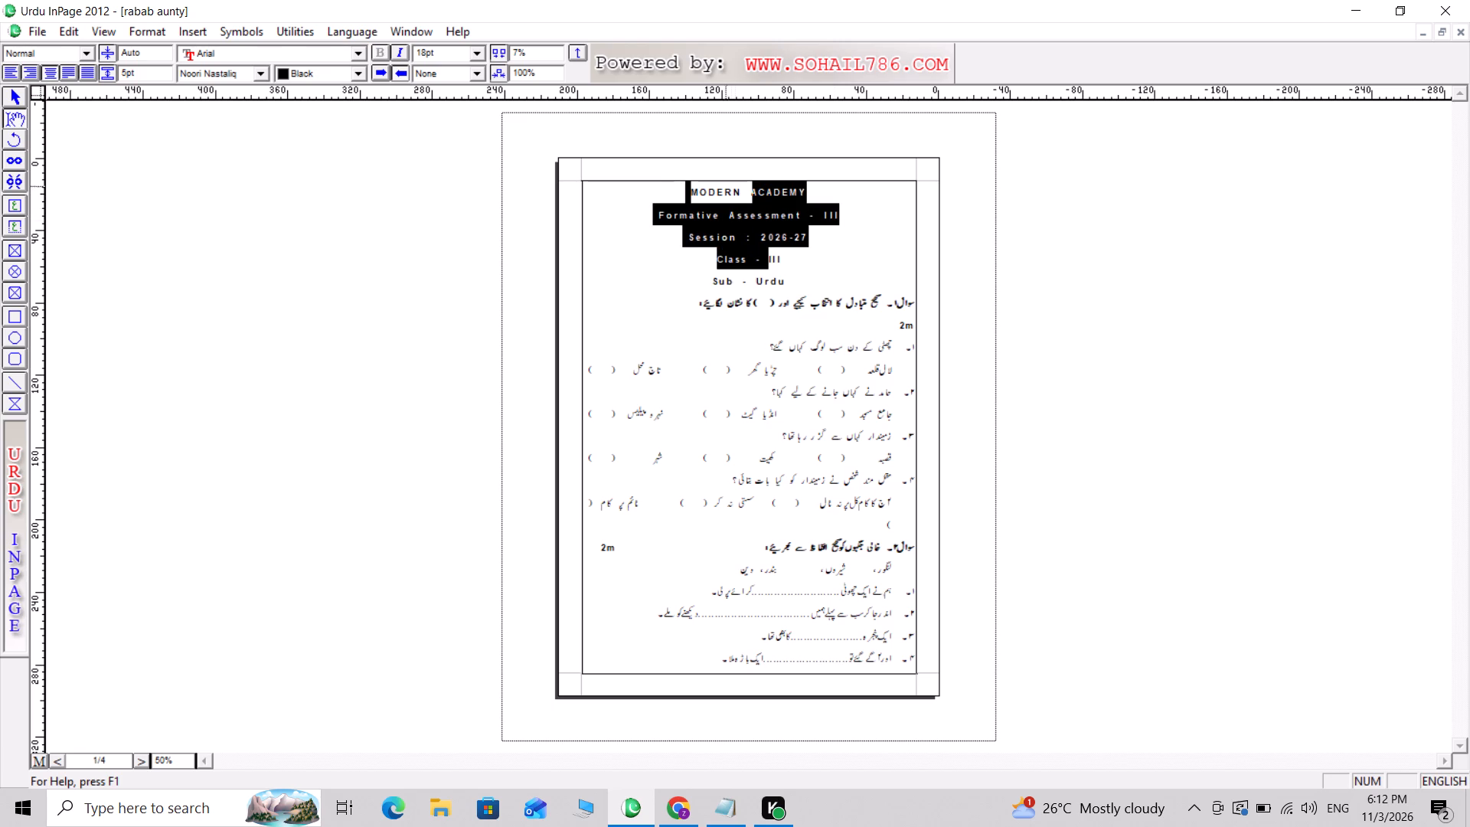
{"action": "left_click_drag", "start_coordinate": [704, 182], "coordinate": [771, 295]}
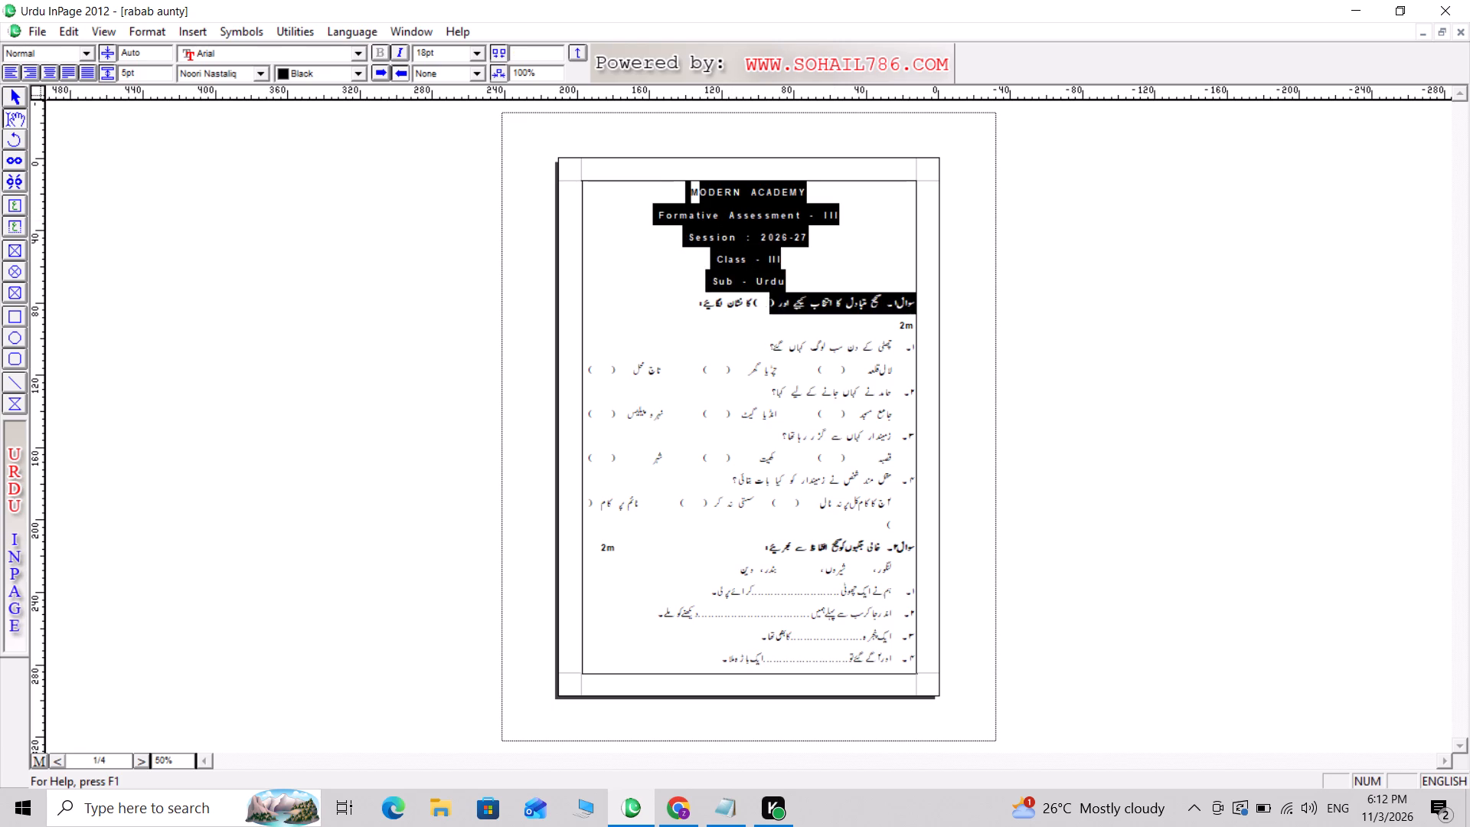
{"action": "left_click_drag", "start_coordinate": [771, 295], "coordinate": [795, 279]}
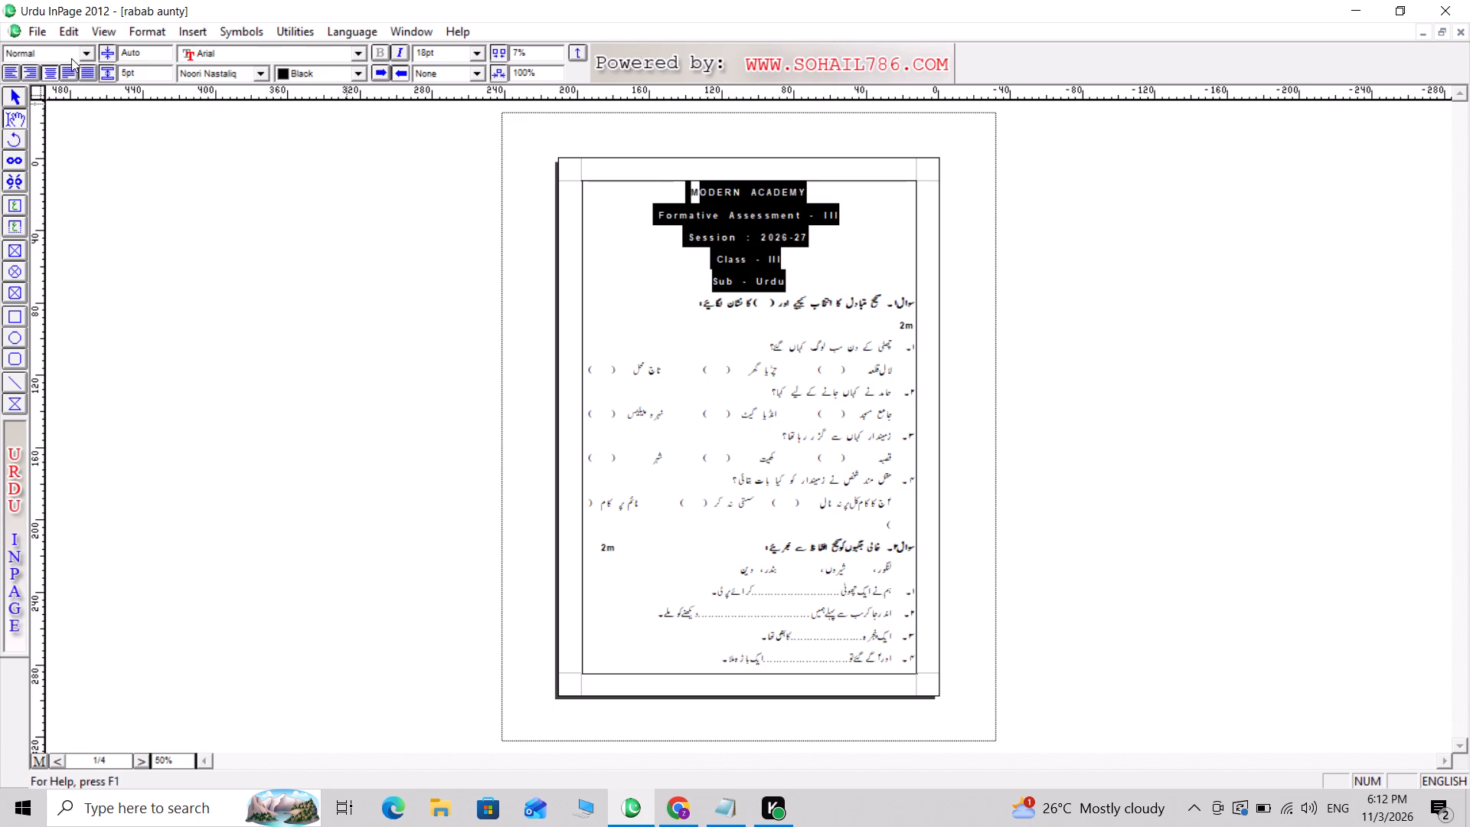
{"action": "left_click_drag", "start_coordinate": [142, 70], "coordinate": [97, 65]}
{"action": "key", "text": "0"}
{"action": "key", "text": "Return"}
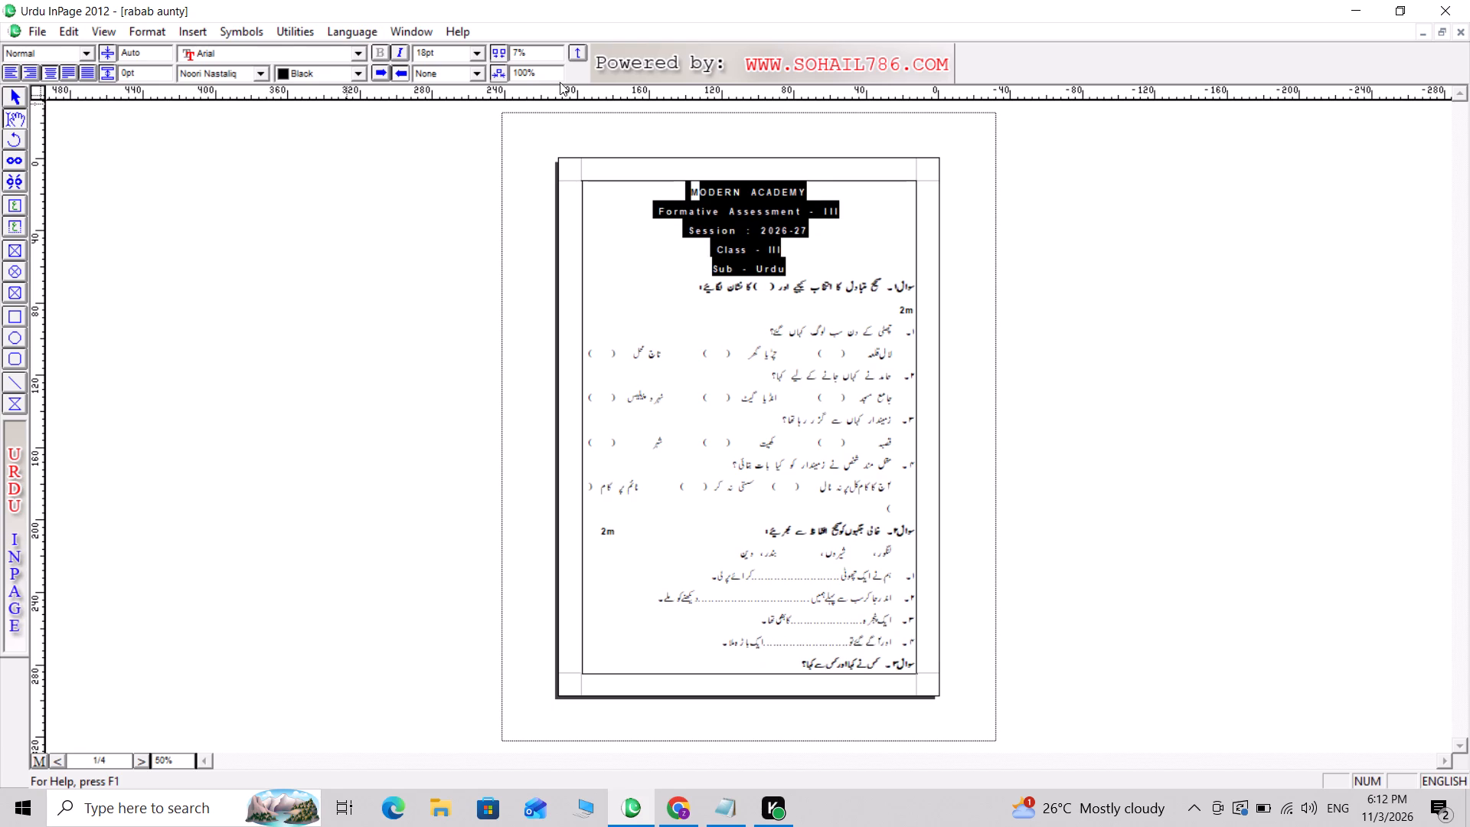
{"action": "left_click", "coordinate": [606, 238]}
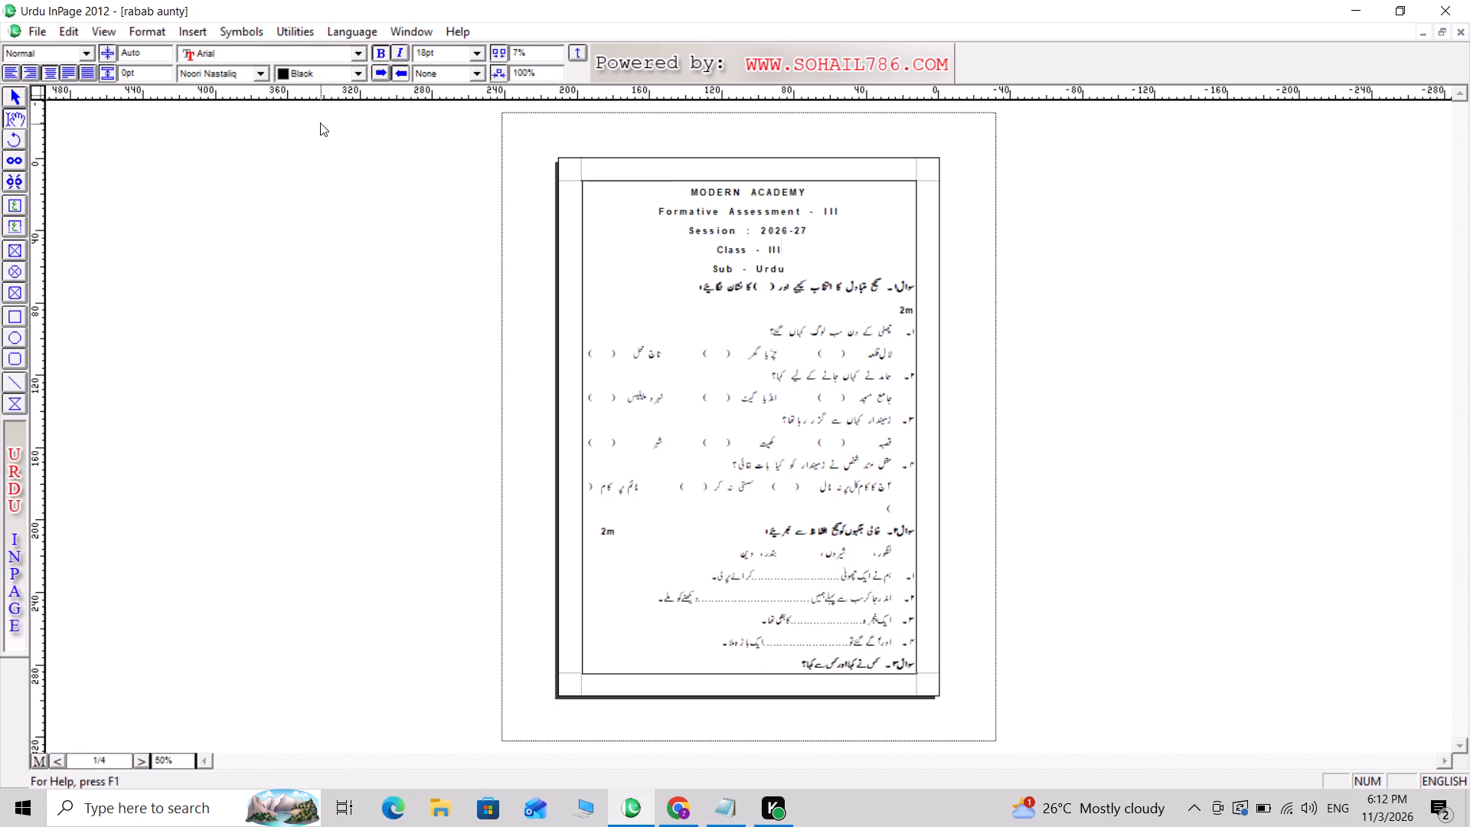
Enlarge the border box around the heading to about 108 by 53 mm so it encloses the Sub - Urdu line.
{"action": "left_click", "coordinate": [18, 95]}
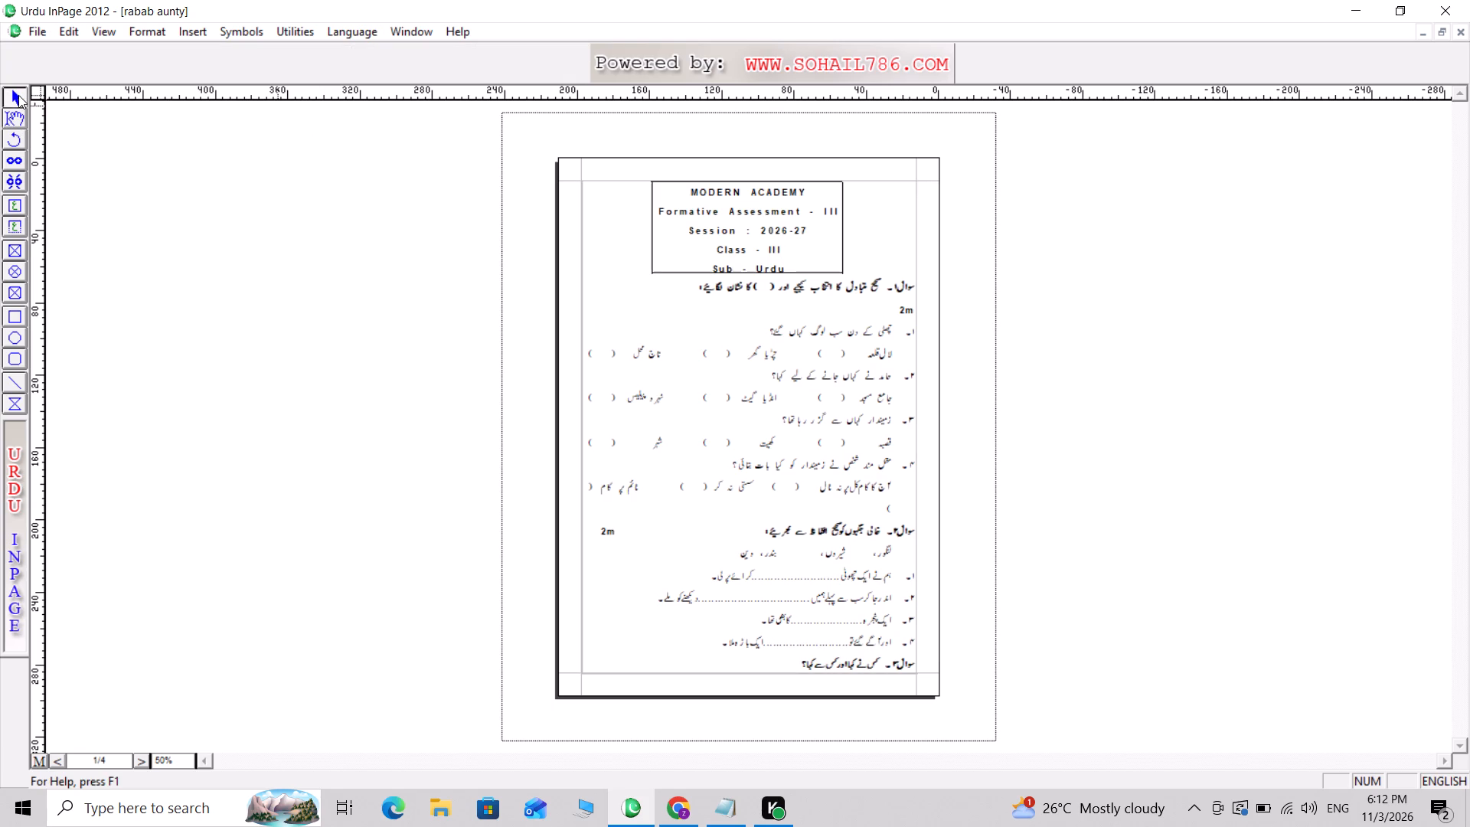
{"action": "left_click", "coordinate": [704, 252]}
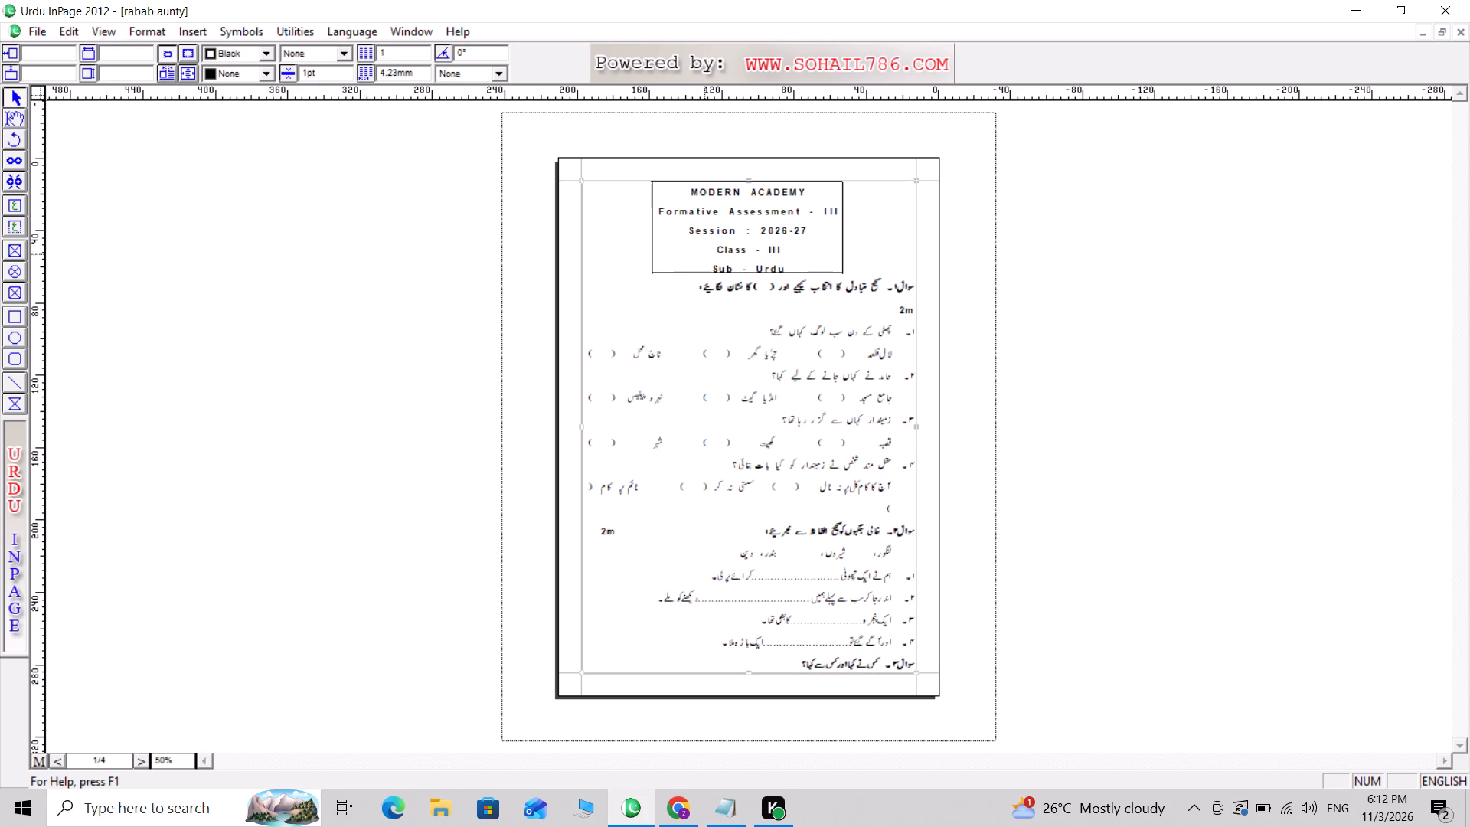
{"action": "left_click", "coordinate": [704, 263]}
{"action": "left_click", "coordinate": [704, 272]}
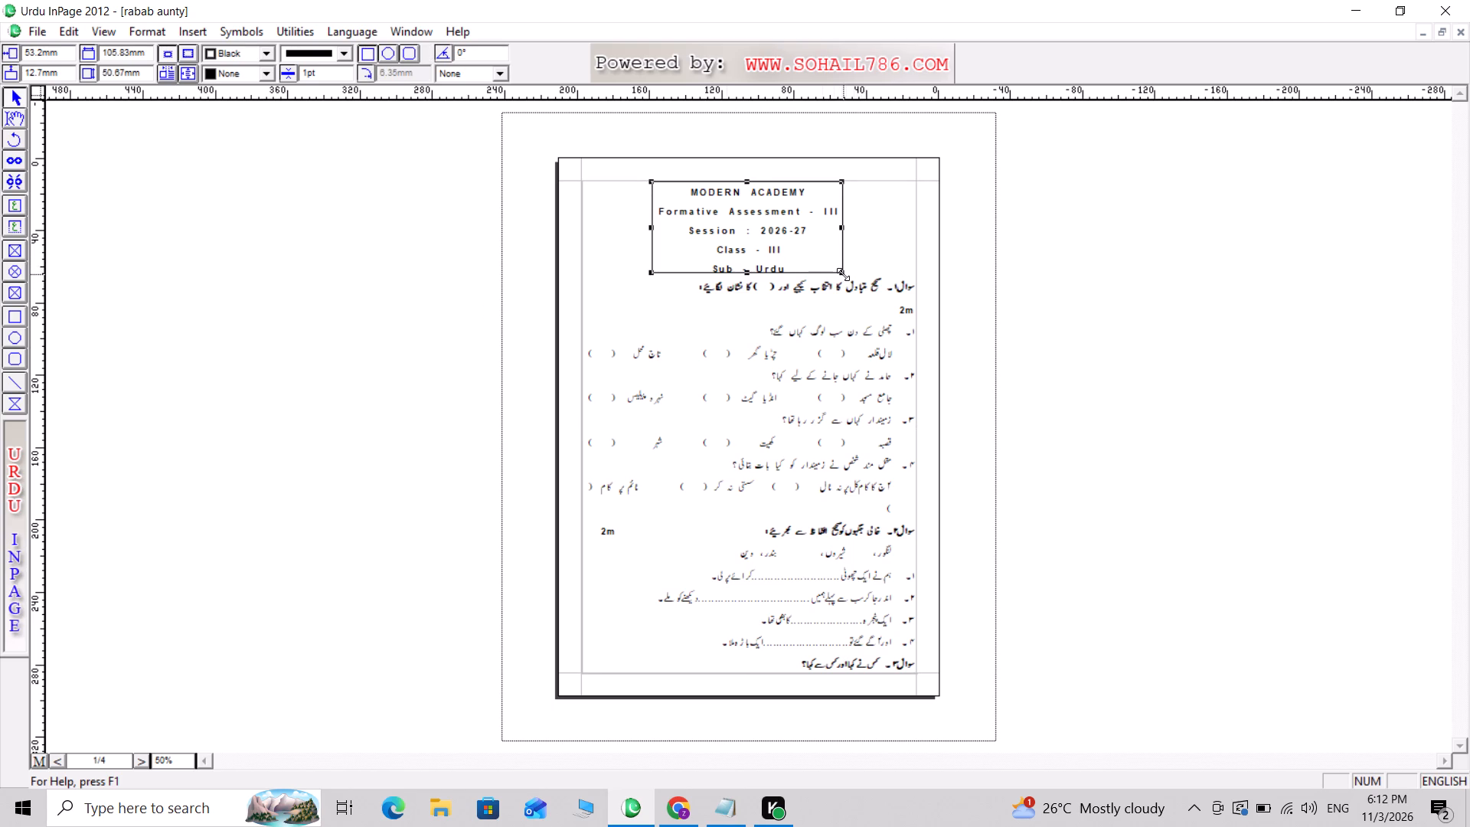
{"action": "left_click", "coordinate": [844, 274]}
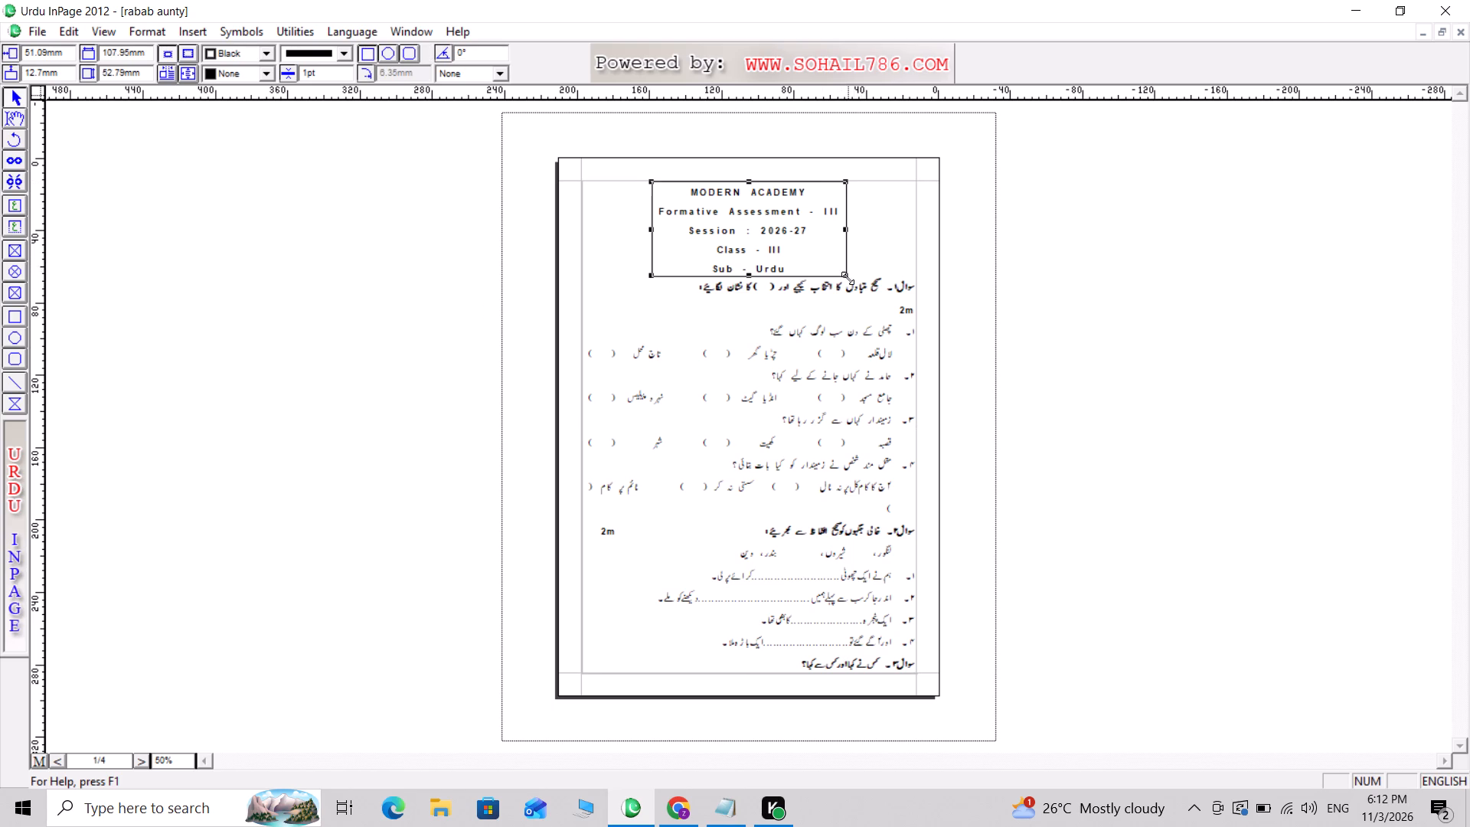
{"action": "left_click", "coordinate": [827, 303]}
Remove the extra spacing after question 1's text so its 2m marks label shares the line, undoing the surplus deletion.
{"action": "left_click", "coordinate": [18, 116]}
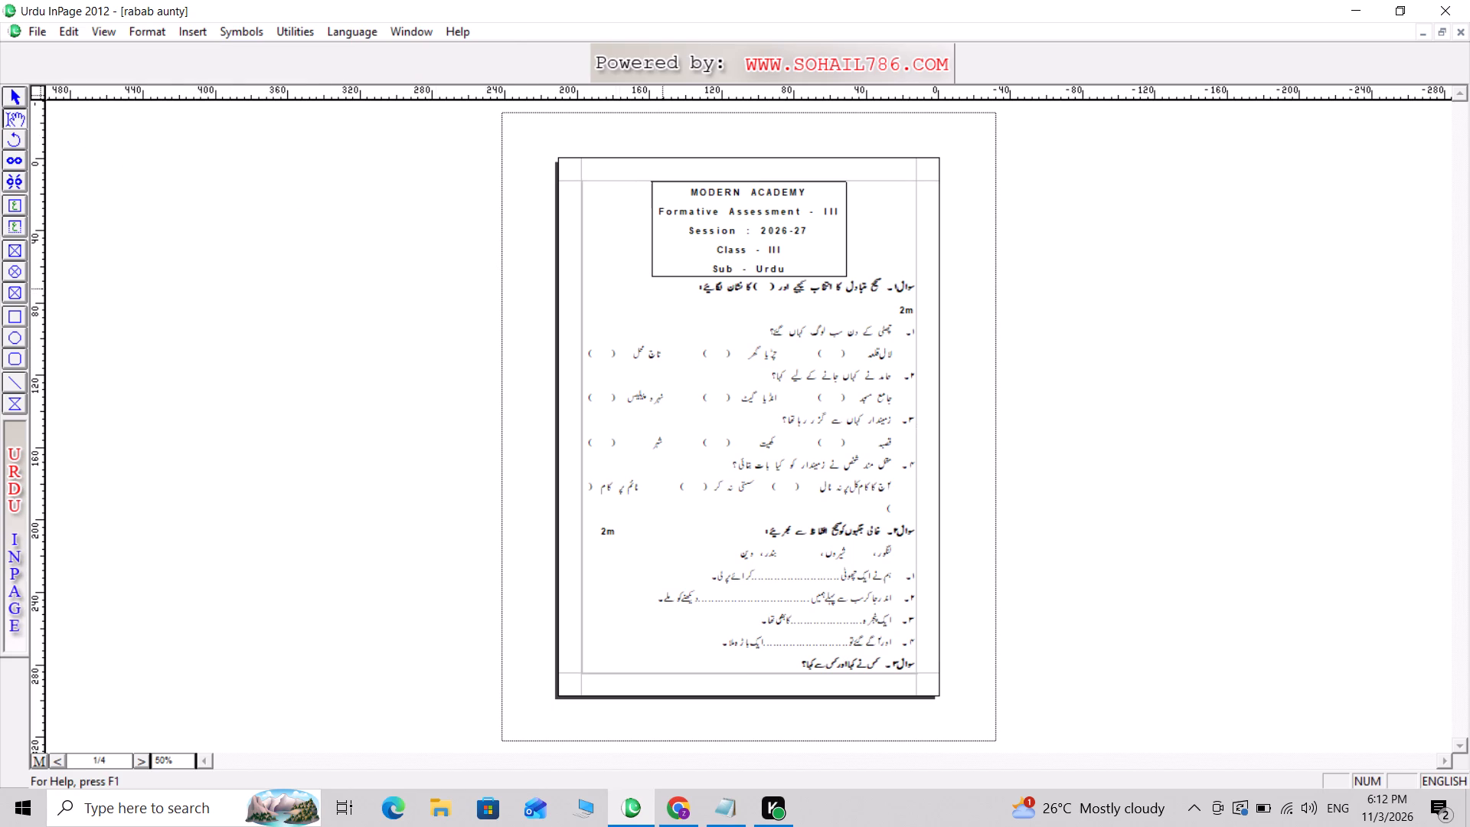
{"action": "left_click", "coordinate": [664, 287]}
{"action": "key", "text": "Delete"}
{"action": "key", "text": "Delete"}
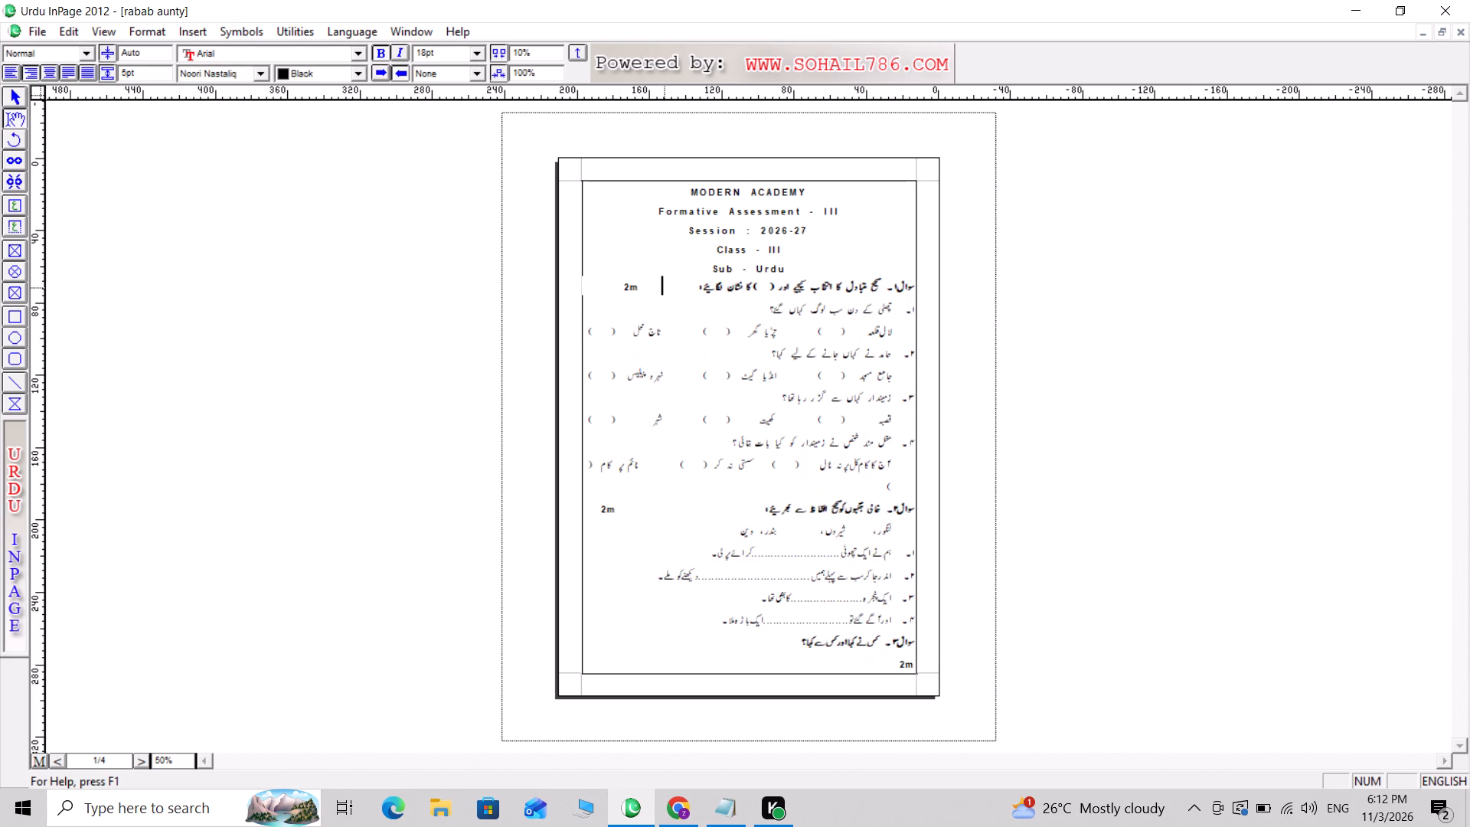
{"action": "key", "text": "ctrl+z"}
Tighten the spacing between the answer options of question 1's fourth item so they fit on one line.
{"action": "left_click", "coordinate": [756, 459]}
{"action": "key", "text": "BackSpace"}
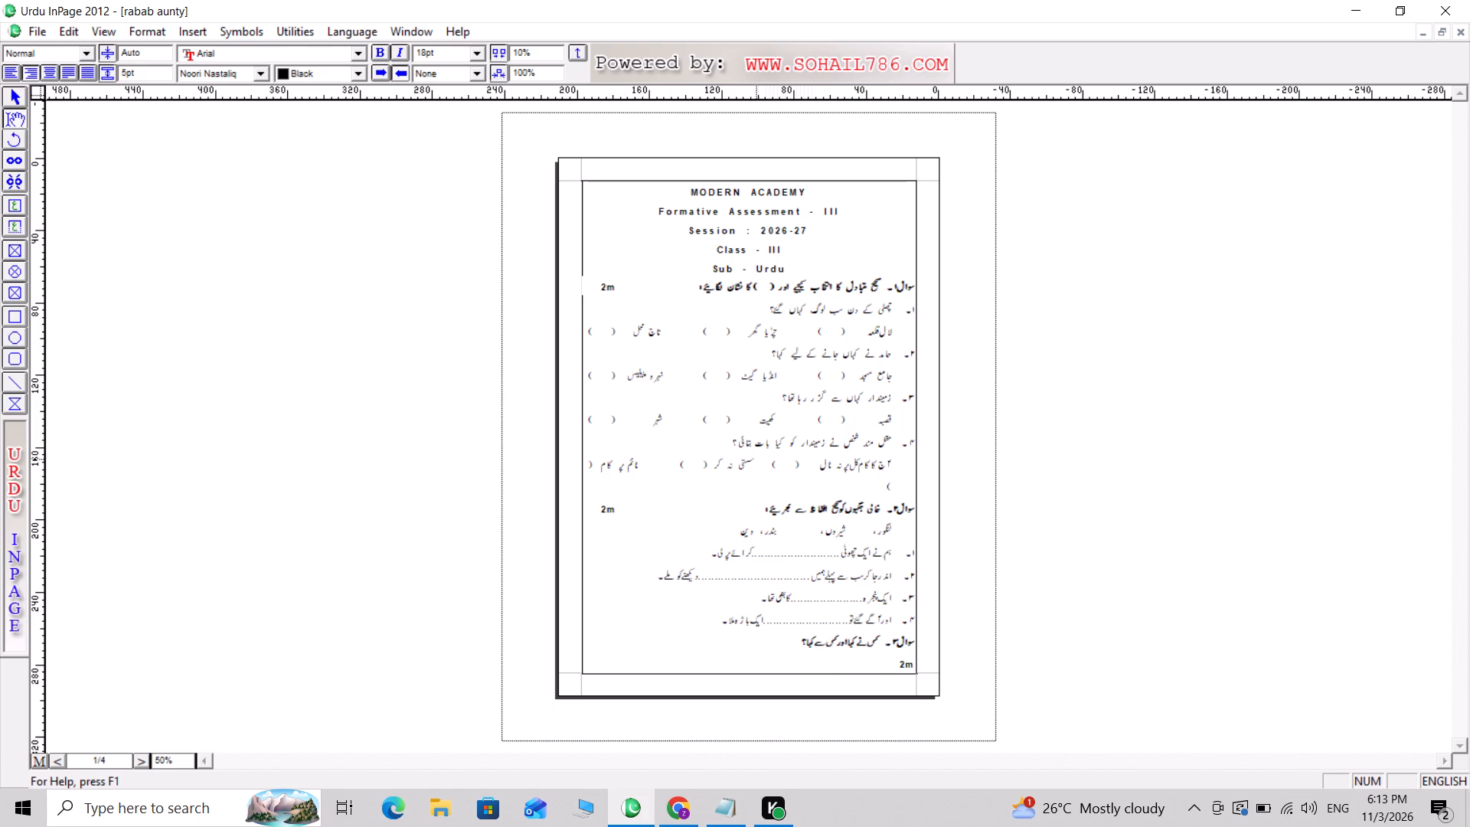
{"action": "key", "text": "space"}
{"action": "key", "text": "space"}
{"action": "left_click", "coordinate": [661, 466]}
{"action": "key", "text": "Delete"}
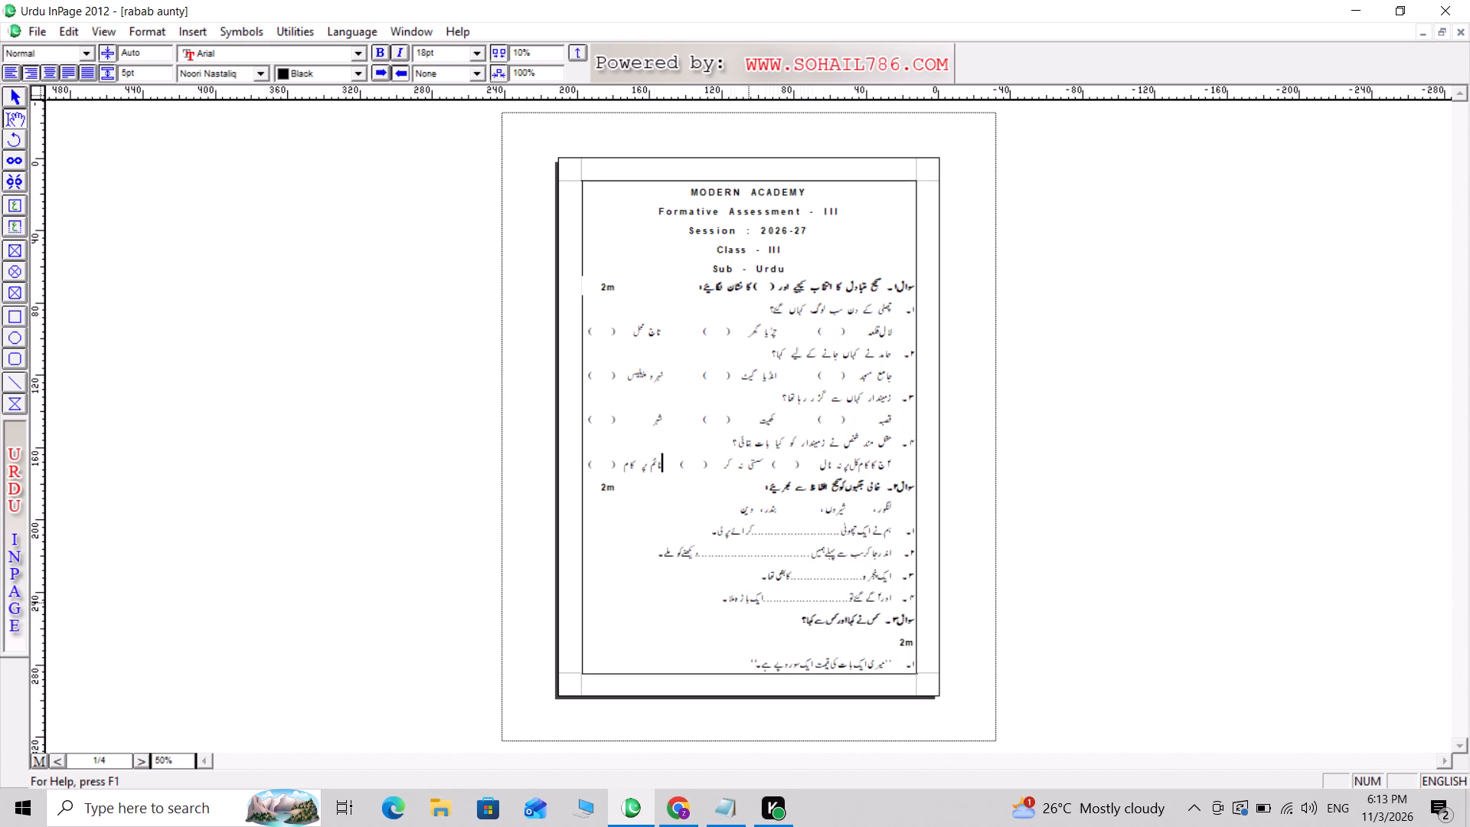
Remove the extra spacing after question 3's text so its 2m marks label shares the line.
{"action": "left_click", "coordinate": [758, 633]}
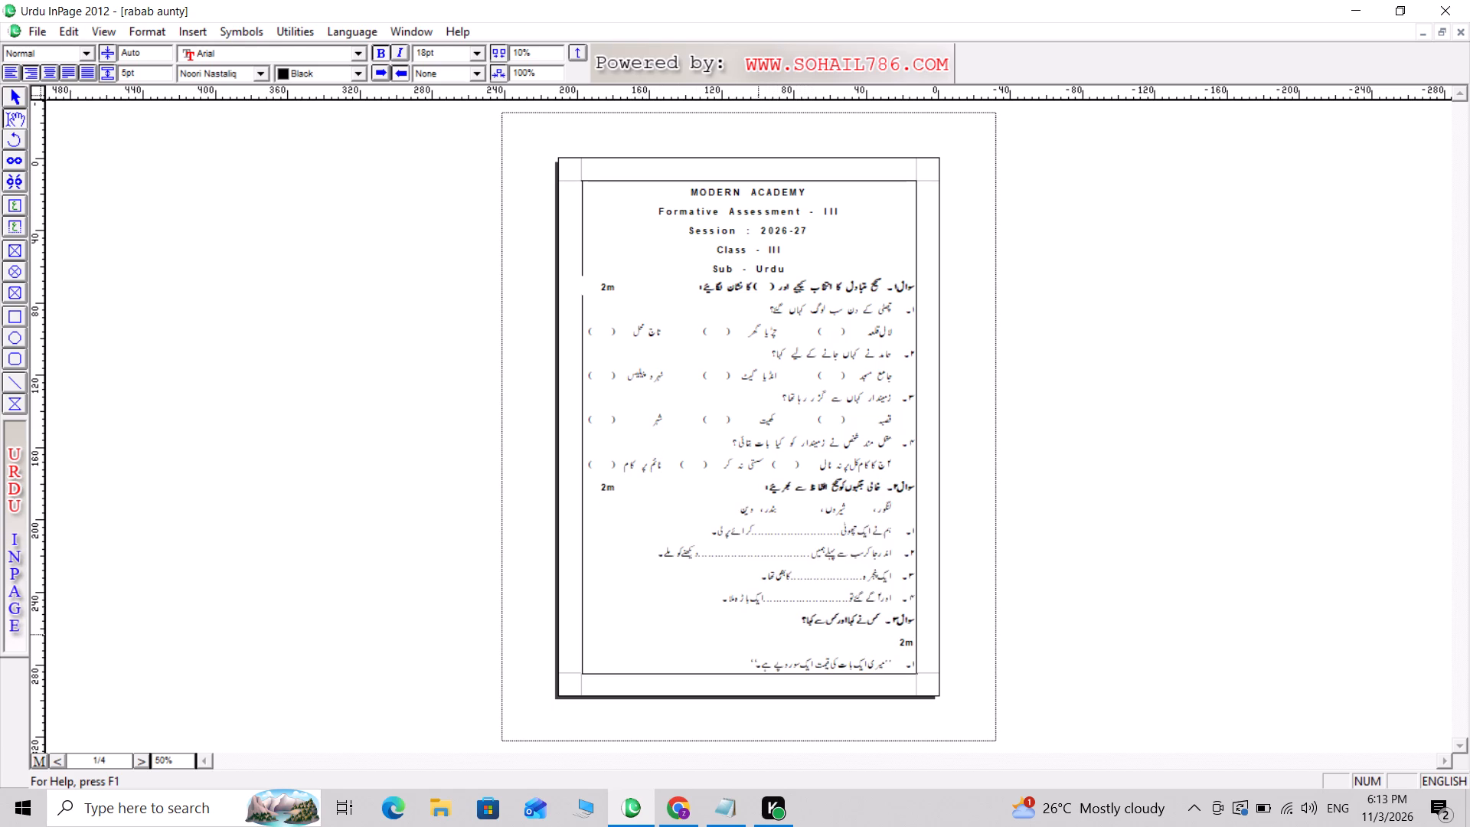
{"action": "left_click", "coordinate": [760, 616]}
{"action": "key", "text": "Delete"}
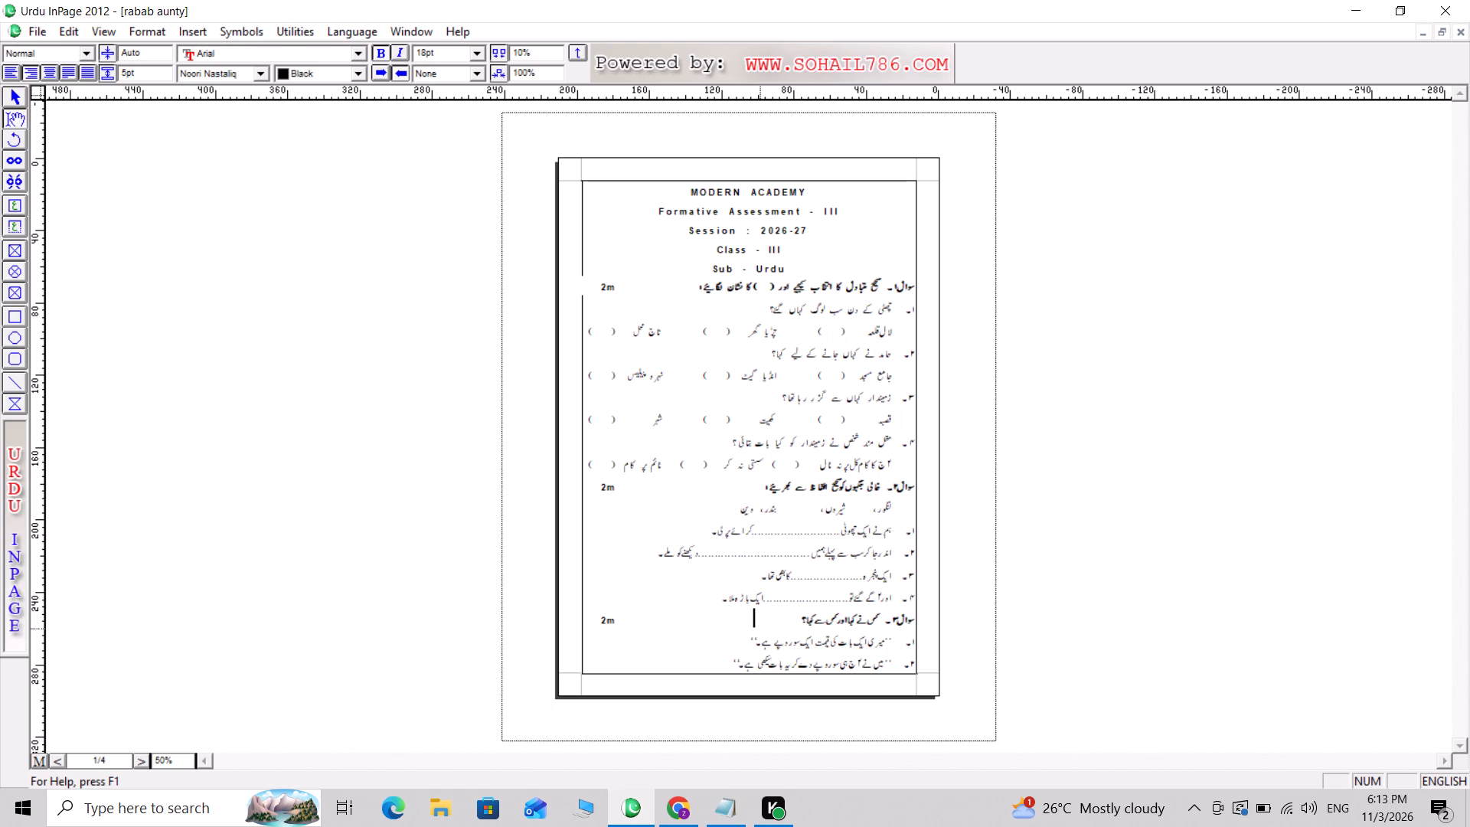
On page 2, insert a blank answer line after question 4 and another after question 5.
{"action": "left_click", "coordinate": [764, 658]}
{"action": "key", "text": "Down"}
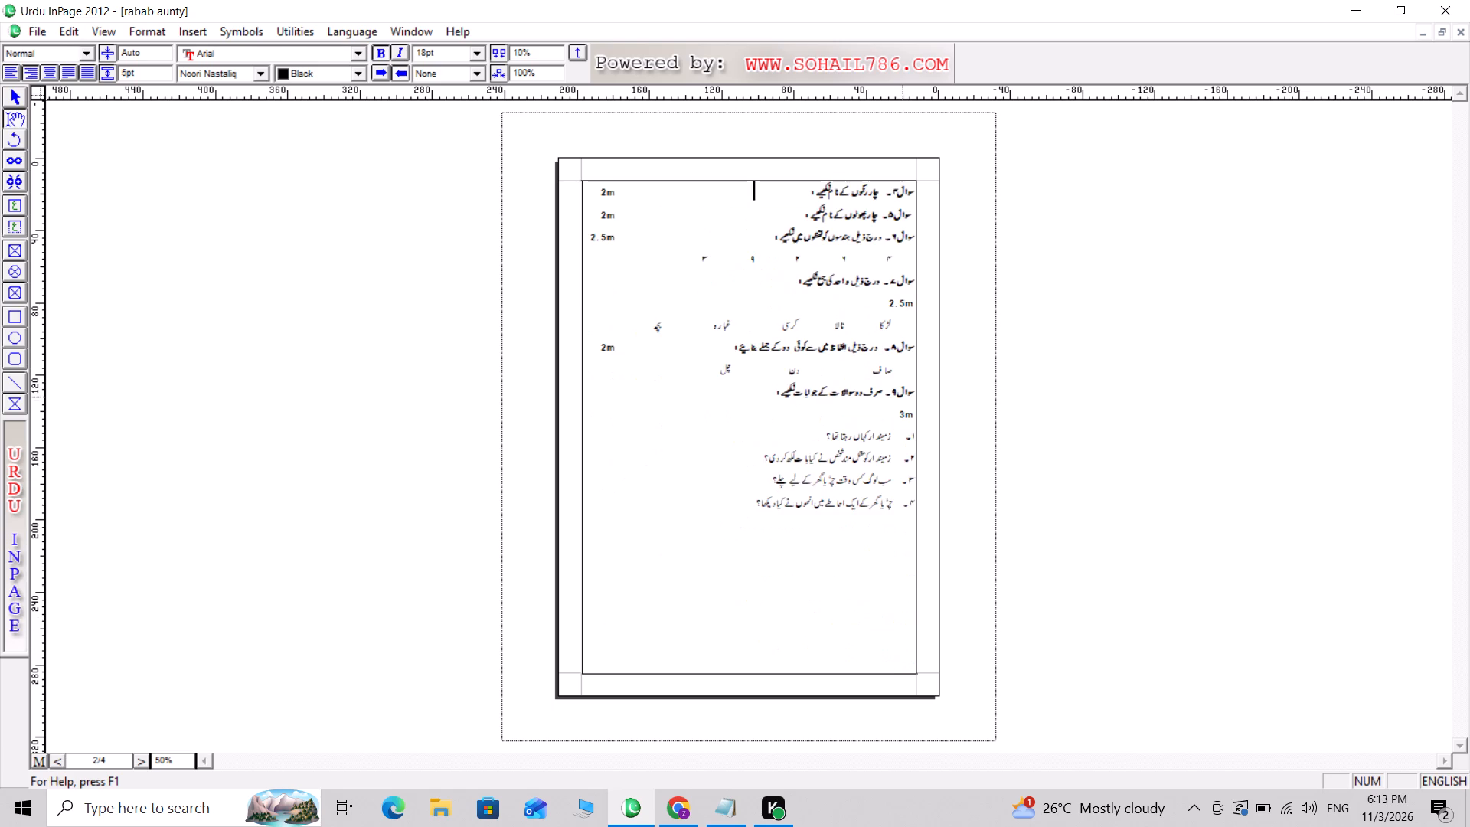
{"action": "left_click", "coordinate": [916, 214]}
{"action": "key", "text": "Return"}
{"action": "key", "text": "Down"}
{"action": "key", "text": "Return"}
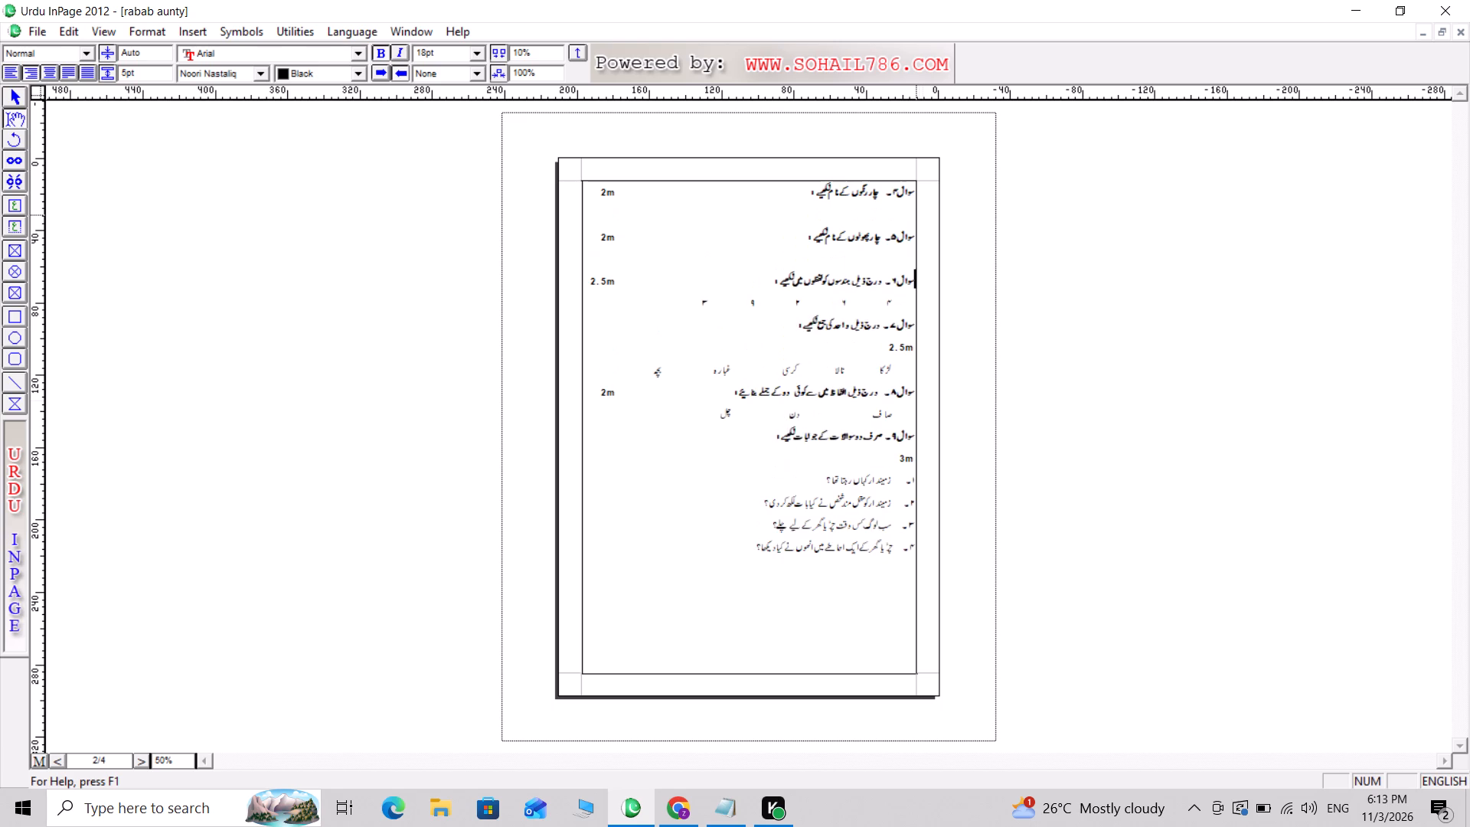
Remove the extra spacing after question 7's text so its 2.5m marks label shares the line.
{"action": "left_click", "coordinate": [768, 317]}
{"action": "key", "text": "Delete"}
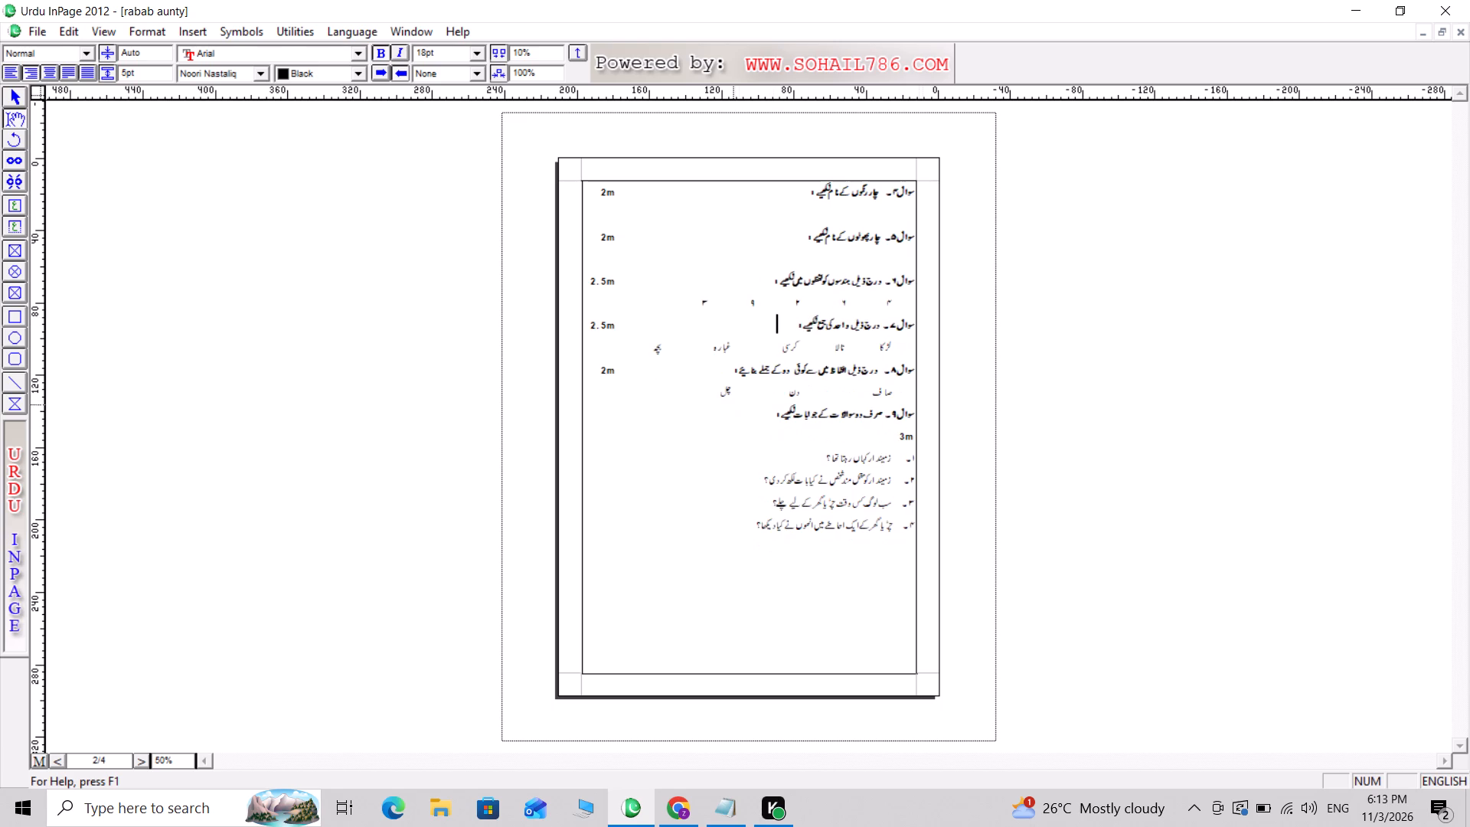
Remove the extra spacing after question 9's text so its 3m marks label shares the line.
{"action": "left_click", "coordinate": [699, 413]}
{"action": "key", "text": "Delete"}
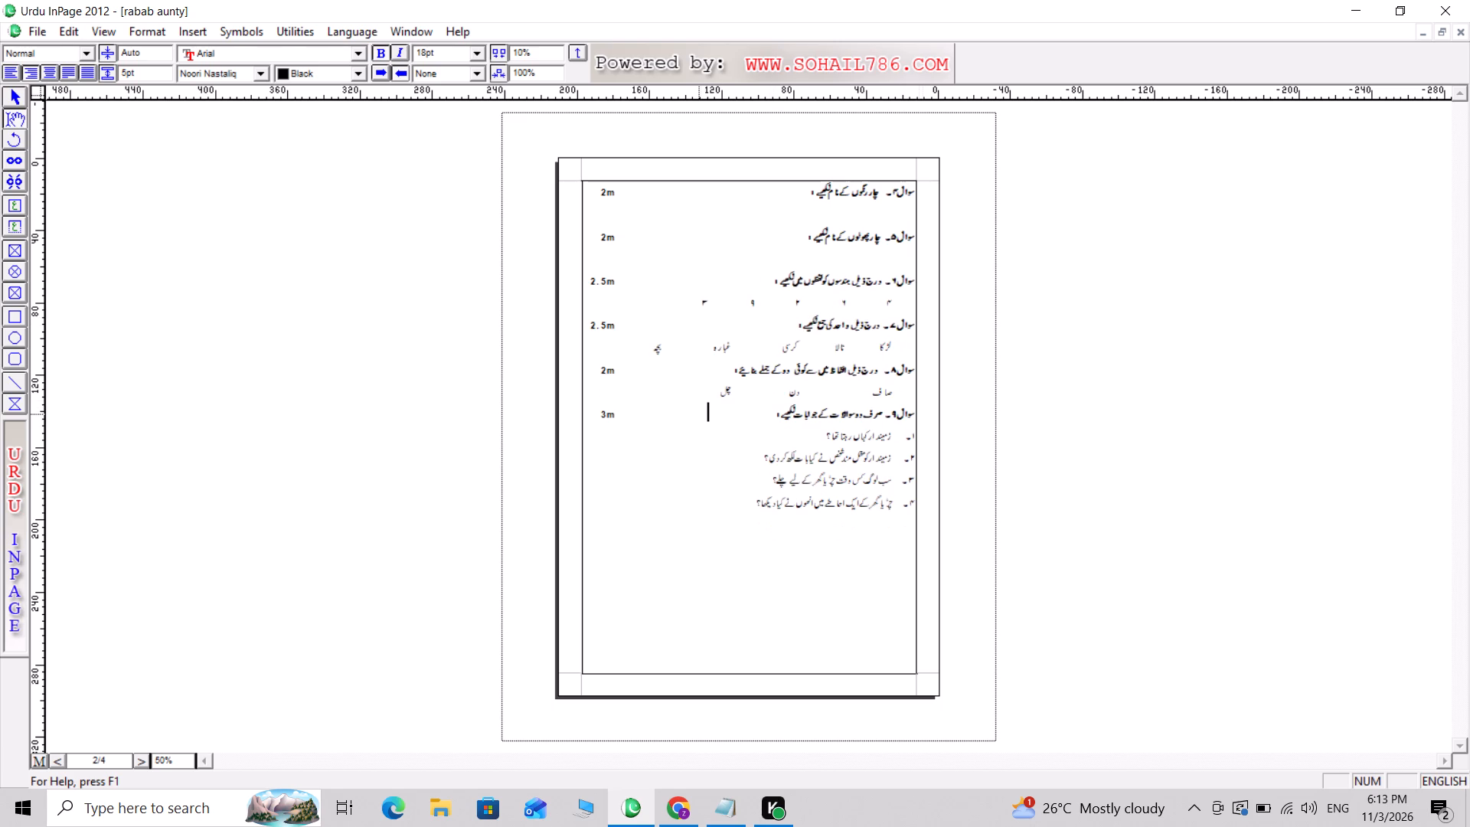
Save the exam paper.
{"action": "key", "text": "ctrl+s"}
{"action": "left_click", "coordinate": [784, 252]}
{"action": "left_click", "coordinate": [861, 264]}
{"action": "key", "text": "ctrl+s"}
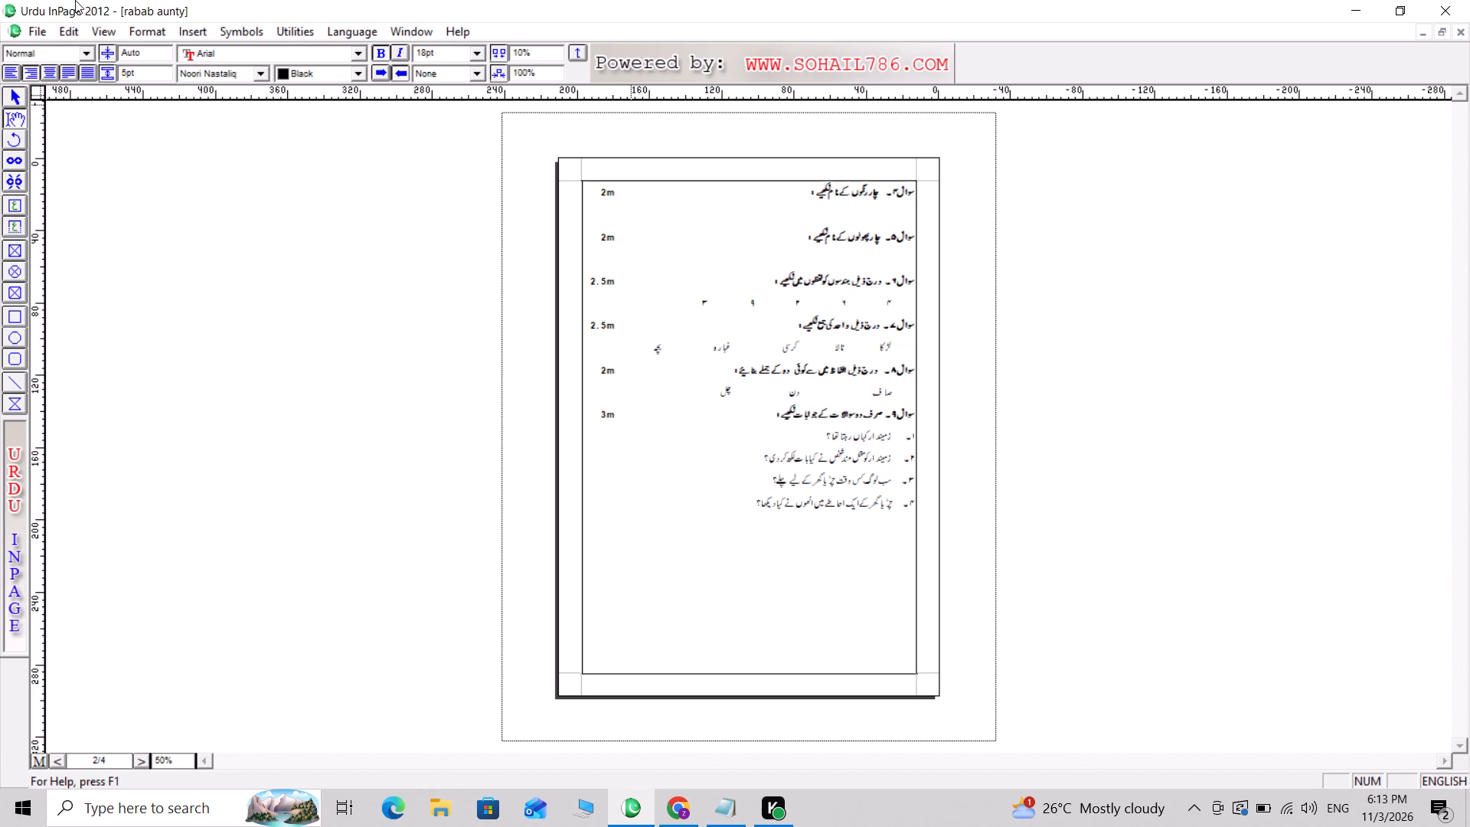
{"action": "left_click", "coordinate": [39, 34]}
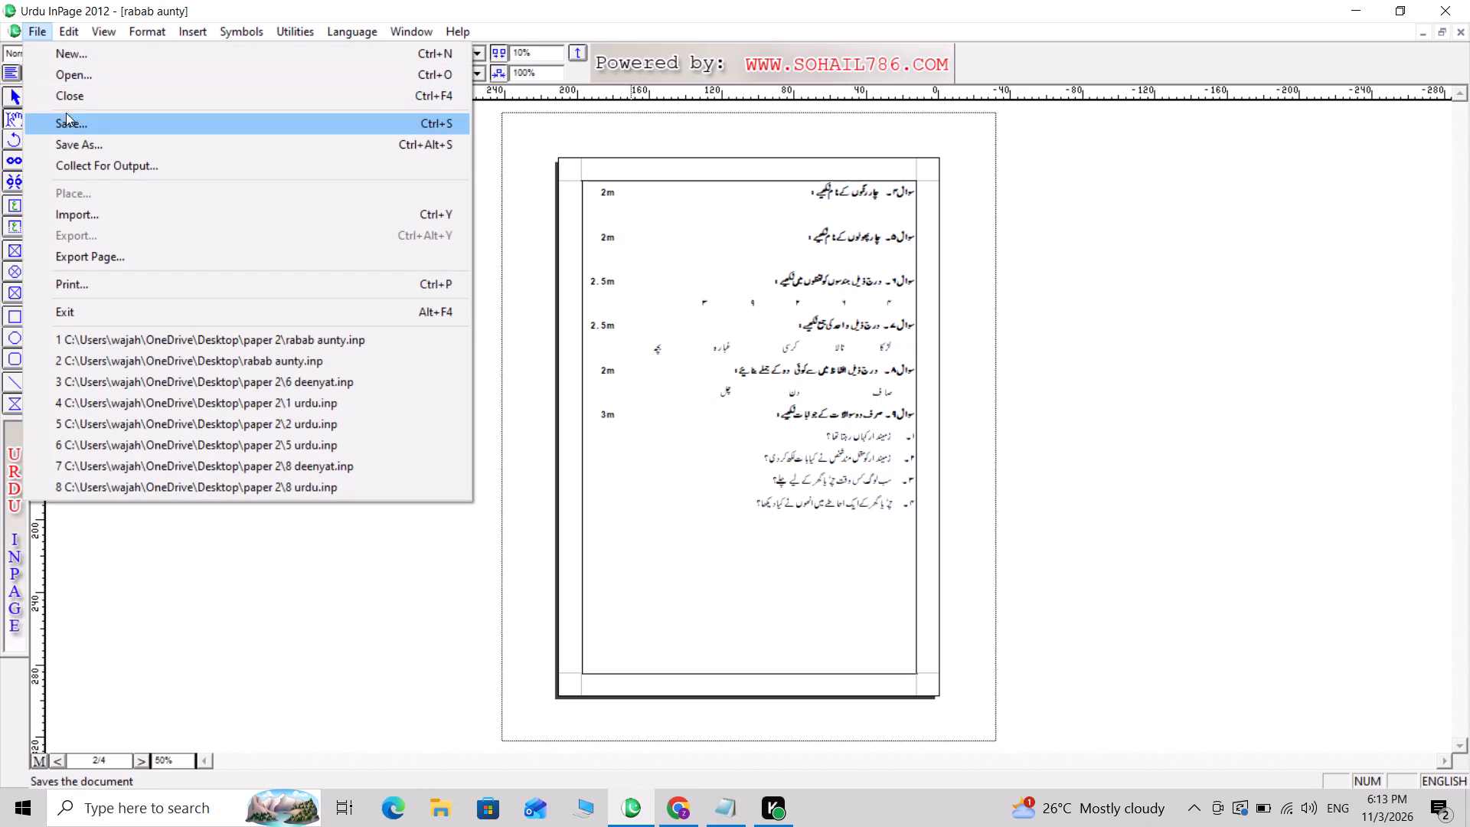
Save a copy of the exam paper in the paper 2 folder as an InPage file named "rabab aunty 1".
{"action": "left_click", "coordinate": [67, 140]}
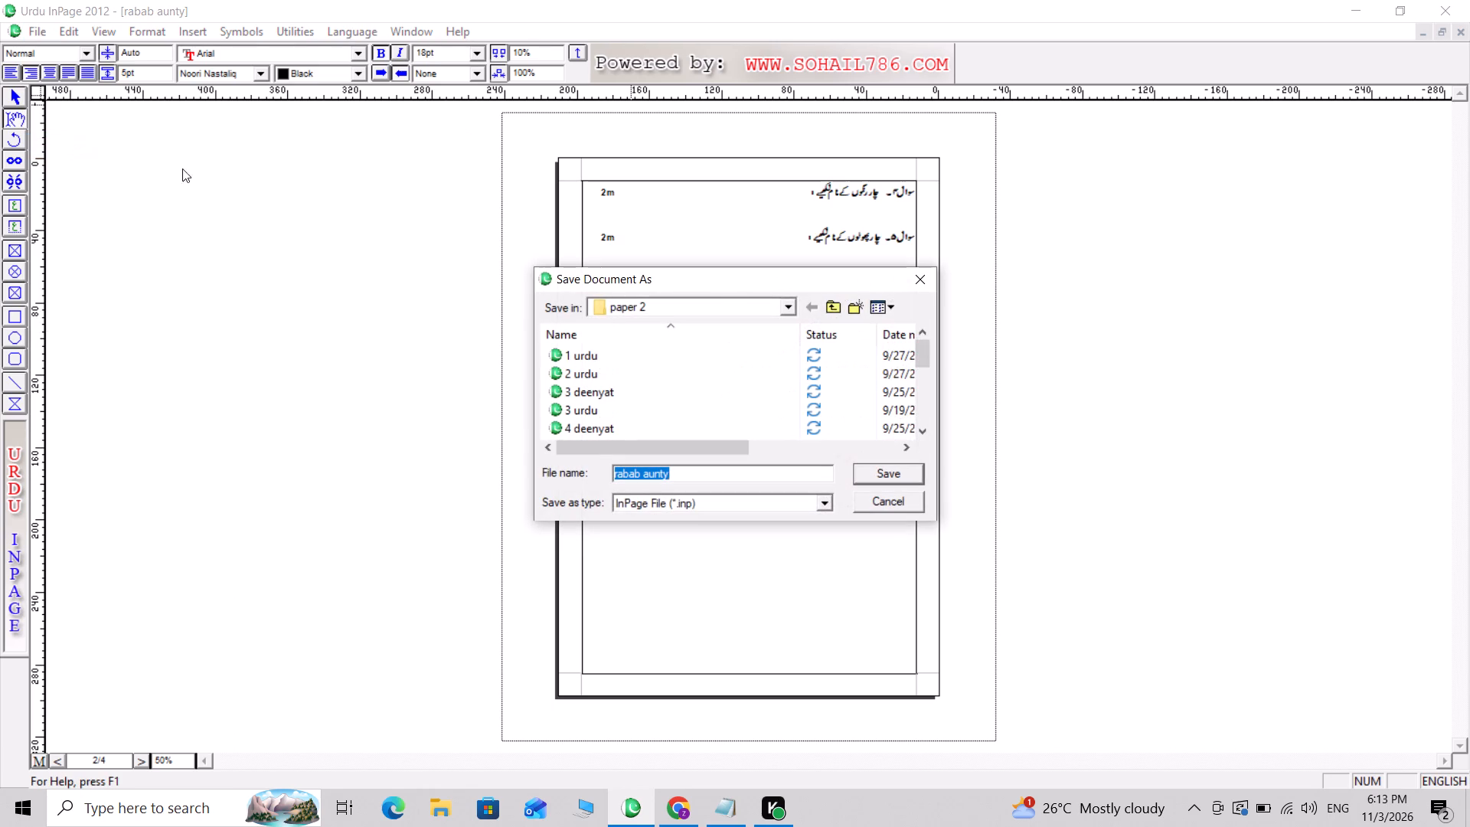
{"action": "left_click", "coordinate": [691, 475]}
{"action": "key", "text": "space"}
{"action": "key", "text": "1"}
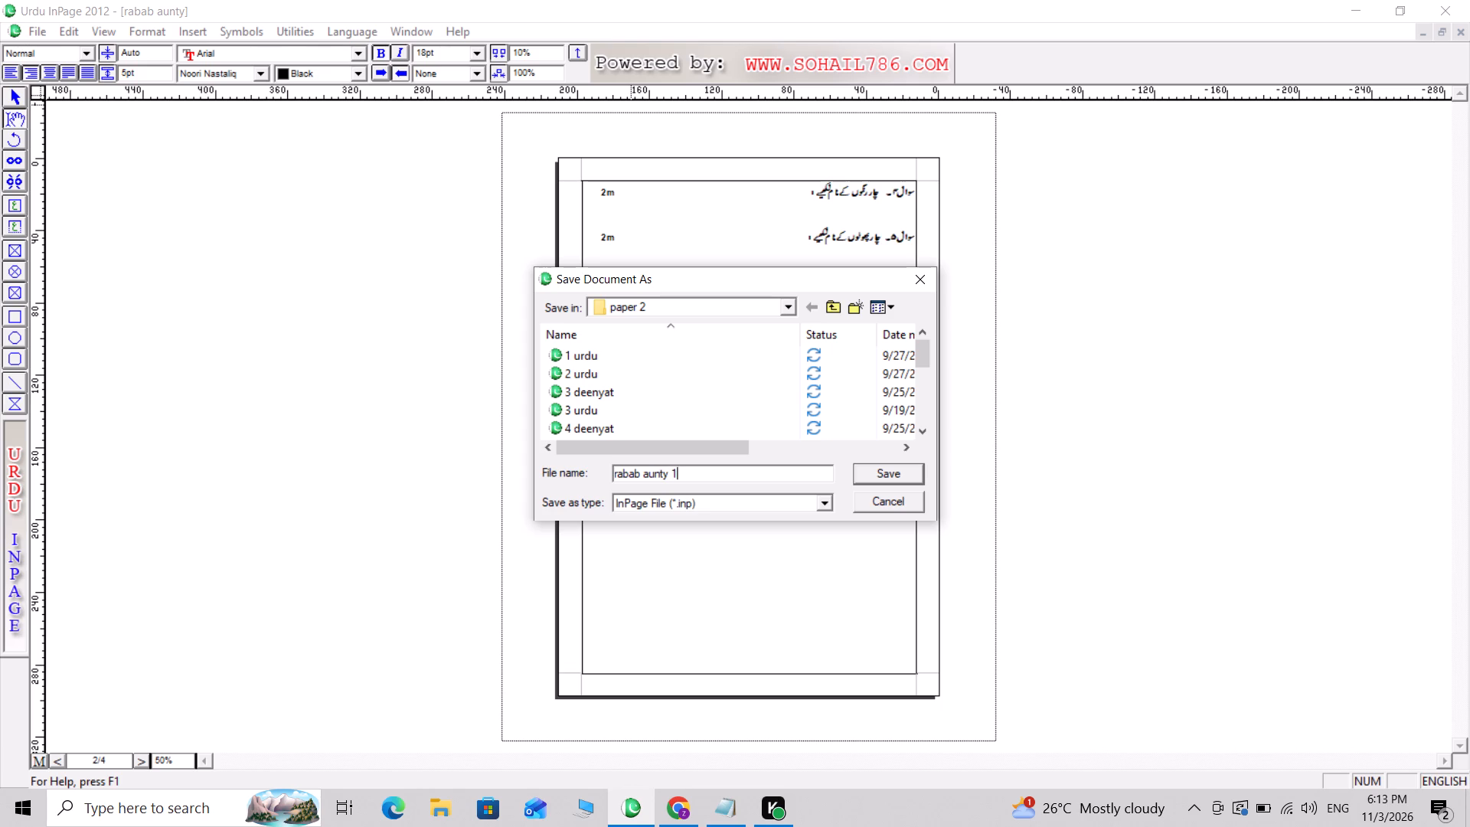
{"action": "left_click", "coordinate": [897, 472]}
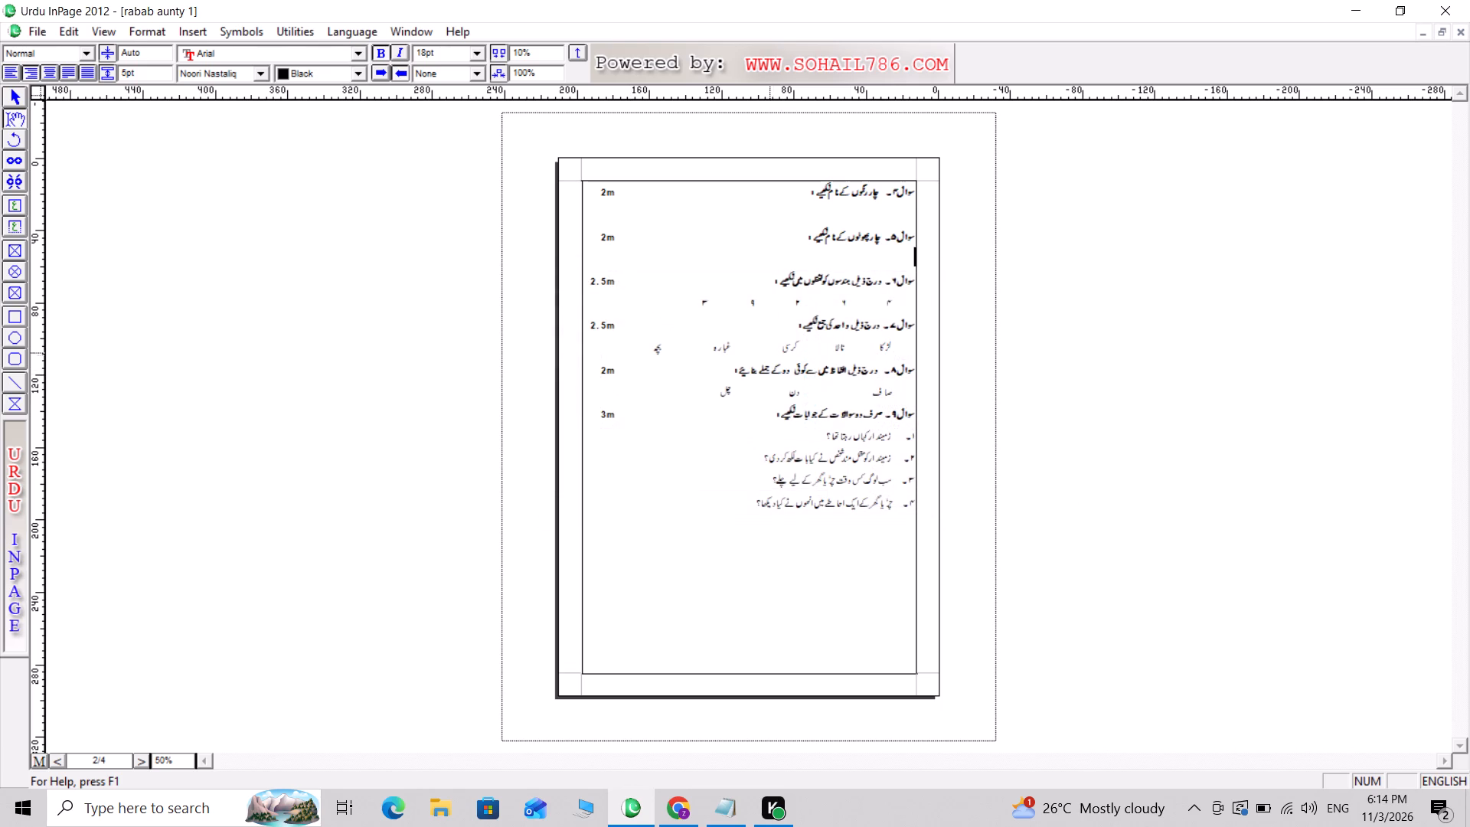
Switch to Chrome, where the Unicode Urdu to InPage converter page is open.
{"action": "left_click", "coordinate": [684, 809]}
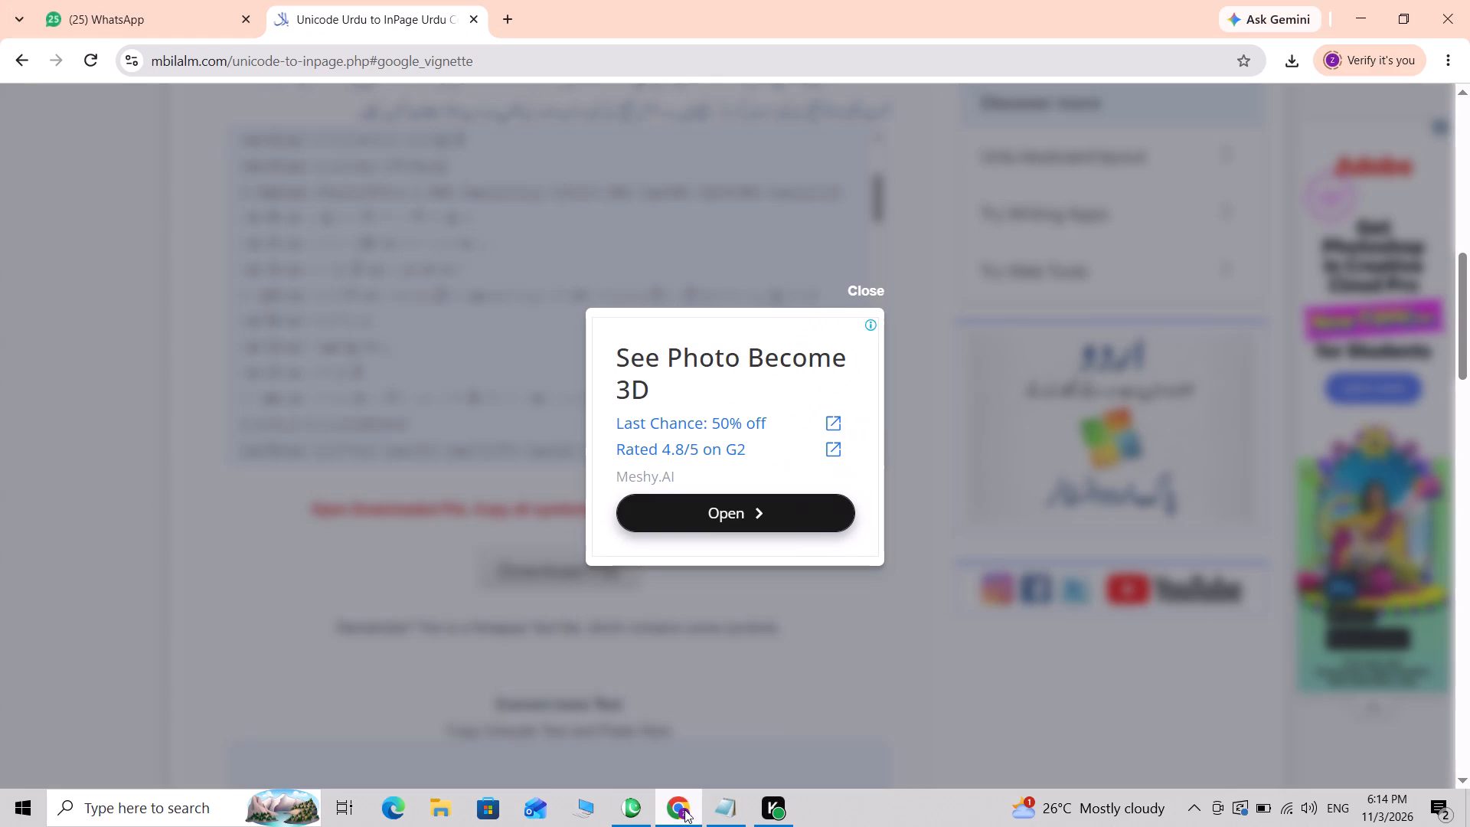
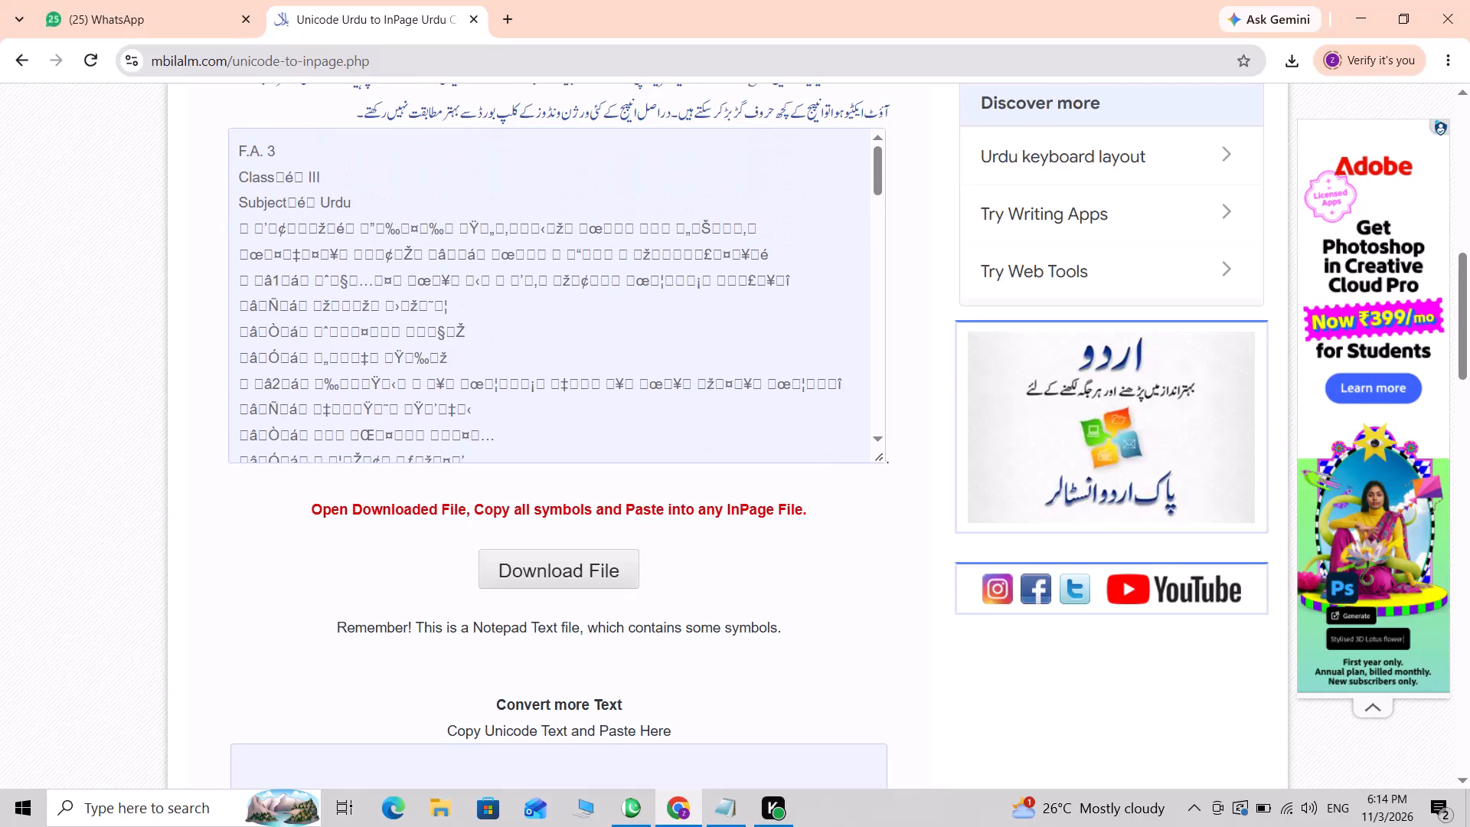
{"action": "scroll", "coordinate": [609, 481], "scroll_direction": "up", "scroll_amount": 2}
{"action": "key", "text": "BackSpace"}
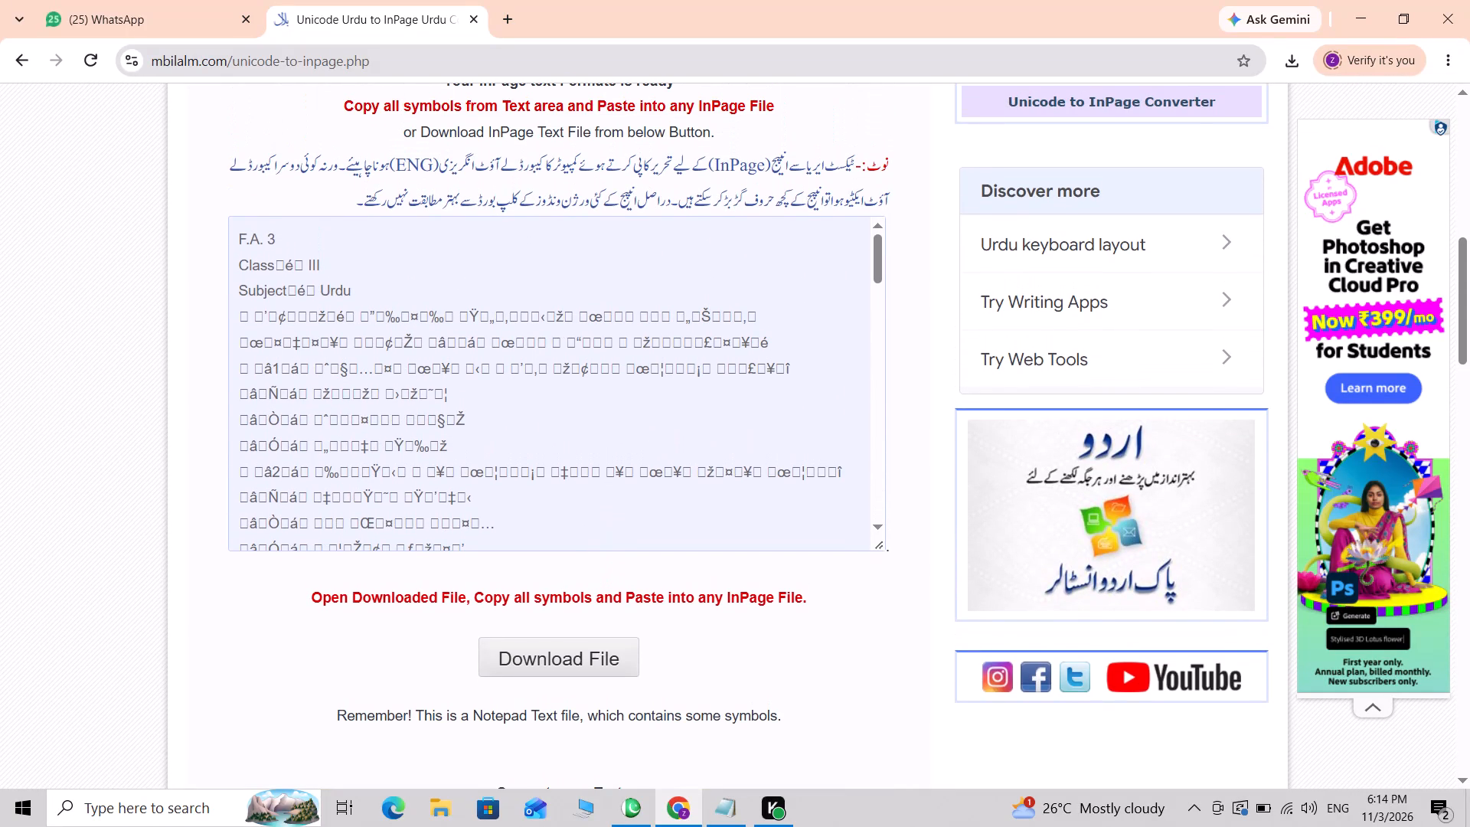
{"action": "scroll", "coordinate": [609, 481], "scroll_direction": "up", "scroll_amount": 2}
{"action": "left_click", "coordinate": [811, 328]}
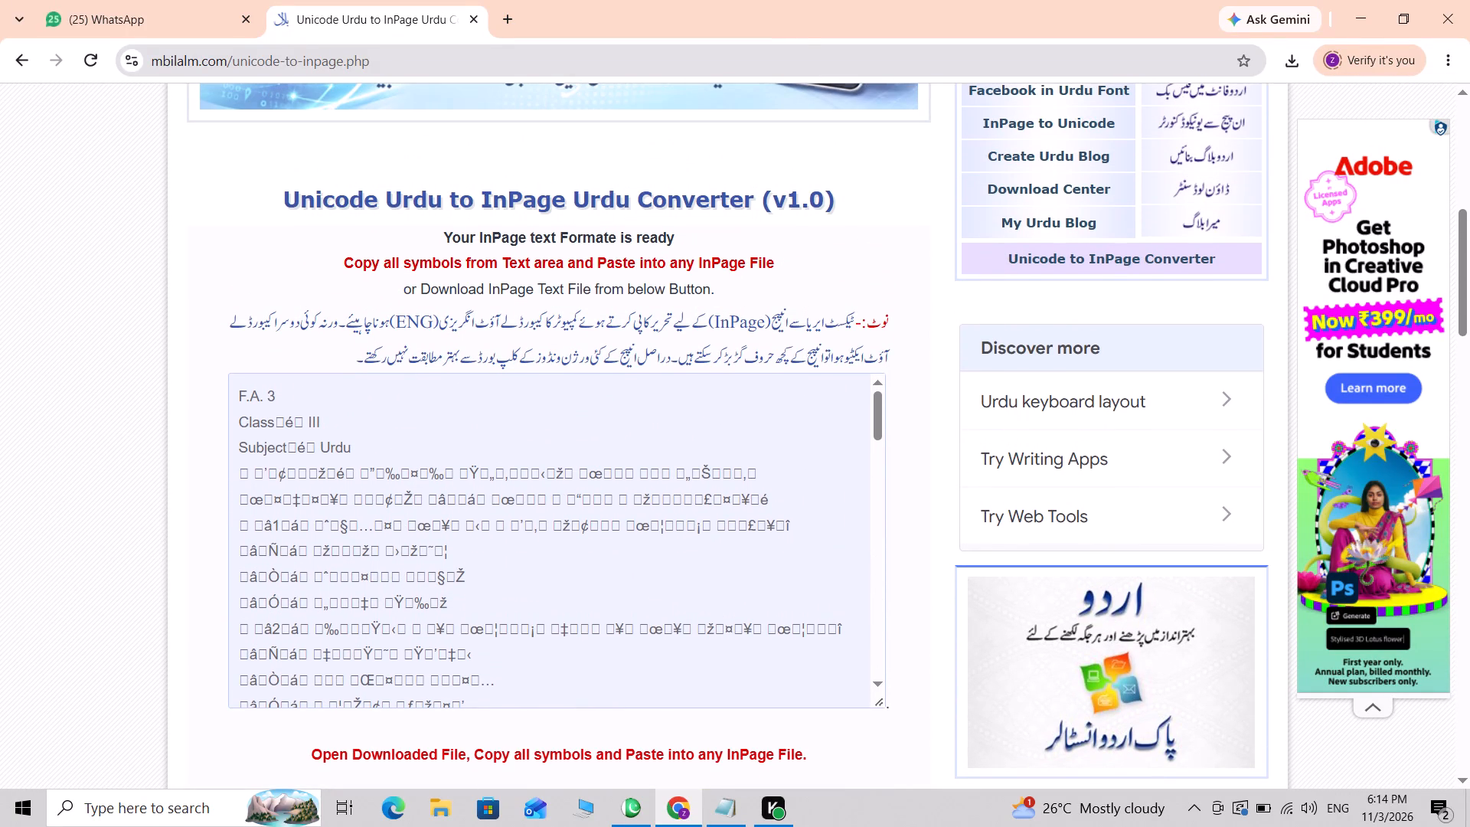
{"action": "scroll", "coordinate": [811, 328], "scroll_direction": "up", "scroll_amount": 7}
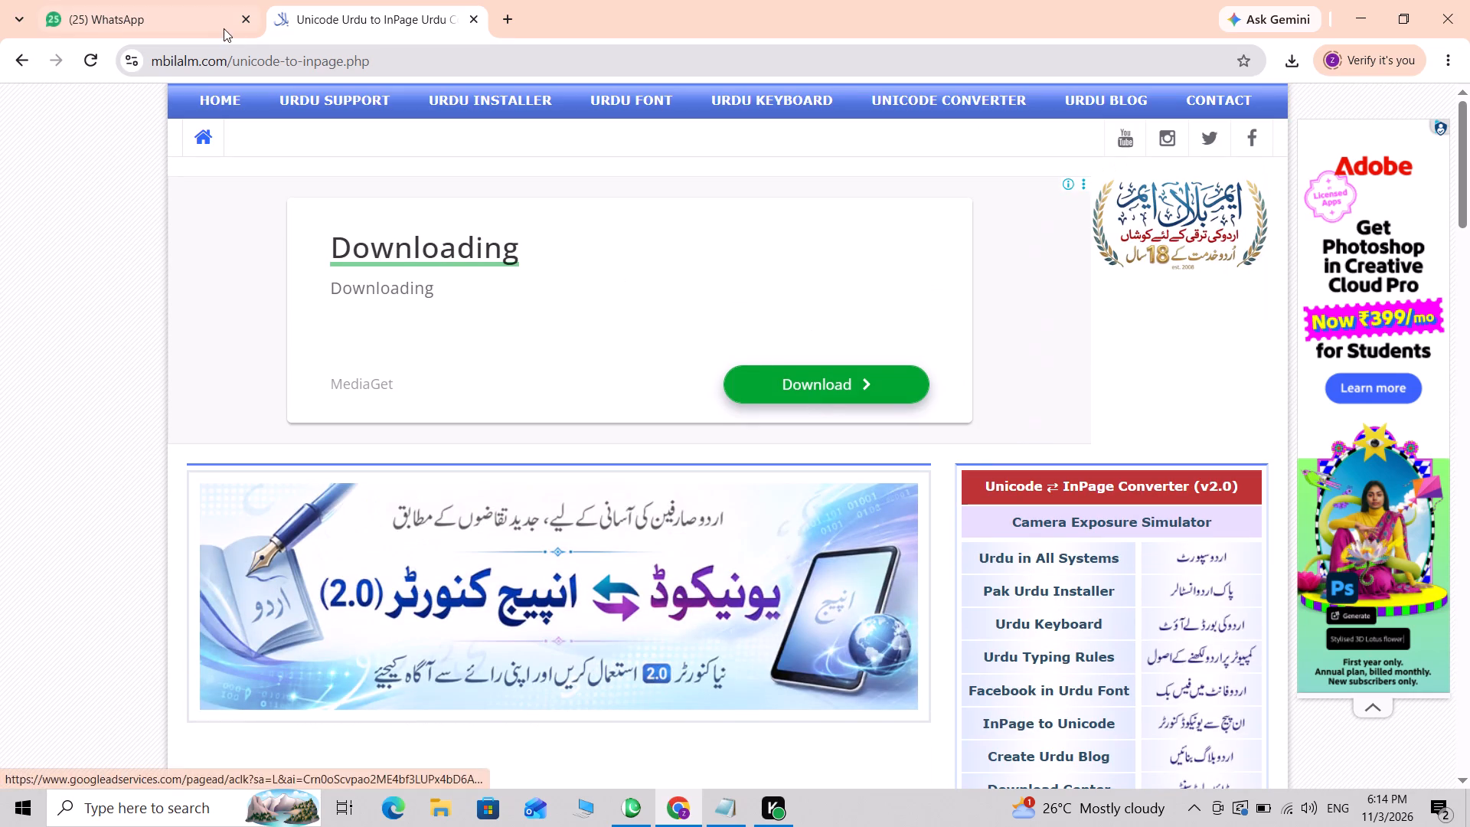
Reload the Unicode-to-InPage converter page, paste the copied Urdu exam text into it and convert it.
{"action": "left_click", "coordinate": [86, 60]}
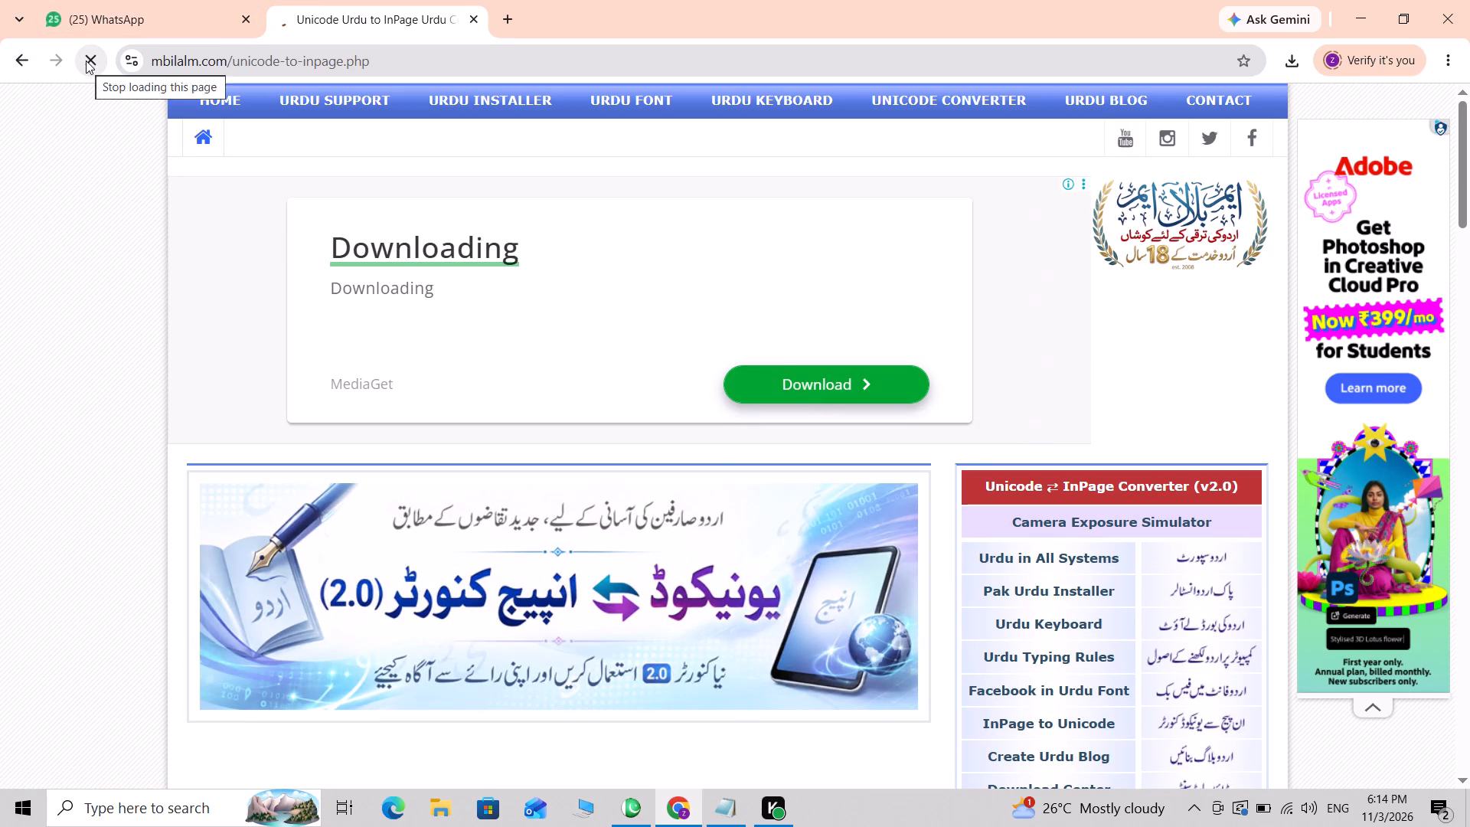
{"action": "scroll", "coordinate": [86, 60], "scroll_direction": "down", "scroll_amount": 4}
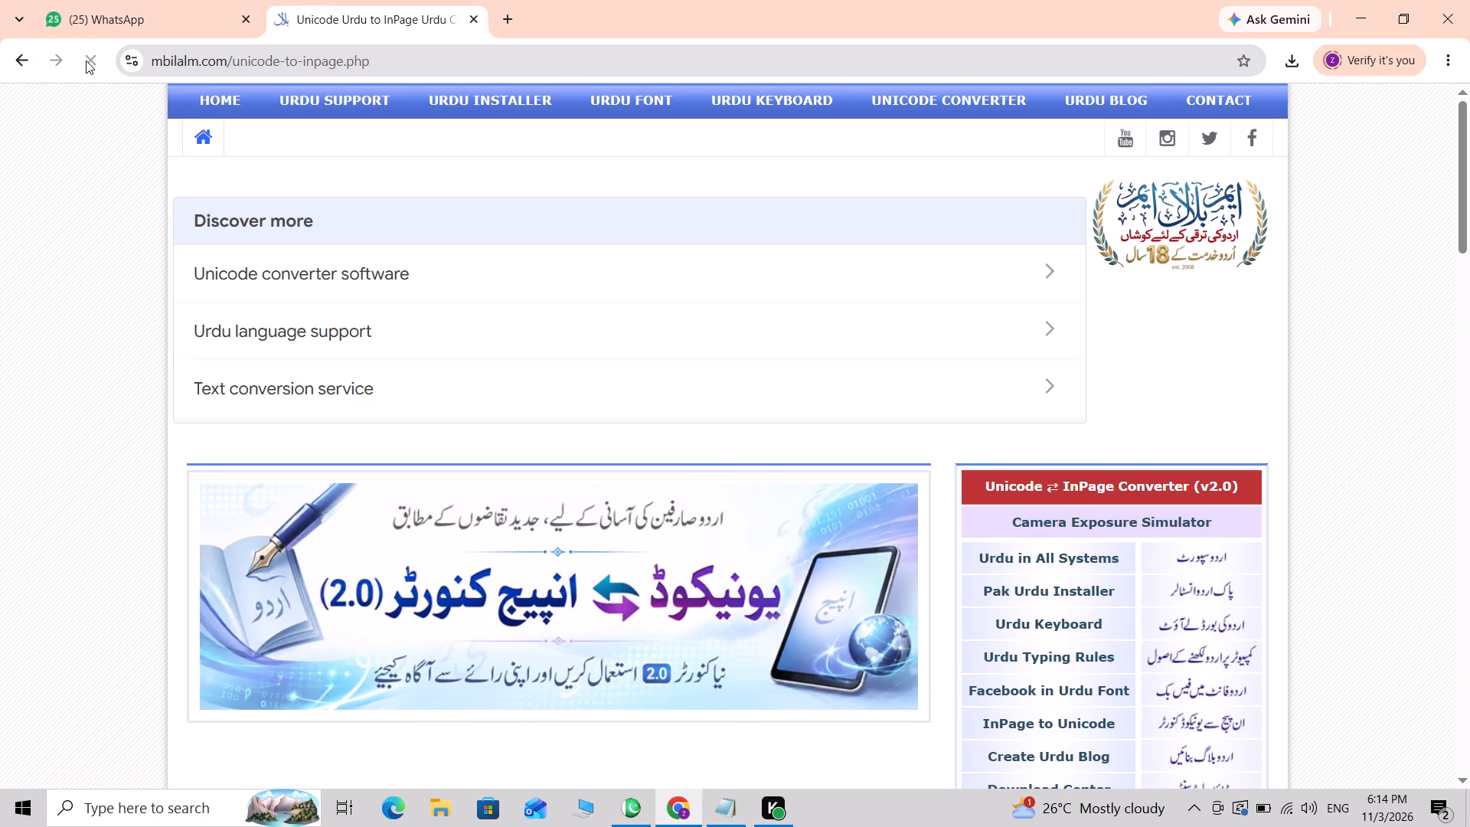
{"action": "scroll", "coordinate": [383, 293], "scroll_direction": "down", "scroll_amount": 5}
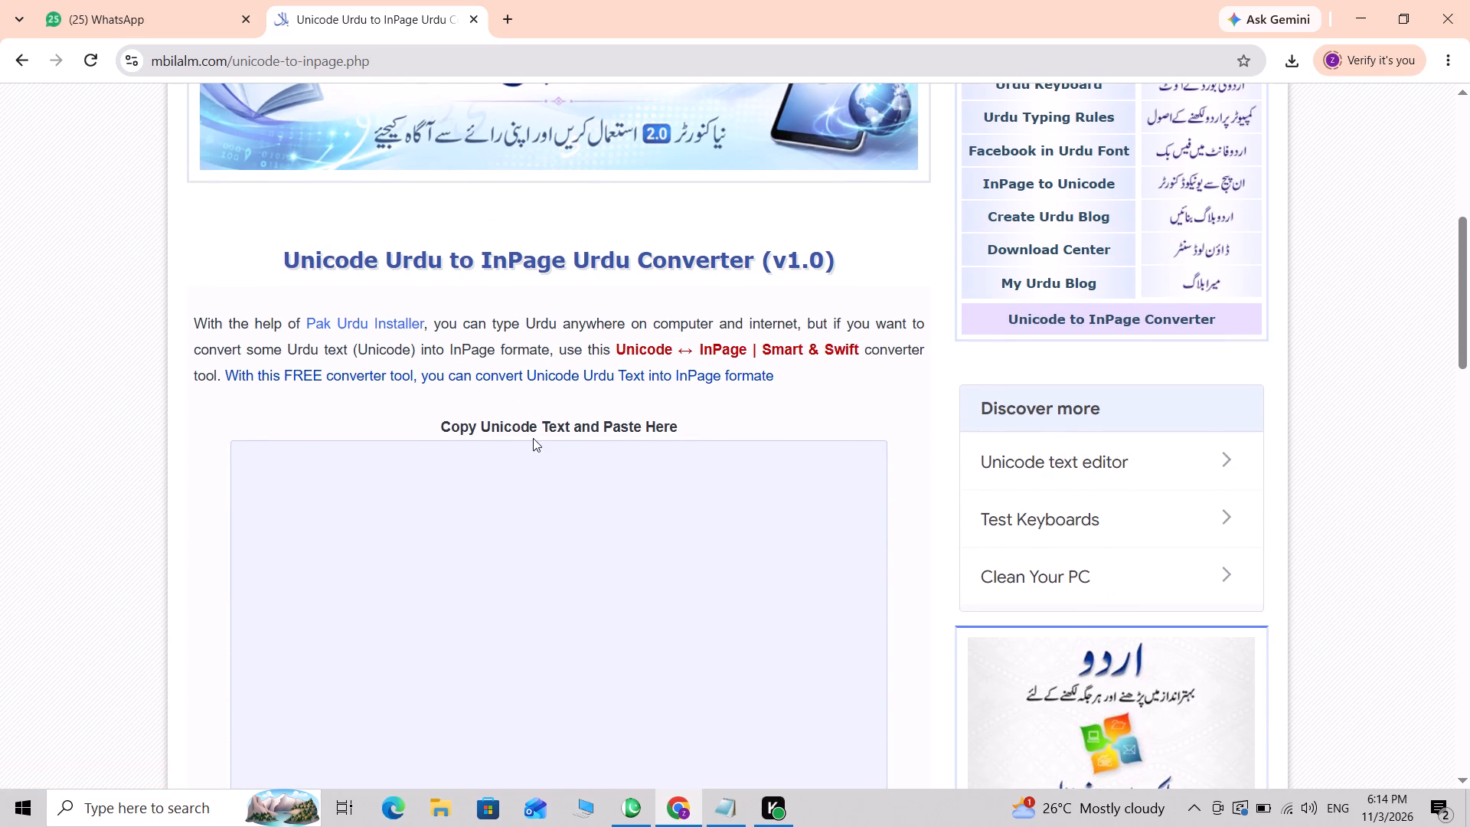
{"action": "left_click", "coordinate": [542, 495]}
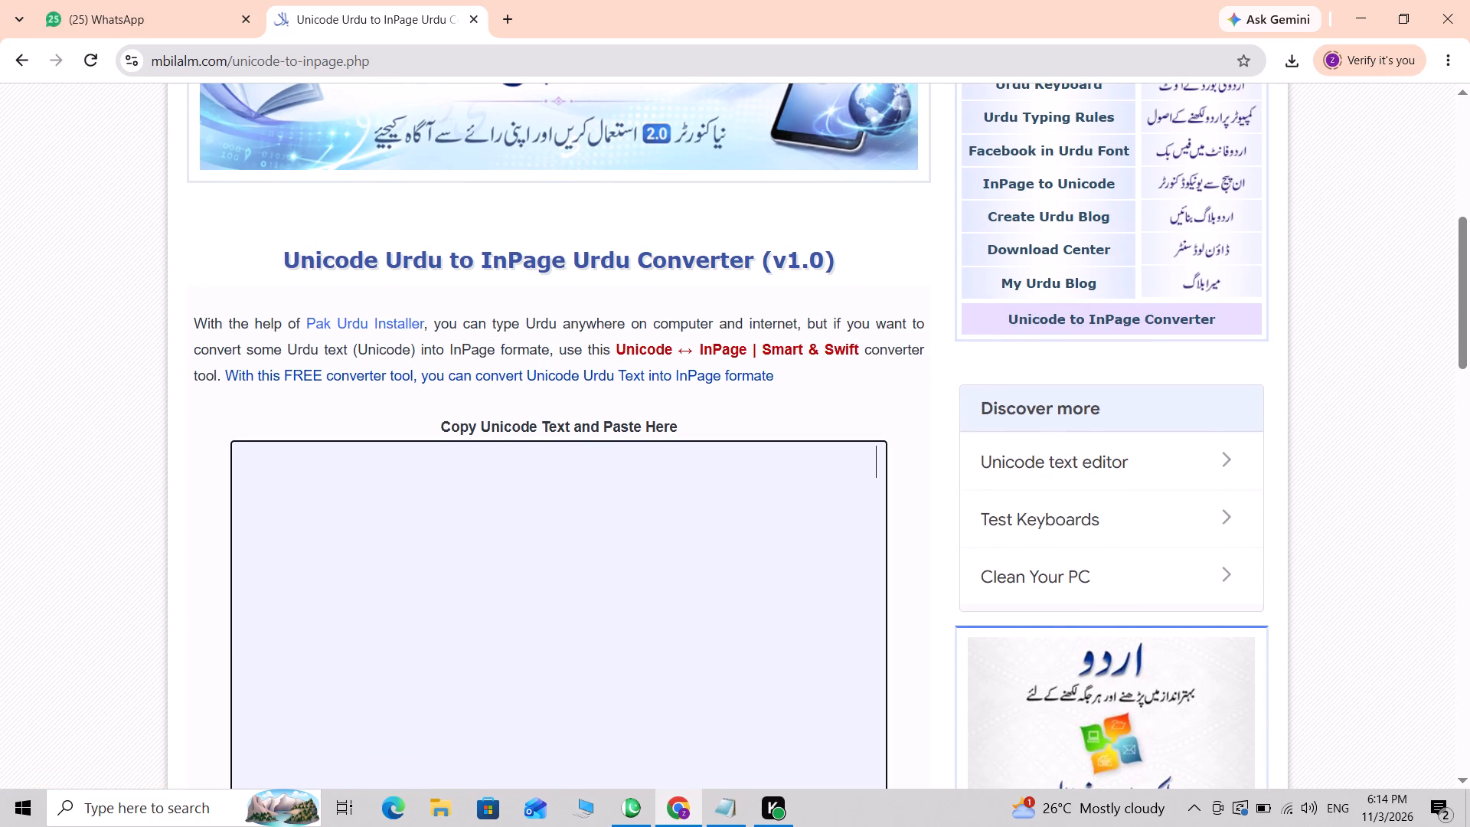
{"action": "key", "text": "ctrl+v"}
{"action": "scroll", "coordinate": [542, 495], "scroll_direction": "down", "scroll_amount": 10}
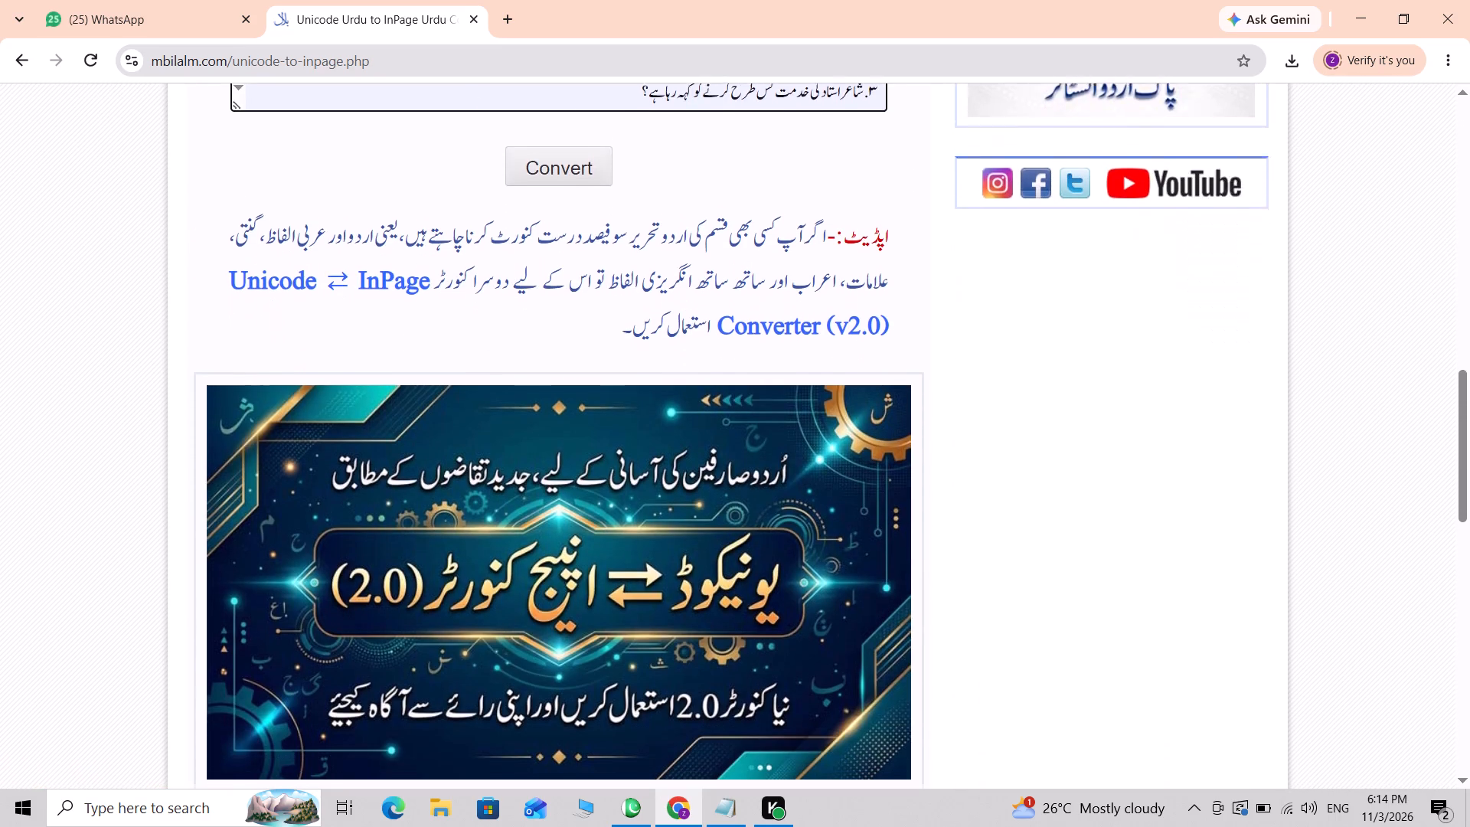
{"action": "left_click", "coordinate": [585, 131]}
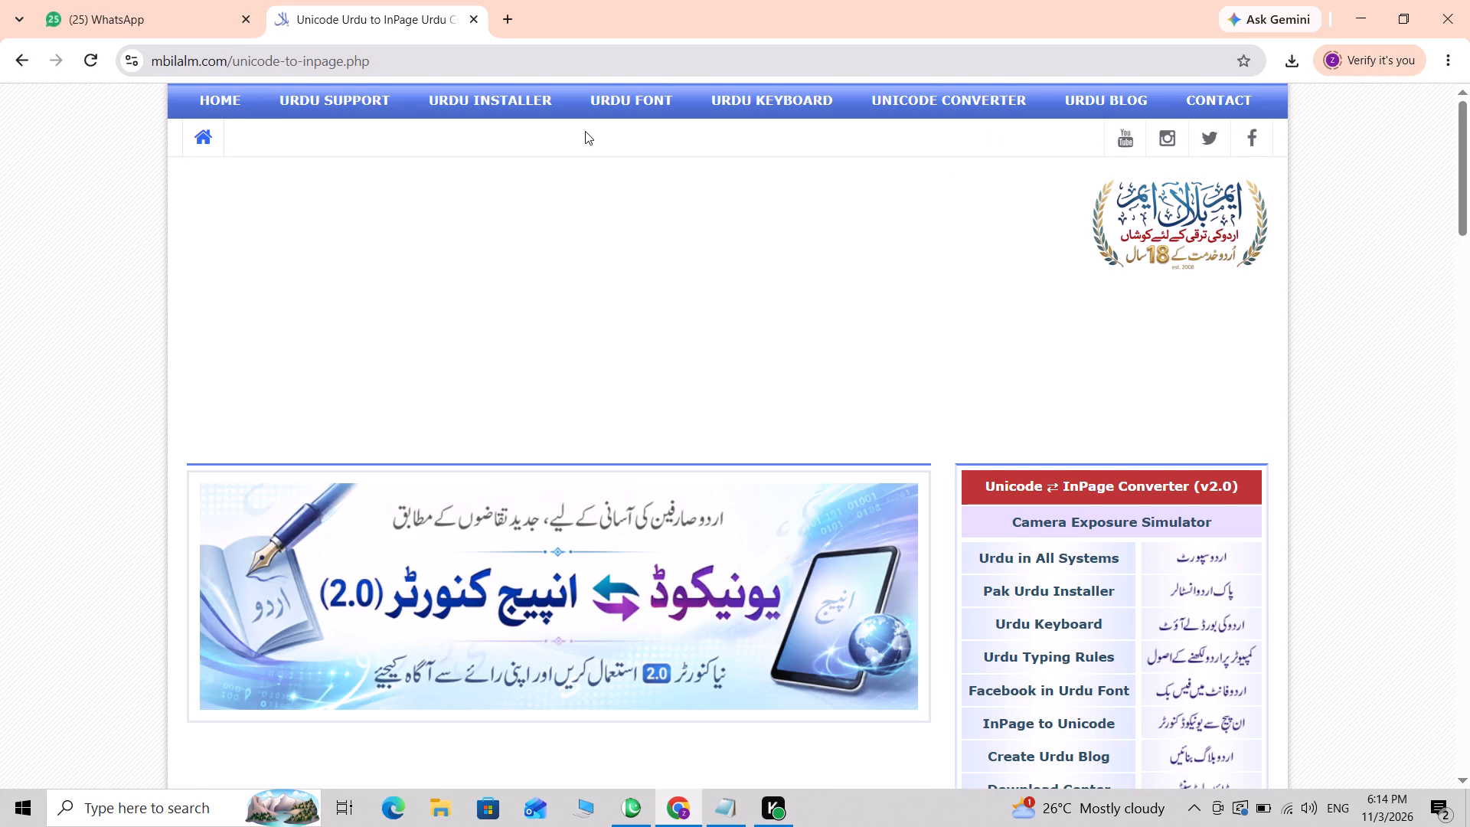
Download the converted text file, open it and copy all of its contents.
{"action": "scroll", "coordinate": [585, 131], "scroll_direction": "down", "scroll_amount": 8}
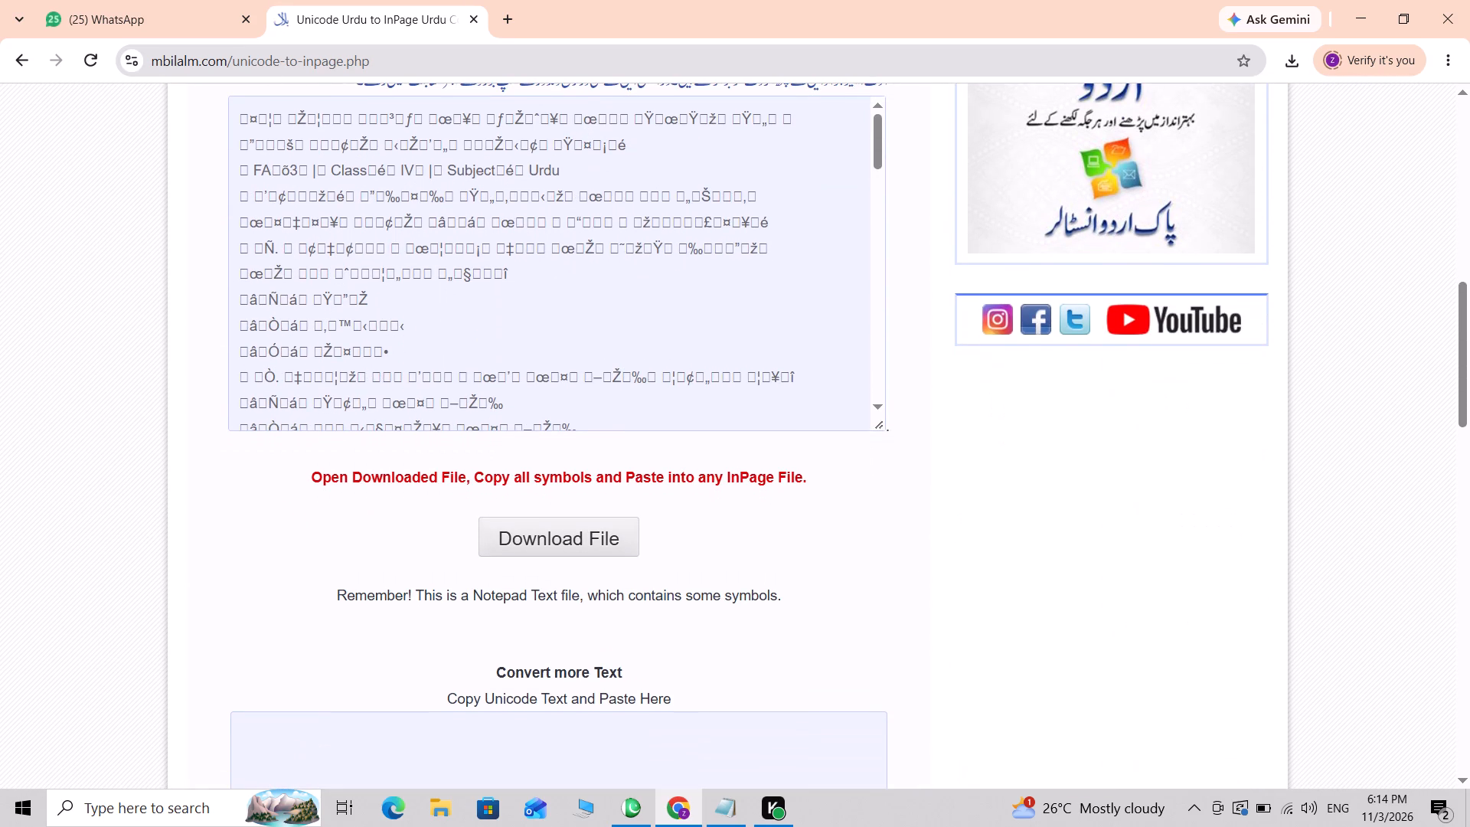
{"action": "left_click", "coordinate": [585, 545]}
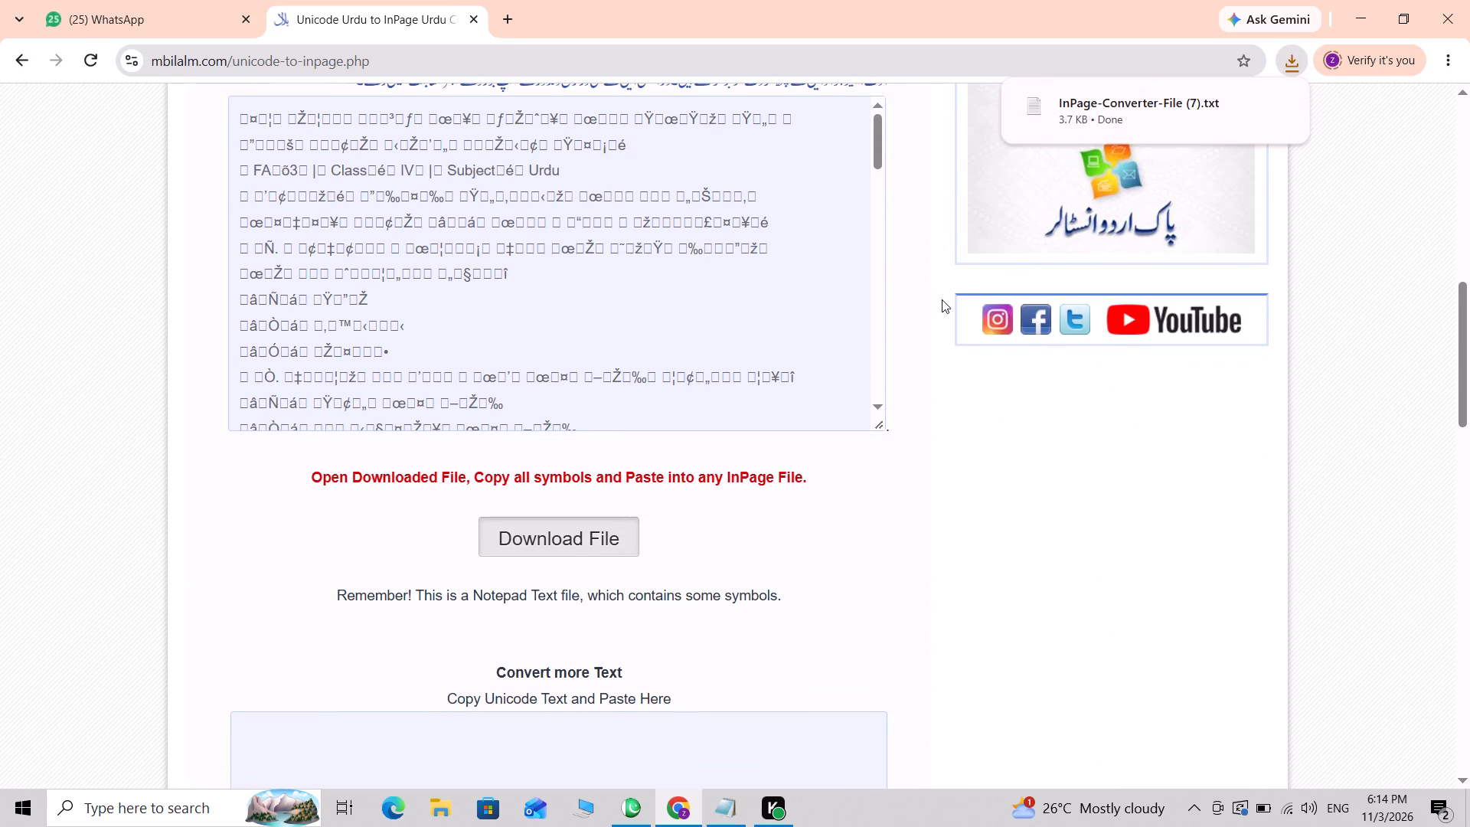
{"action": "left_click", "coordinate": [1092, 116]}
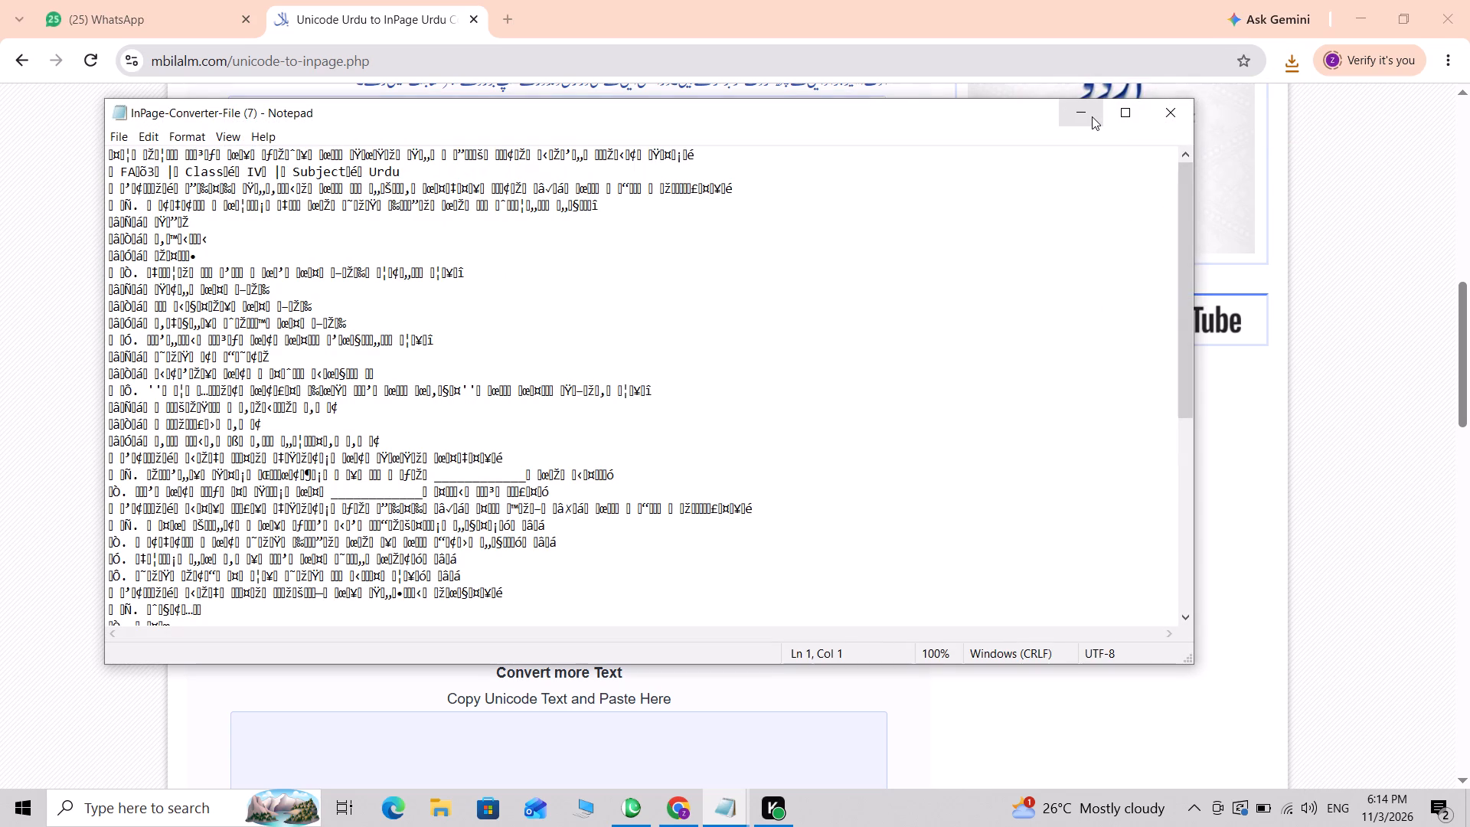
{"action": "key", "text": "ctrl+a"}
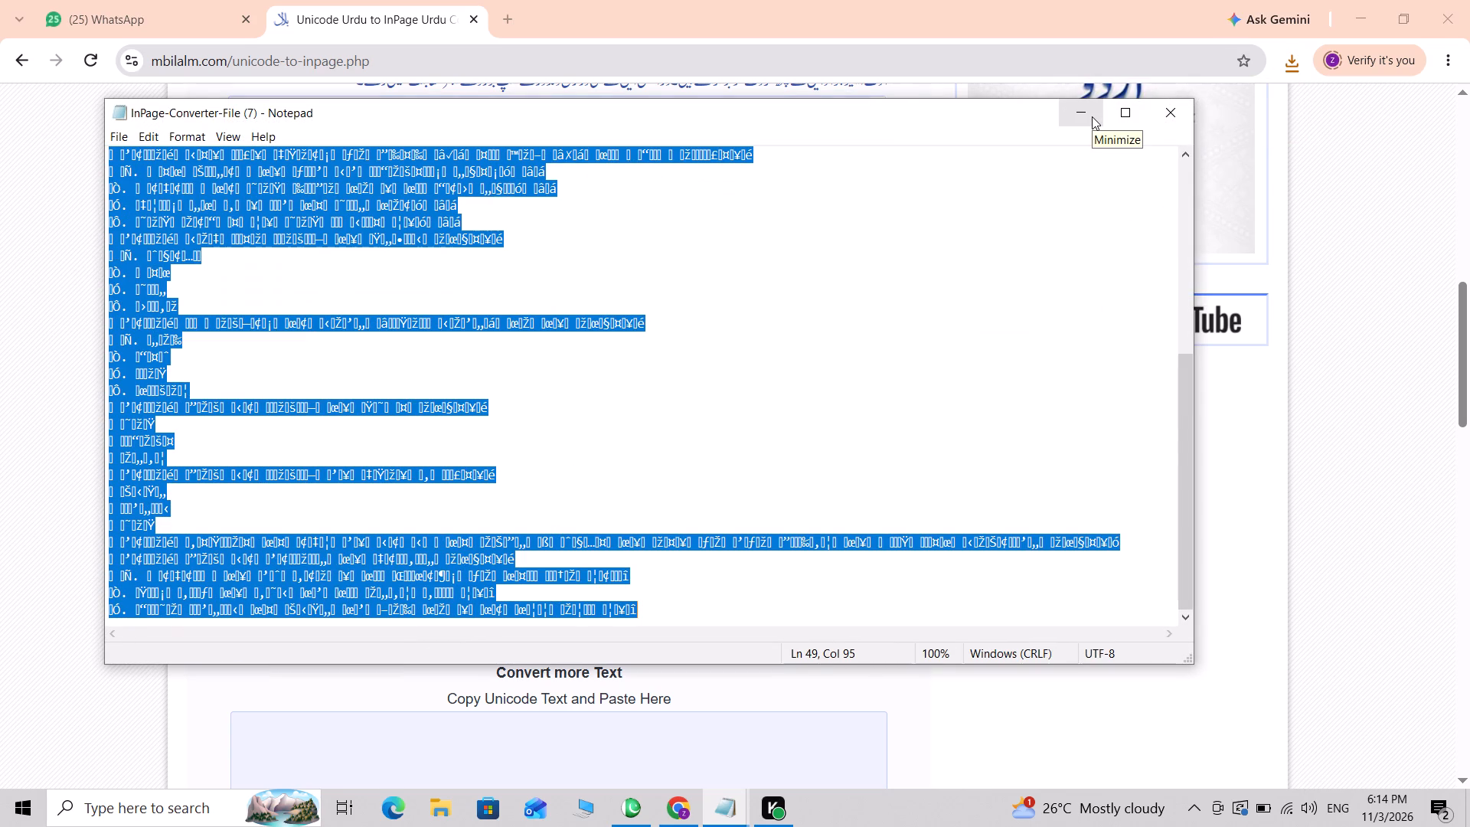
{"action": "key", "text": "ctrl+c"}
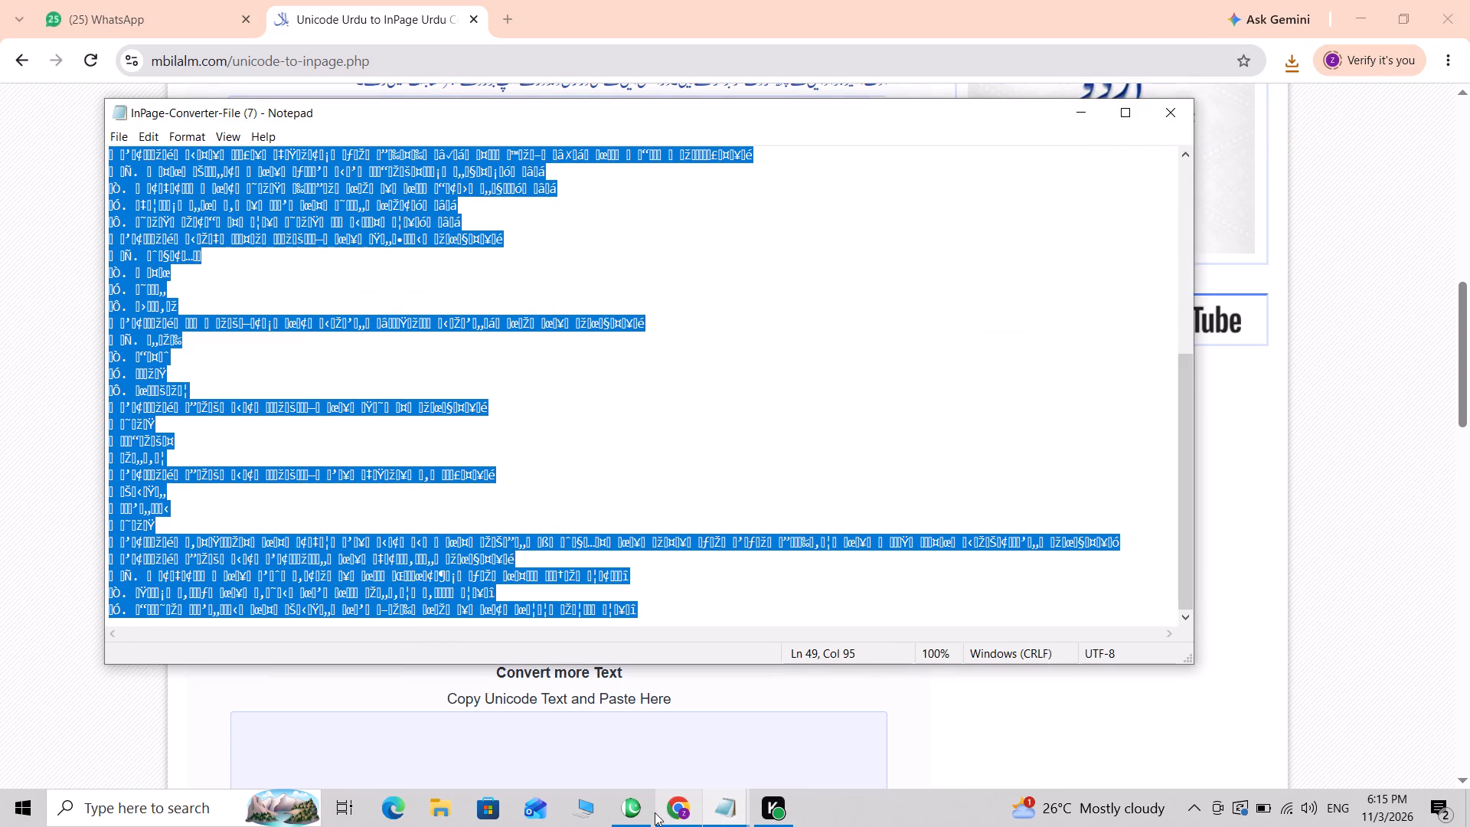
Switch to InPage and replace all the old questions below the "Sub - Urdu" heading with the copied converted text.
{"action": "left_click", "coordinate": [635, 811]}
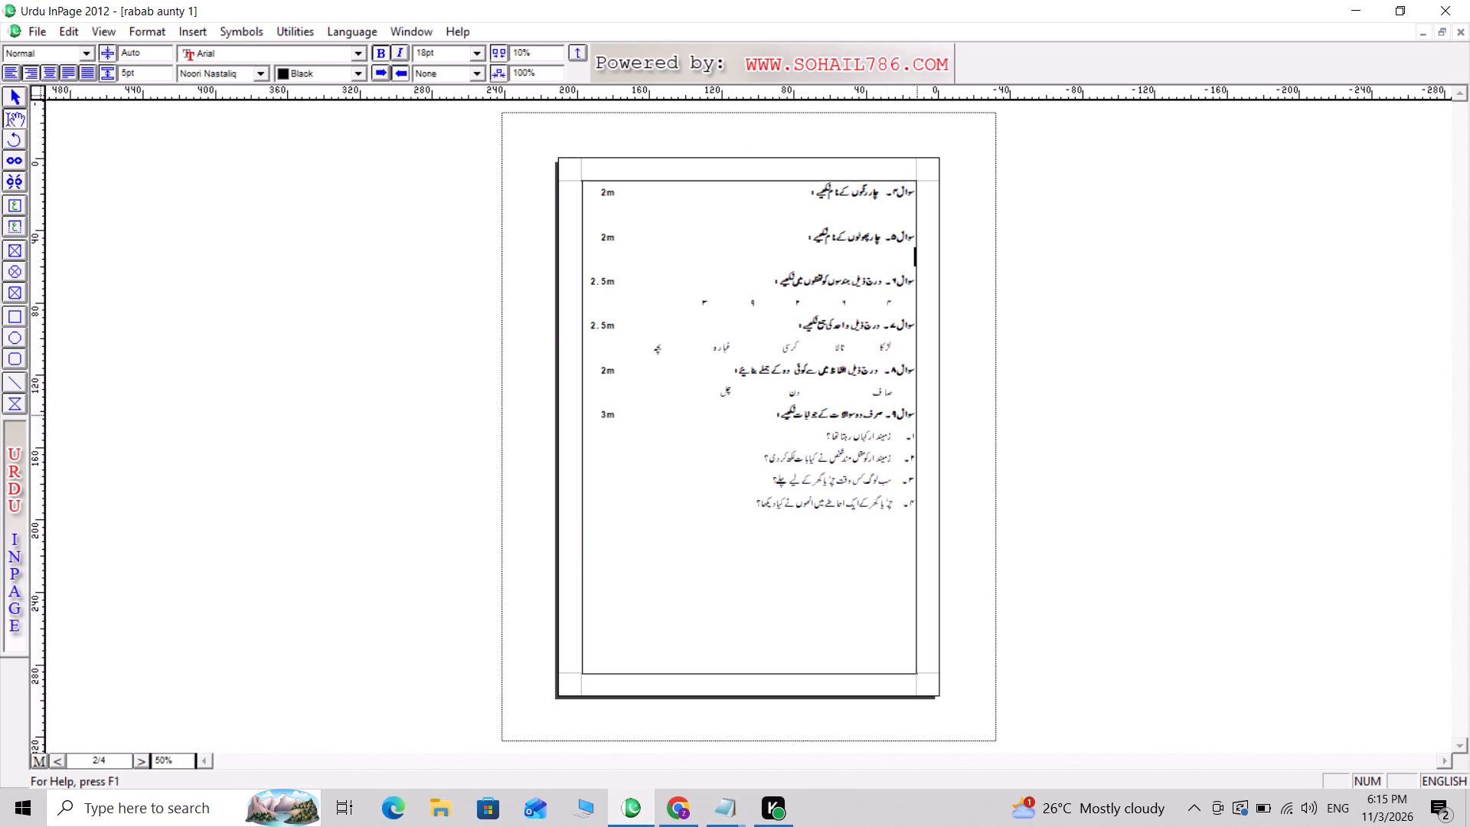
{"action": "left_click", "coordinate": [882, 227]}
{"action": "key", "text": "Up"}
{"action": "key", "text": "Up"}
{"action": "key", "text": "Up"}
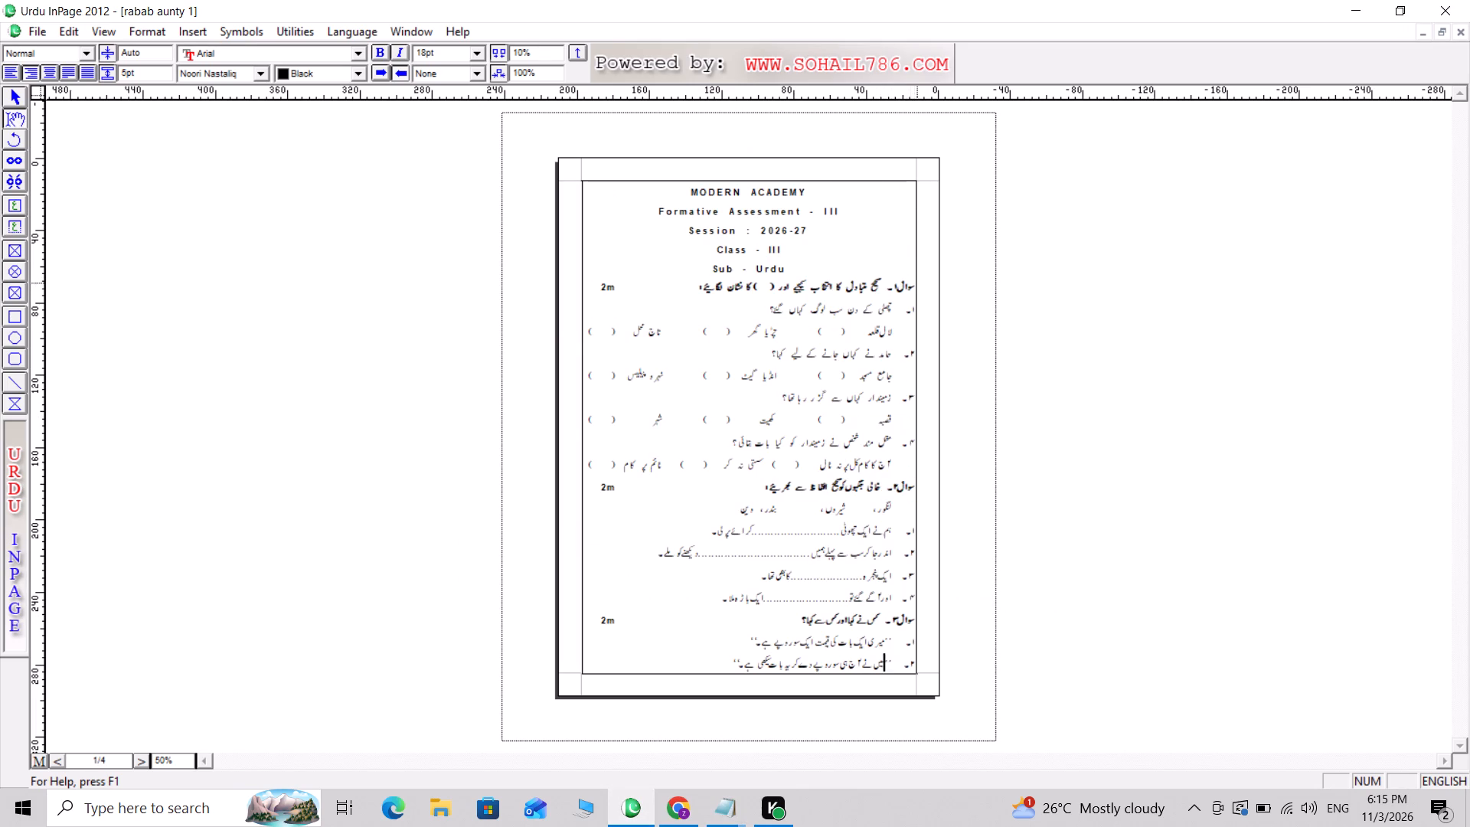
{"action": "left_click_drag", "start_coordinate": [916, 283], "coordinate": [768, 499]}
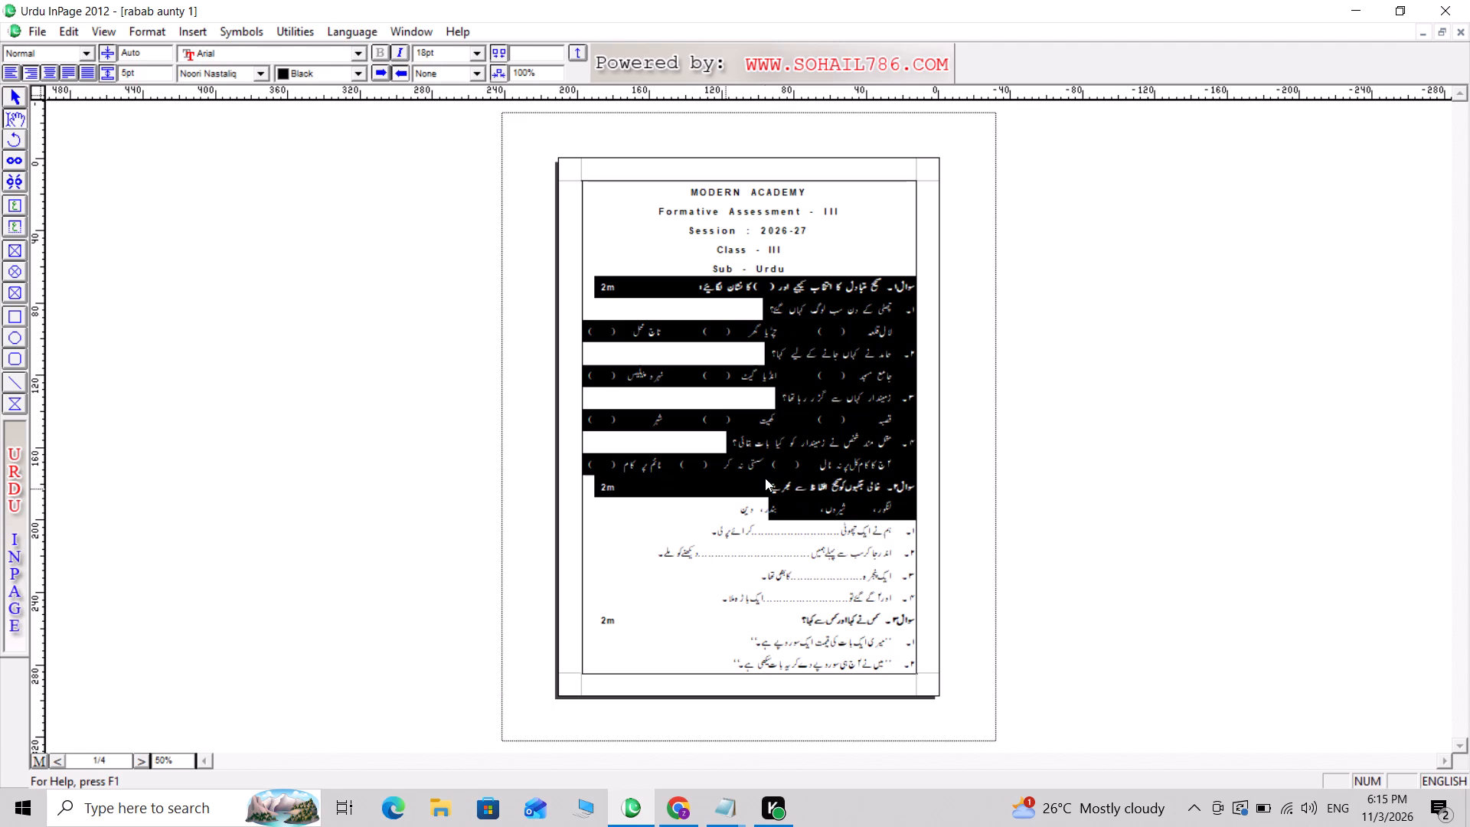
{"action": "left_click", "coordinate": [765, 478]}
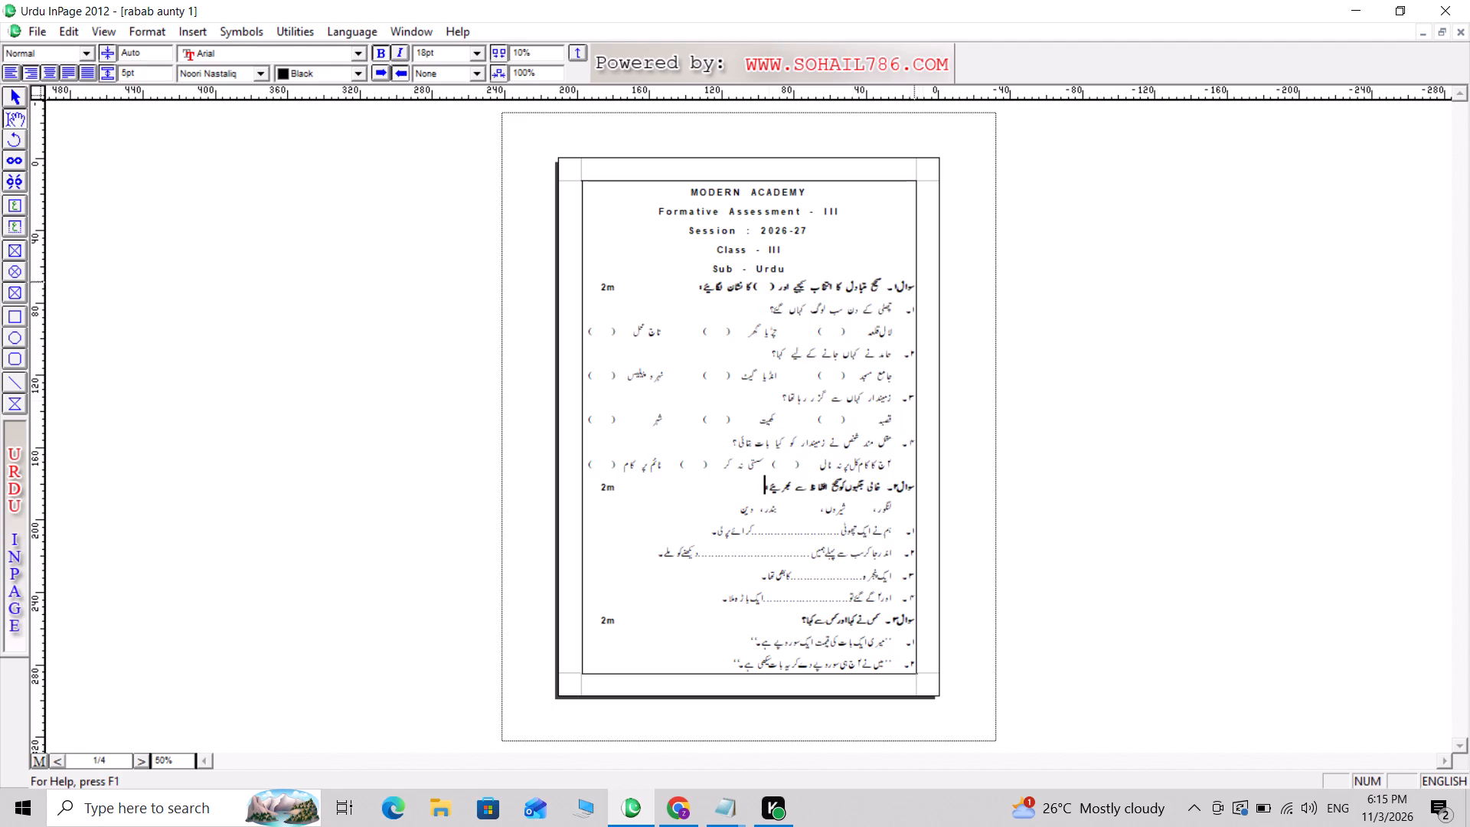
{"action": "left_click_drag", "start_coordinate": [916, 278], "coordinate": [557, 724]}
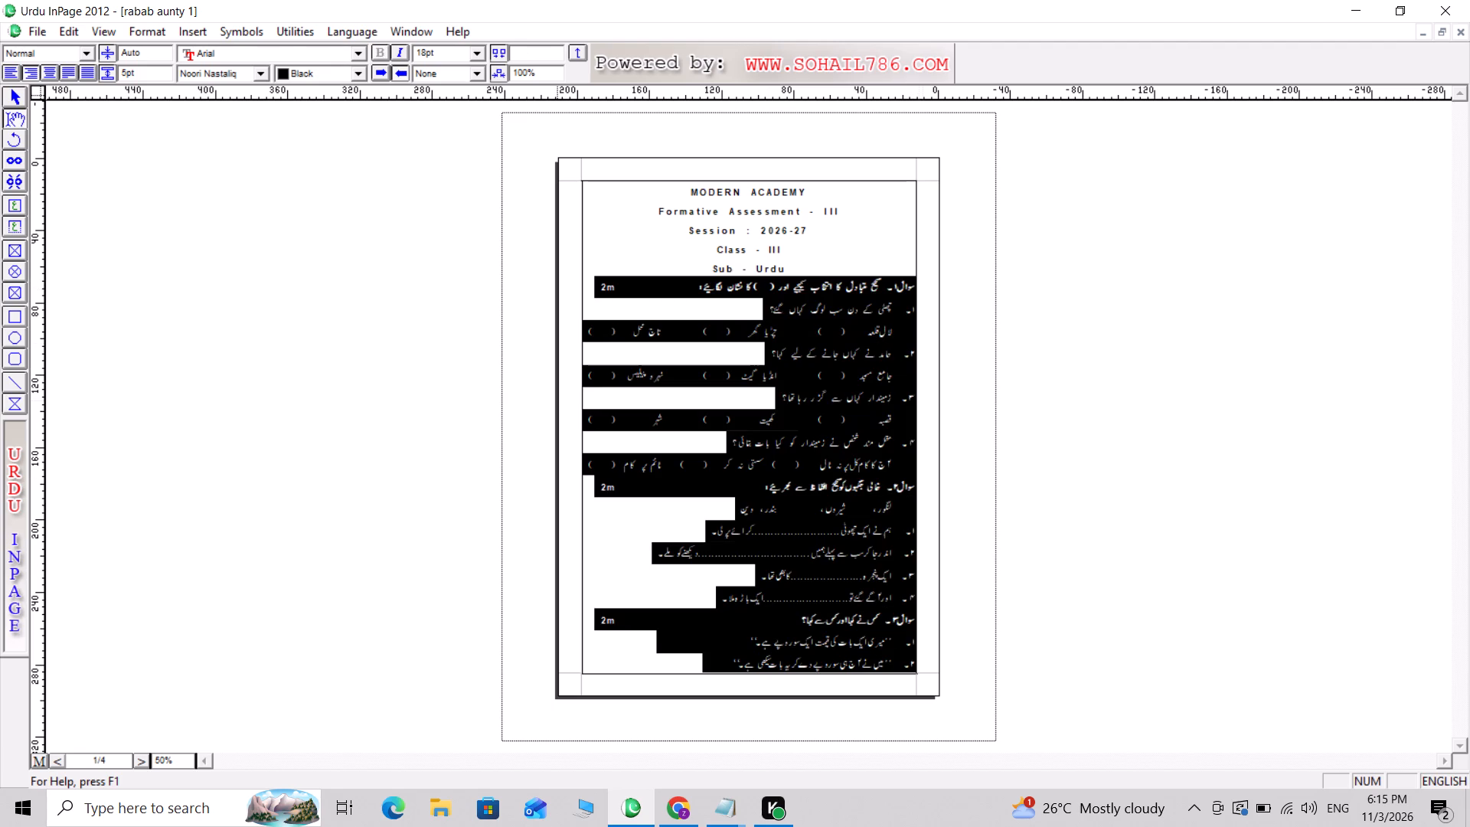
{"action": "key", "text": "Delete"}
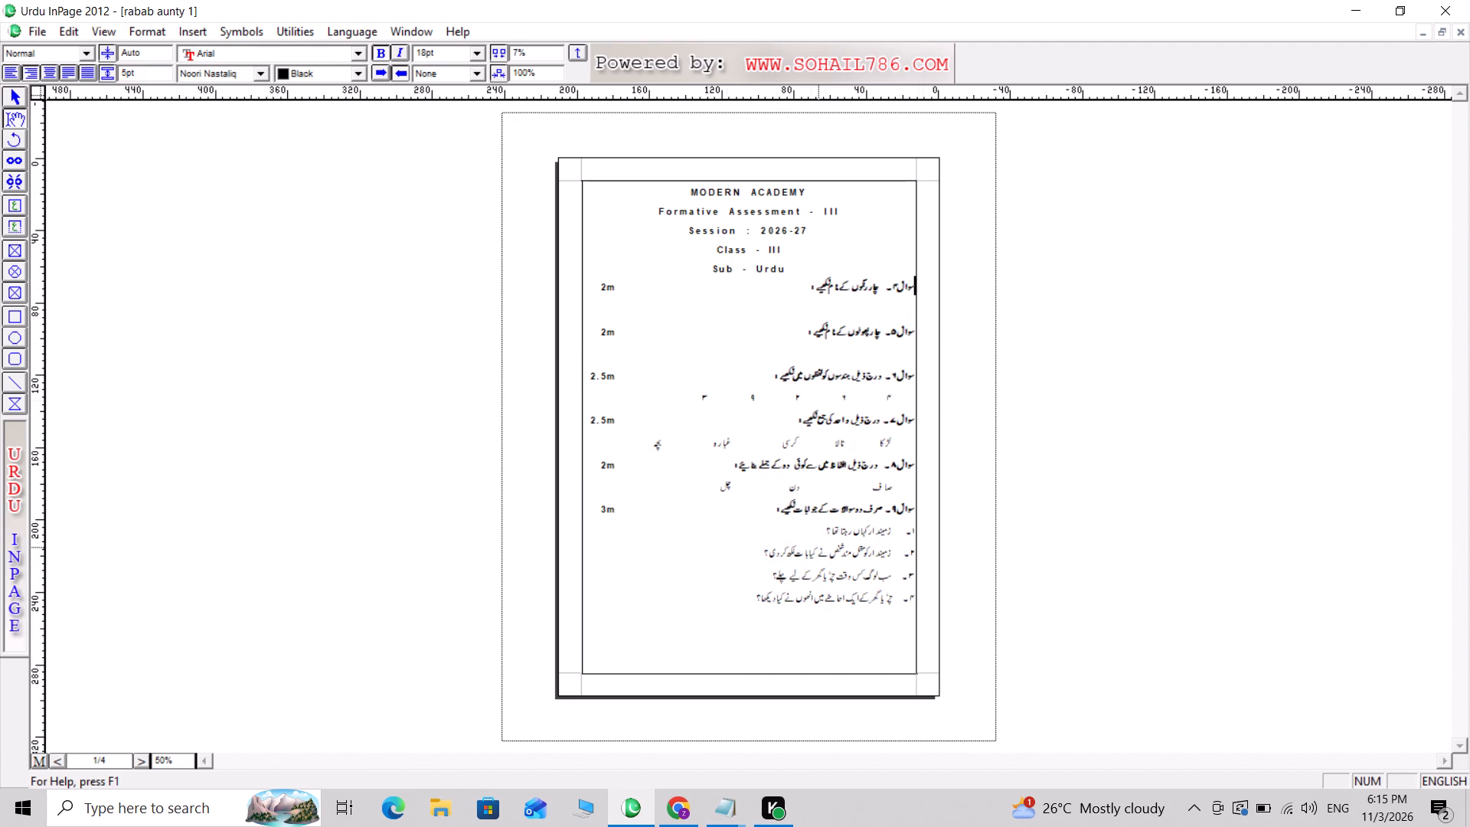
{"action": "left_click_drag", "start_coordinate": [915, 284], "coordinate": [792, 489]}
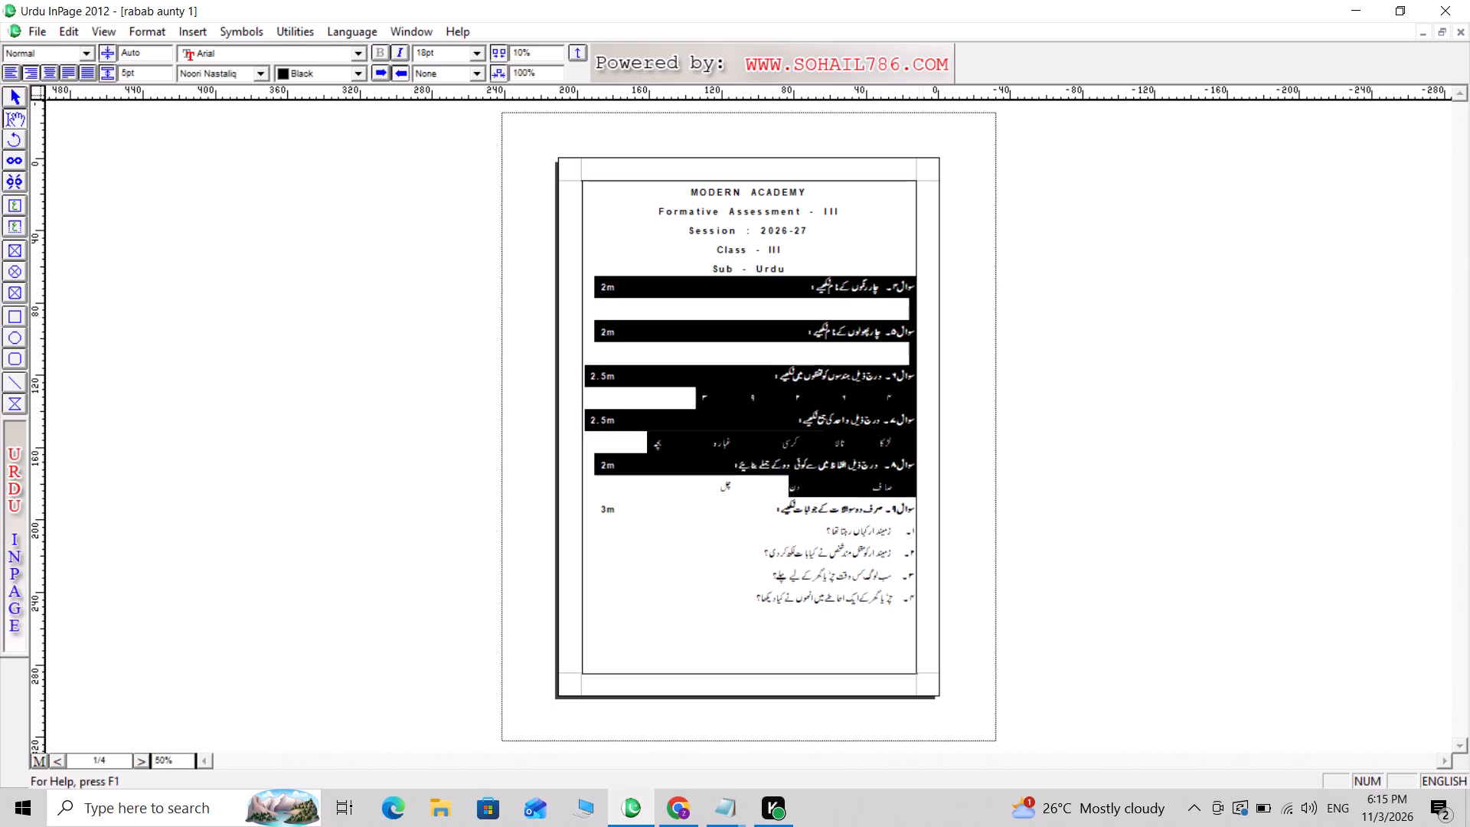
{"action": "left_click_drag", "start_coordinate": [792, 489], "coordinate": [737, 635]}
{"action": "key", "text": "Delete"}
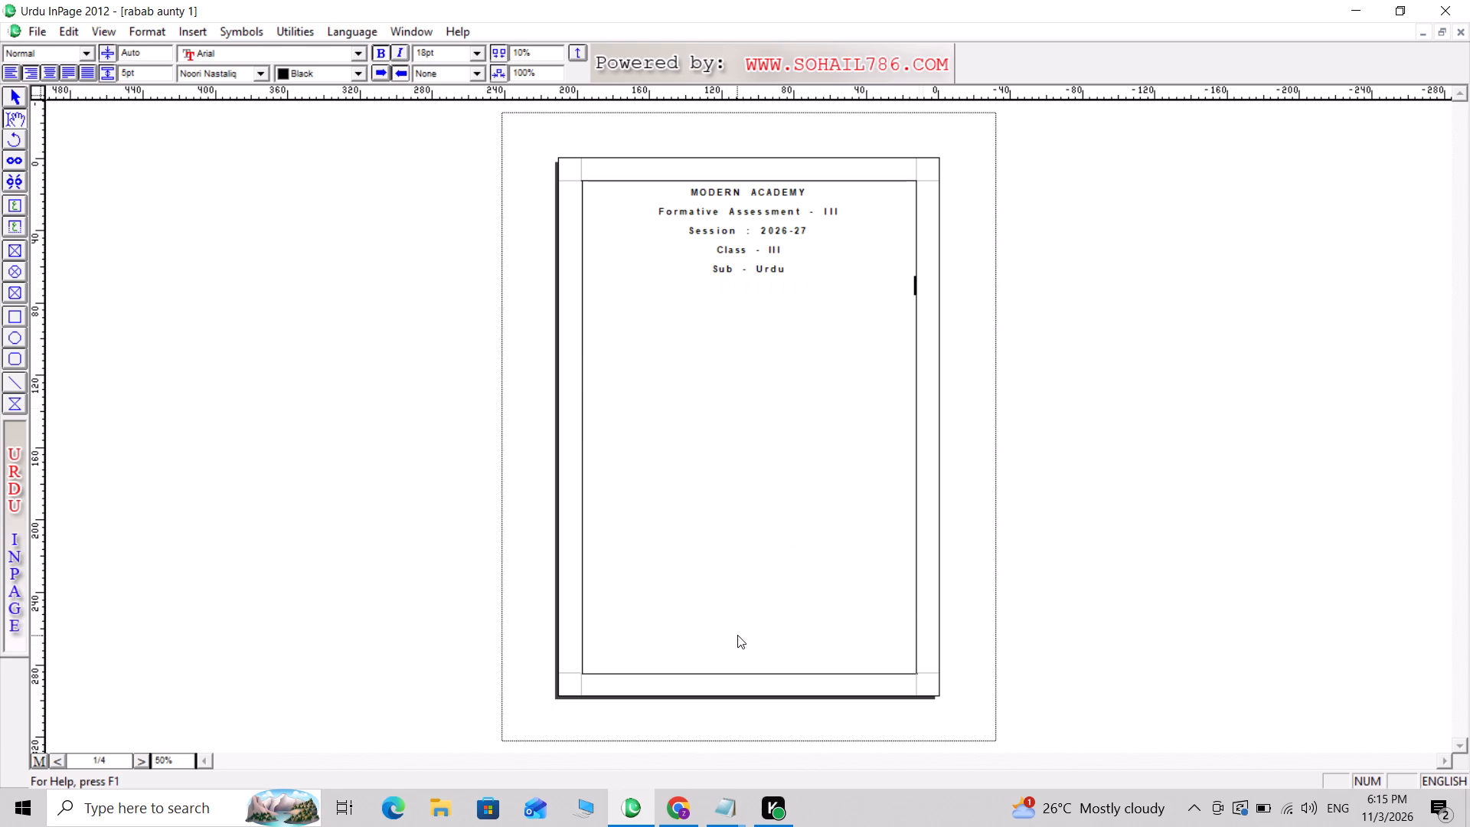
{"action": "key", "text": "ctrl+v"}
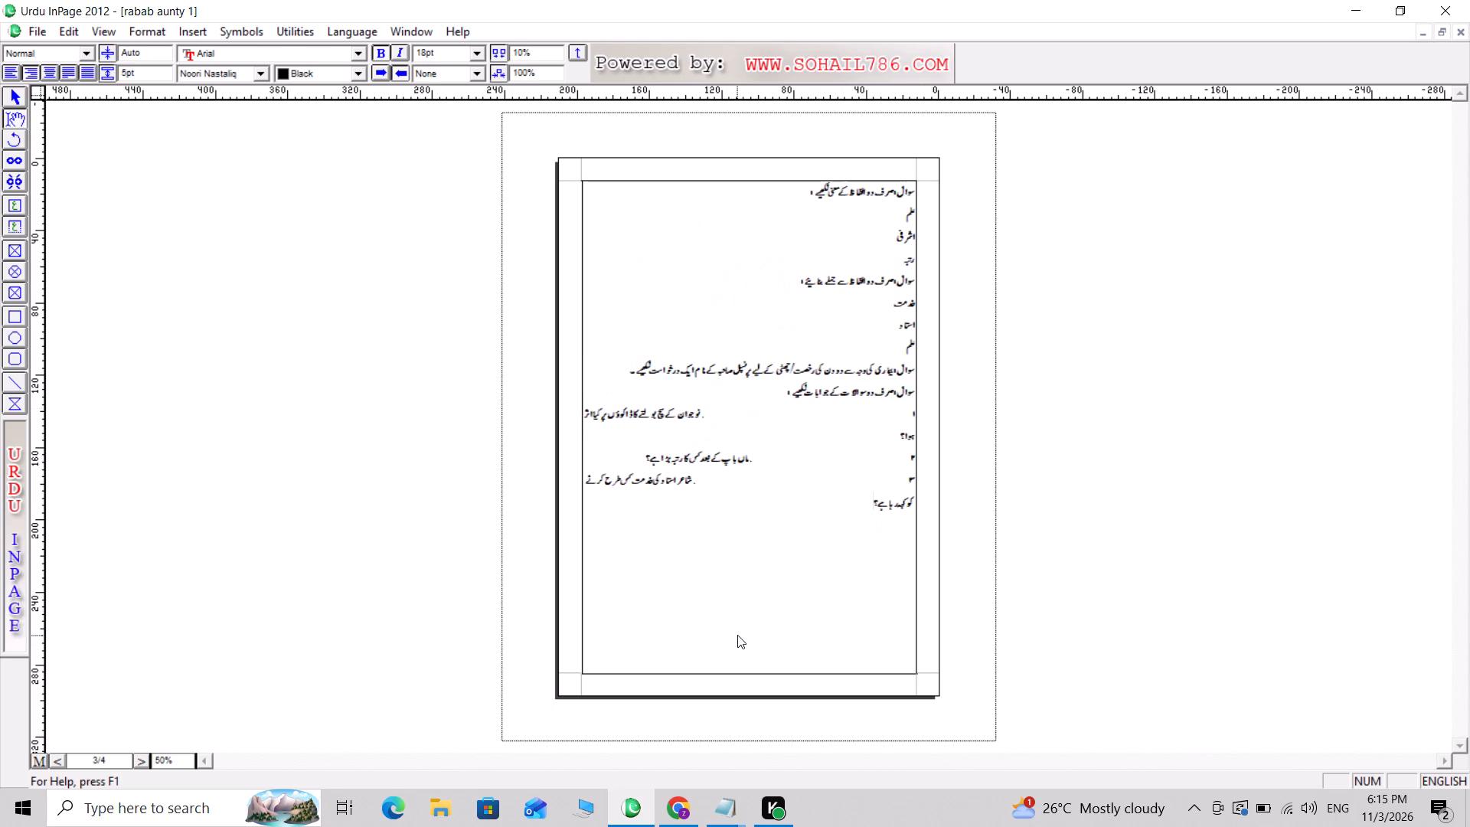
At 100% zoom on page 1, delete the pasted introductory sentence and the FA 3, Class IV, Subject Urdu lines above the first question.
{"action": "key", "text": "Up"}
{"action": "key", "text": "Up"}
{"action": "key", "text": "Up"}
{"action": "key", "text": "Up"}
{"action": "key", "text": "Up"}
{"action": "key", "text": "Up"}
{"action": "key", "text": "Up"}
{"action": "key", "text": "Up"}
{"action": "key", "text": "Up"}
{"action": "key", "text": "Up"}
{"action": "key", "text": "Up"}
{"action": "key", "text": "Up"}
{"action": "key", "text": "Up"}
{"action": "key", "text": "Up"}
{"action": "key", "text": "Up"}
{"action": "key", "text": "Up"}
{"action": "key", "text": "Up"}
{"action": "key", "text": "Up"}
{"action": "key", "text": "Up"}
{"action": "key", "text": "Up"}
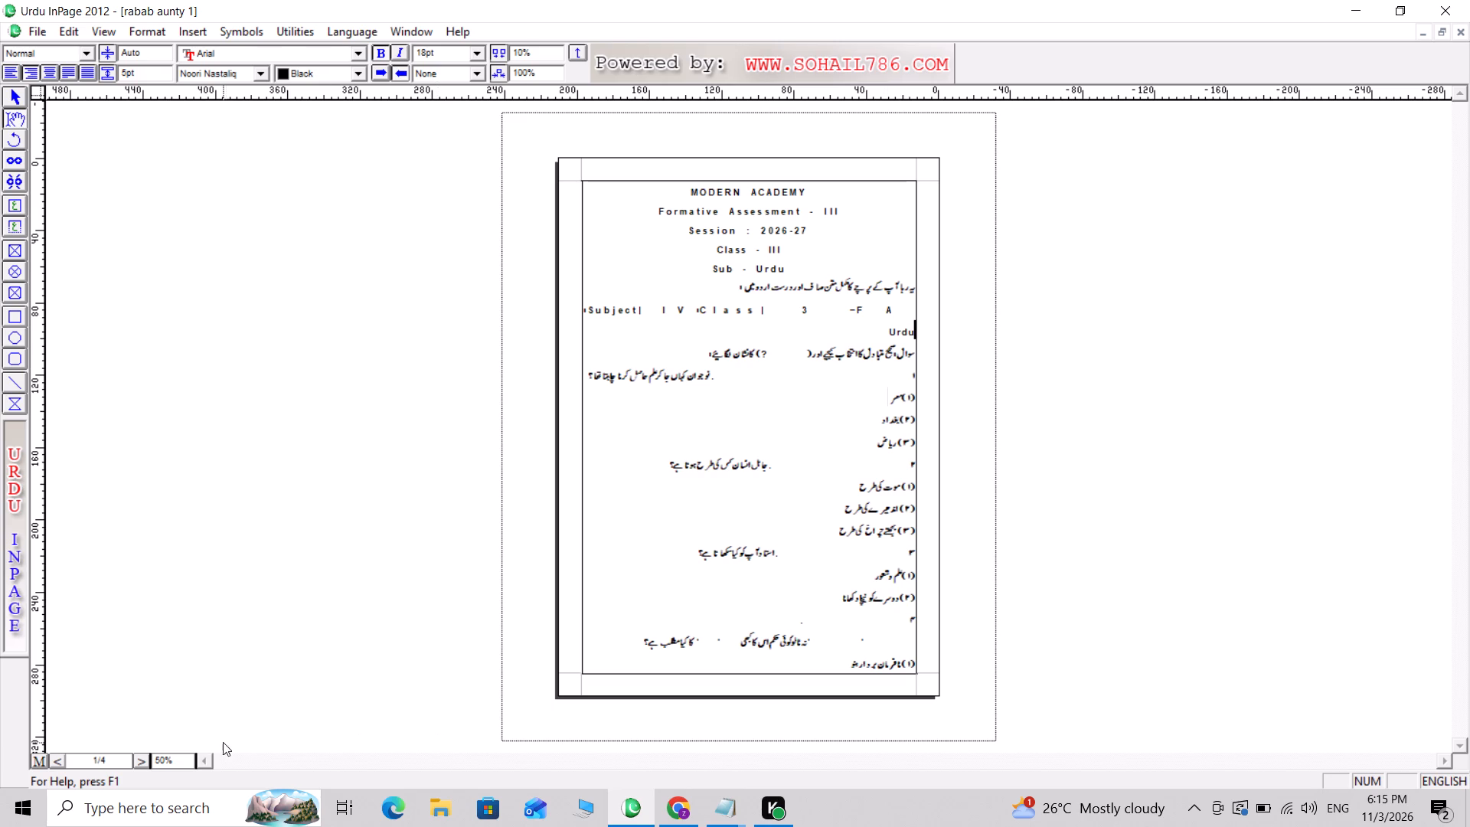
{"action": "left_click", "coordinate": [191, 763]}
{"action": "left_click_drag", "start_coordinate": [179, 762], "coordinate": [138, 753]}
{"action": "type", "text": "100"}
{"action": "key", "text": "Return"}
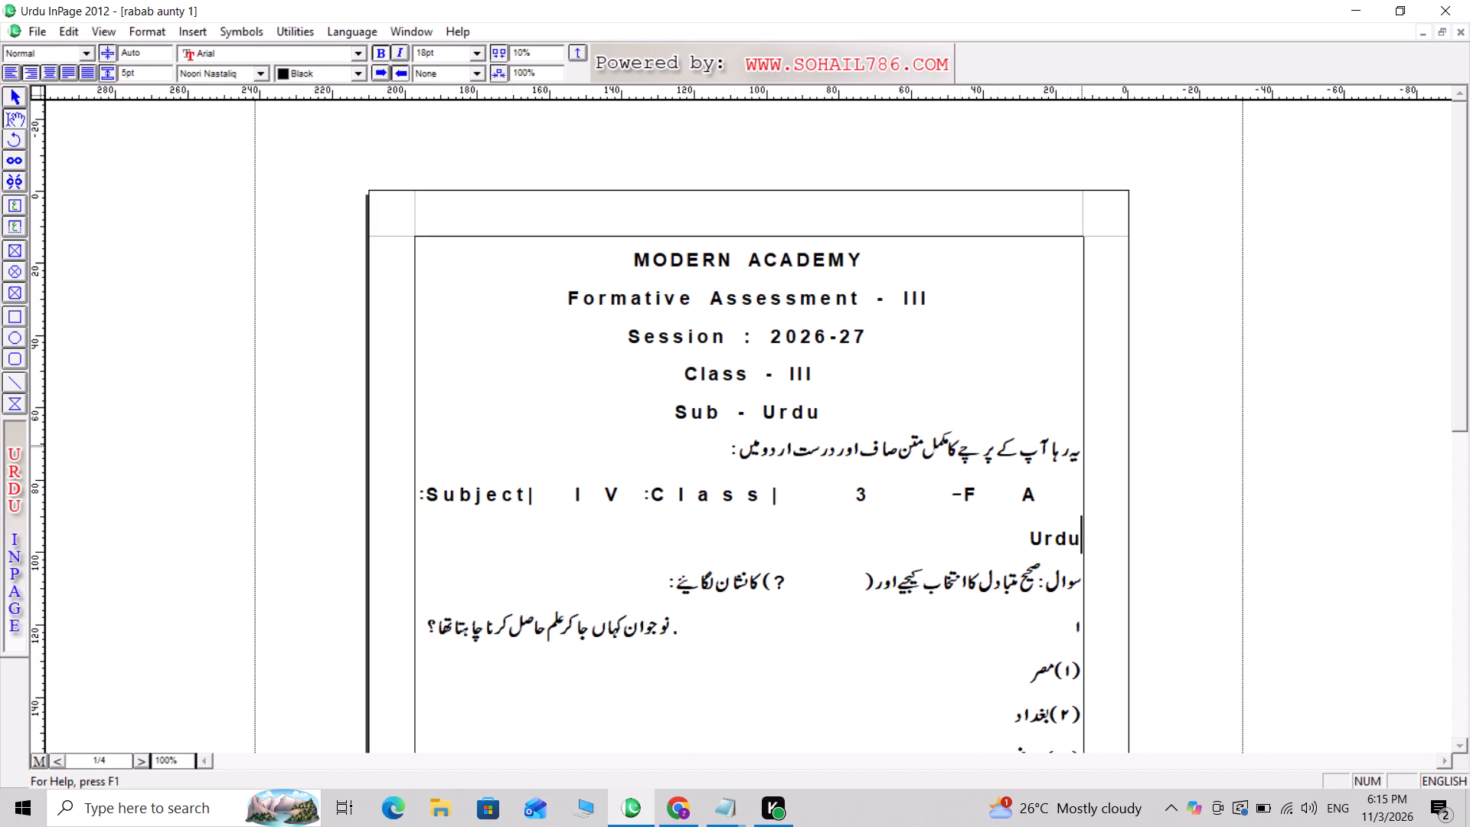
{"action": "left_click_drag", "start_coordinate": [1081, 445], "coordinate": [950, 519]}
{"action": "key", "text": "Delete"}
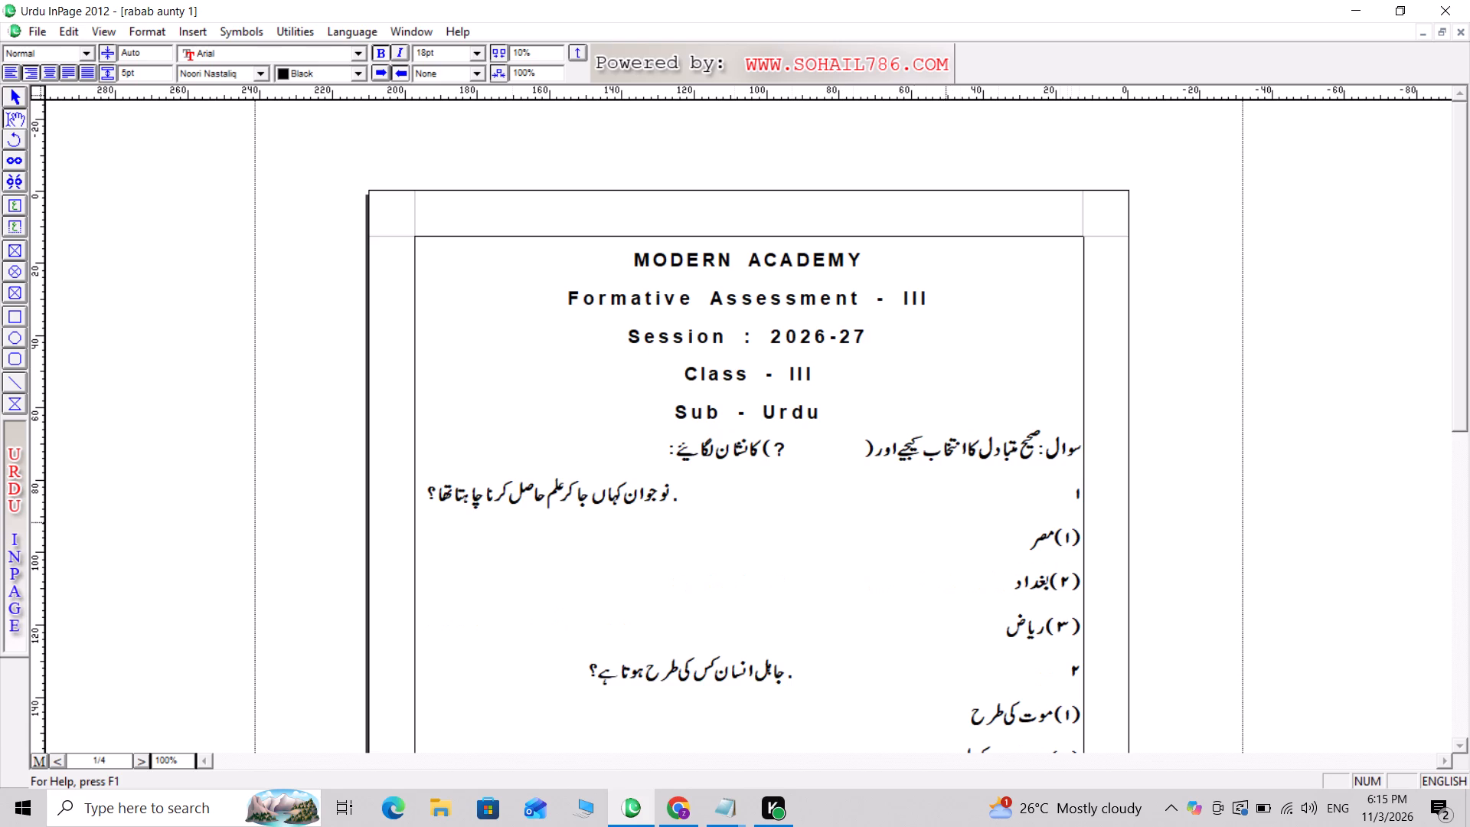
In sub-question ۱ of the first question, replace the stray dot after the number with an Urdu full stop (۔), using Urdu input.
{"action": "left_click", "coordinate": [1063, 503]}
{"action": "key", "text": "period"}
{"action": "key", "text": "Tab"}
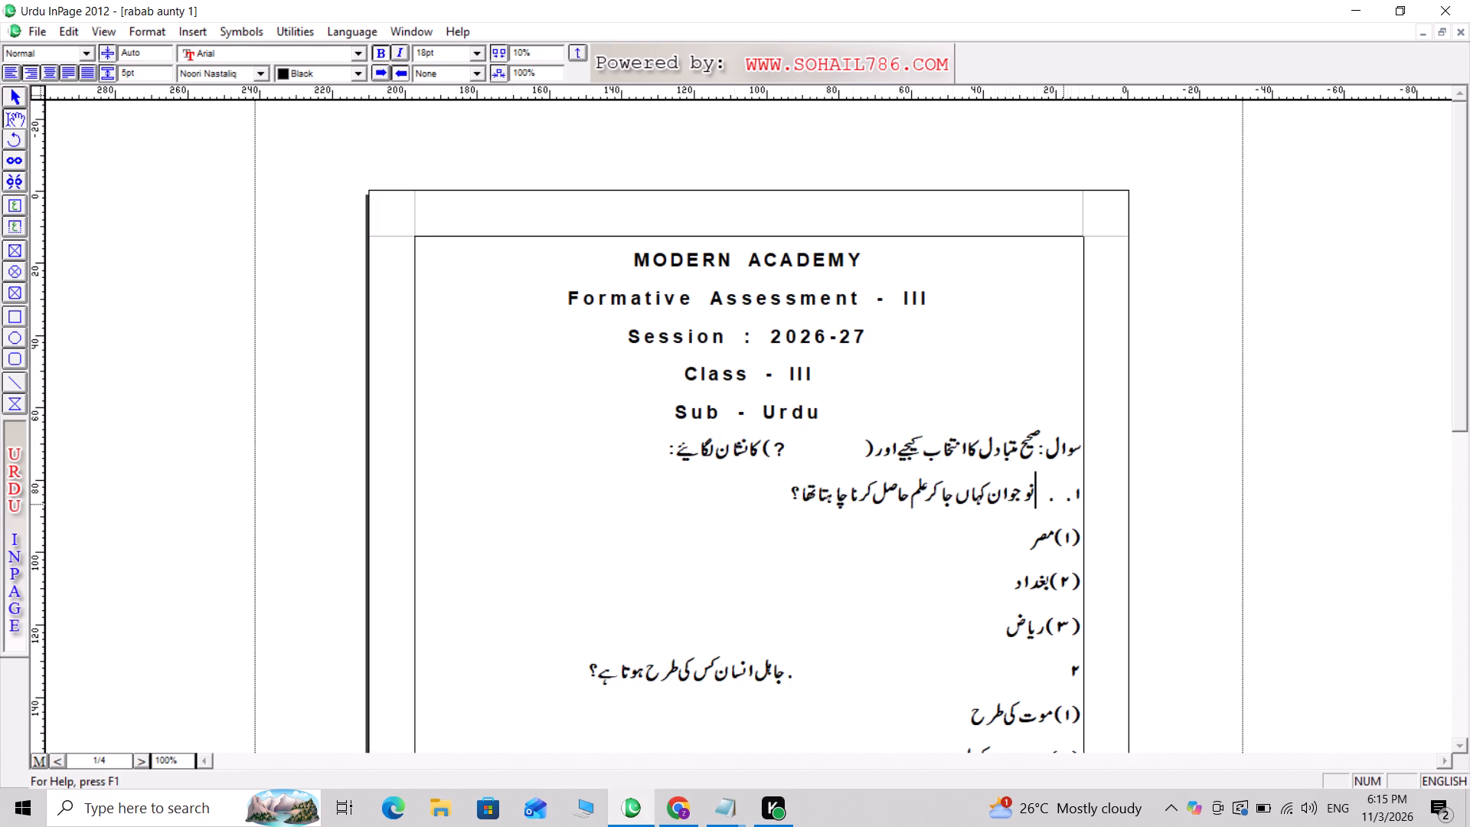
{"action": "key", "text": "BackSpace"}
{"action": "key", "text": "BackSpace"}
{"action": "key", "text": "ctrl+space"}
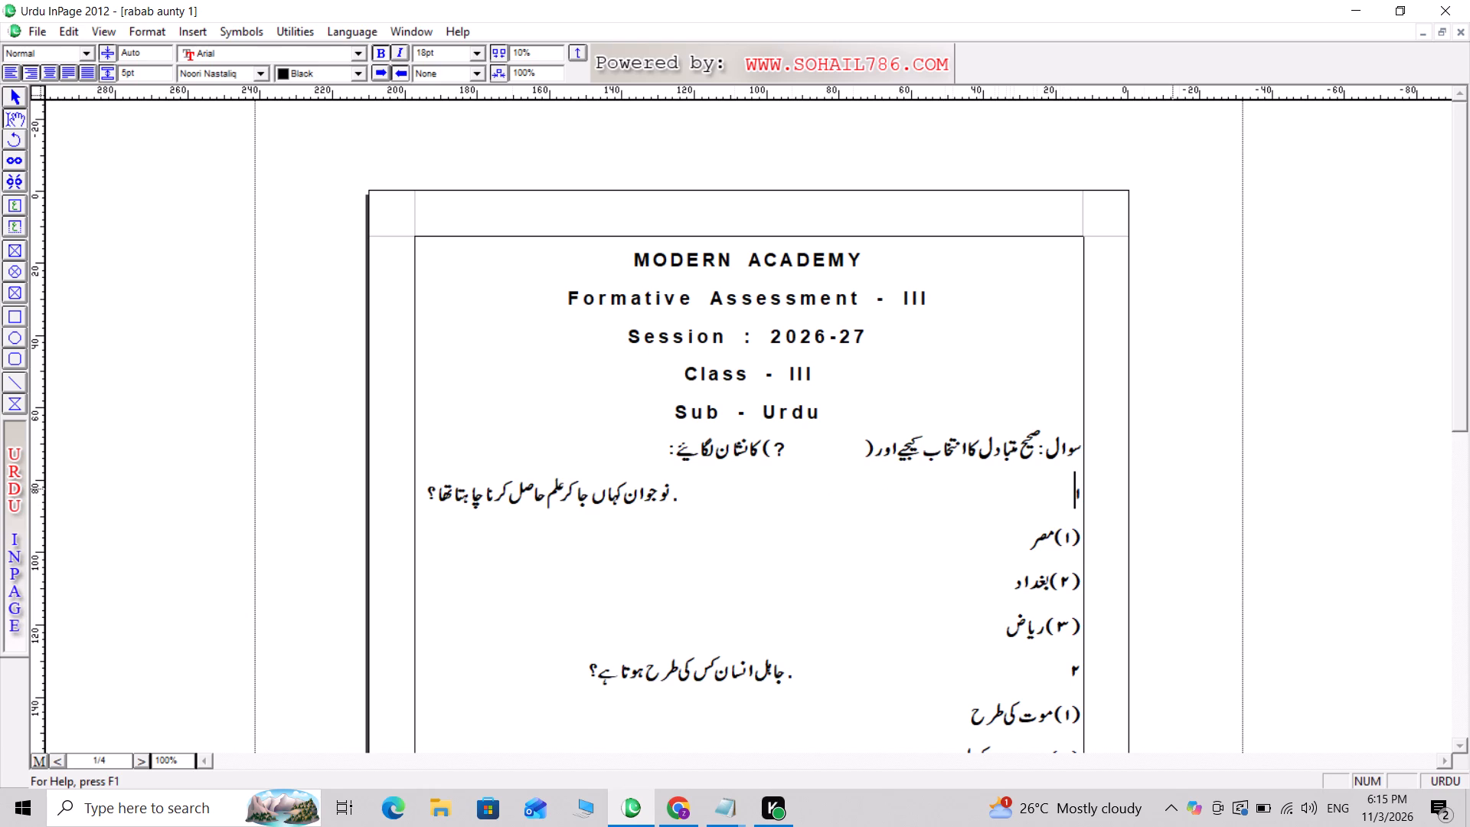
{"action": "key", "text": "period"}
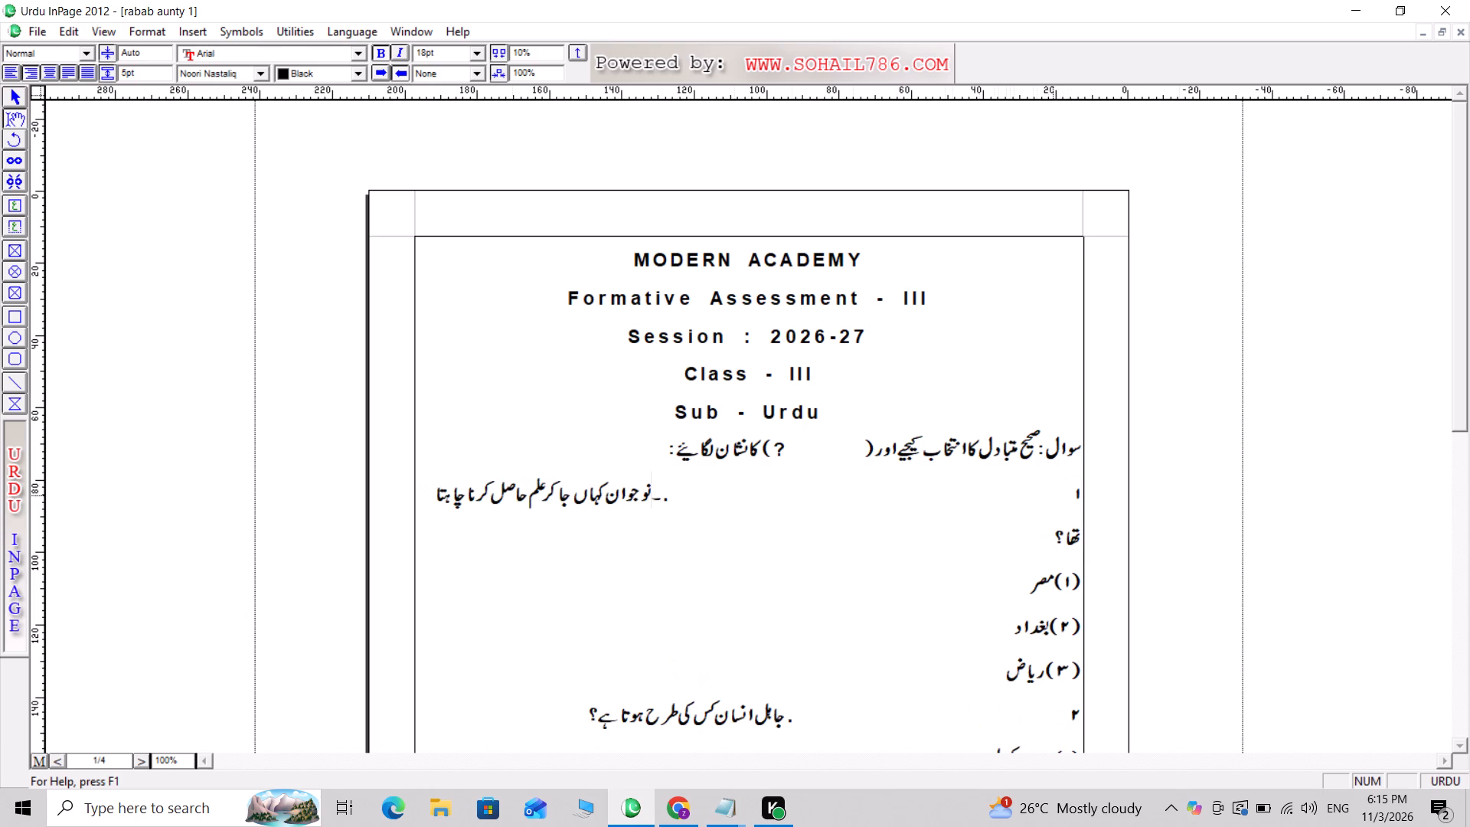
{"action": "key", "text": "BackSpace"}
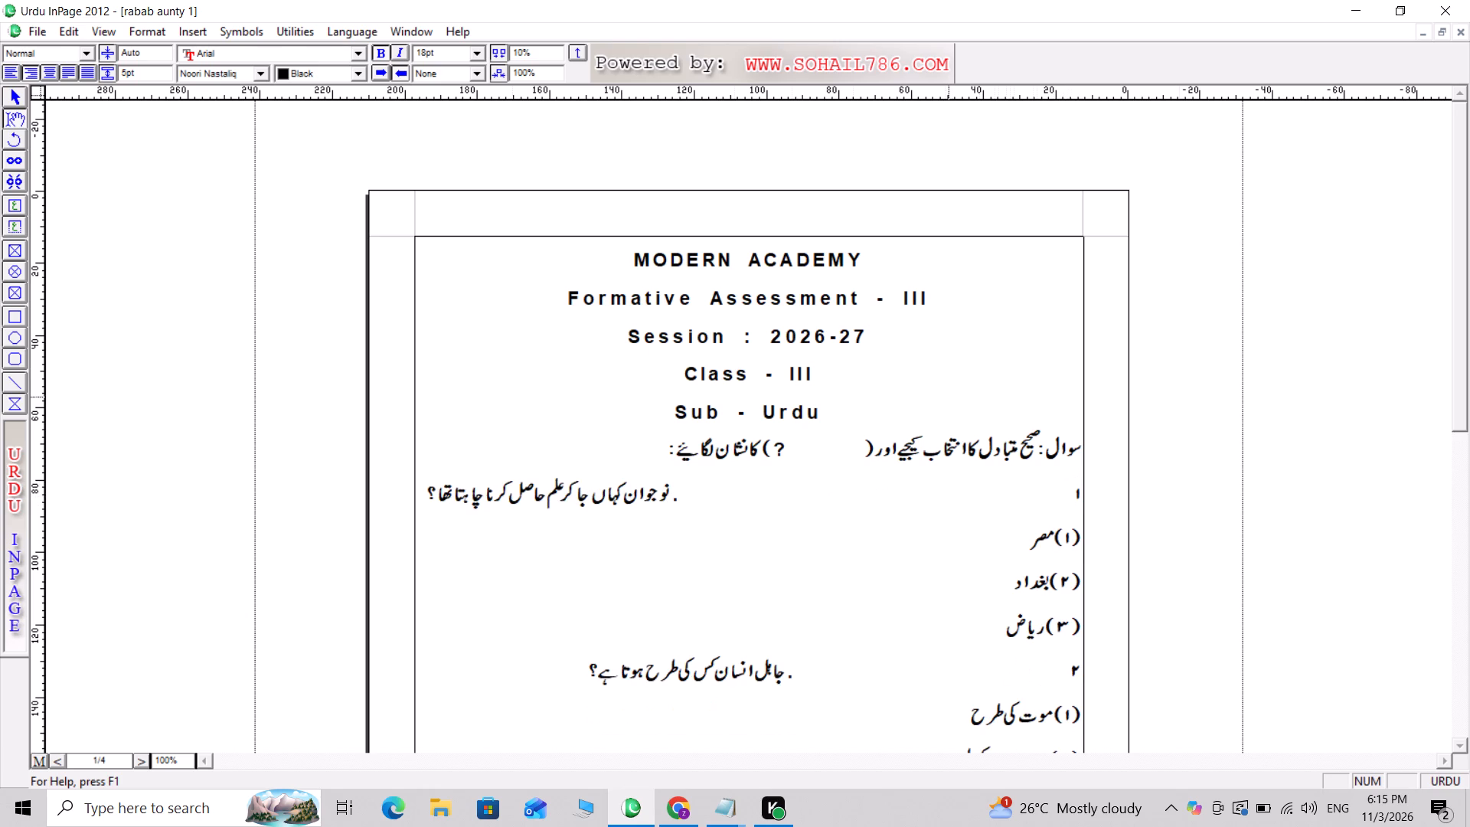
{"action": "left_click", "coordinate": [28, 73]}
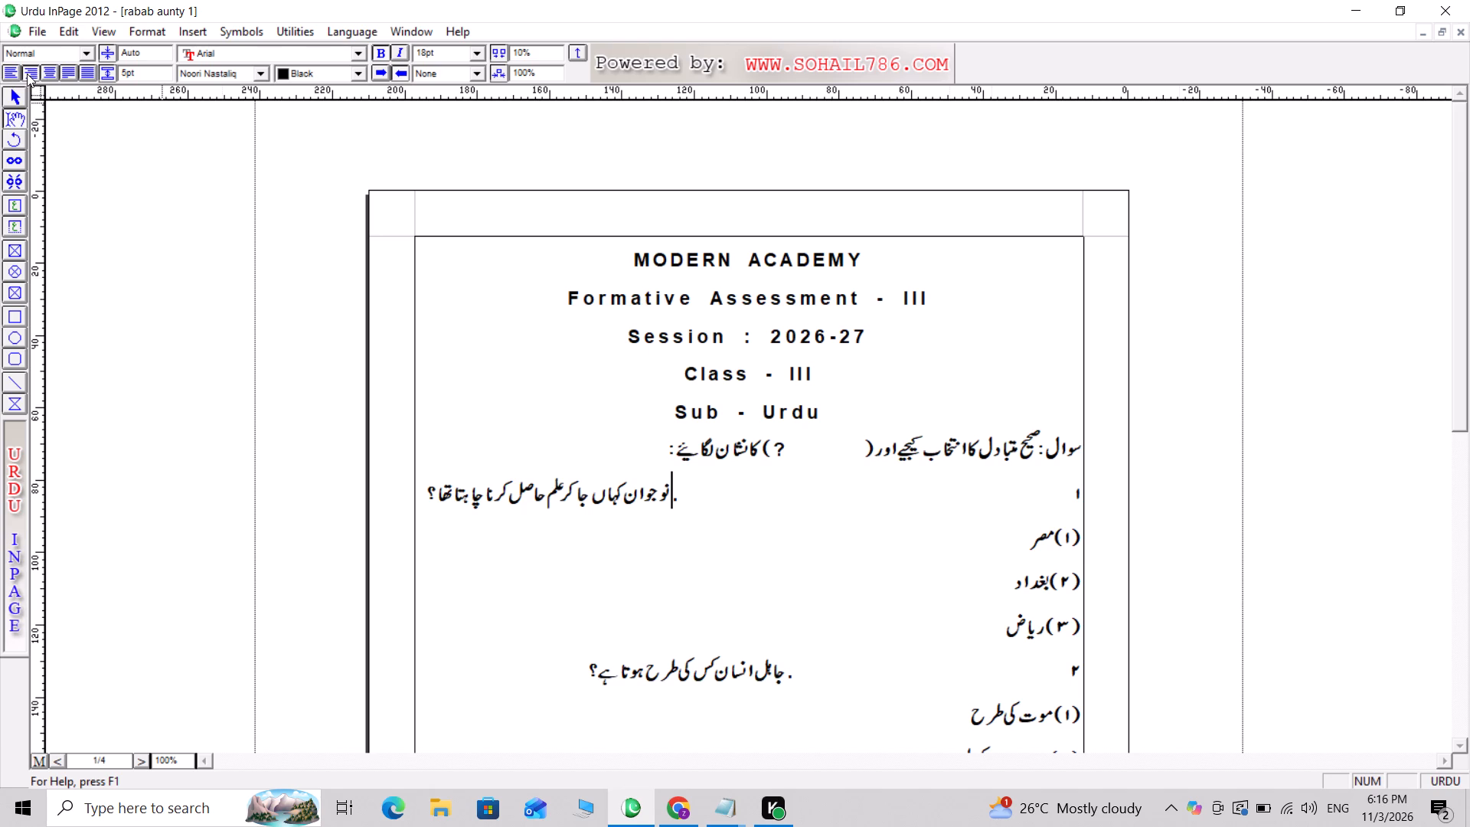
{"action": "left_click", "coordinate": [27, 74]}
{"action": "key", "text": "BackSpace"}
{"action": "key", "text": "BackSpace"}
{"action": "key", "text": "period"}
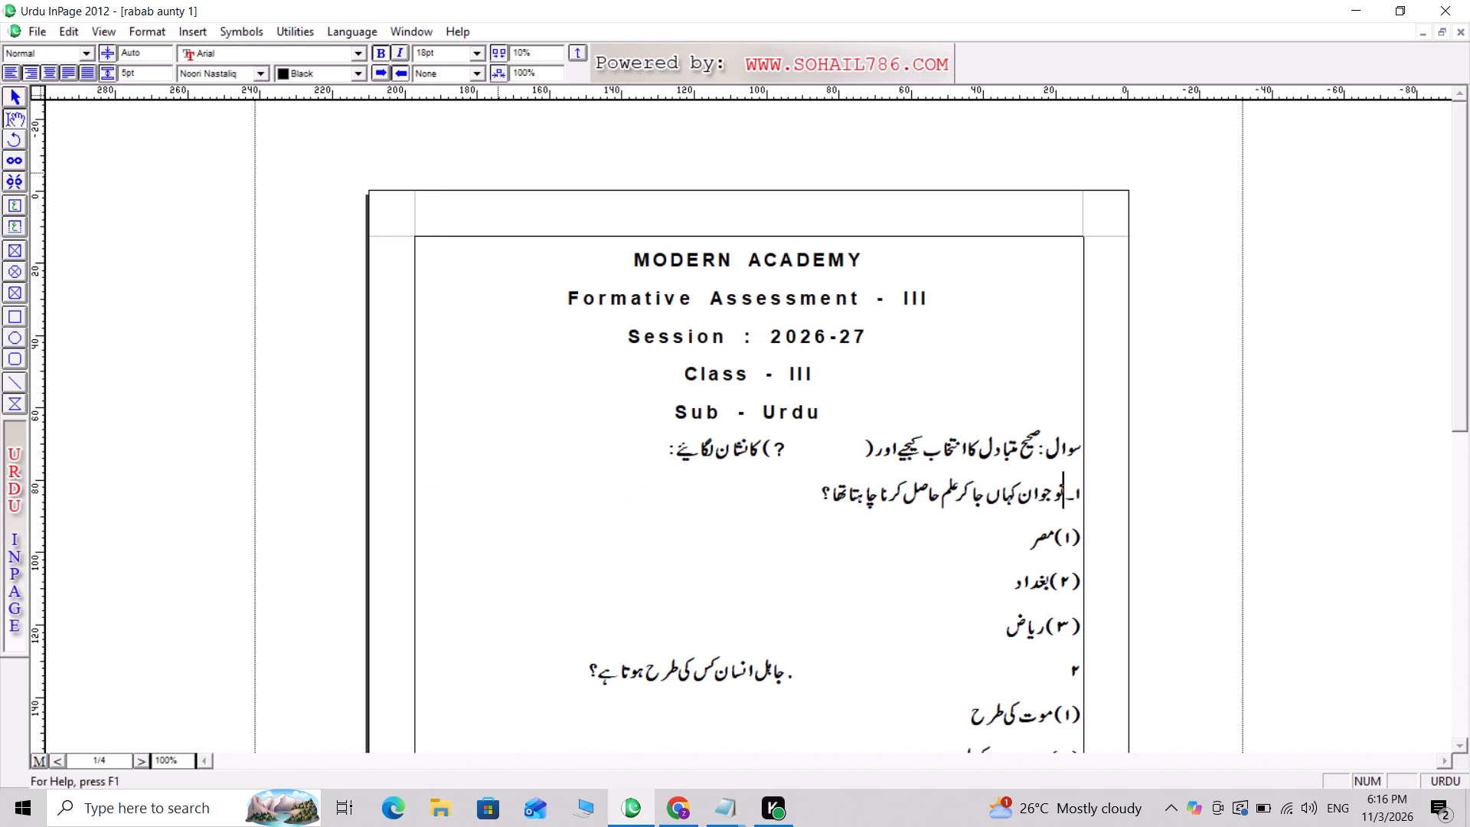
{"action": "key", "text": "Tab"}
{"action": "key", "text": "BackSpace"}
Insert a tab between the number ۱۔ and the text of the first sub-question.
{"action": "key", "text": "Tab"}
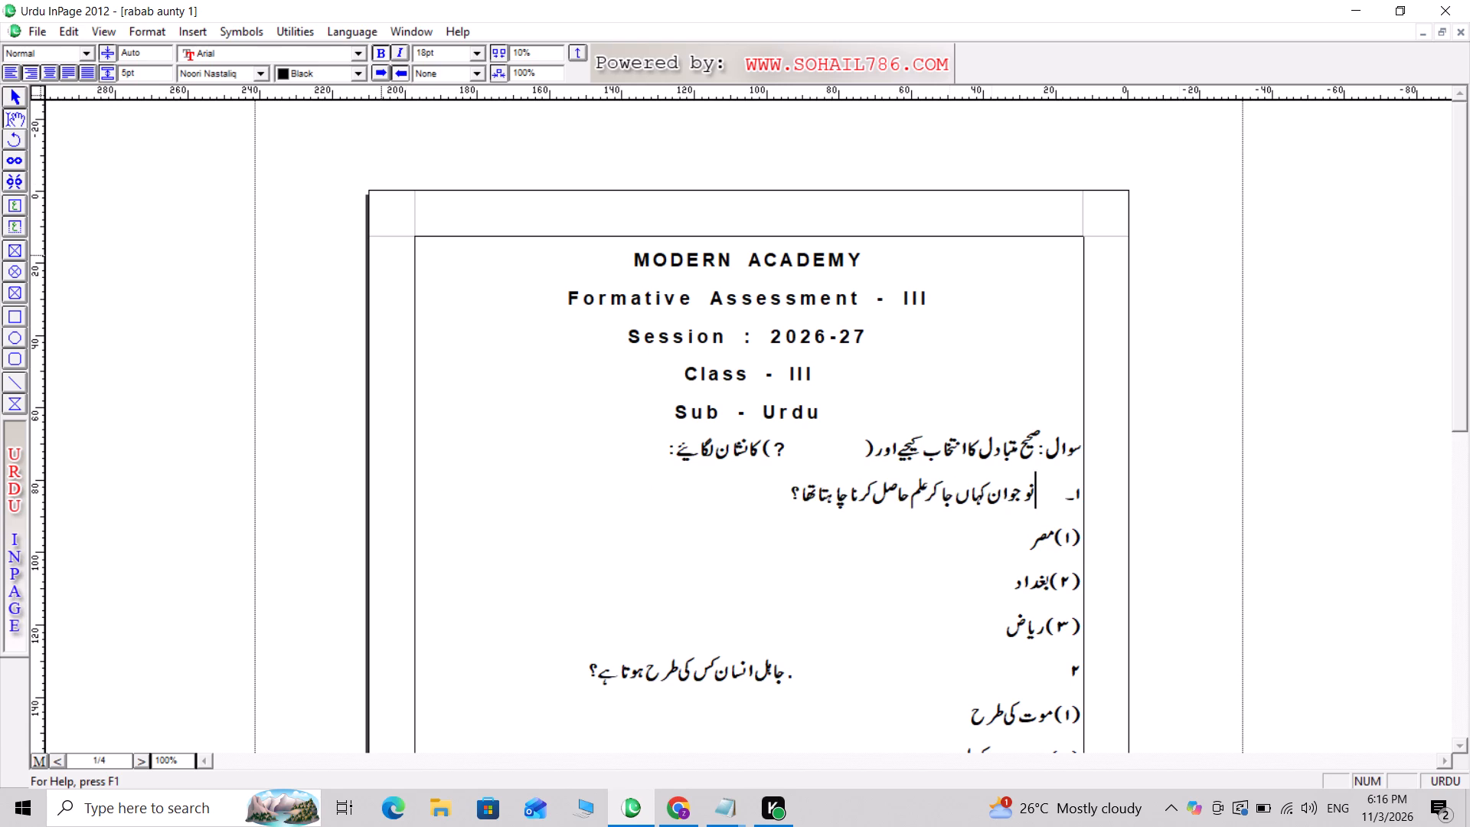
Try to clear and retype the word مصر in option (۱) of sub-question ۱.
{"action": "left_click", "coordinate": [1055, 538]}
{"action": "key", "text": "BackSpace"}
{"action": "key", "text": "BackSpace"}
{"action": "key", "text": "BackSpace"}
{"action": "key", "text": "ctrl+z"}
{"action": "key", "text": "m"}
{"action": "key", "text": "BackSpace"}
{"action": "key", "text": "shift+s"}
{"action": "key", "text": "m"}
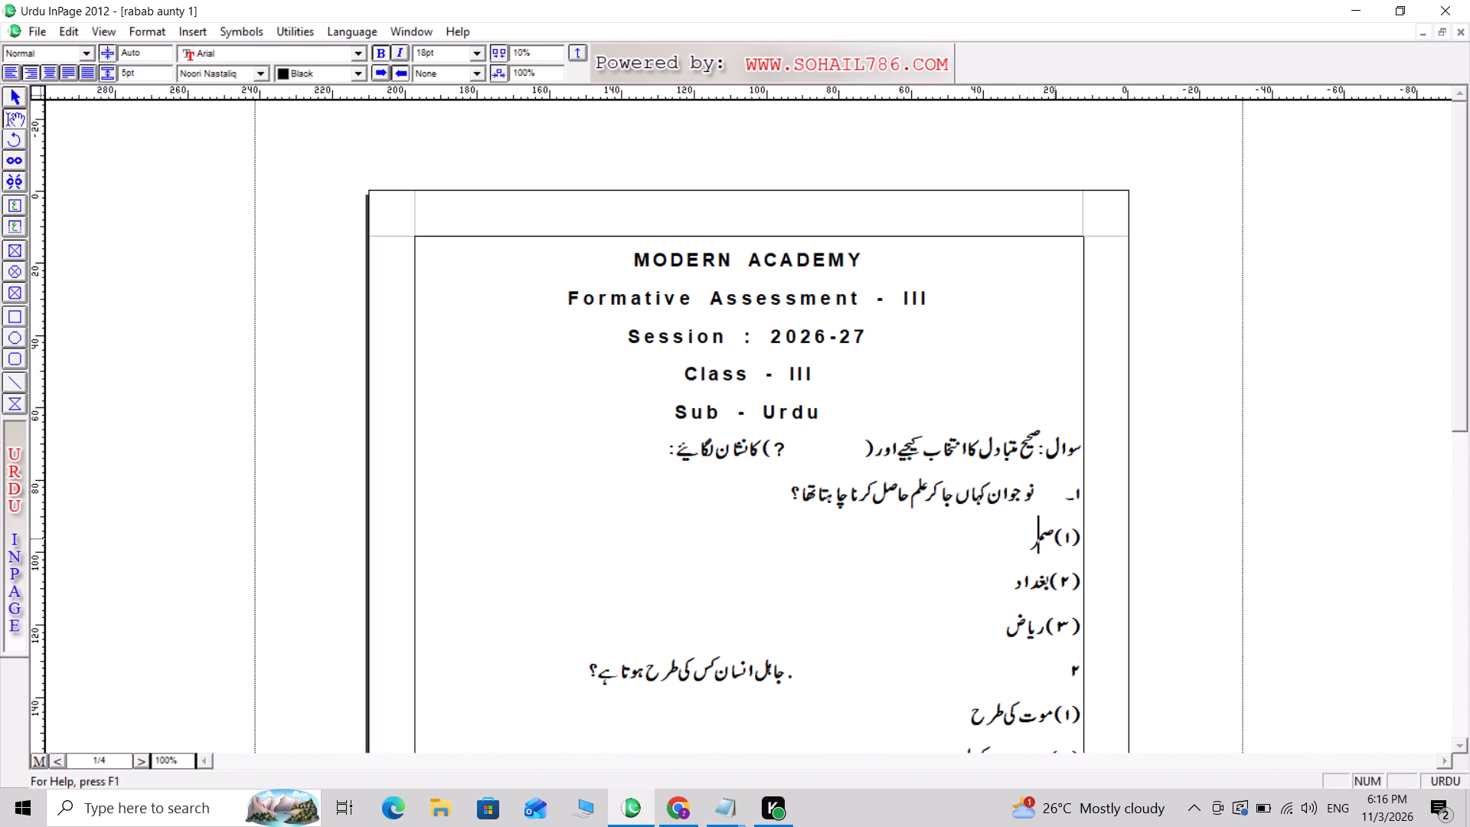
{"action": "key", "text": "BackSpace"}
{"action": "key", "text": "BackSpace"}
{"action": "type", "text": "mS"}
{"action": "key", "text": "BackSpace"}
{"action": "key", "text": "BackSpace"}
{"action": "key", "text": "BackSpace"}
Rewrite option (۱) of sub-question ۱ as a tab-indented مصر without its number, followed by tab-spaced empty answer brackets.
{"action": "key", "text": "BackSpace"}
{"action": "key", "text": "BackSpace"}
{"action": "key", "text": "BackSpace"}
{"action": "key", "text": "BackSpace"}
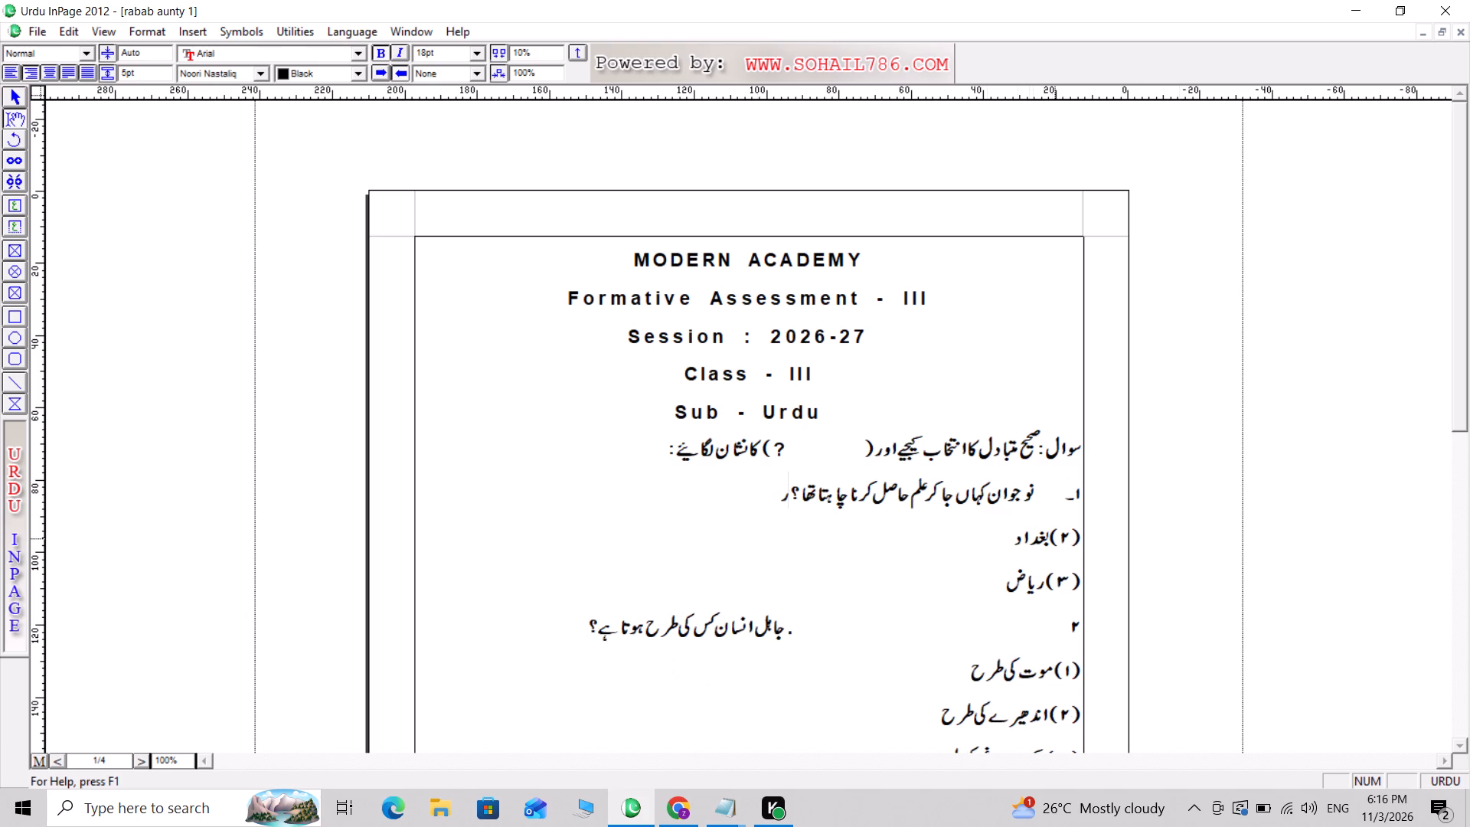
{"action": "key", "text": "Return"}
{"action": "key", "text": "Tab"}
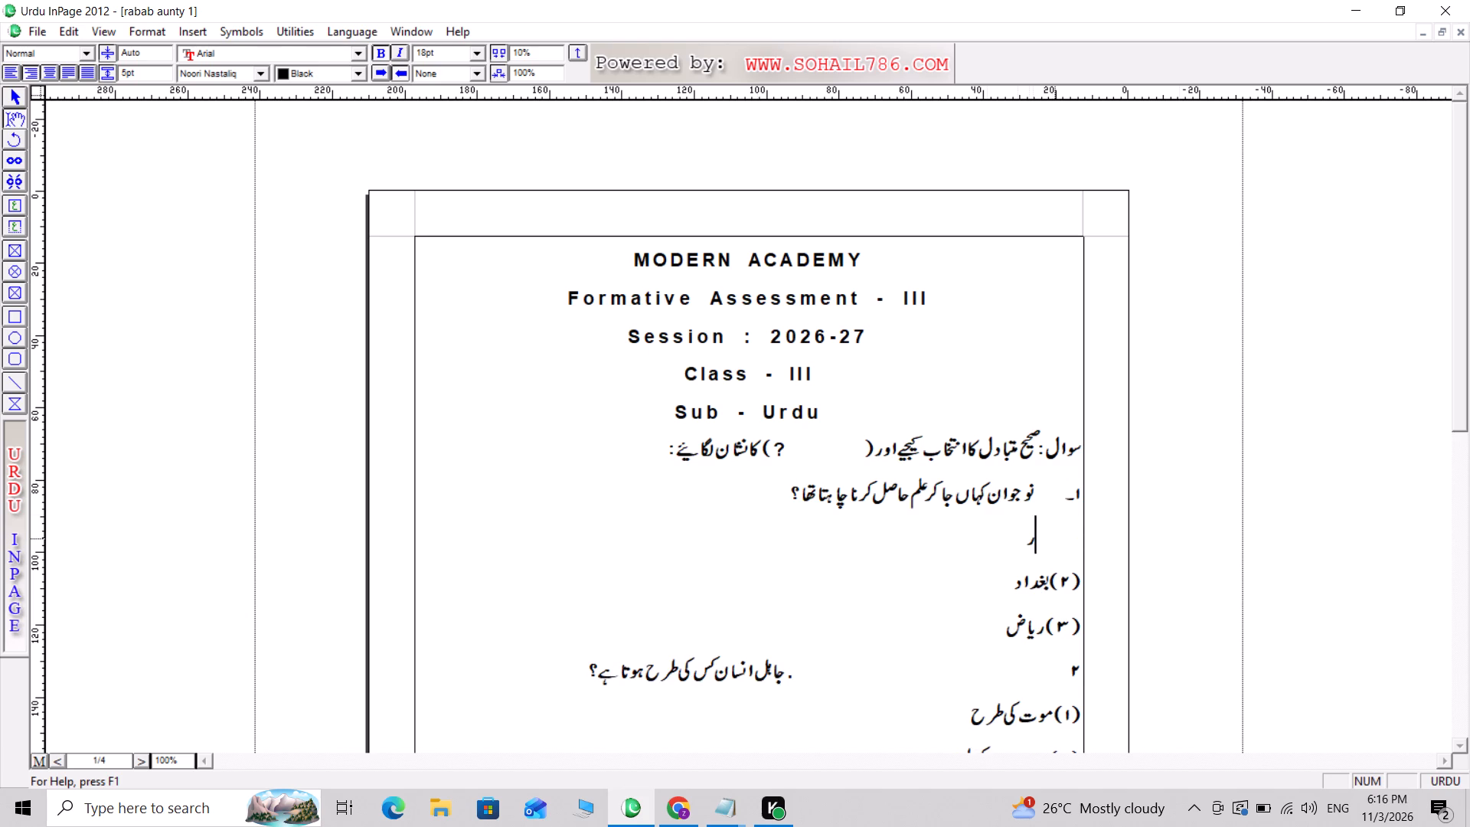
{"action": "key", "text": "ctrl+space"}
{"action": "key", "text": "ctrl+space"}
{"action": "type", "text": "mSr"}
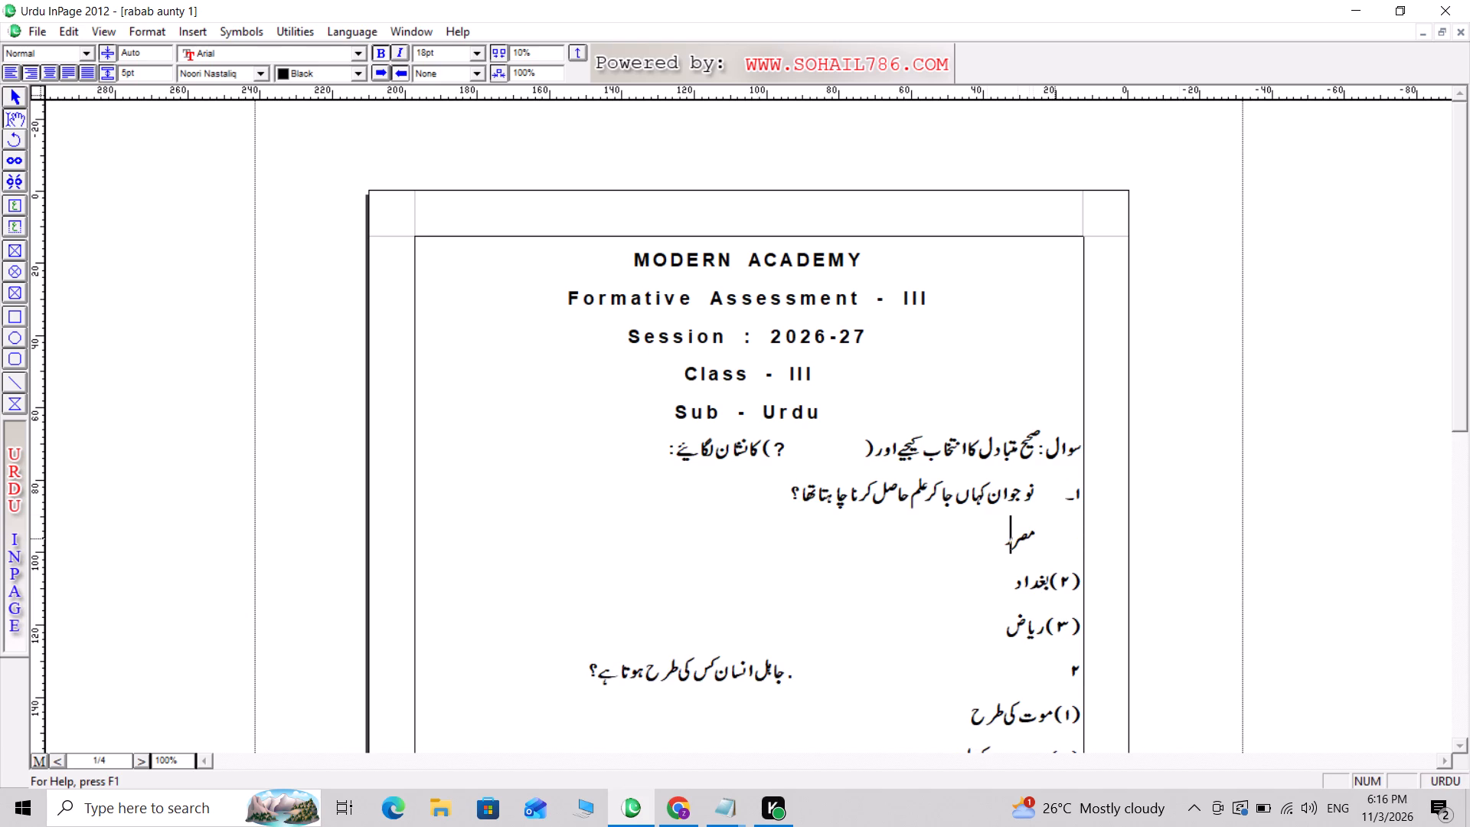
{"action": "key", "text": "Delete"}
{"action": "key", "text": "Tab"}
{"action": "key", "text": "shift+parenright"}
{"action": "key", "text": "Tab"}
{"action": "key", "text": "shift+parenleft"}
Move option بغداد onto the مصر line, three tabs on and without its (۲) number, and add tab-spaced empty brackets after it.
{"action": "key", "text": "Tab"}
{"action": "key", "text": "Tab"}
{"action": "key", "text": "Tab"}
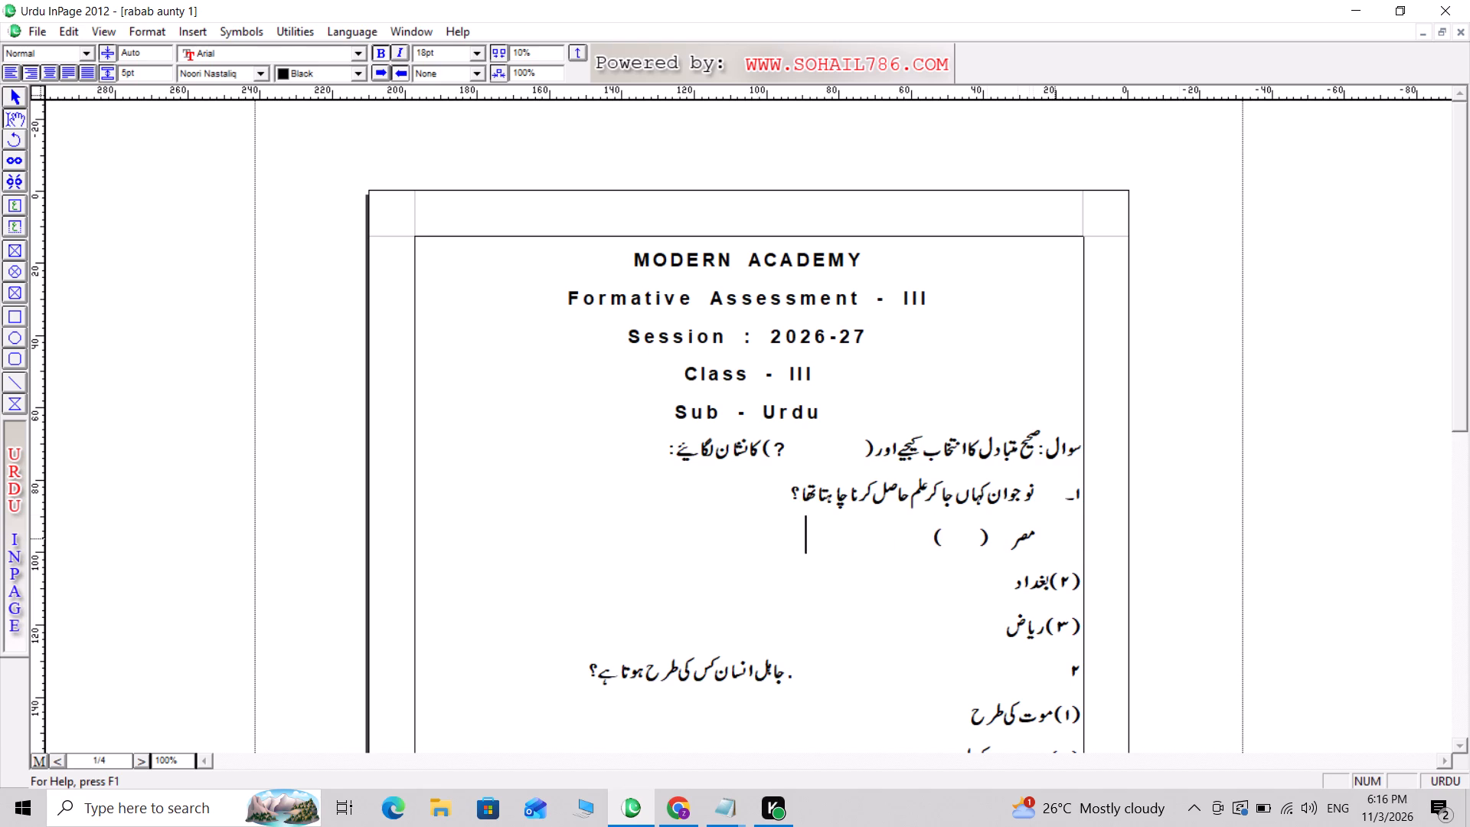
{"action": "key", "text": "Delete"}
{"action": "key", "text": "Delete"}
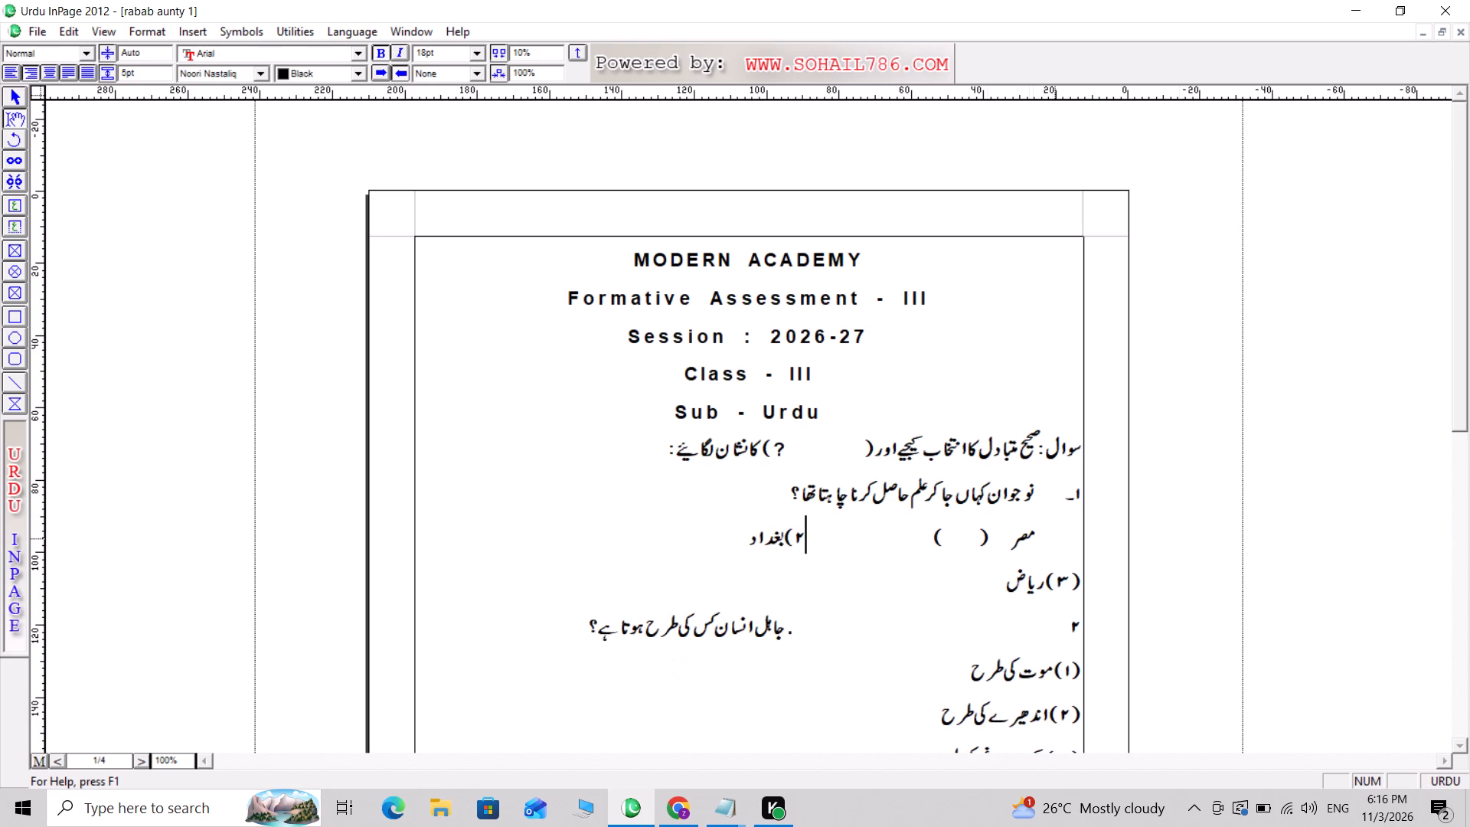
{"action": "key", "text": "Delete"}
{"action": "key", "text": "Delete"}
{"action": "key", "text": "Left"}
{"action": "key", "text": "Left"}
{"action": "key", "text": "Left"}
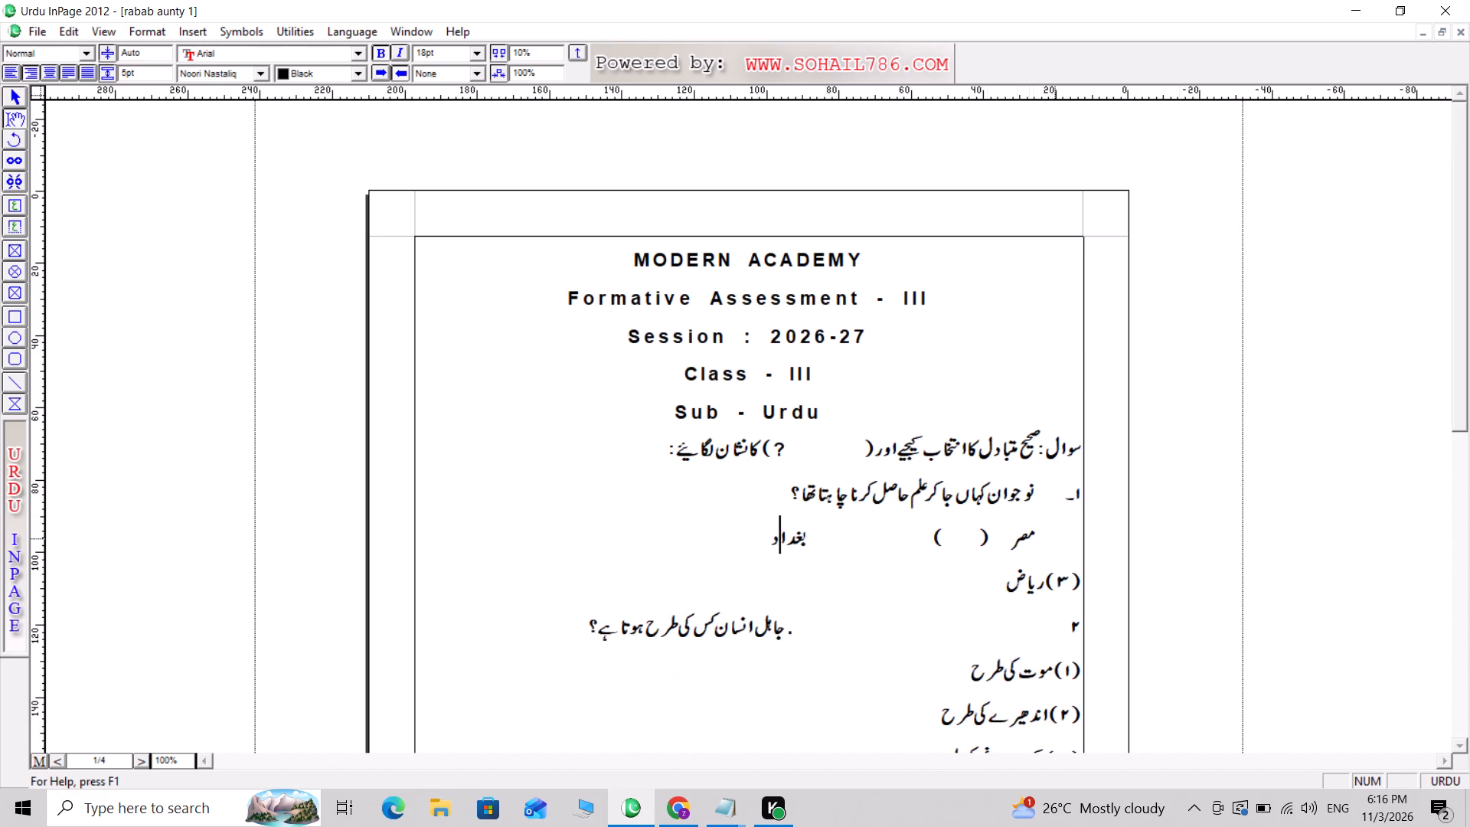
{"action": "key", "text": "Left"}
{"action": "key", "text": "Tab"}
{"action": "key", "text": "shift+parenright"}
{"action": "key", "text": "Tab"}
{"action": "key", "text": "shift+parenleft"}
Move option ریاض onto the same line, two tabs on and without its (۳) number, and add tab-spaced empty brackets after it.
{"action": "key", "text": "Tab"}
{"action": "key", "text": "Tab"}
{"action": "key", "text": "Delete"}
{"action": "key", "text": "Delete"}
{"action": "key", "text": "Delete"}
{"action": "key", "text": "Delete"}
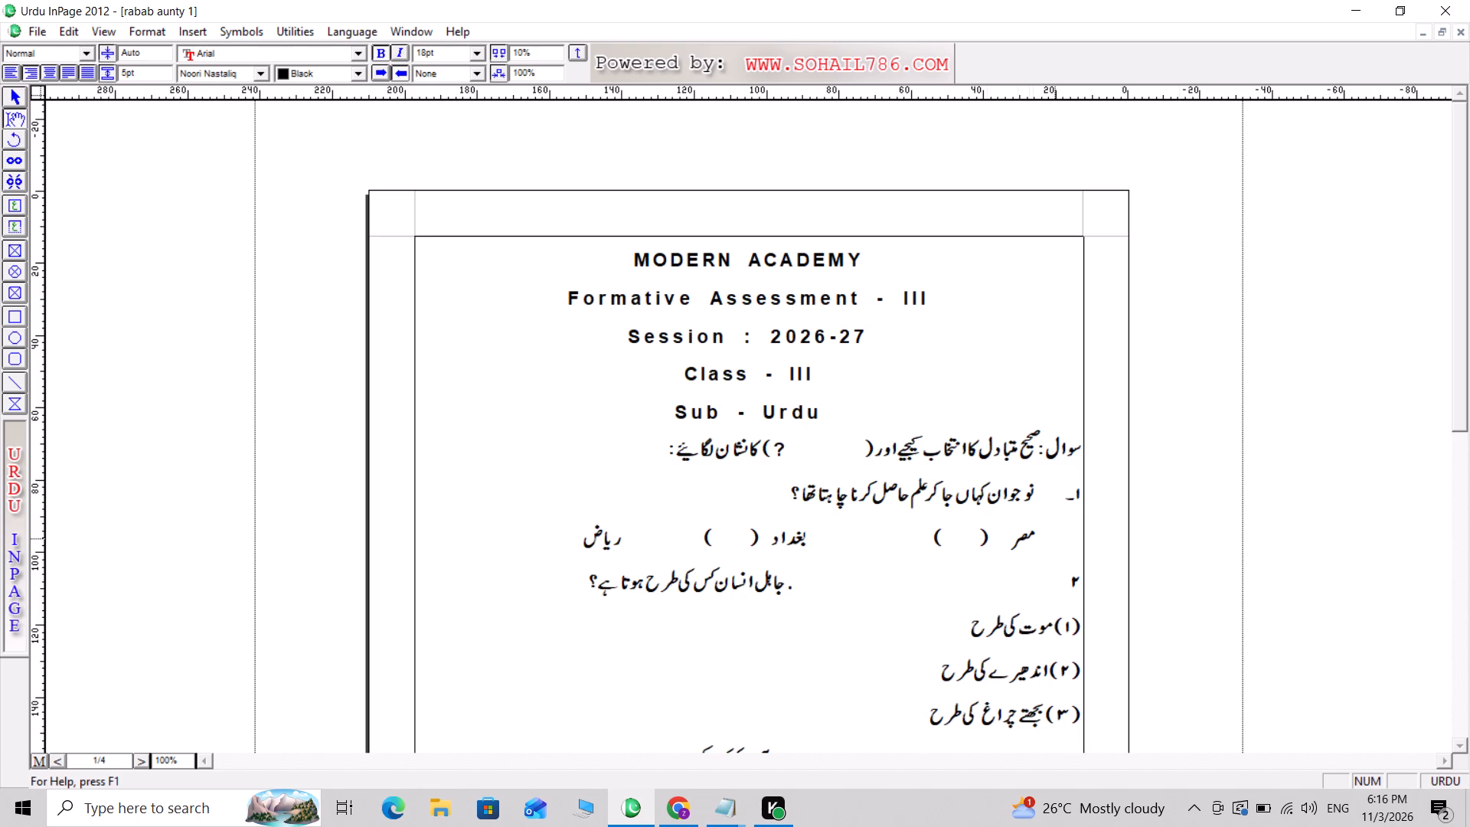
{"action": "key", "text": "Left"}
{"action": "key", "text": "Left"}
{"action": "key", "text": "Left"}
{"action": "key", "text": "Left"}
{"action": "key", "text": "Tab"}
{"action": "key", "text": "shift+parenright"}
{"action": "key", "text": "Tab"}
{"action": "key", "text": "shift+parenleft"}
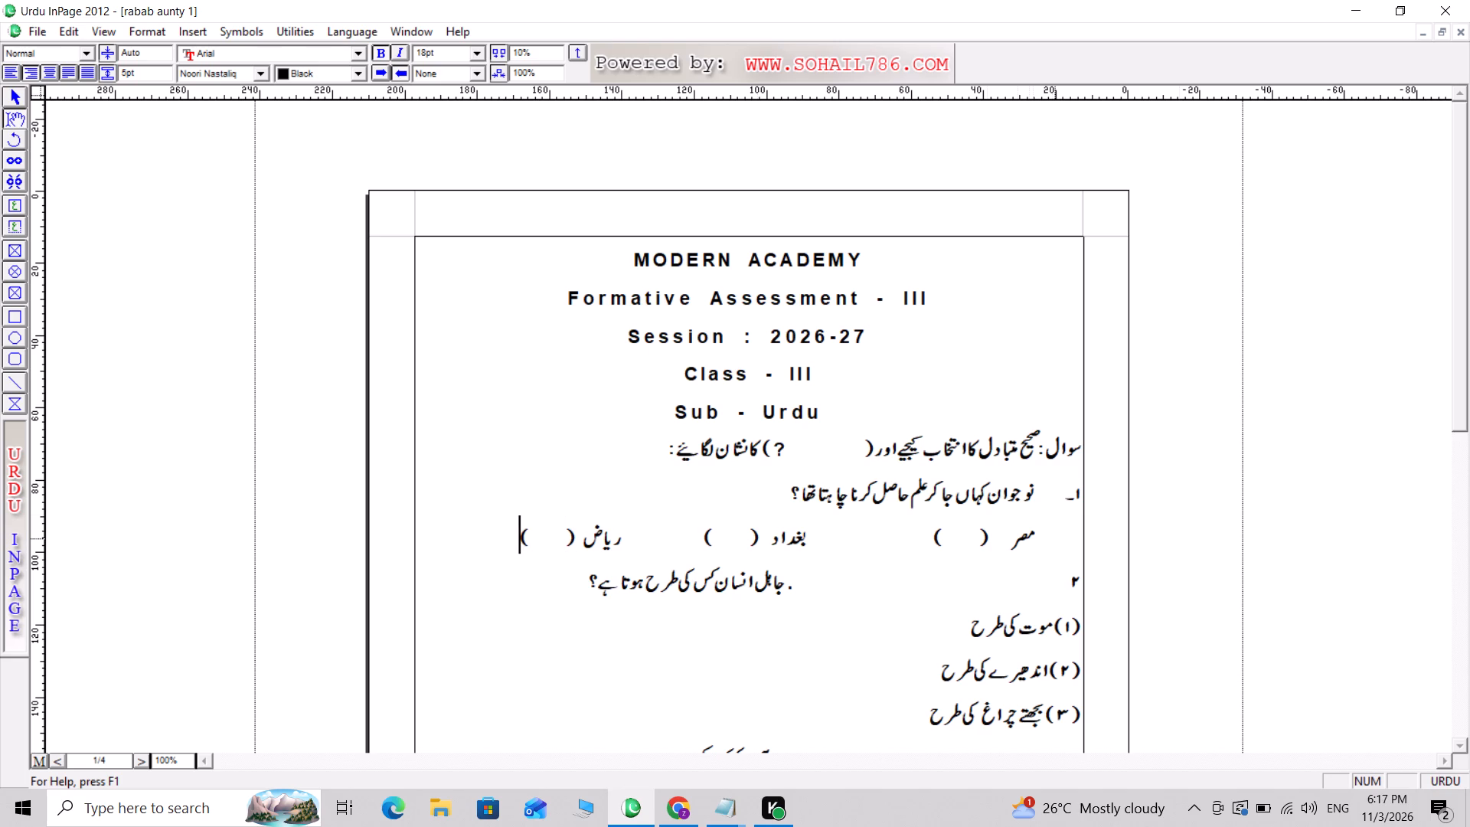
Renumber the second sub-question as ۲۔ followed by a tab, removing its old number, gap and stray dot while keeping جاہل intact.
{"action": "key", "text": "Return"}
{"action": "type", "text": "2."}
{"action": "key", "text": "Tab"}
{"action": "key", "text": "Delete"}
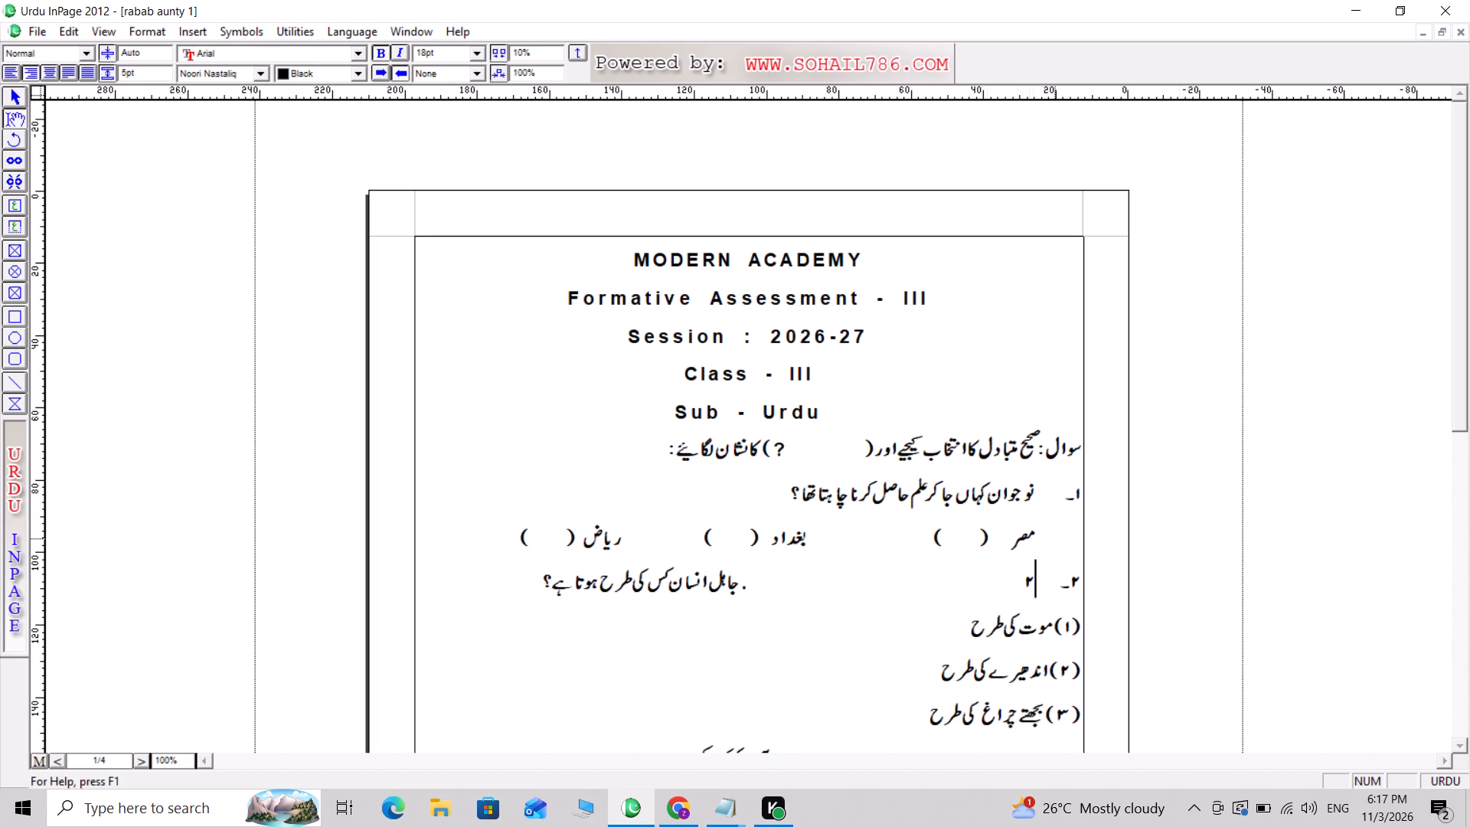
{"action": "key", "text": "Delete"}
{"action": "key", "text": "Delete"}
{"action": "key", "text": "Delete"}
{"action": "key", "text": "Delete"}
{"action": "key", "text": "Delete"}
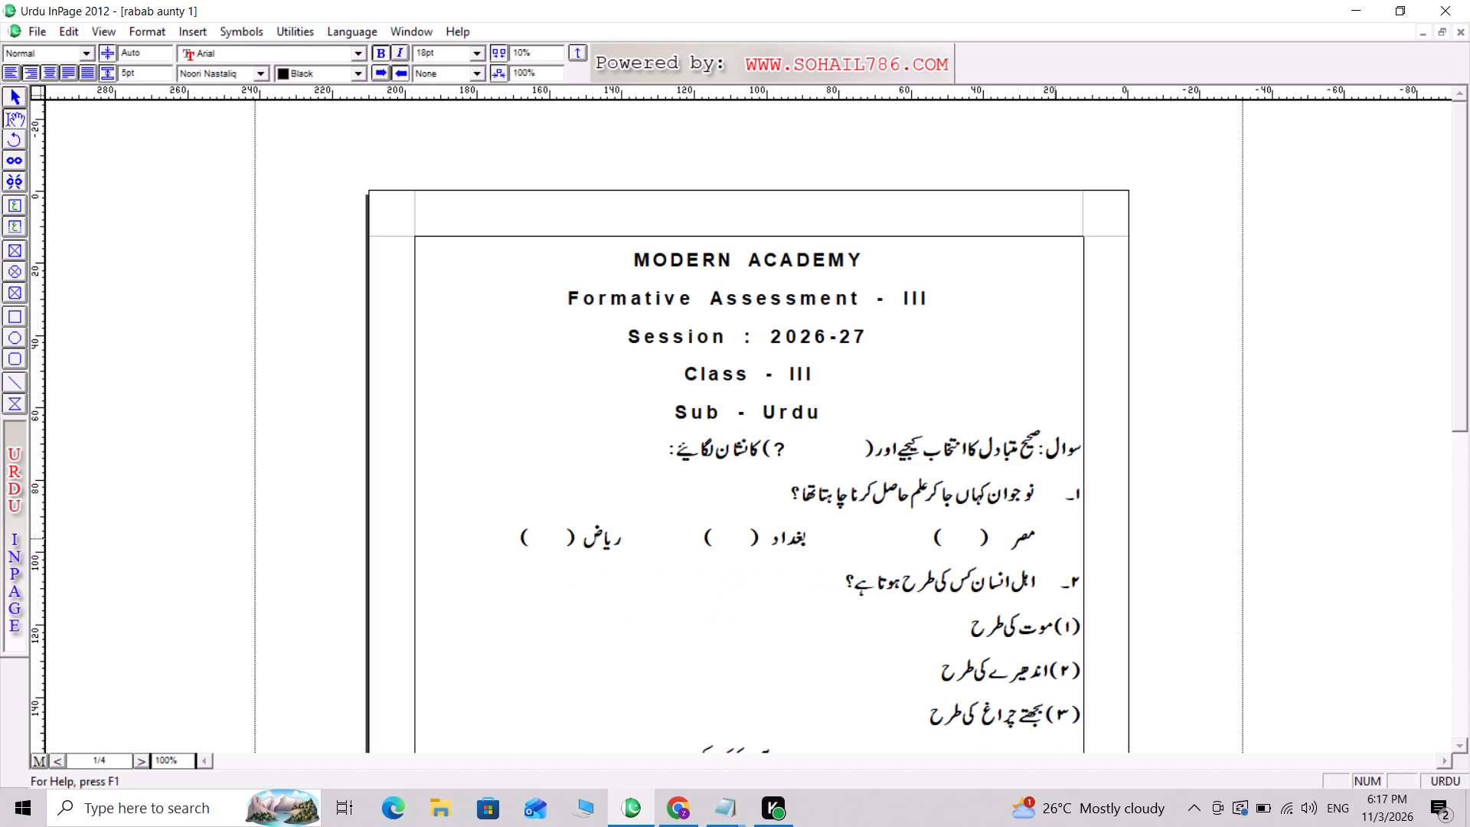
{"action": "key", "text": "ctrl+z"}
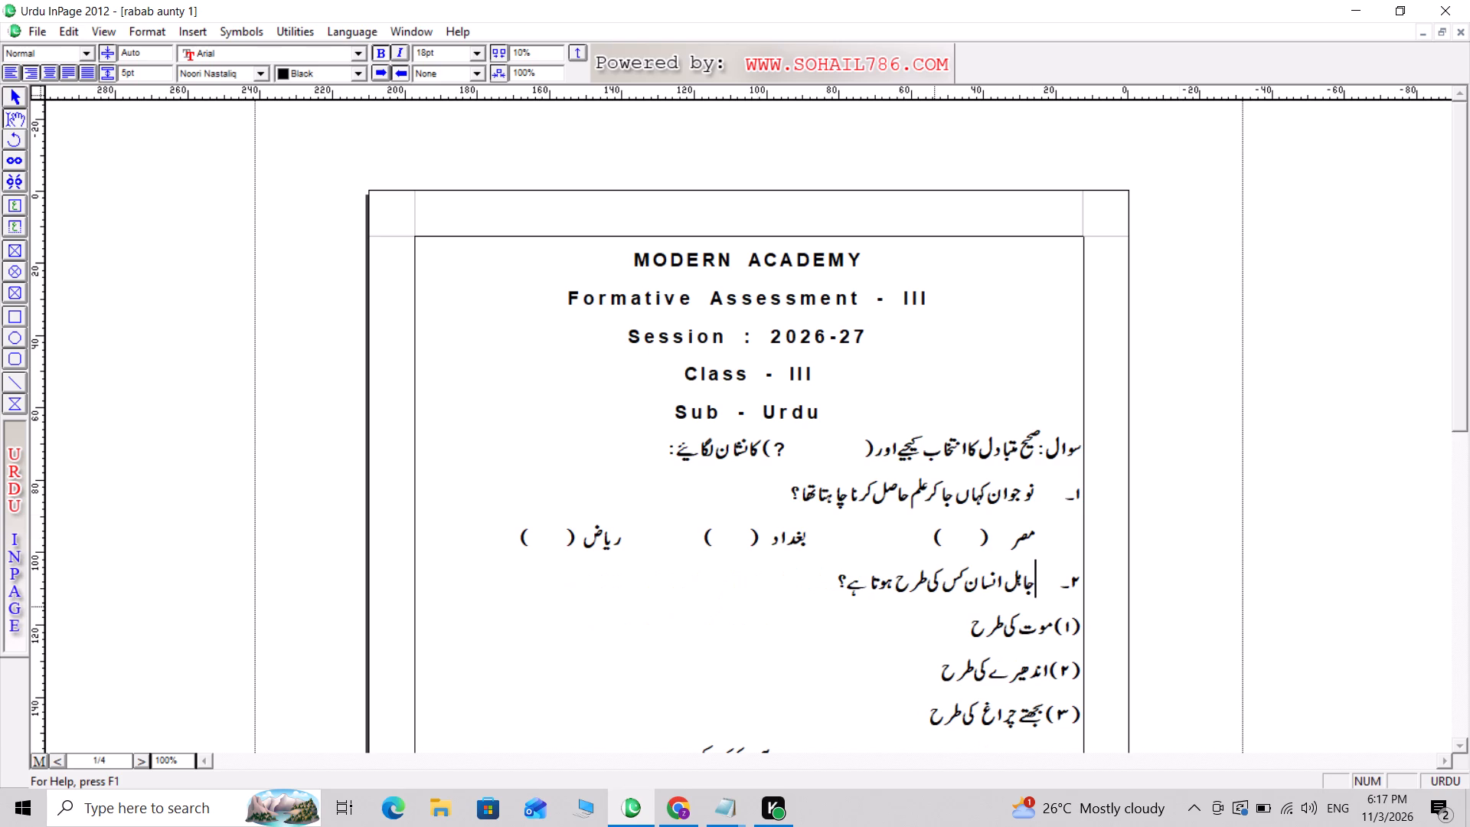
In sub-question ۲, replace the (۱) before موت کی طرح with a tab indent and add tab-spaced empty brackets after the option.
{"action": "left_click", "coordinate": [1053, 627]}
{"action": "key", "text": "BackSpace"}
{"action": "key", "text": "BackSpace"}
{"action": "key", "text": "BackSpace"}
{"action": "key", "text": "BackSpace"}
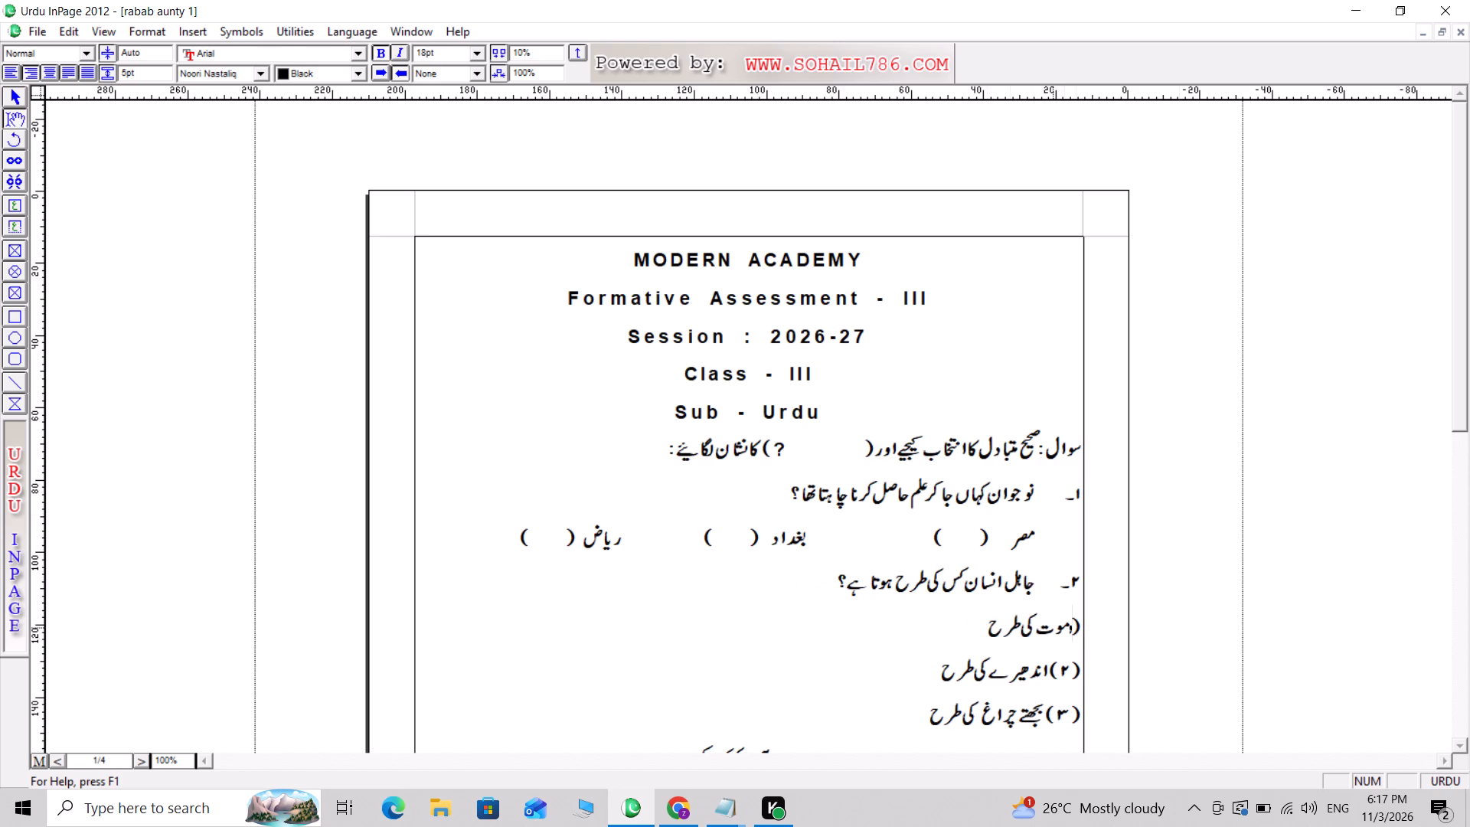
{"action": "key", "text": "Tab"}
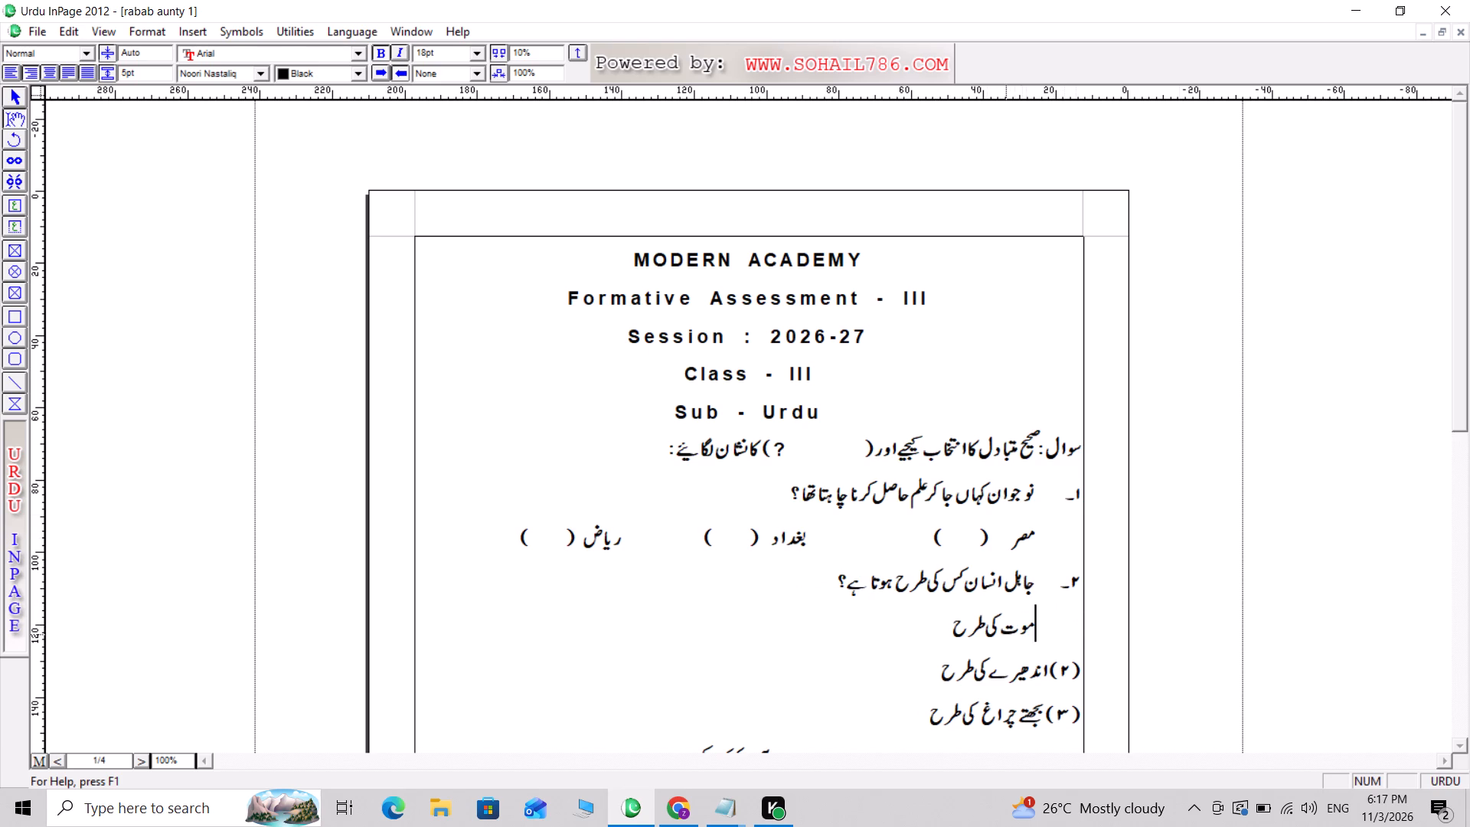
{"action": "left_click", "coordinate": [958, 629]}
{"action": "key", "text": "Tab"}
{"action": "key", "text": "shift+parenright"}
{"action": "key", "text": "Tab"}
{"action": "key", "text": "shift+parenleft"}
Move option اندھیرے کی طرح two tabs after the موت کی طرح brackets without its (۲) number, adding tab-spaced empty brackets and a trailing tab.
{"action": "key", "text": "Tab"}
{"action": "key", "text": "Tab"}
{"action": "key", "text": "Delete"}
{"action": "key", "text": "Delete"}
{"action": "key", "text": "Delete"}
{"action": "key", "text": "Delete"}
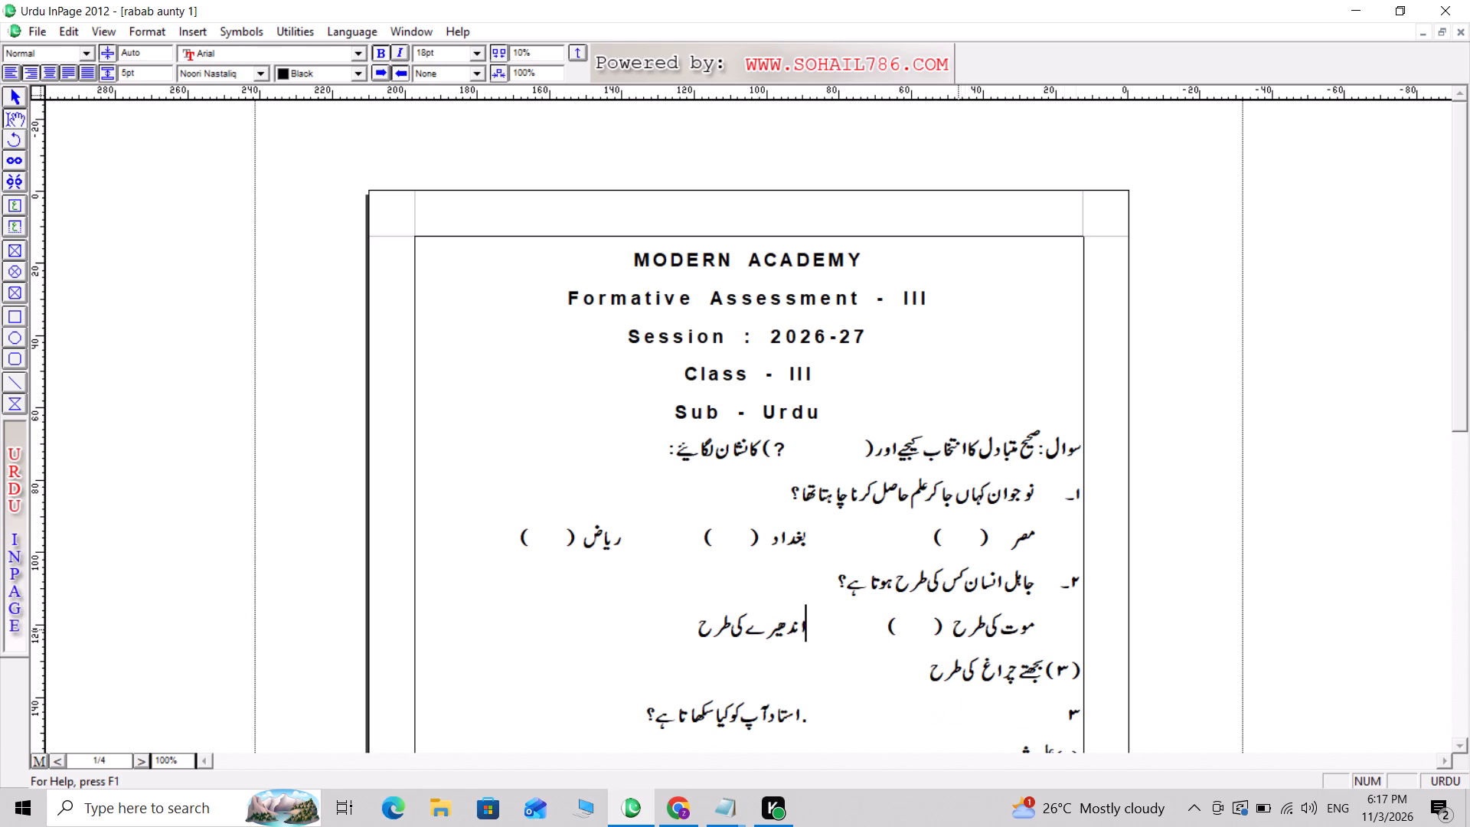
{"action": "left_click", "coordinate": [696, 630]}
{"action": "key", "text": "Tab"}
{"action": "key", "text": "shift+parenright"}
{"action": "key", "text": "Tab"}
{"action": "key", "text": "shift+parenleft"}
{"action": "key", "text": "Tab"}
Move option بجھتے چراغ کی طرح up onto the options line without its (۳) number, and remove one tab before اندھیرے کی طرح.
{"action": "key", "text": "Delete"}
{"action": "key", "text": "Delete"}
{"action": "key", "text": "Delete"}
{"action": "key", "text": "Delete"}
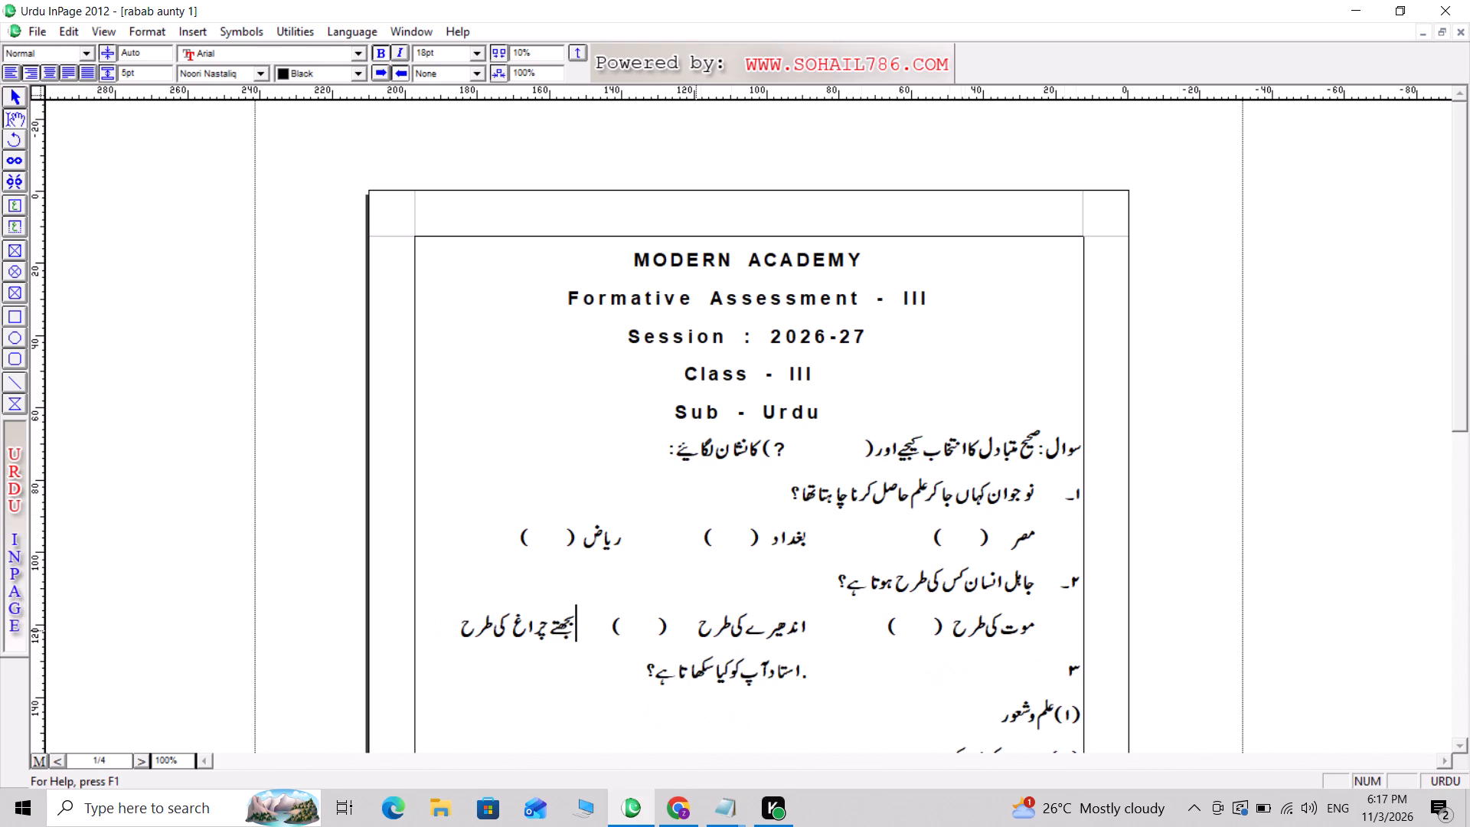
{"action": "left_click", "coordinate": [831, 623]}
{"action": "key", "text": "Delete"}
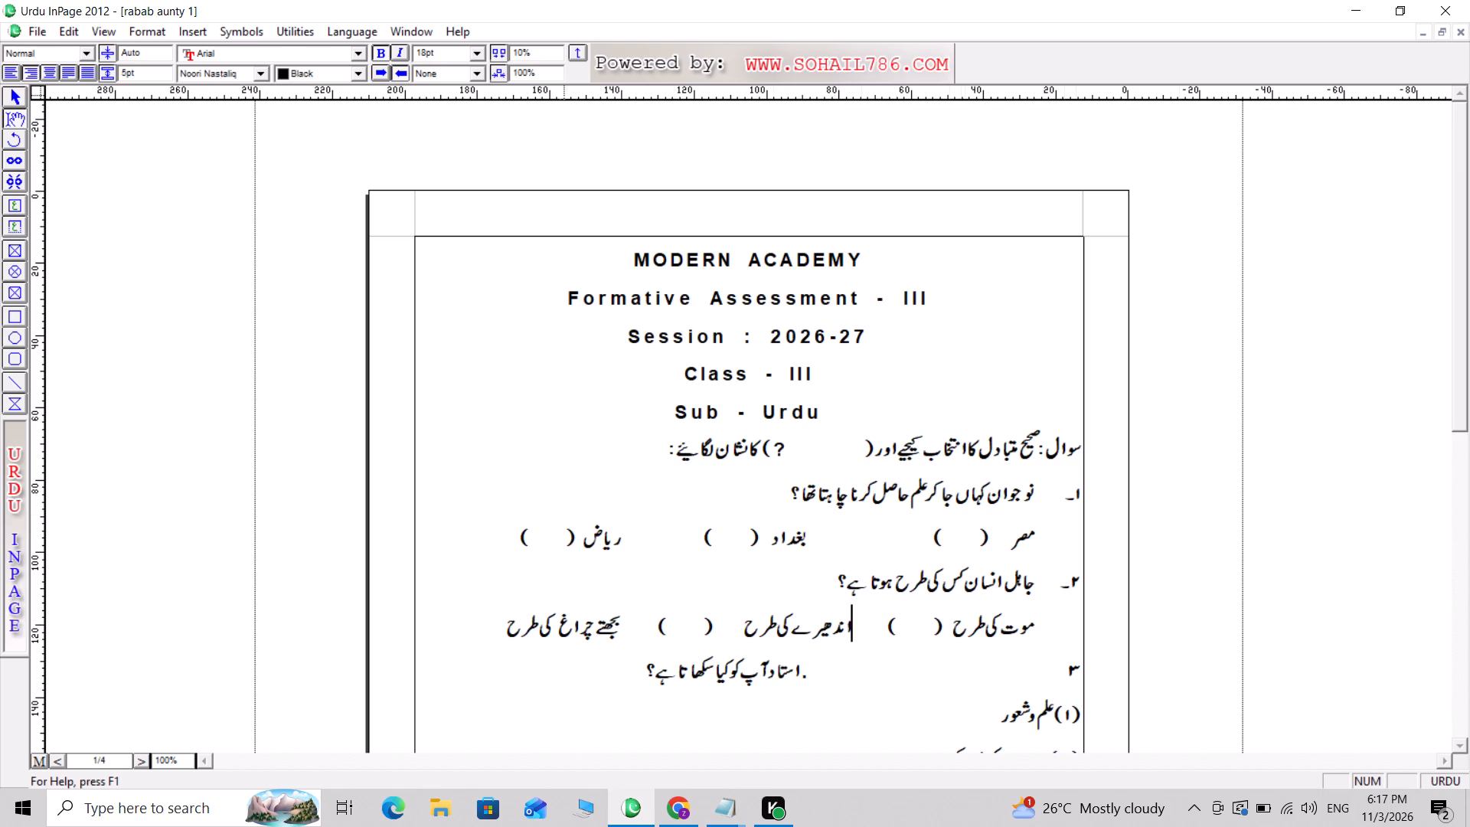
Add tab-spaced empty brackets after option بجھتے چراغ کی طرح in sub-question ۲.
{"action": "left_click", "coordinate": [498, 623]}
{"action": "key", "text": "Tab"}
{"action": "key", "text": "shift+parenright"}
{"action": "key", "text": "Tab"}
{"action": "key", "text": "shift+parenleft"}
Renumber the third sub-question as ۳۔ followed by a tab, removing its old number, gap and stray dot.
{"action": "key", "text": "Return"}
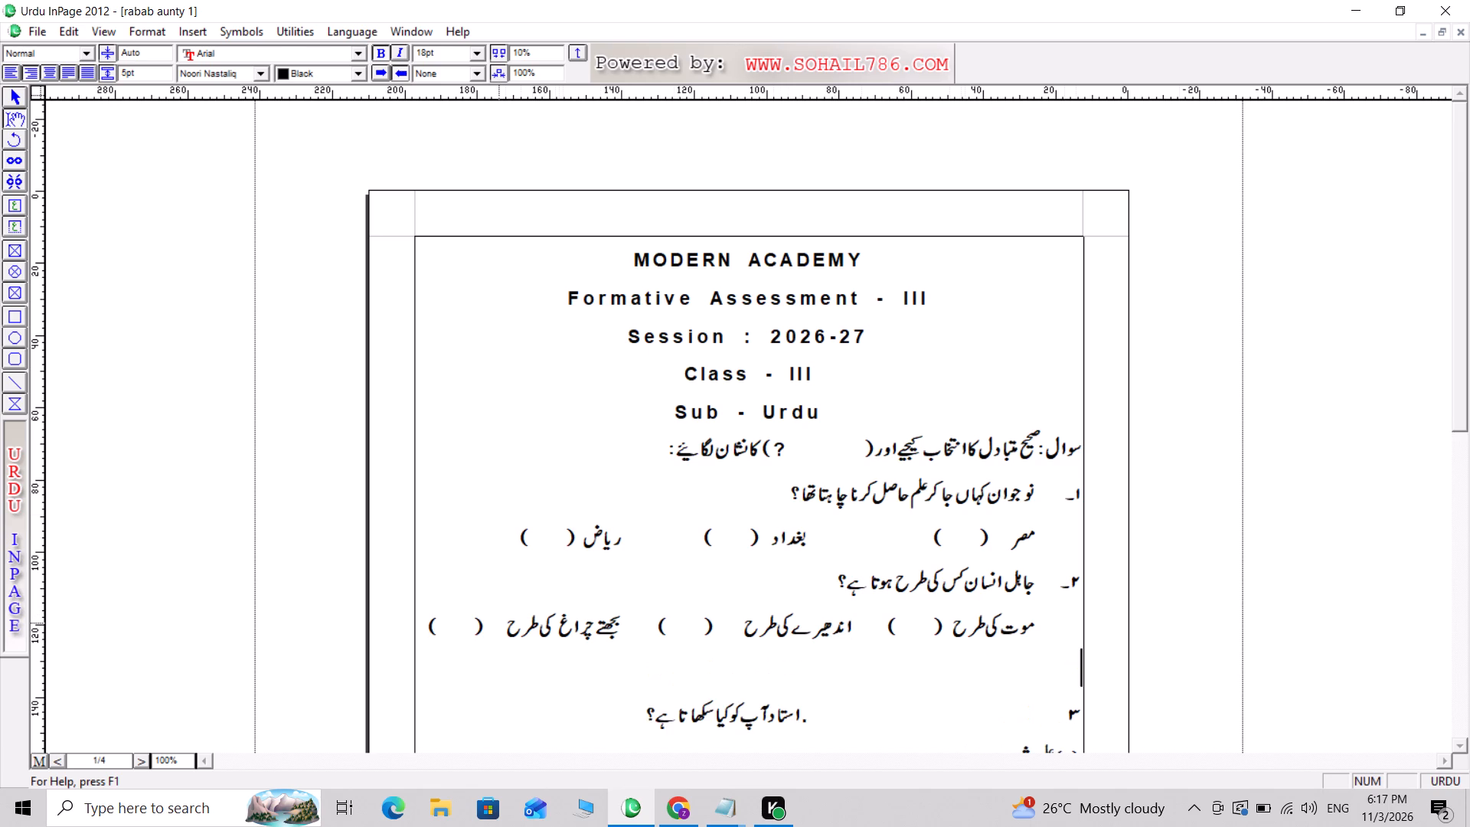
{"action": "type", "text": "3."}
{"action": "key", "text": "Tab"}
{"action": "key", "text": "Delete"}
{"action": "key", "text": "Delete"}
{"action": "key", "text": "Delete"}
{"action": "key", "text": "Delete"}
{"action": "key", "text": "Delete"}
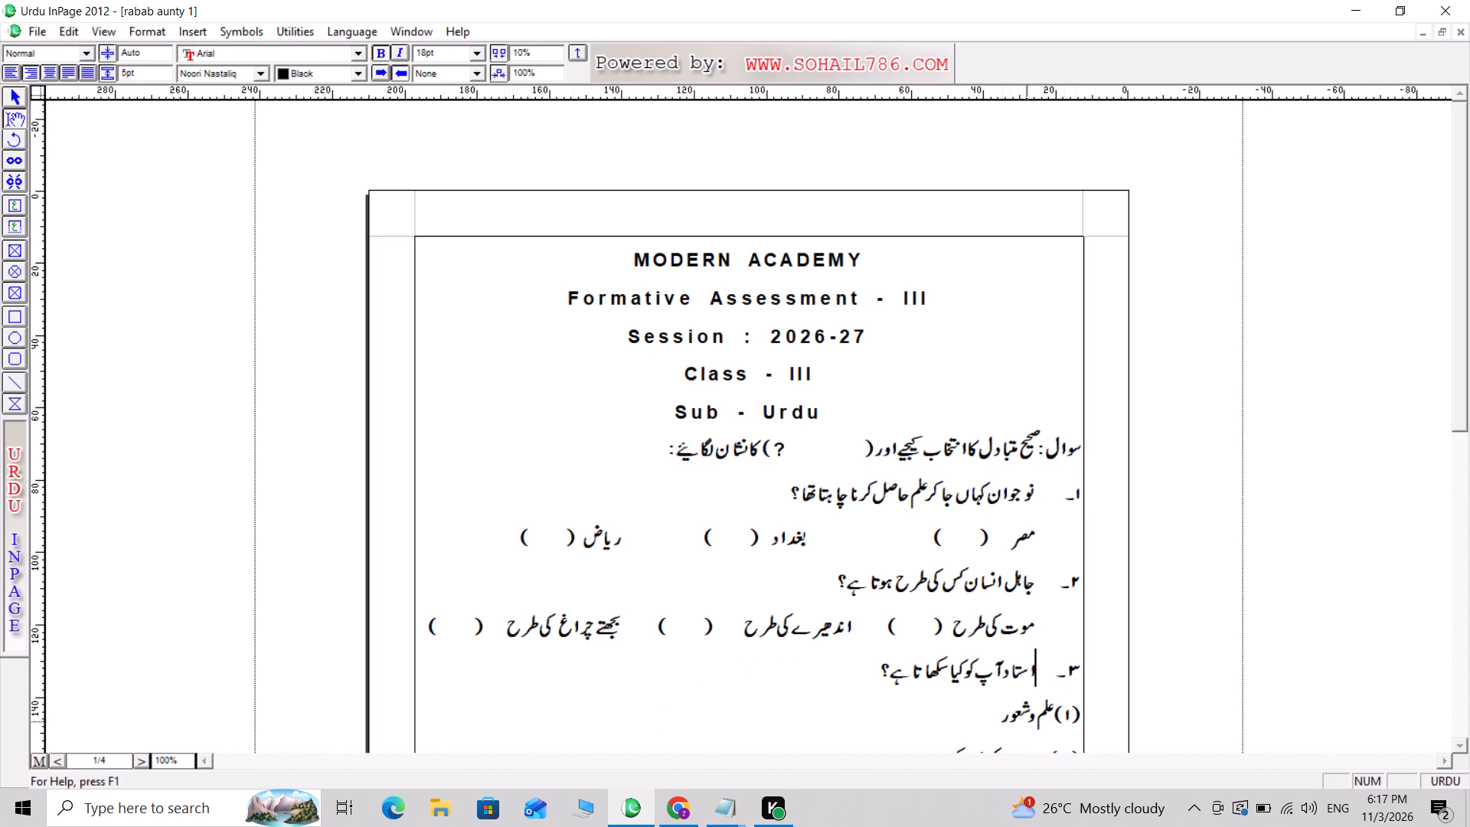
In sub-question ۳, replace the (۱) before علم و شعور with a tab indent and add tab-spaced empty brackets after the option.
{"action": "left_click", "coordinate": [1058, 710]}
{"action": "key", "text": "BackSpace"}
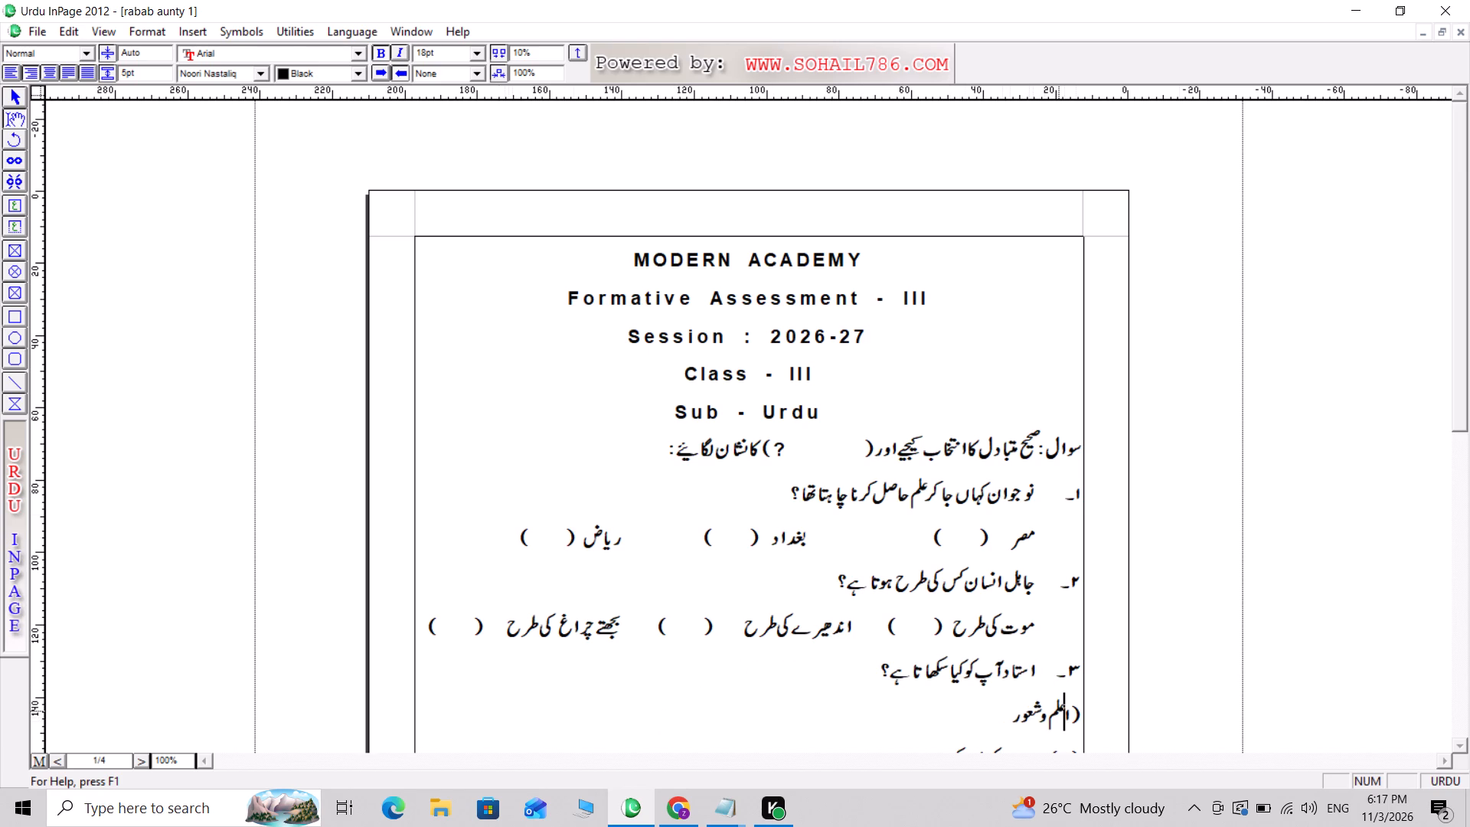
{"action": "key", "text": "BackSpace"}
{"action": "key", "text": "BackSpace"}
{"action": "key", "text": "Tab"}
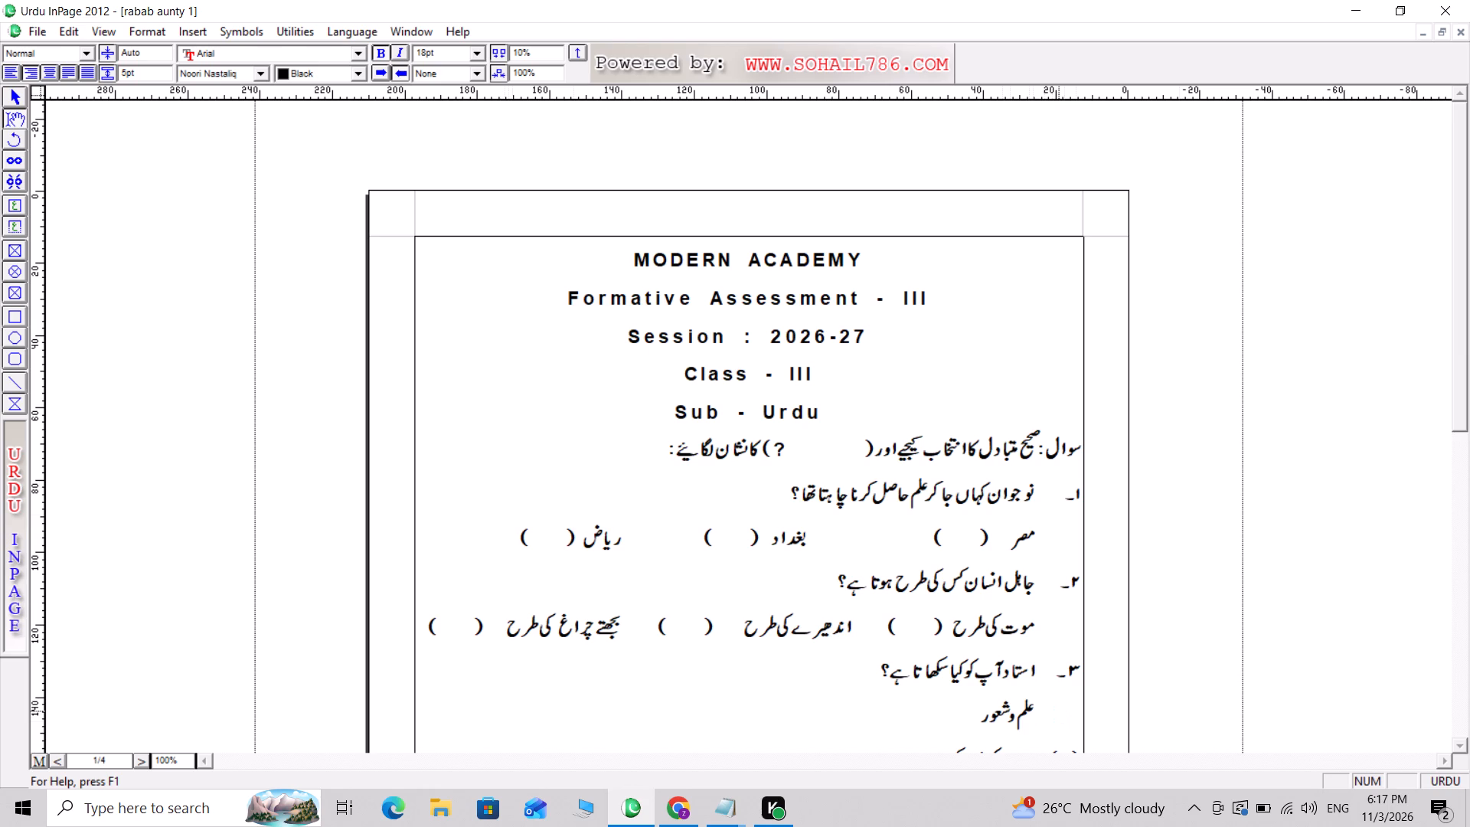
{"action": "left_click", "coordinate": [975, 717]}
{"action": "key", "text": "Tab"}
{"action": "key", "text": "shift+parenright"}
{"action": "key", "text": "Tab"}
{"action": "key", "text": "shift+parenleft"}
Move option دوسرے کو نیچا دکھانا up to one tab after the علم و شعور brackets, removing its (۲) number.
{"action": "key", "text": "Tab"}
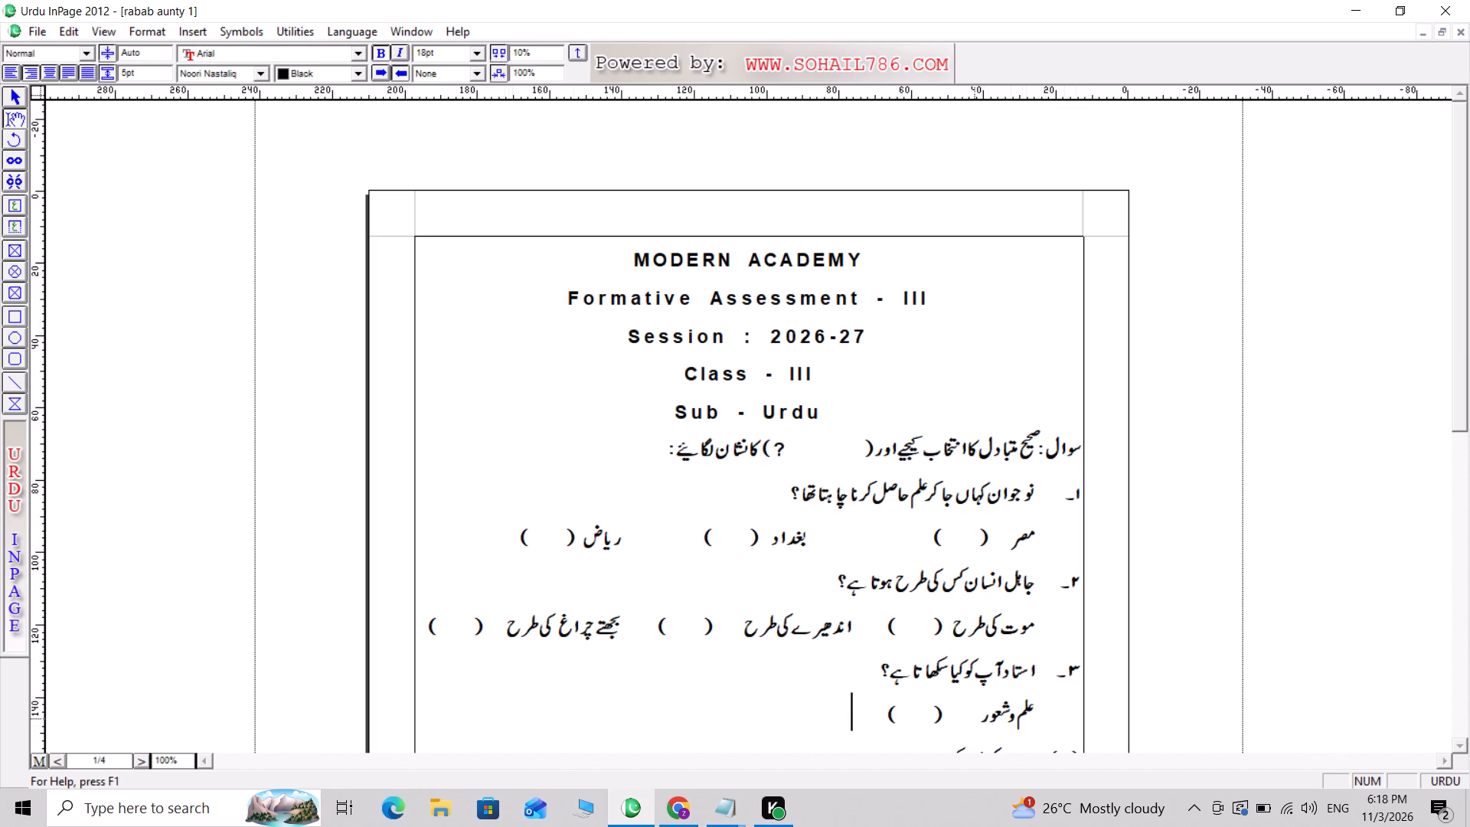
{"action": "key", "text": "Tab"}
{"action": "key", "text": "Delete"}
{"action": "key", "text": "Delete"}
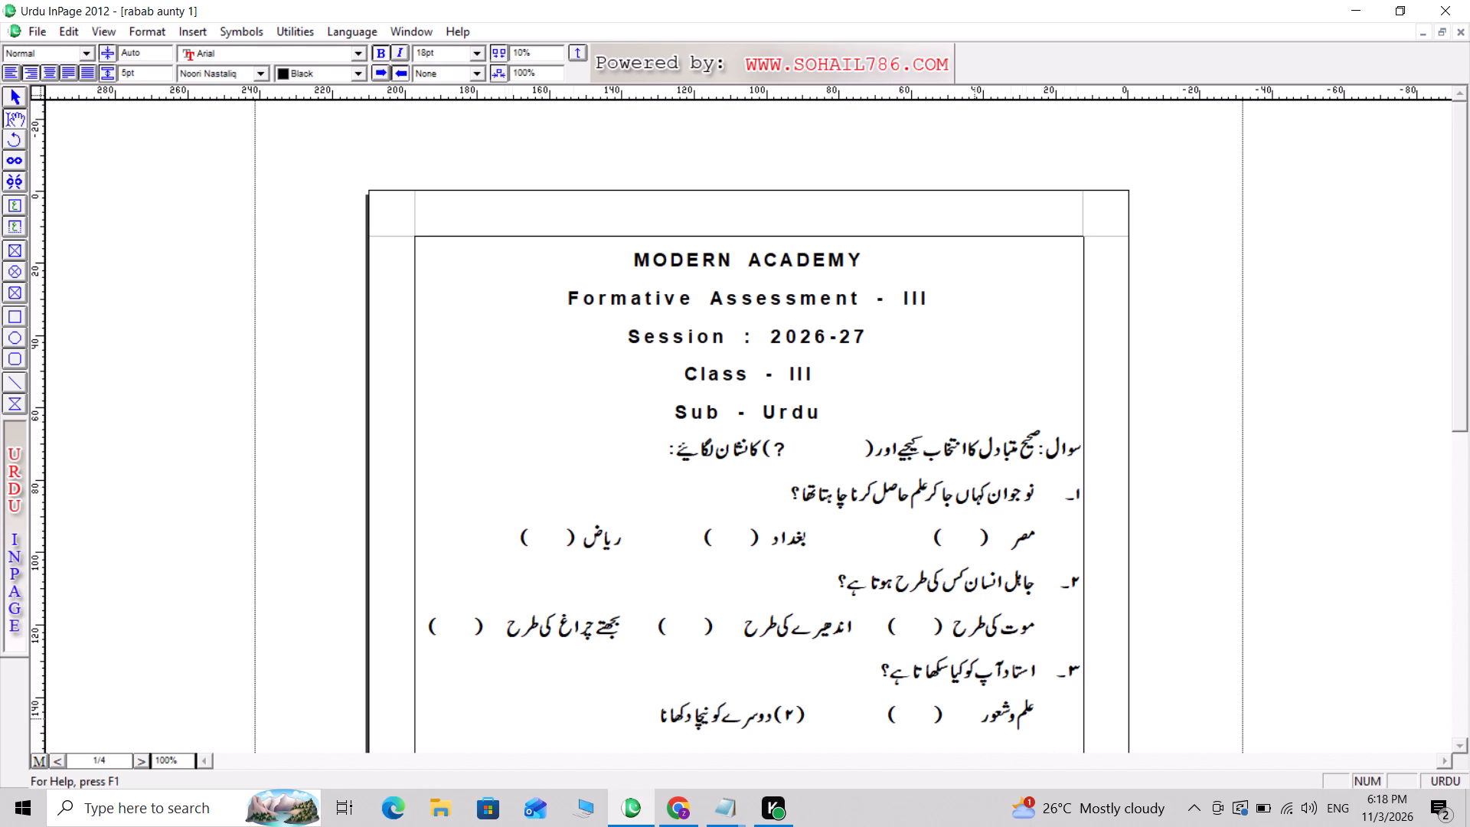
{"action": "key", "text": "Delete"}
{"action": "key", "text": "Delete"}
{"action": "key", "text": "Left"}
{"action": "key", "text": "Left"}
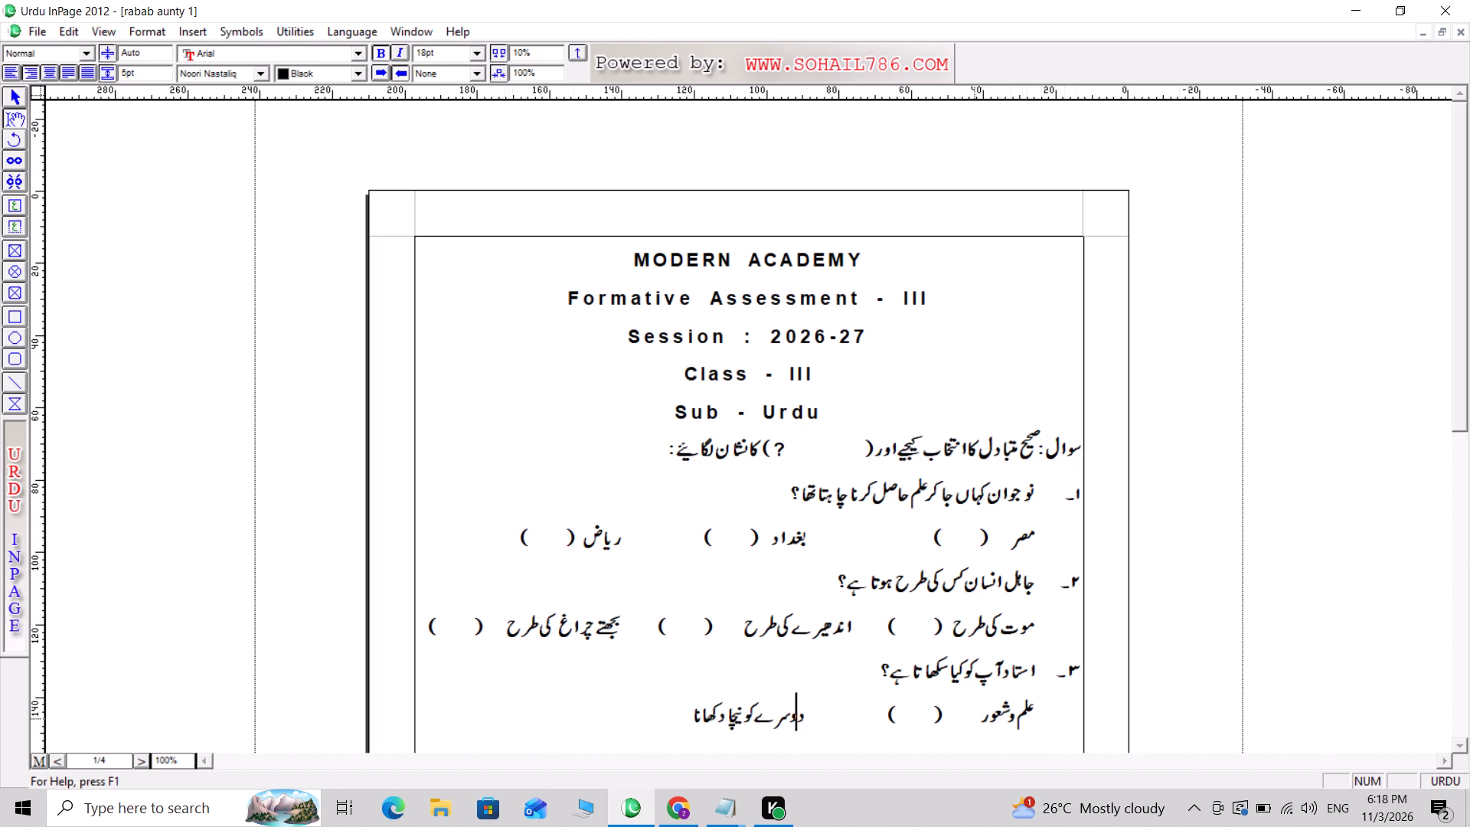
{"action": "key", "text": "Left"}
{"action": "key", "text": "Left"}
{"action": "key", "text": "Left"}
{"action": "key", "text": "Left"}
{"action": "key", "text": "Left"}
{"action": "key", "text": "Left"}
{"action": "key", "text": "Left"}
{"action": "key", "text": "Left"}
{"action": "left_click", "coordinate": [833, 712]}
{"action": "key", "text": "Delete"}
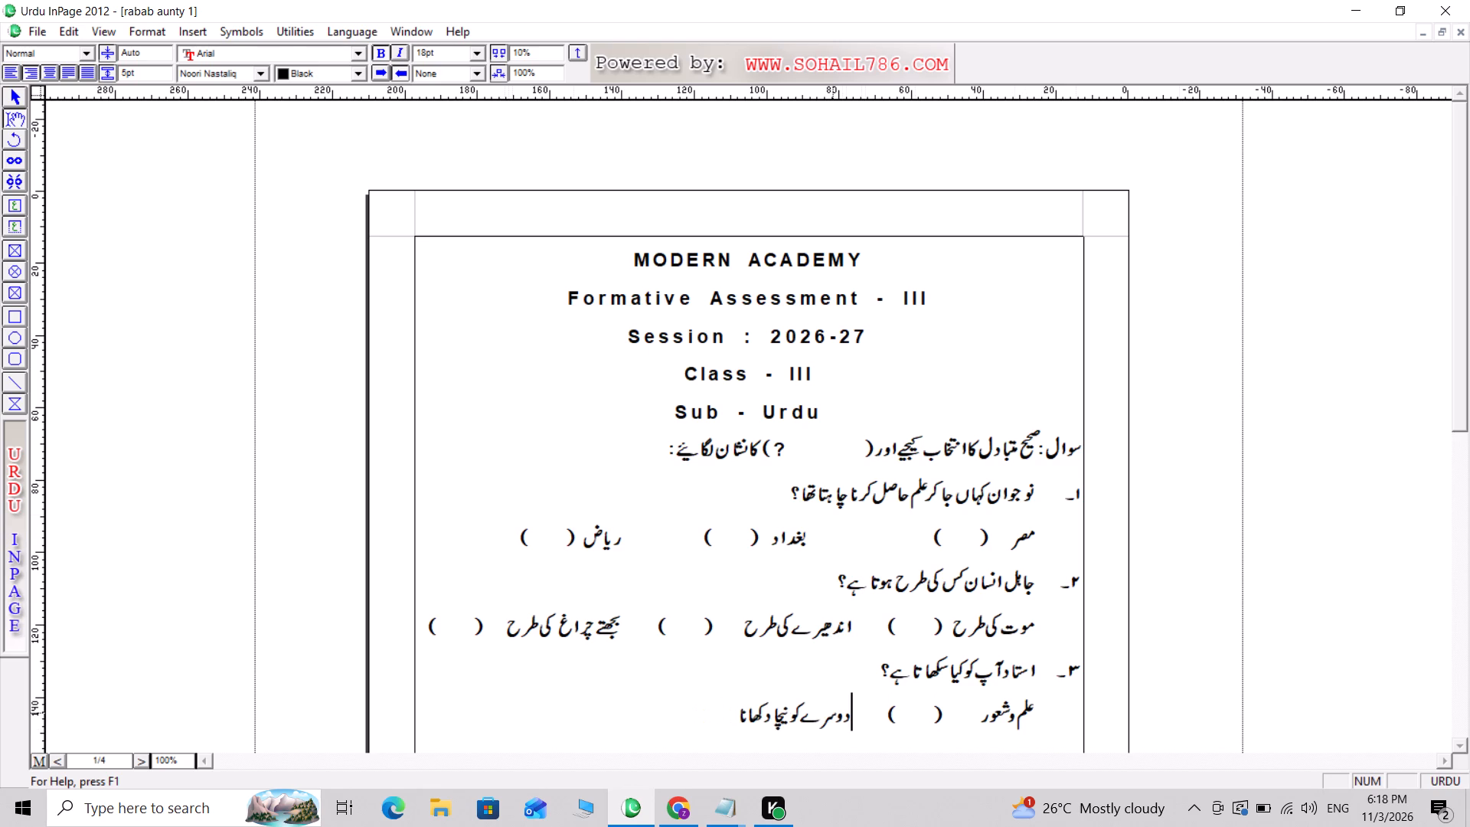
Add tab-spaced empty brackets after option دوسرے کو نیچا دکھانا.
{"action": "left_click", "coordinate": [730, 717]}
{"action": "key", "text": "Tab"}
{"action": "key", "text": "shift+parenright"}
{"action": "key", "text": "Tab"}
{"action": "key", "text": "shift+parenleft"}
Start the fourth sub-question on its own line as ۴۔ plus a tab, removing its old number, gap, dot and opening quotes while keeping نہ intact.
{"action": "key", "text": "Tab"}
{"action": "key", "text": "Delete"}
{"action": "key", "text": "Delete"}
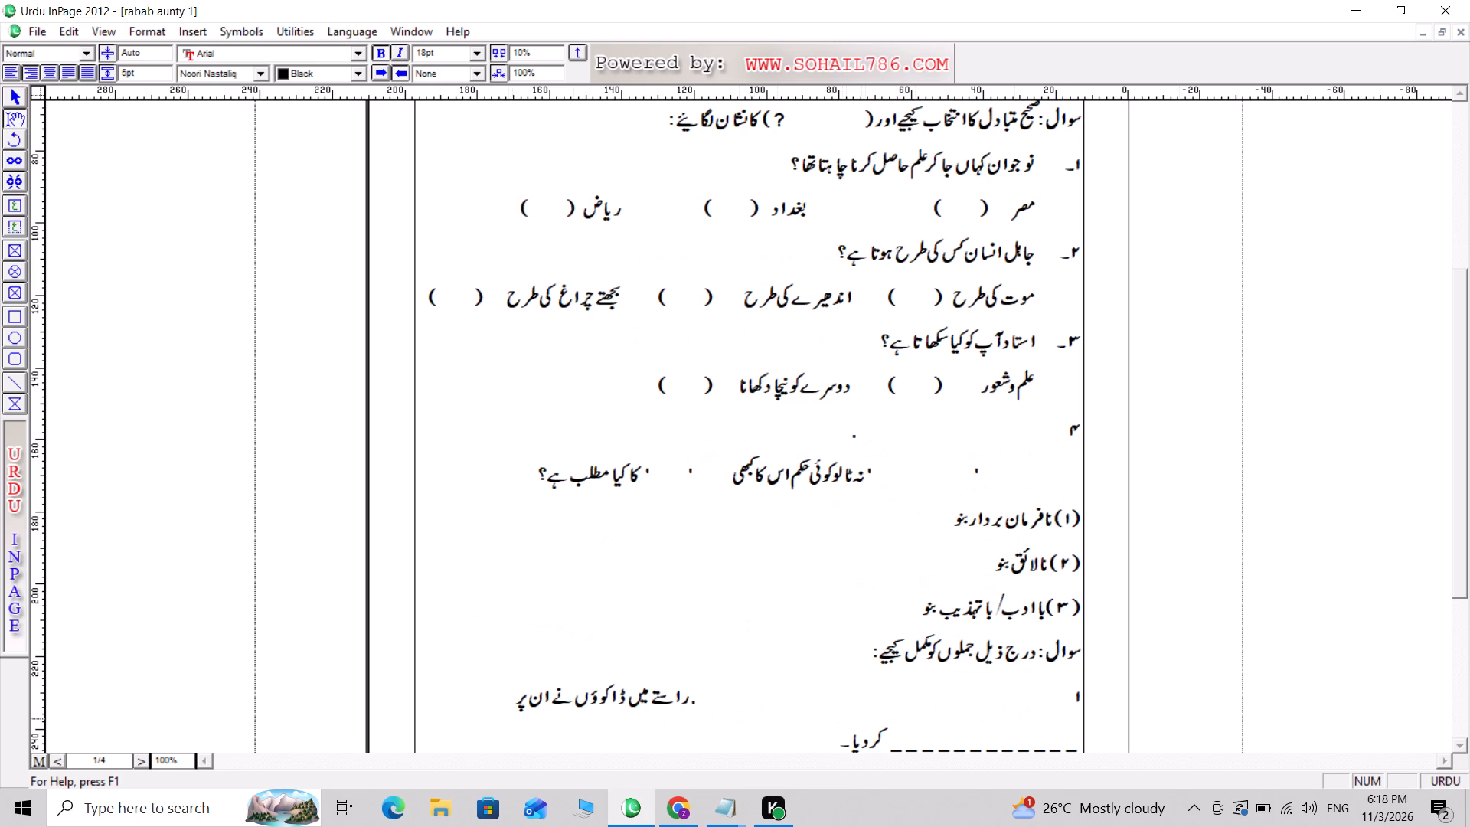
{"action": "left_click", "coordinate": [657, 400]}
{"action": "key", "text": "Return"}
{"action": "type", "text": "4."}
{"action": "key", "text": "Tab"}
{"action": "key", "text": "Delete"}
{"action": "key", "text": "Delete"}
{"action": "key", "text": "Delete"}
{"action": "key", "text": "Delete"}
{"action": "key", "text": "Delete"}
{"action": "key", "text": "Delete"}
{"action": "key", "text": "Delete"}
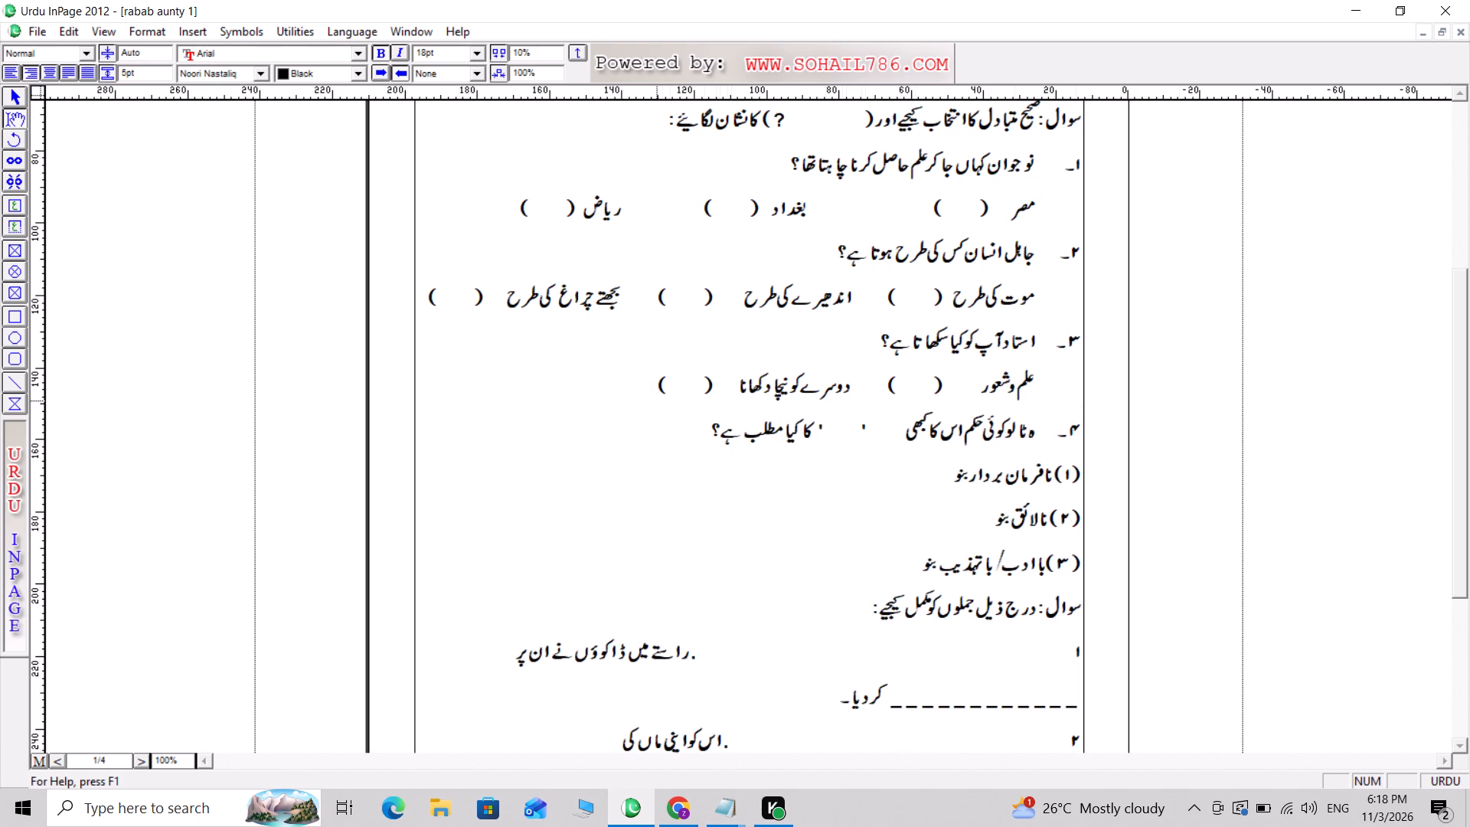
{"action": "key", "text": "ctrl+z"}
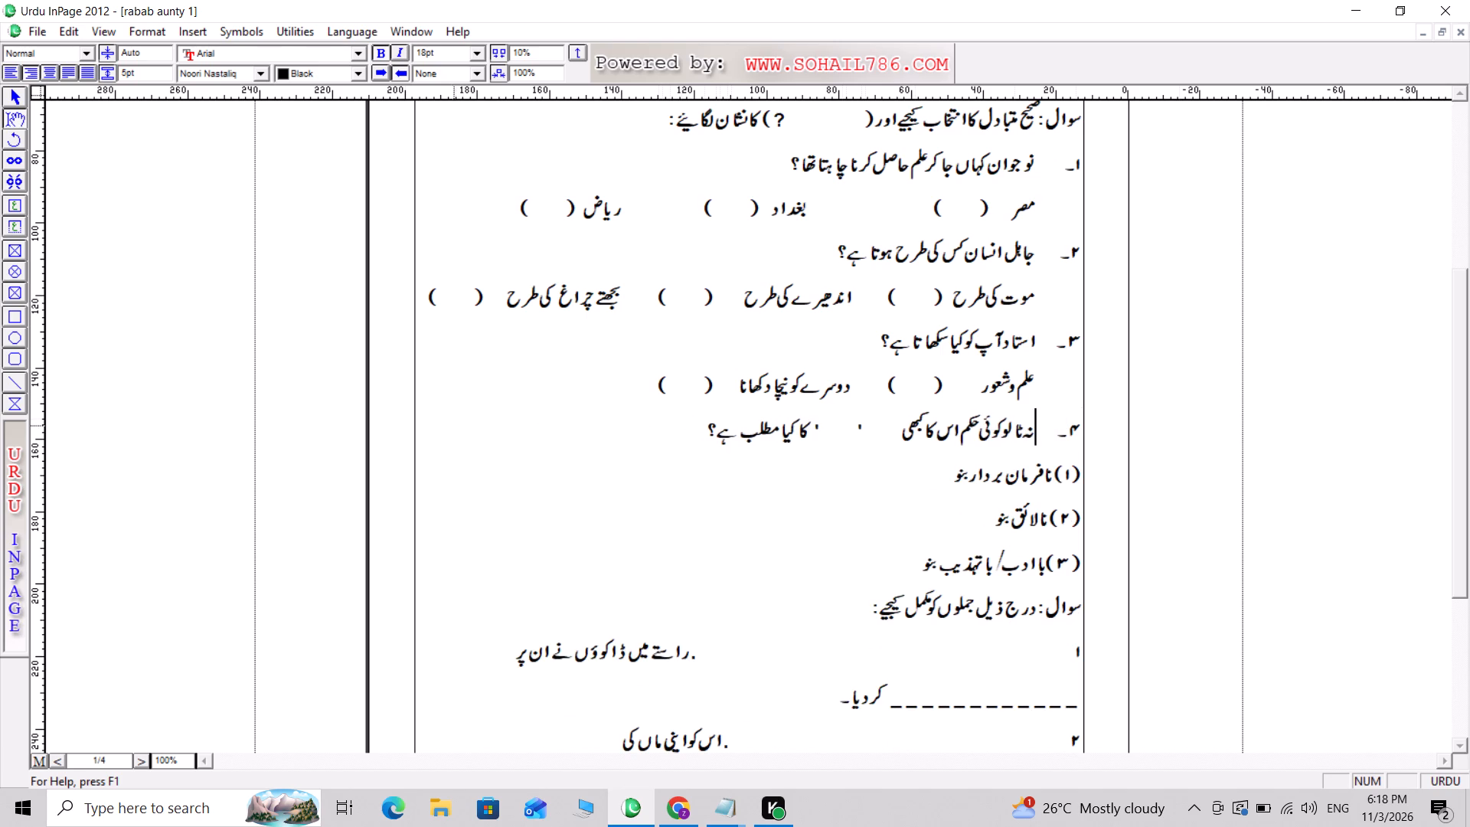
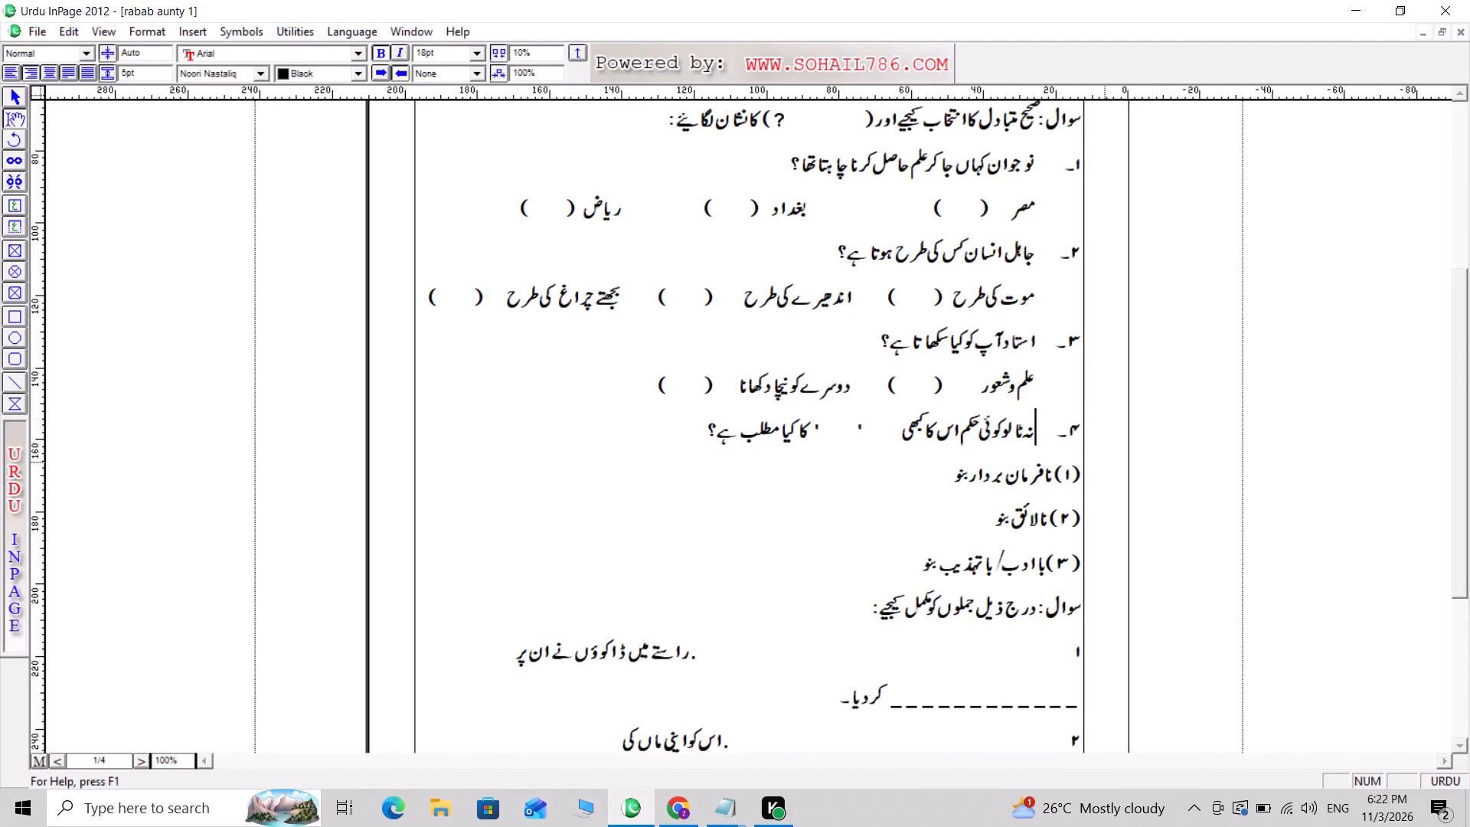
In sub-question ۴, replace the (۱) before نافرمان بردار بنو with a tab indent and add tab-spaced empty brackets after the option.
{"action": "left_click", "coordinate": [1055, 475]}
{"action": "key", "text": "BackSpace"}
{"action": "key", "text": "BackSpace"}
{"action": "key", "text": "BackSpace"}
{"action": "key", "text": "BackSpace"}
{"action": "key", "text": "Tab"}
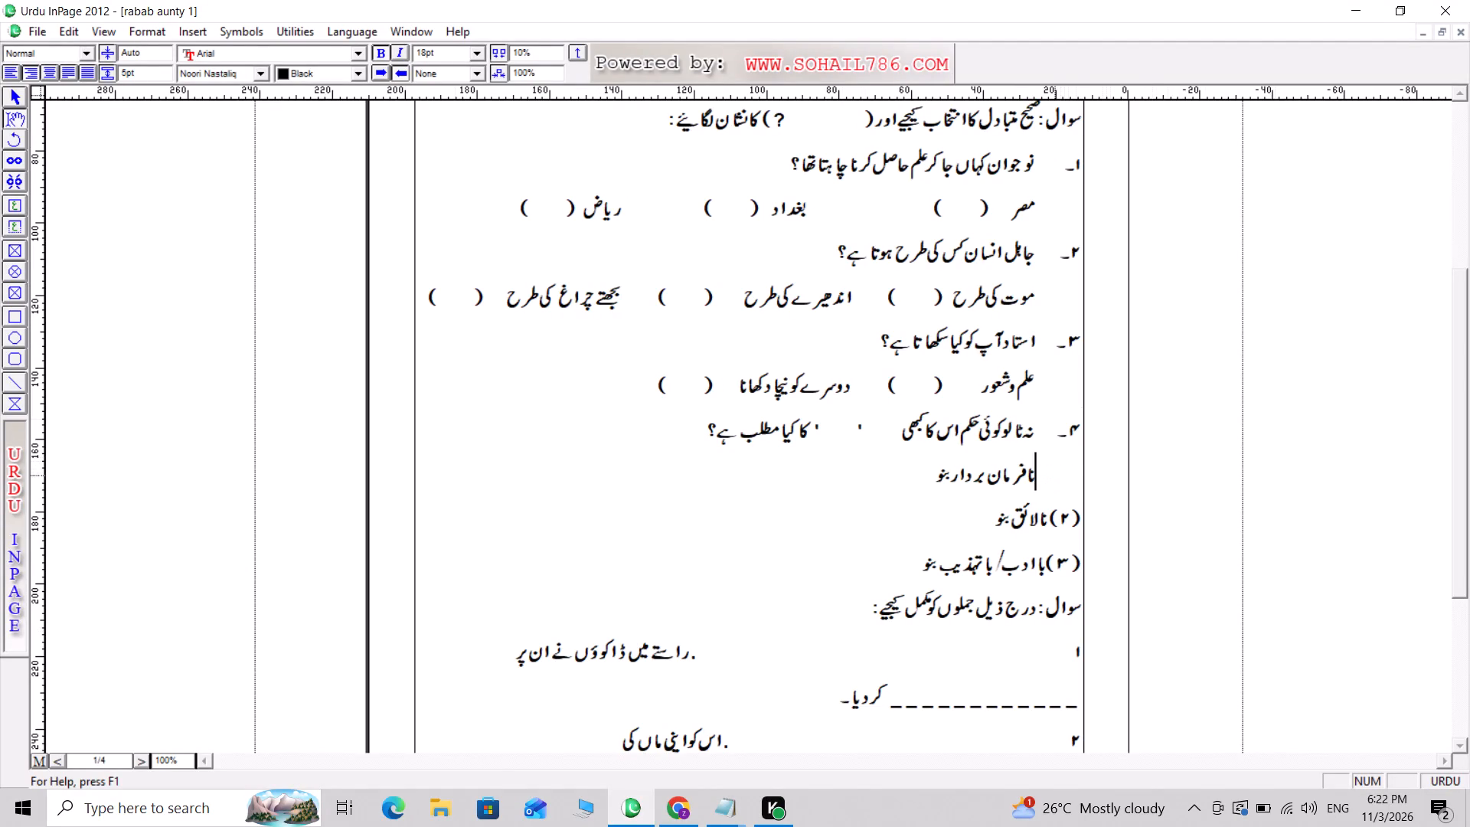
{"action": "left_click", "coordinate": [939, 472]}
{"action": "key", "text": "Tab"}
{"action": "key", "text": "shift+parenright"}
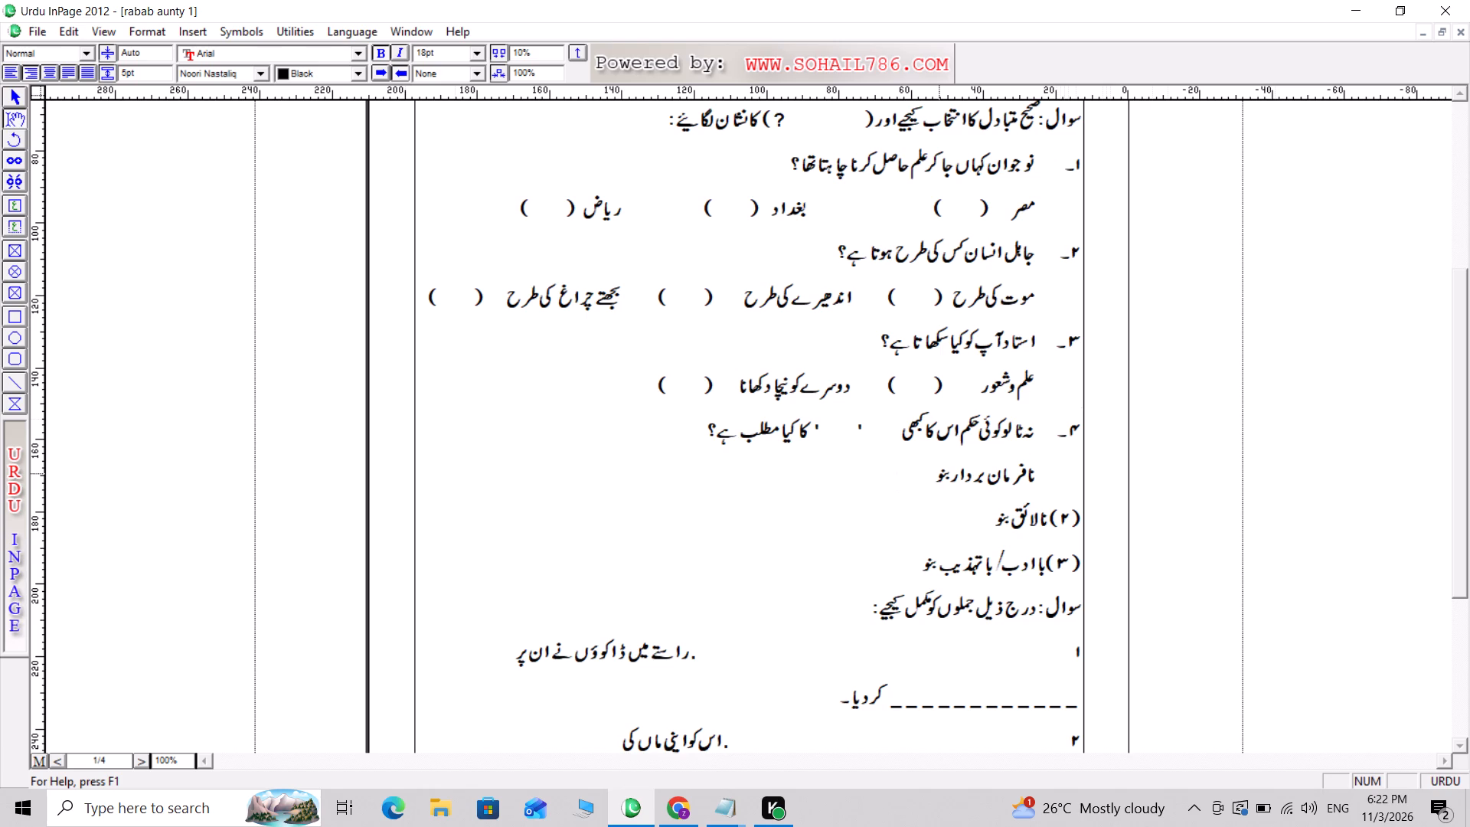
{"action": "key", "text": "Tab"}
{"action": "key", "text": "shift+parenleft"}
Move option نالائق بنو up one tab after those brackets, removing its (۲) number, and add tab-spaced empty brackets after it.
{"action": "key", "text": "Tab"}
{"action": "key", "text": "Delete"}
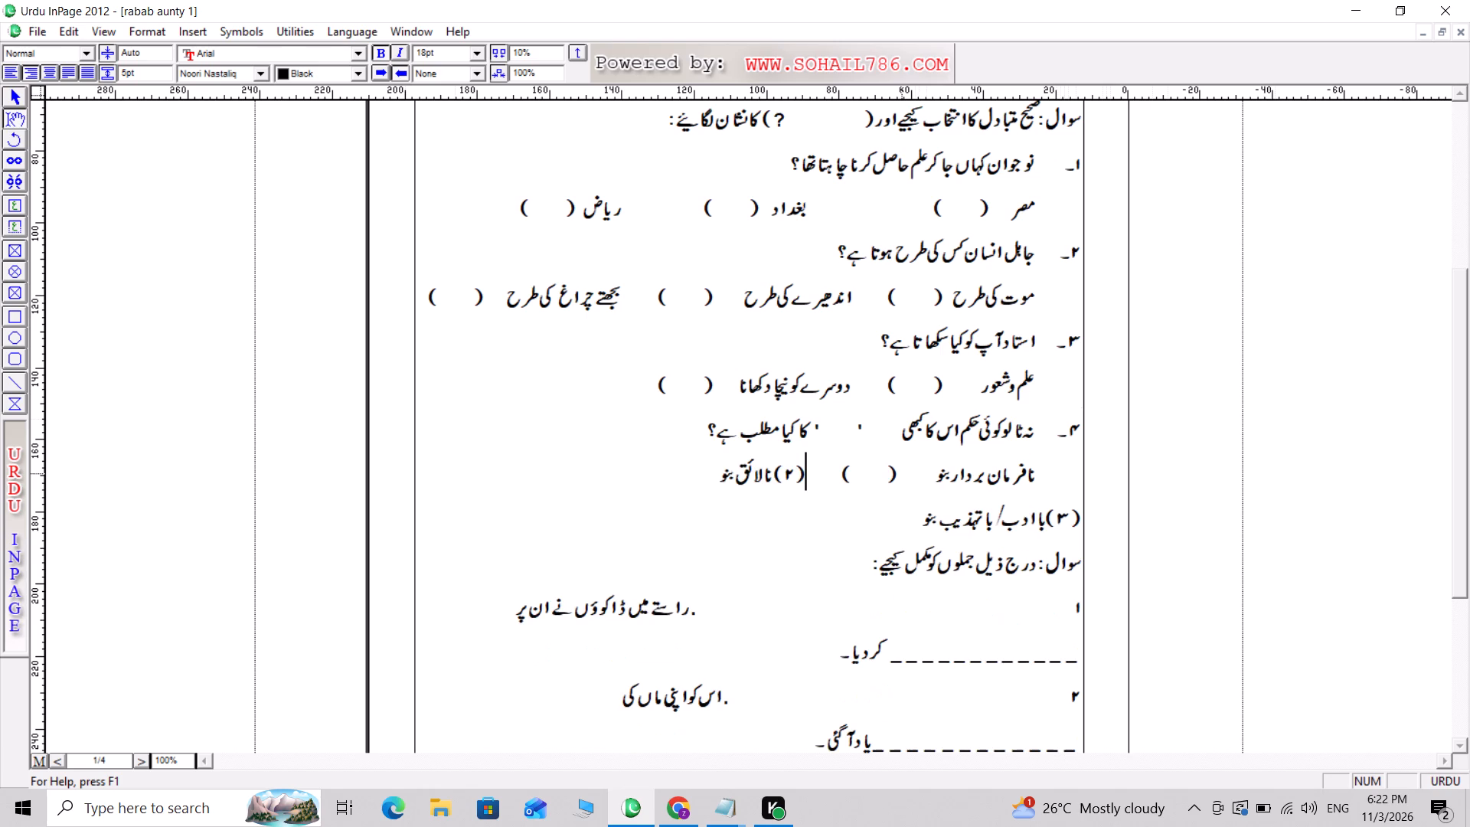
{"action": "key", "text": "Delete"}
{"action": "key", "text": "Delete"}
{"action": "key", "text": "Delete"}
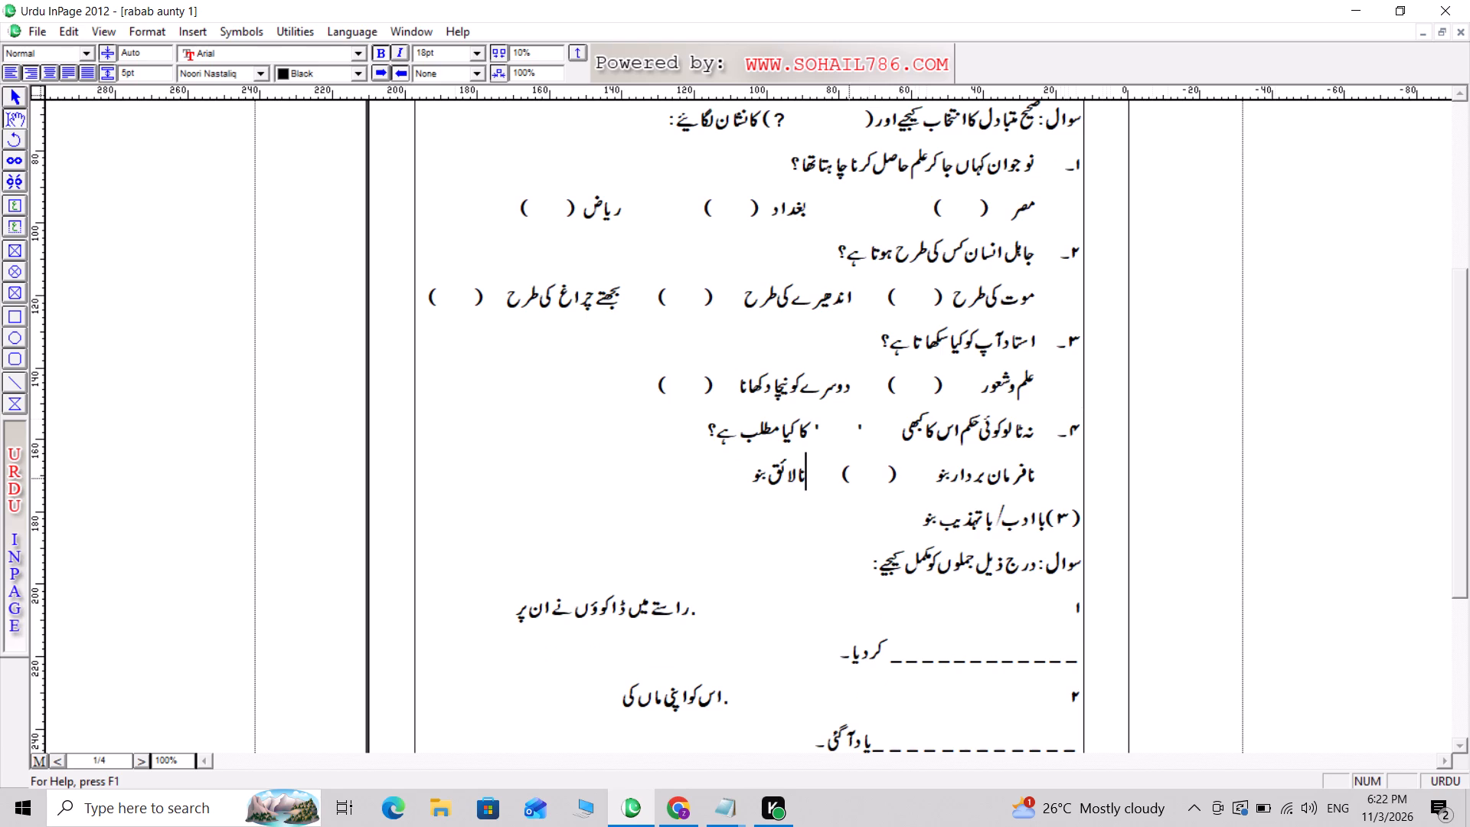
{"action": "left_click", "coordinate": [746, 461]}
{"action": "key", "text": "Tab"}
{"action": "key", "text": "shift+parenright"}
{"action": "key", "text": "Tab"}
{"action": "key", "text": "shift+parenleft"}
Move option باادب/باتہذیب بنو up onto the same line after a tab, removing its (۳) number, and add tab-spaced empty brackets after it.
{"action": "key", "text": "Tab"}
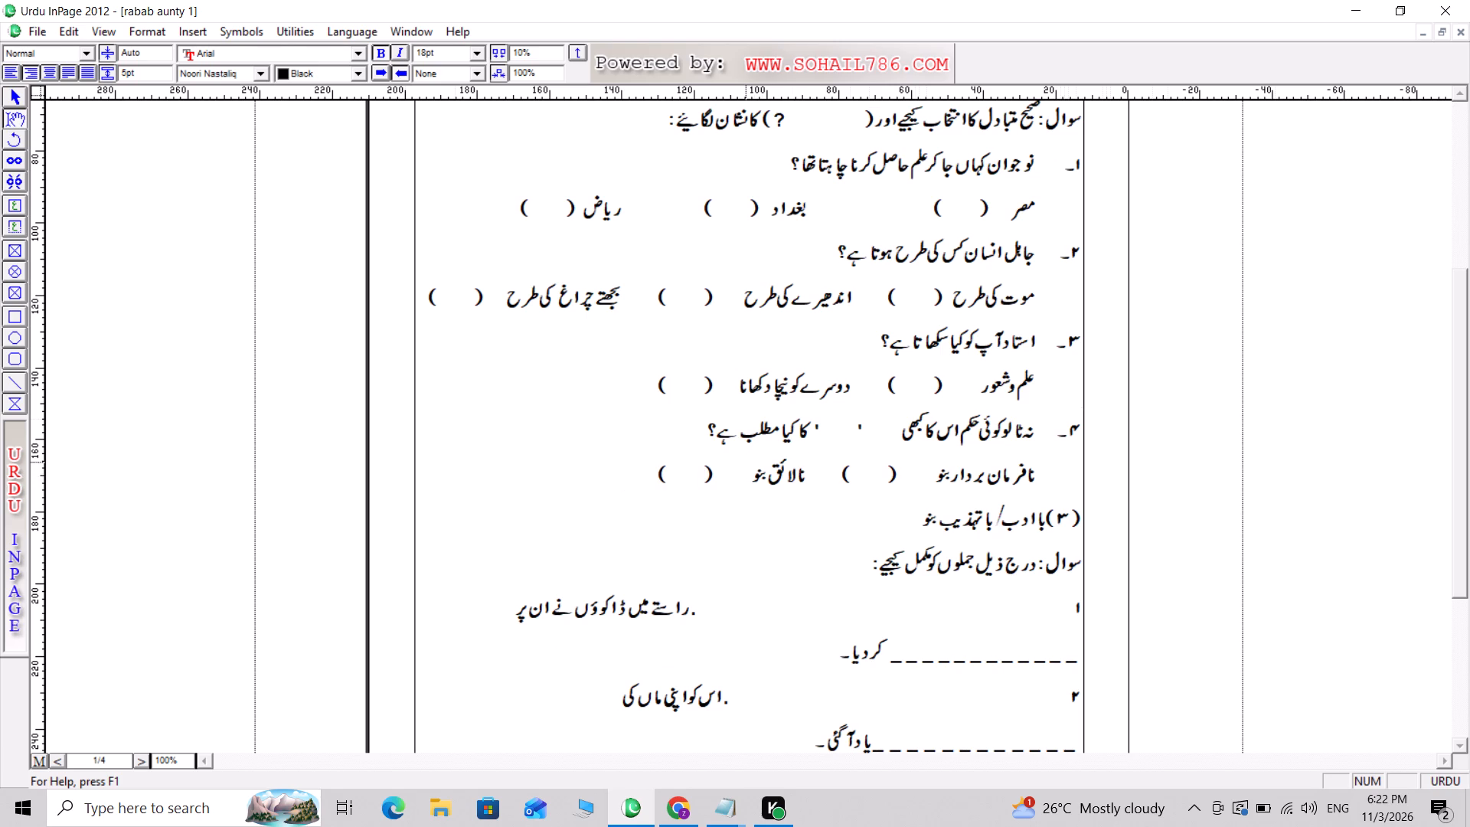
{"action": "key", "text": "Delete"}
{"action": "key", "text": "Delete"}
{"action": "key", "text": "Delete"}
{"action": "key", "text": "Delete"}
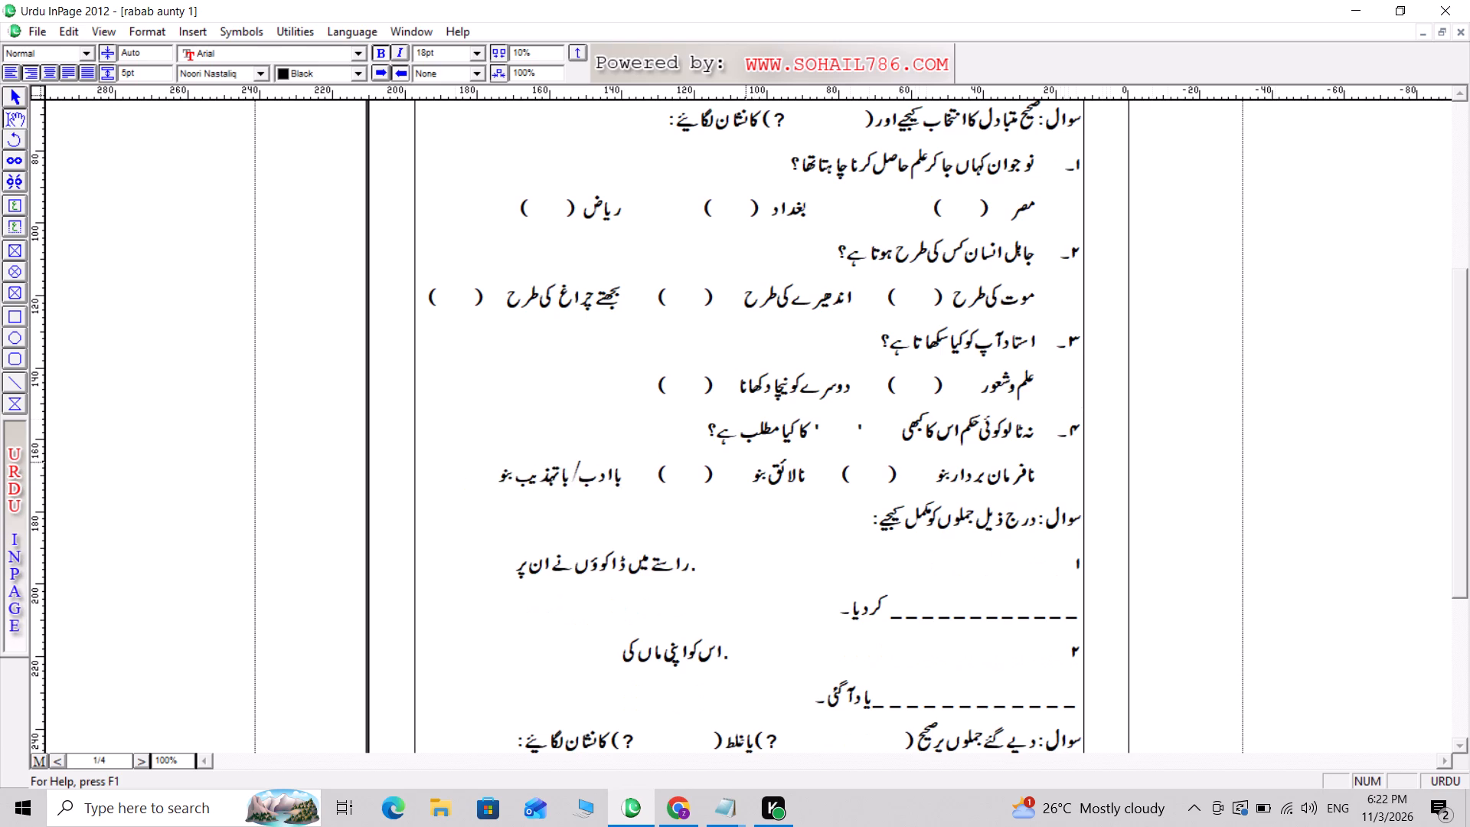
{"action": "left_click", "coordinate": [498, 474]}
{"action": "key", "text": "Tab"}
{"action": "key", "text": "shift+parenright"}
{"action": "key", "text": "Tab"}
{"action": "key", "text": "shift+parenleft"}
Number the sentence-completion heading (درج ذیل جملوں کو مکمل کیجیے) as سوال۲۔, replacing the colon after سوال.
{"action": "left_click", "coordinate": [1044, 516]}
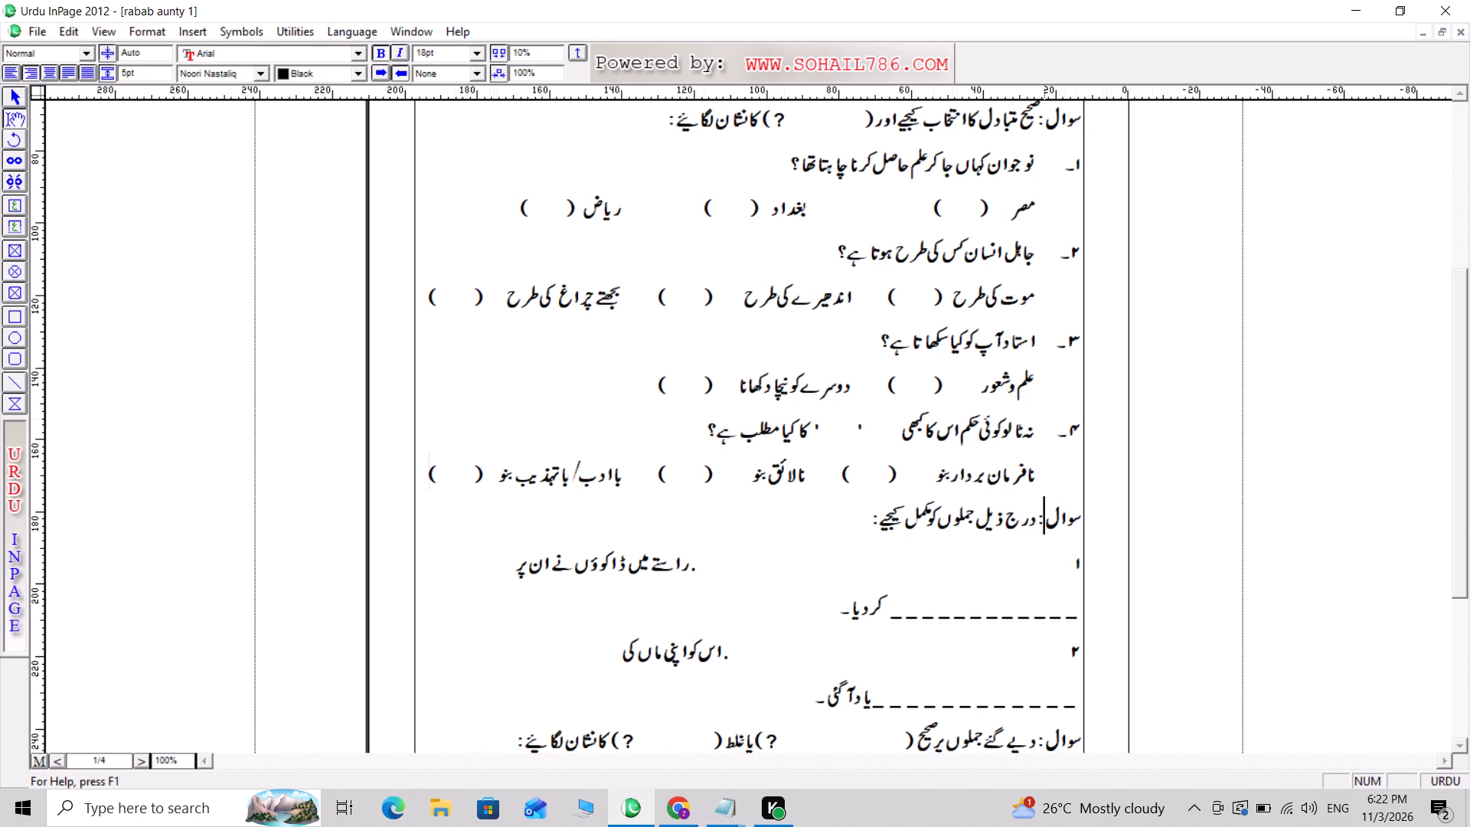
{"action": "type", "text": "2."}
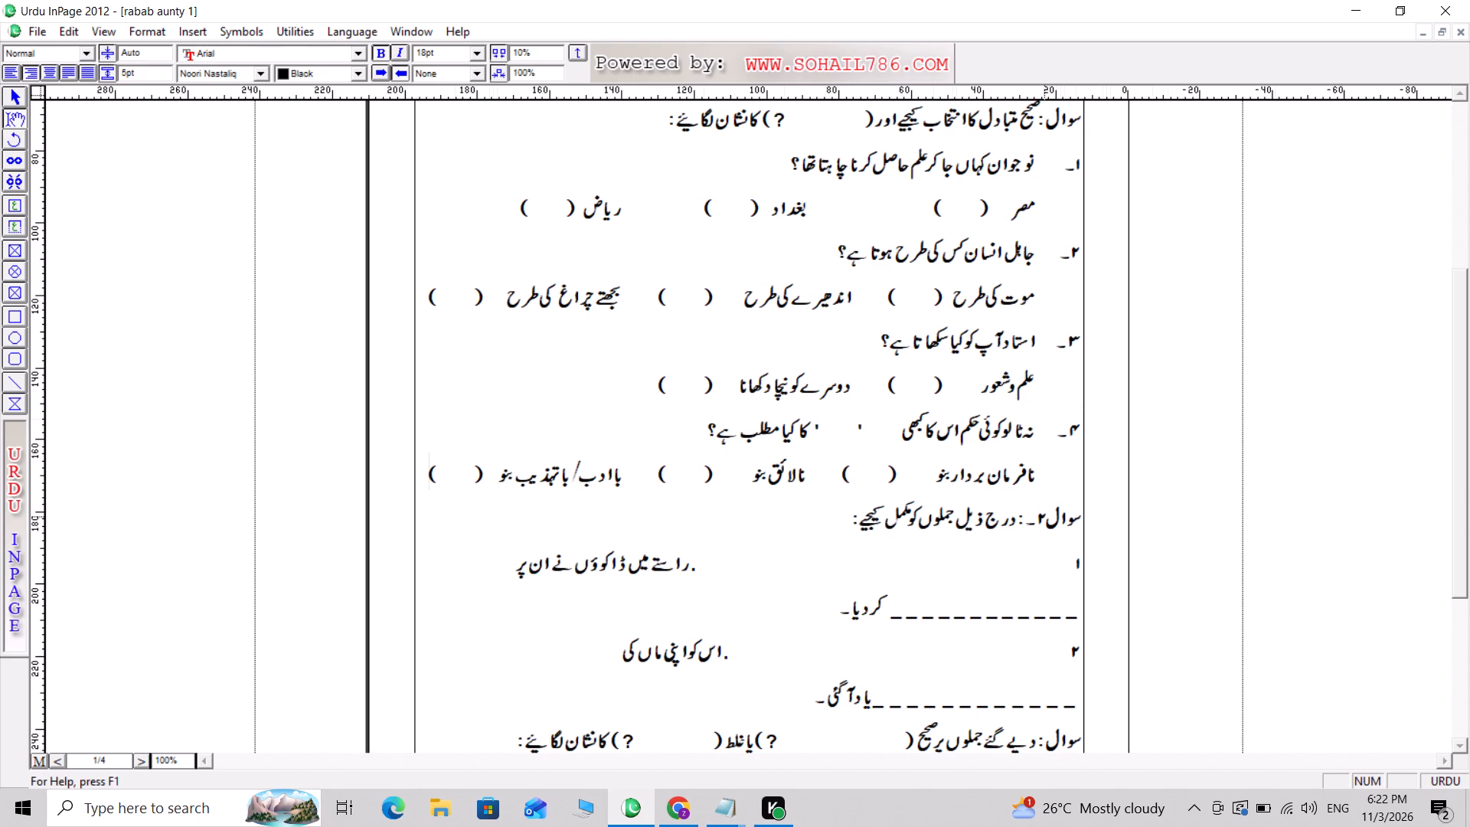
{"action": "key", "text": "Tab"}
{"action": "key", "text": "BackSpace"}
{"action": "key", "text": "Delete"}
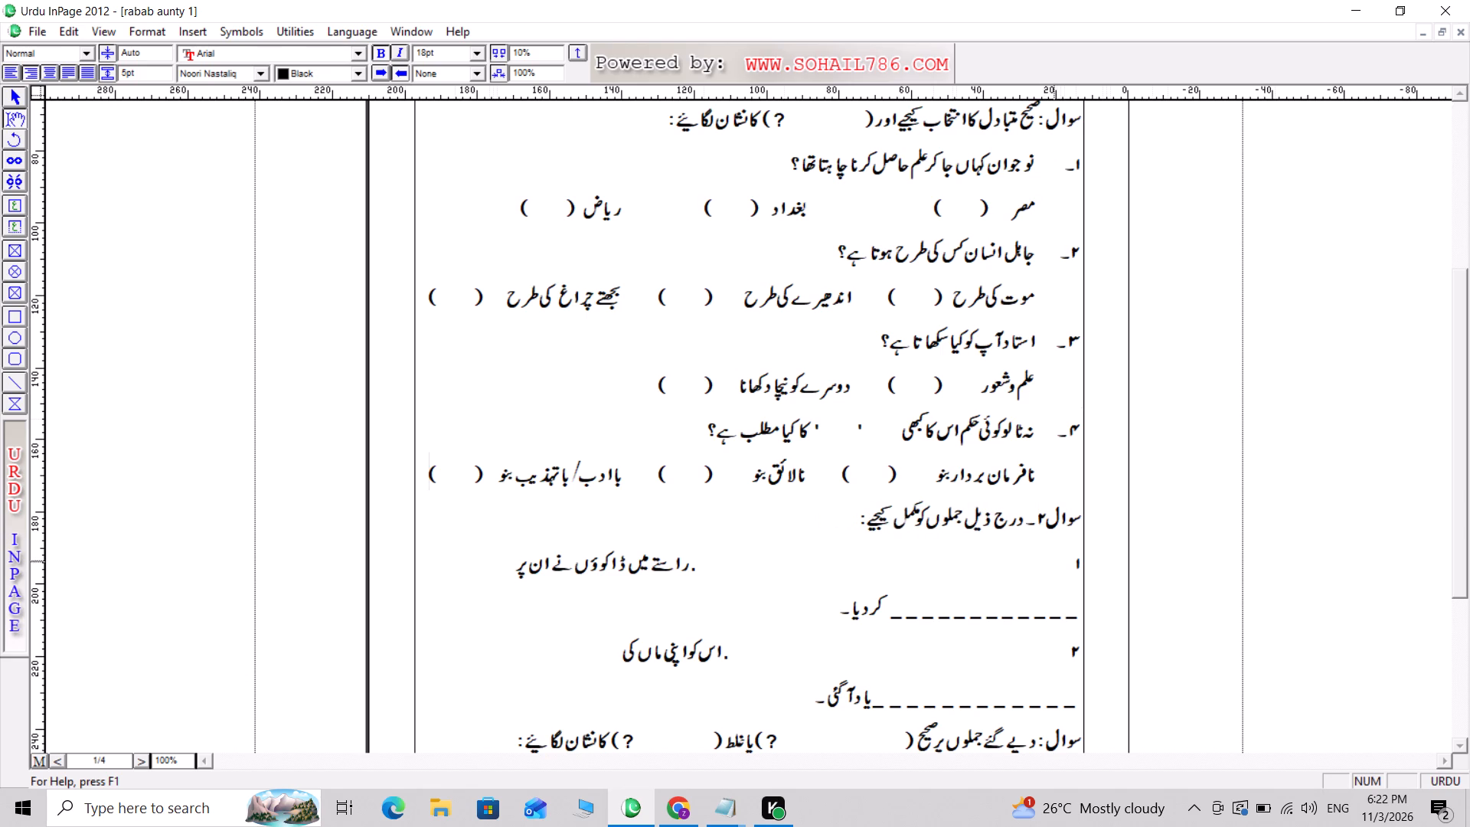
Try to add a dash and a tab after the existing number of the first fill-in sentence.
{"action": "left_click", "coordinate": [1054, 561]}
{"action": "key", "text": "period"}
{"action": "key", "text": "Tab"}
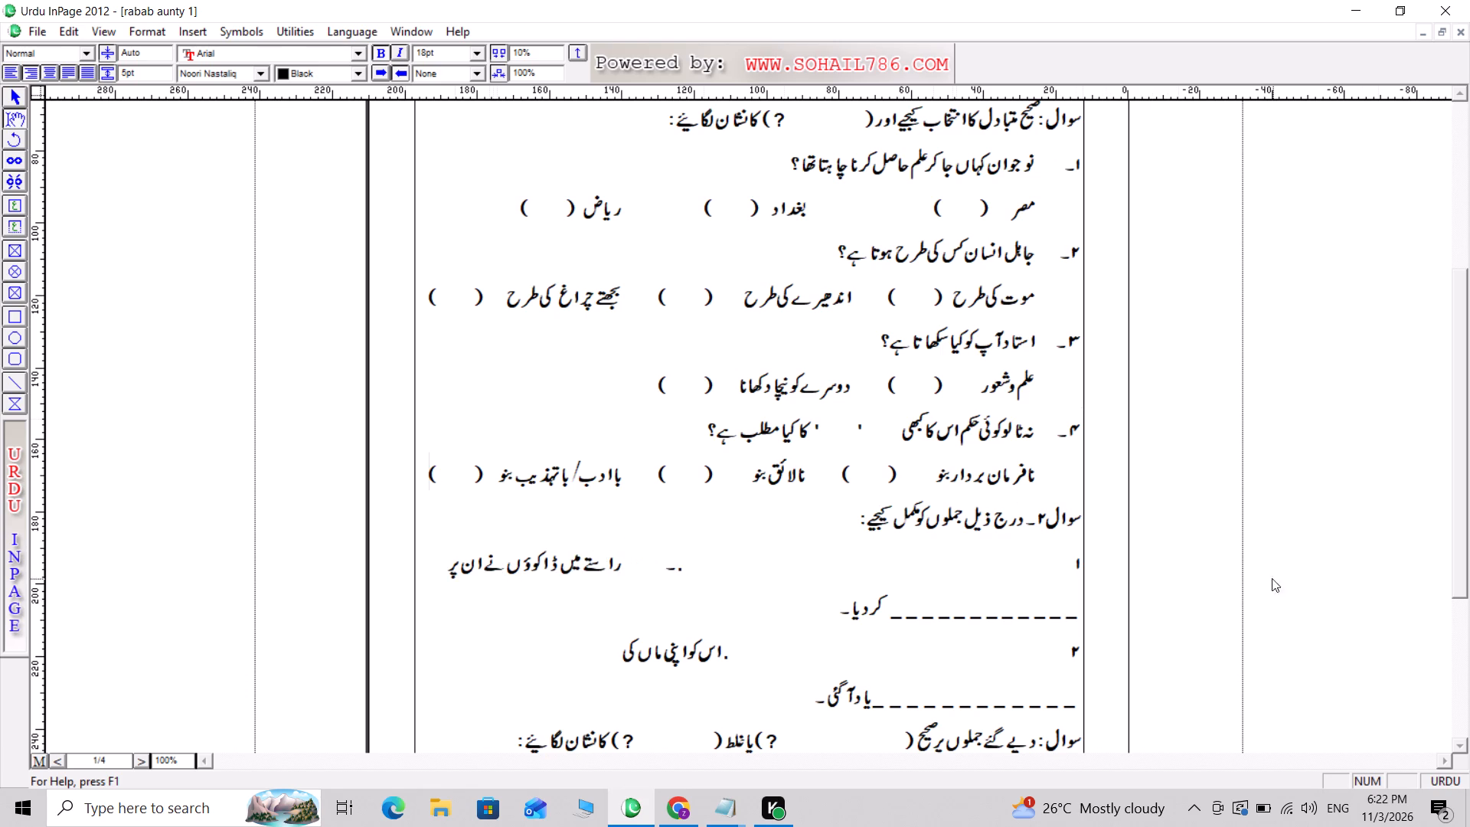
Start the first fill-in sentence with ۱۔ plus a tab, removing its old number, gap and dots while keeping راستے intact.
{"action": "left_click", "coordinate": [851, 530]}
{"action": "key", "text": "Return"}
{"action": "key", "text": "1"}
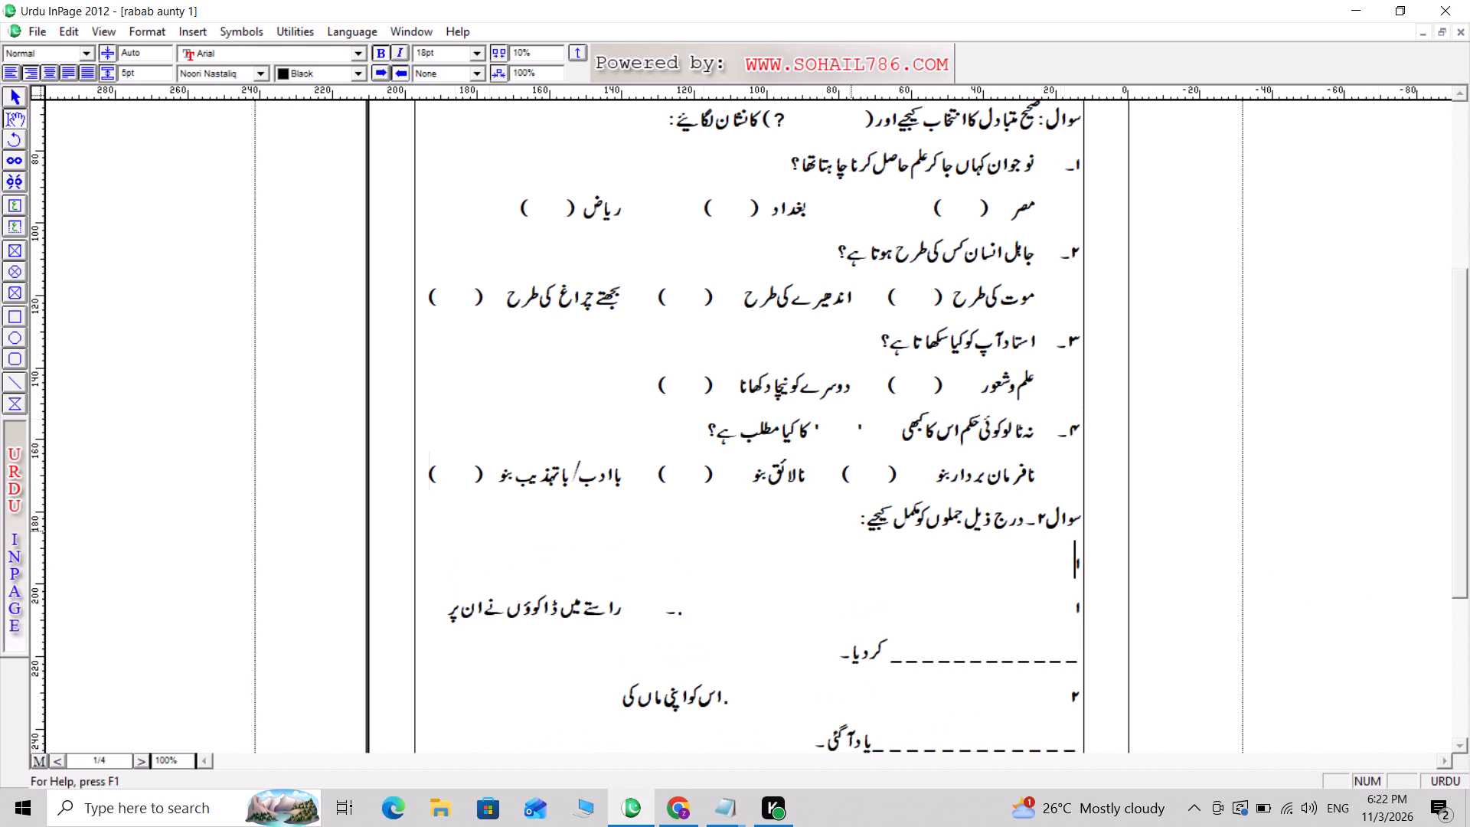
{"action": "key", "text": "period"}
{"action": "key", "text": "Tab"}
{"action": "key", "text": "Delete"}
{"action": "key", "text": "Delete"}
{"action": "key", "text": "Delete"}
{"action": "key", "text": "Delete"}
{"action": "key", "text": "Delete"}
{"action": "key", "text": "Delete"}
{"action": "key", "text": "Delete"}
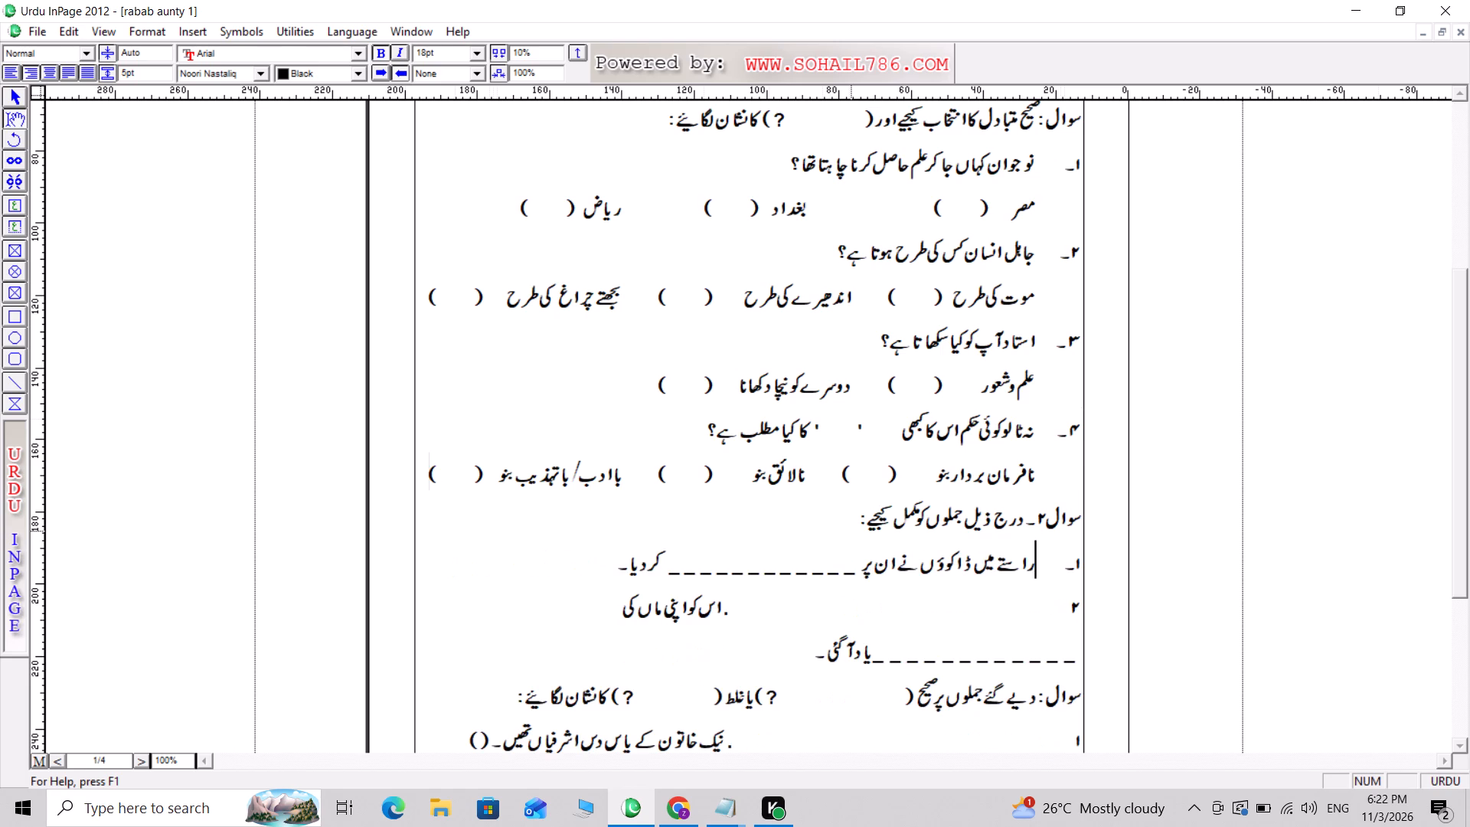
{"action": "key", "text": "Delete"}
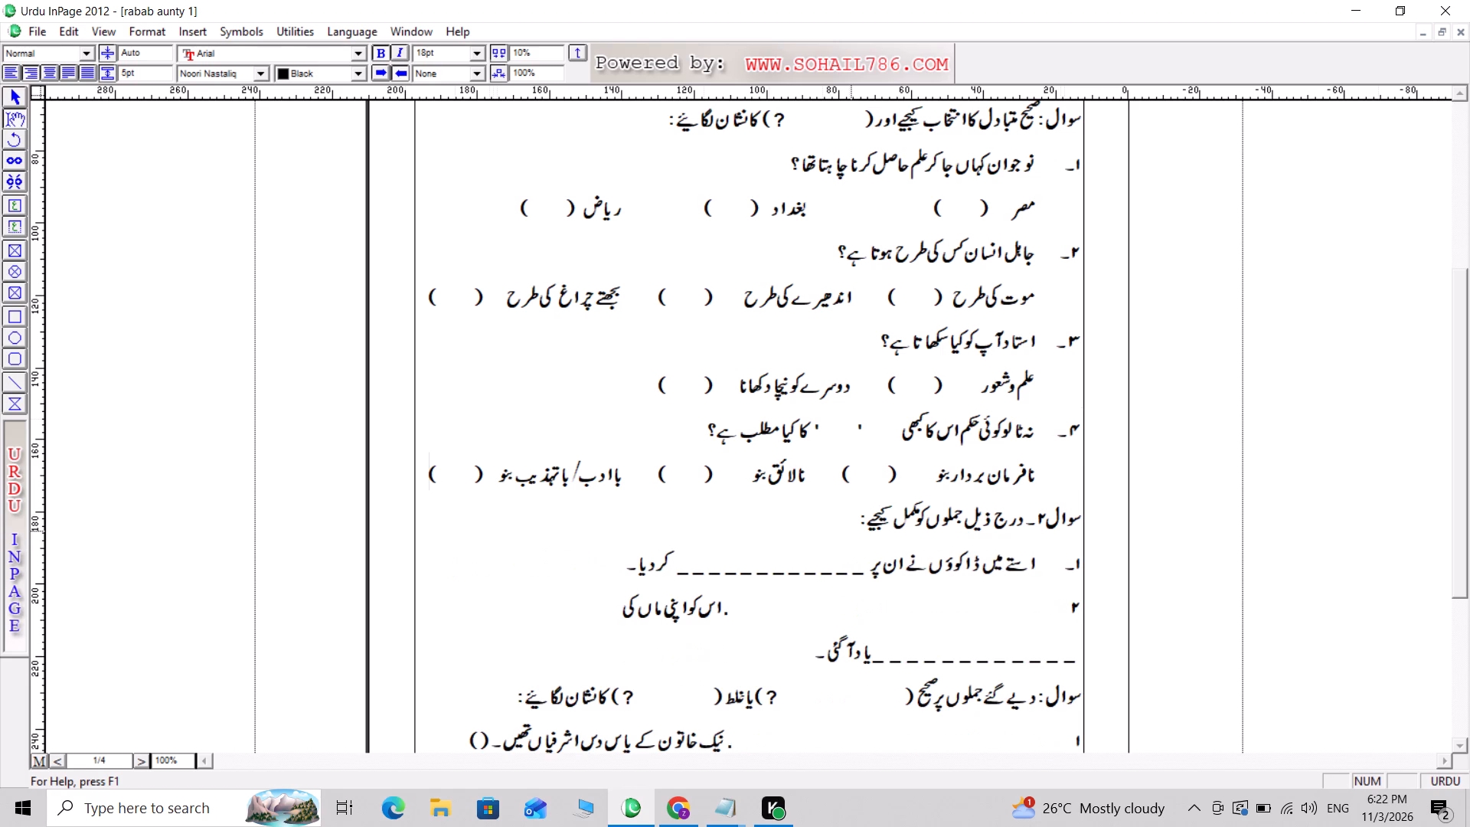
{"action": "key", "text": "ctrl+z"}
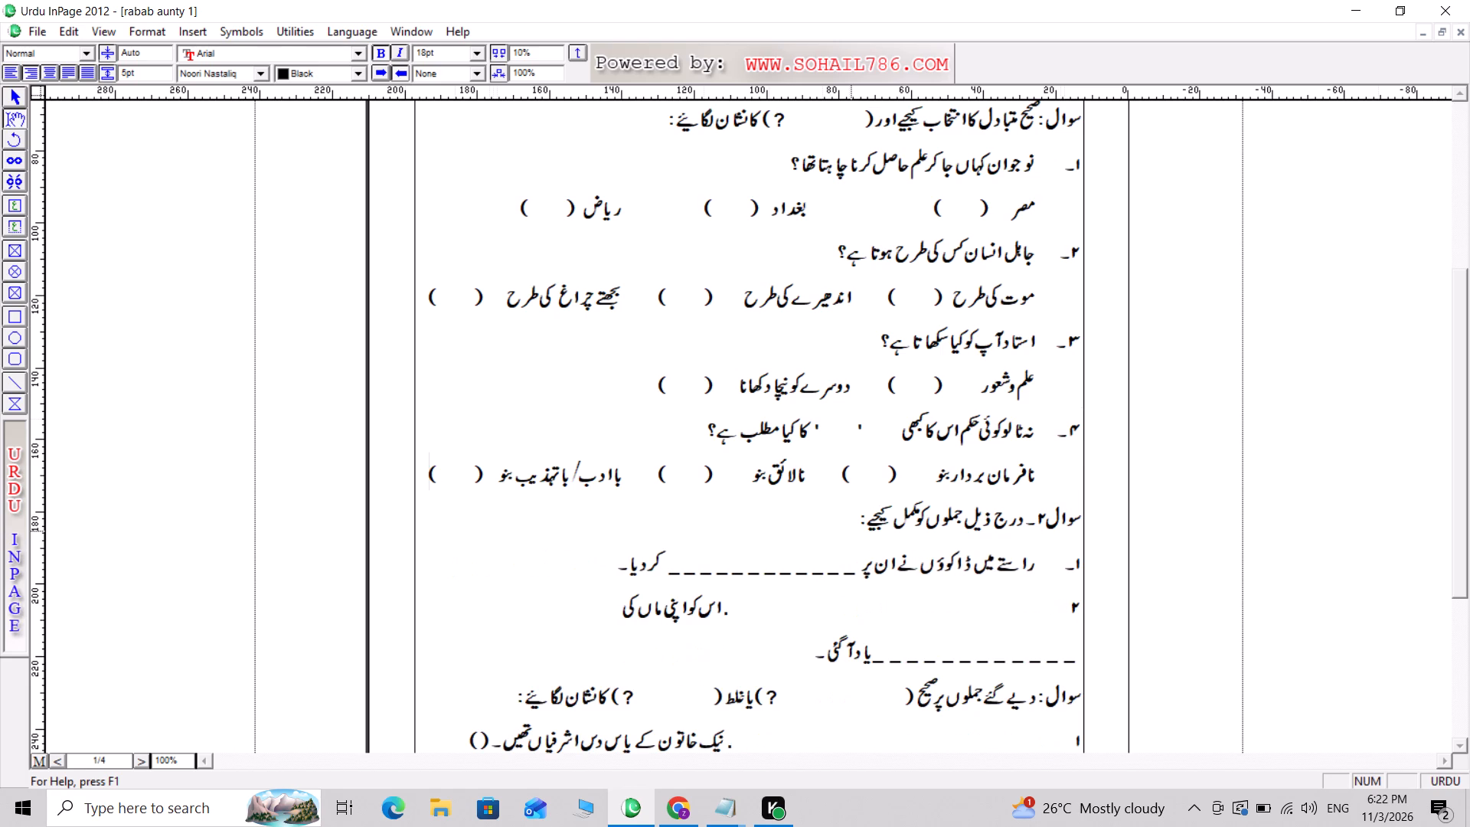
Start the second fill-in sentence, اس کو اپنی ماں کی, with ۲۔ plus a tab, removing its old number, gap and dot.
{"action": "left_click", "coordinate": [610, 557]}
{"action": "key", "text": "Return"}
{"action": "type", "text": "2."}
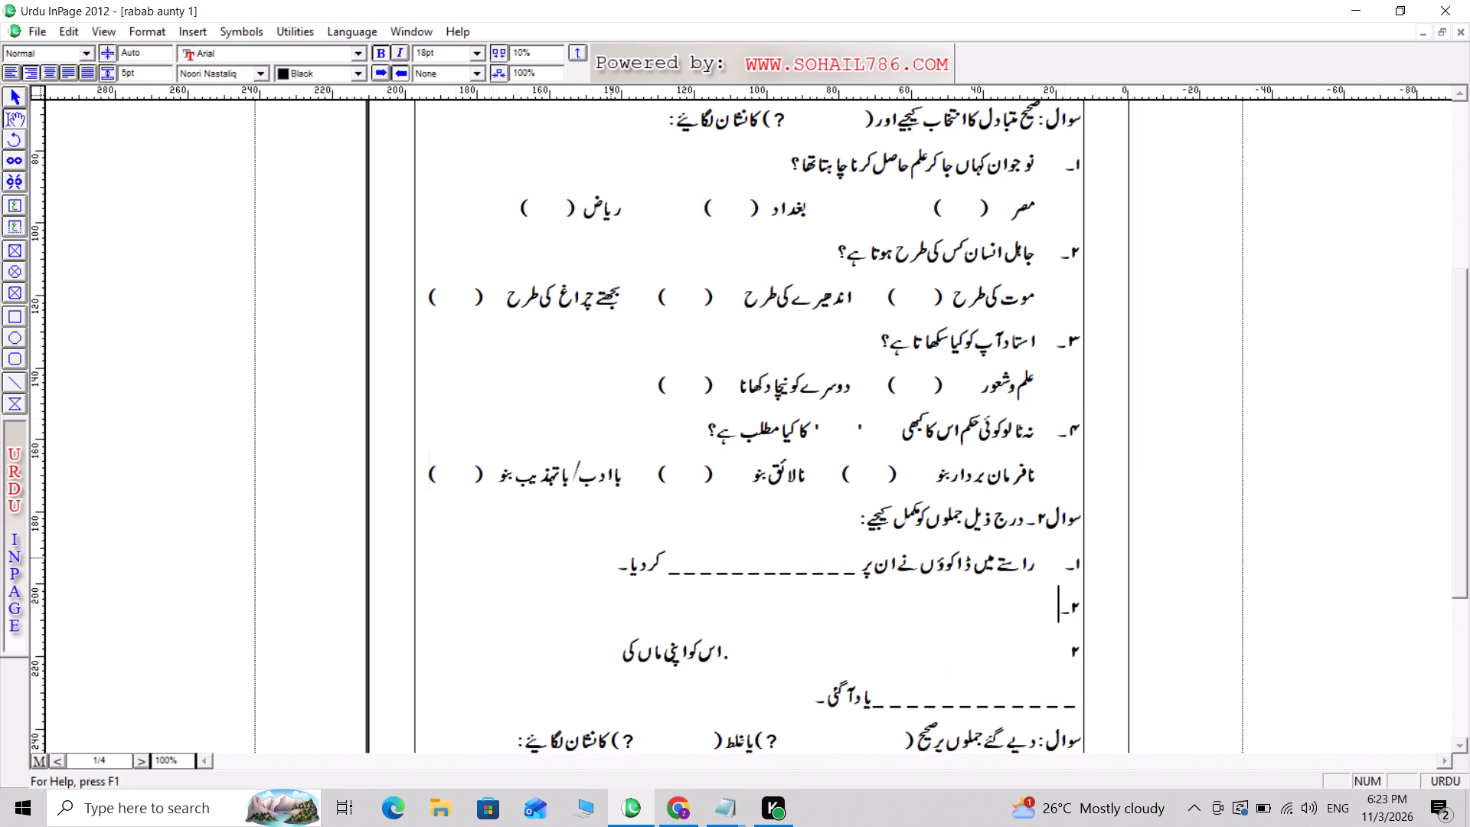
{"action": "key", "text": "Tab"}
{"action": "key", "text": "Delete"}
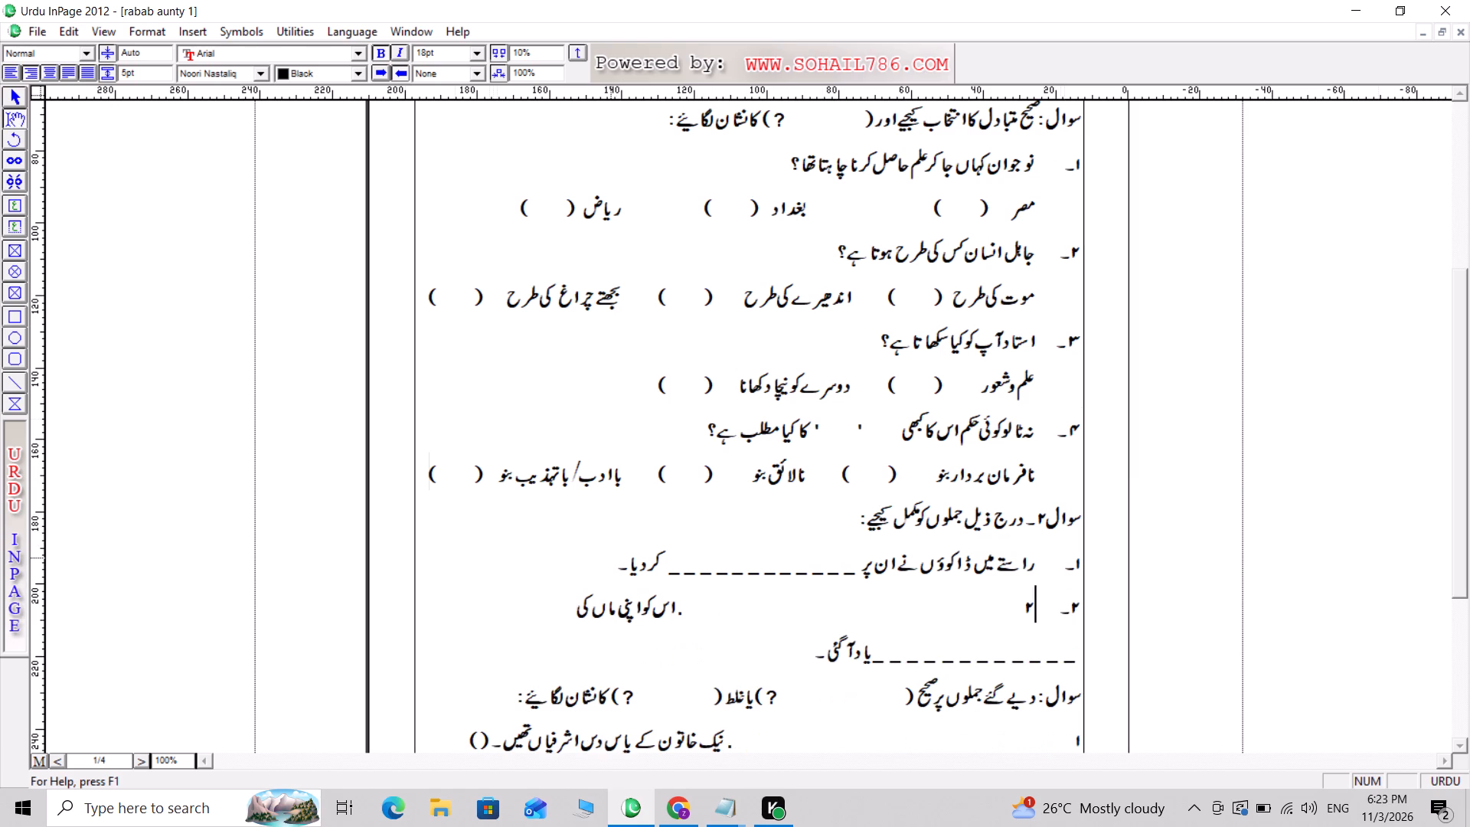
{"action": "key", "text": "Delete"}
{"action": "key", "text": "Delete"}
{"action": "key", "text": "Delete"}
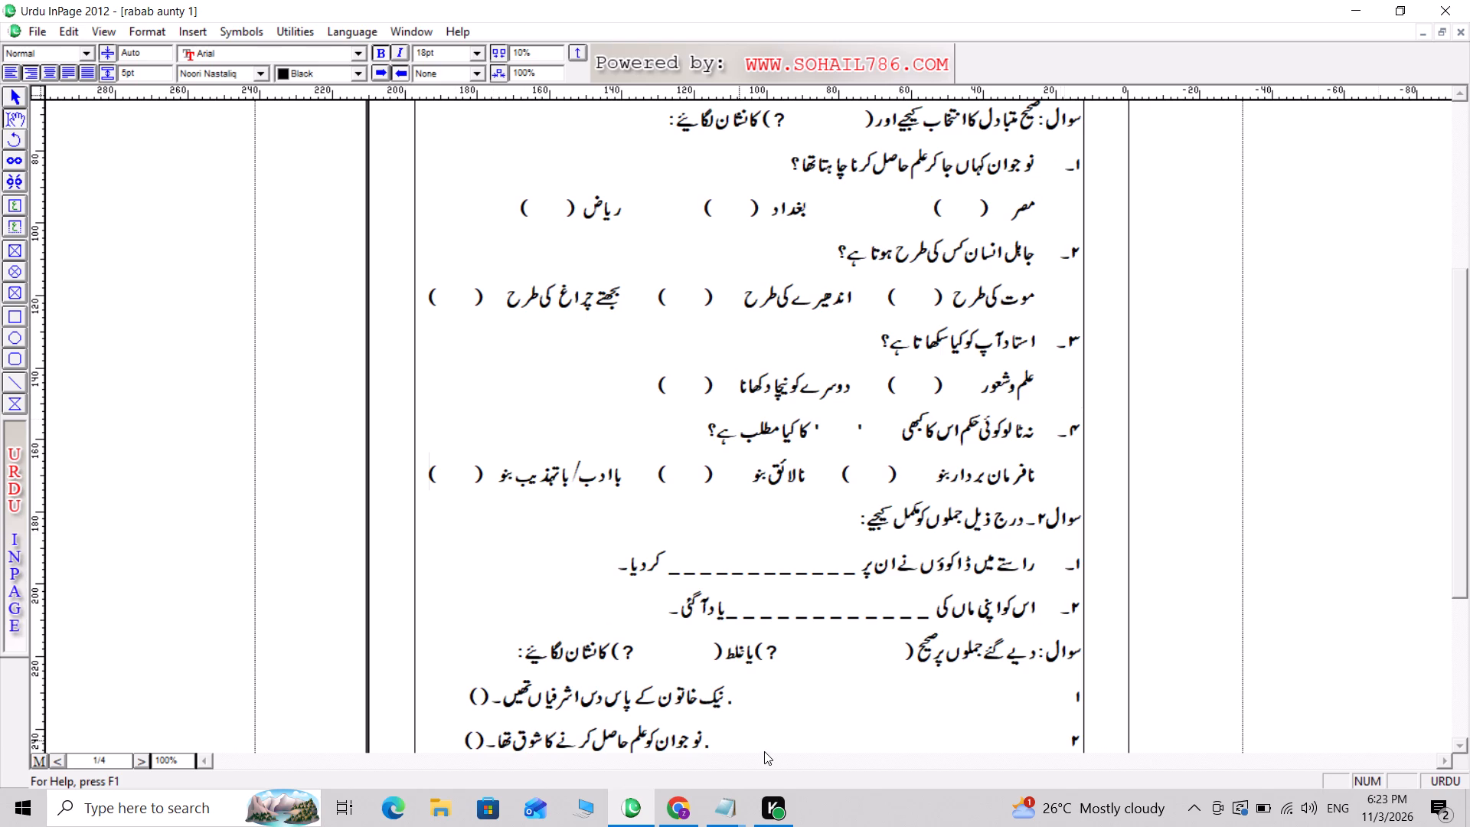
Number the correct-or-incorrect heading (دیے گئے جملوں پر صحیح یا غلط) as سوال۳۔ plus spacing, replacing the colon after سوال.
{"action": "left_click", "coordinate": [1051, 651]}
{"action": "type", "text": "3."}
{"action": "key", "text": "space"}
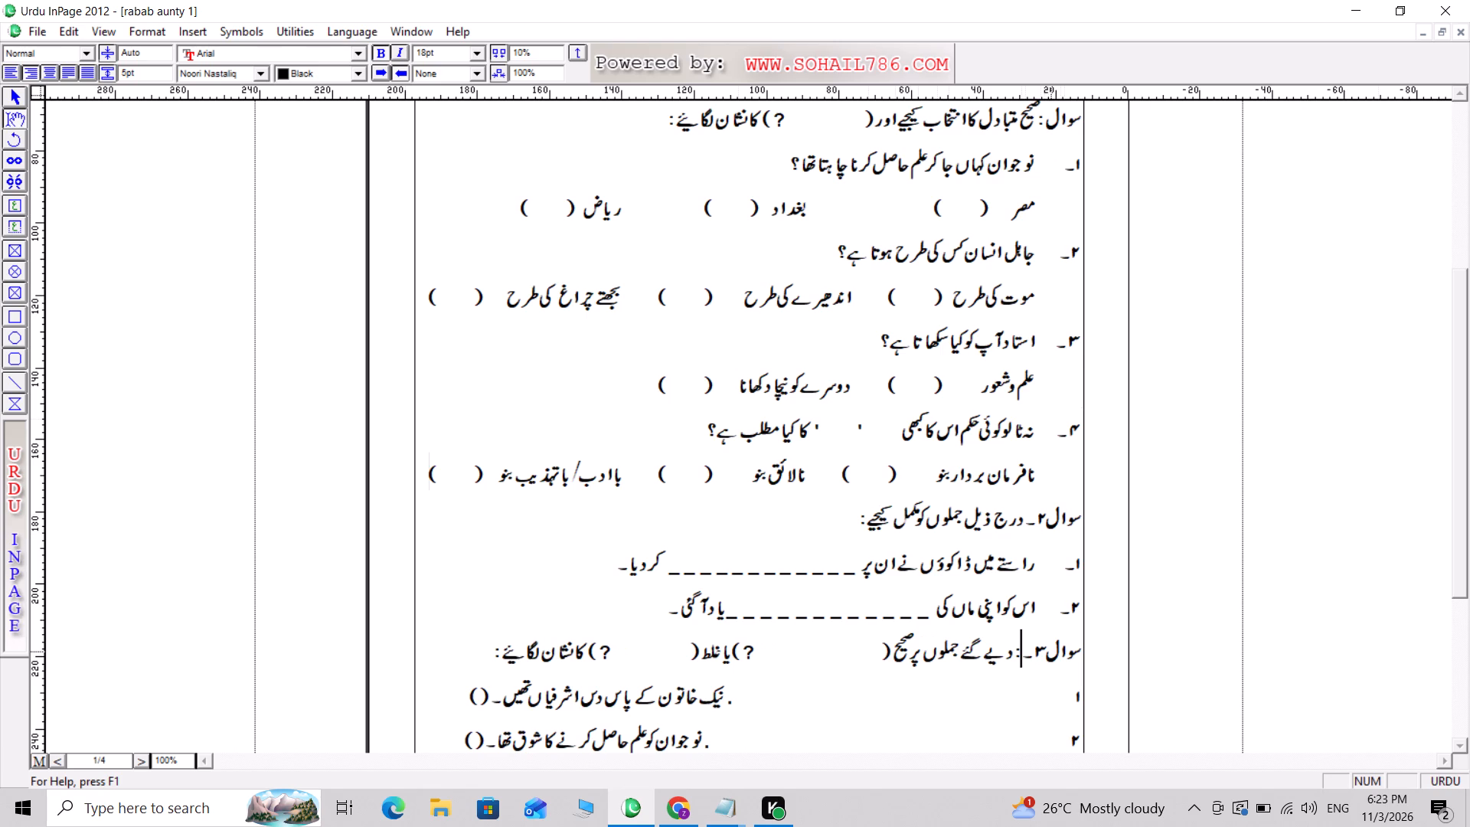
{"action": "key", "text": "space"}
{"action": "key", "text": "Delete"}
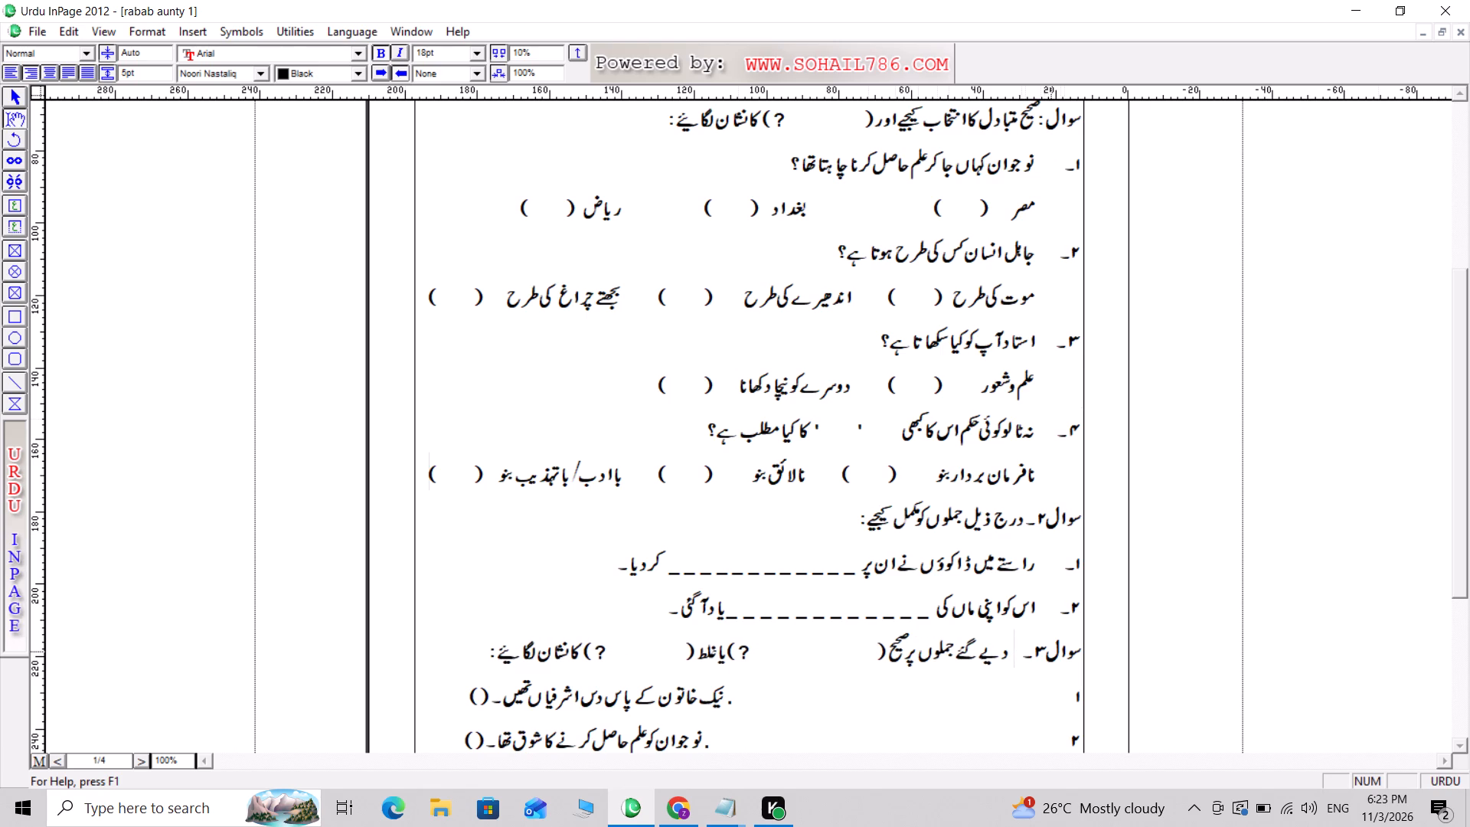
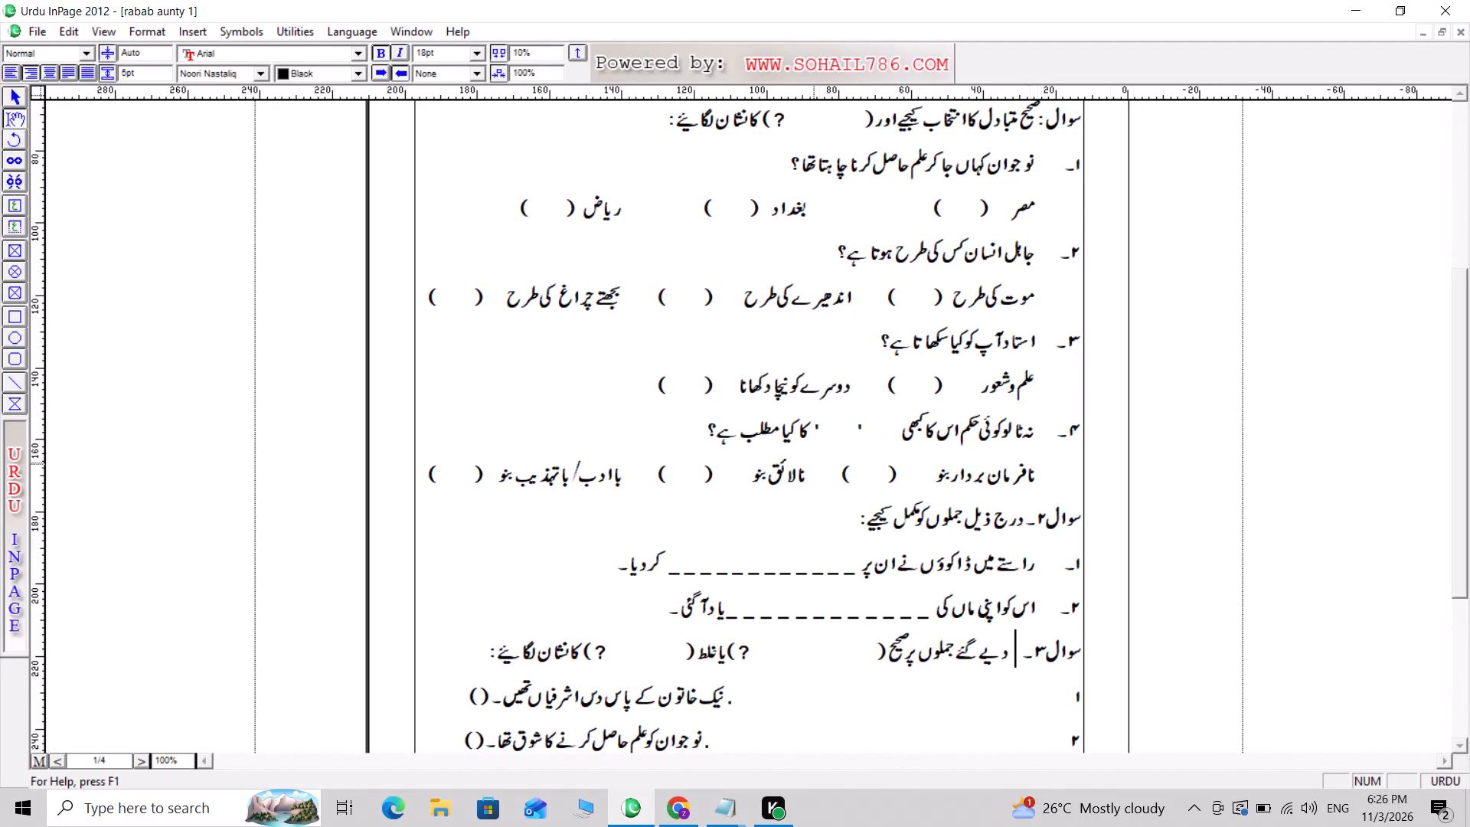
Add a third option, ہنر, with a tab-spaced pair of brackets to question ۳ after دوسرے کو نیچا دکھانا.
{"action": "left_click", "coordinate": [642, 384]}
{"action": "key", "text": "Tab"}
{"action": "key", "text": "o"}
{"action": "type", "text": "nr"}
{"action": "key", "text": "Tab"}
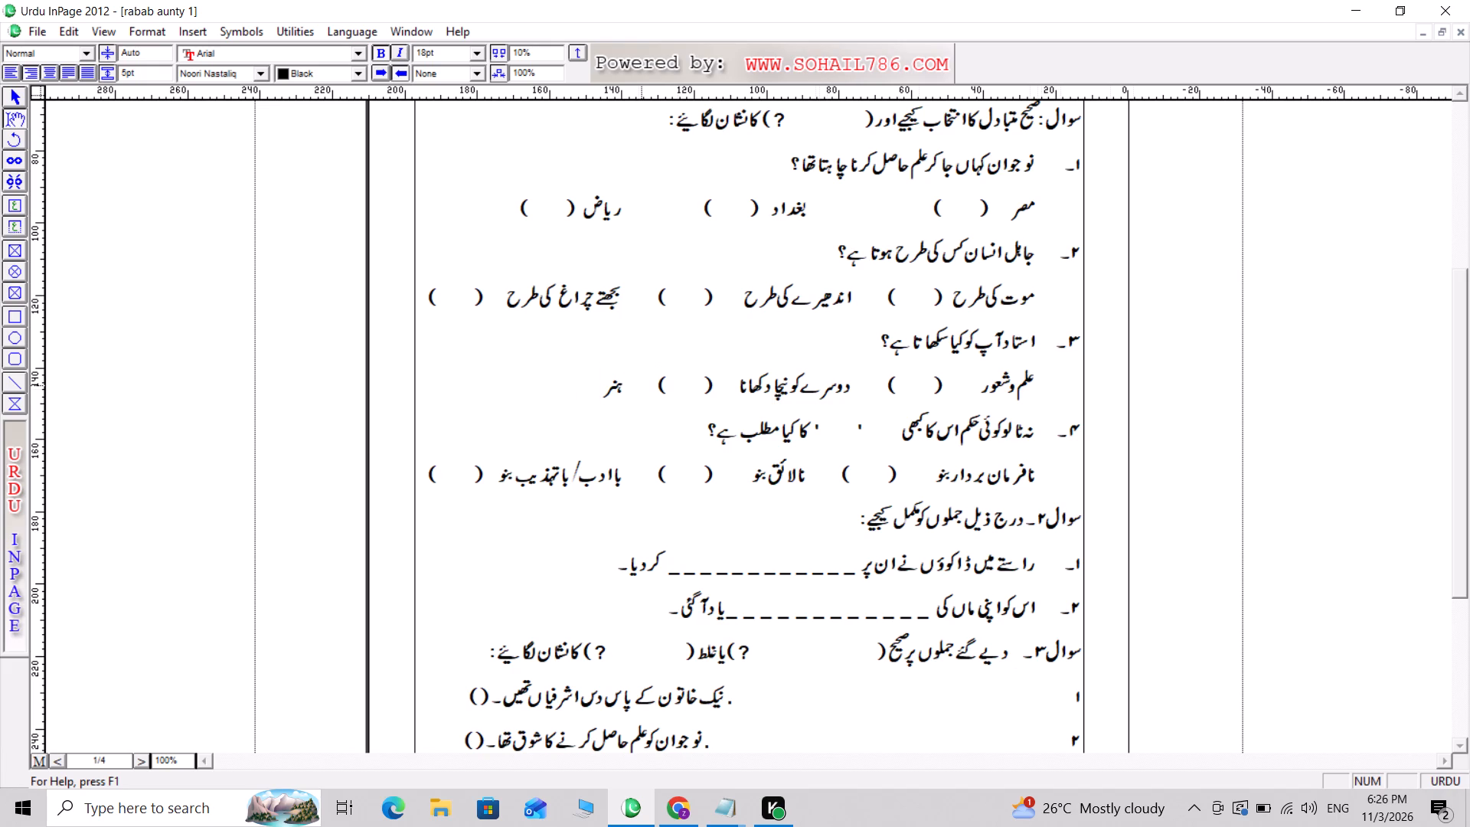
{"action": "key", "text": "shift+parenright"}
{"action": "key", "text": "Tab"}
{"action": "key", "text": "shift+parenleft"}
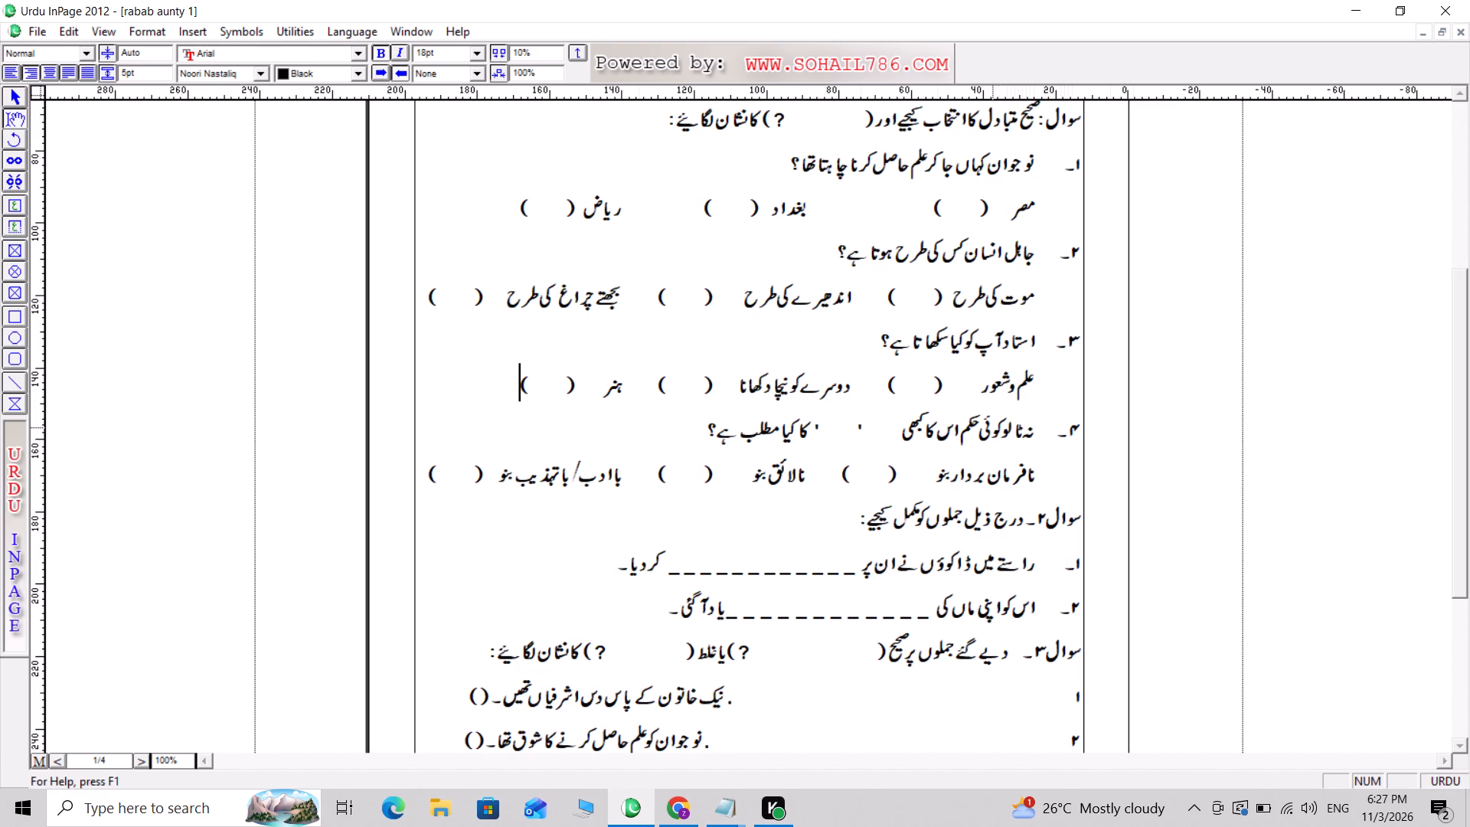
Enclose نہ ٹالو کوئی حکم اس کا کبھی in question ۴ in double quotation marks, removing the stray marks and gap after it.
{"action": "left_click", "coordinate": [897, 427]}
{"action": "key", "text": "space"}
{"action": "key", "text": "BackSpace"}
{"action": "key", "text": "BackSpace"}
{"action": "key", "text": "BackSpace"}
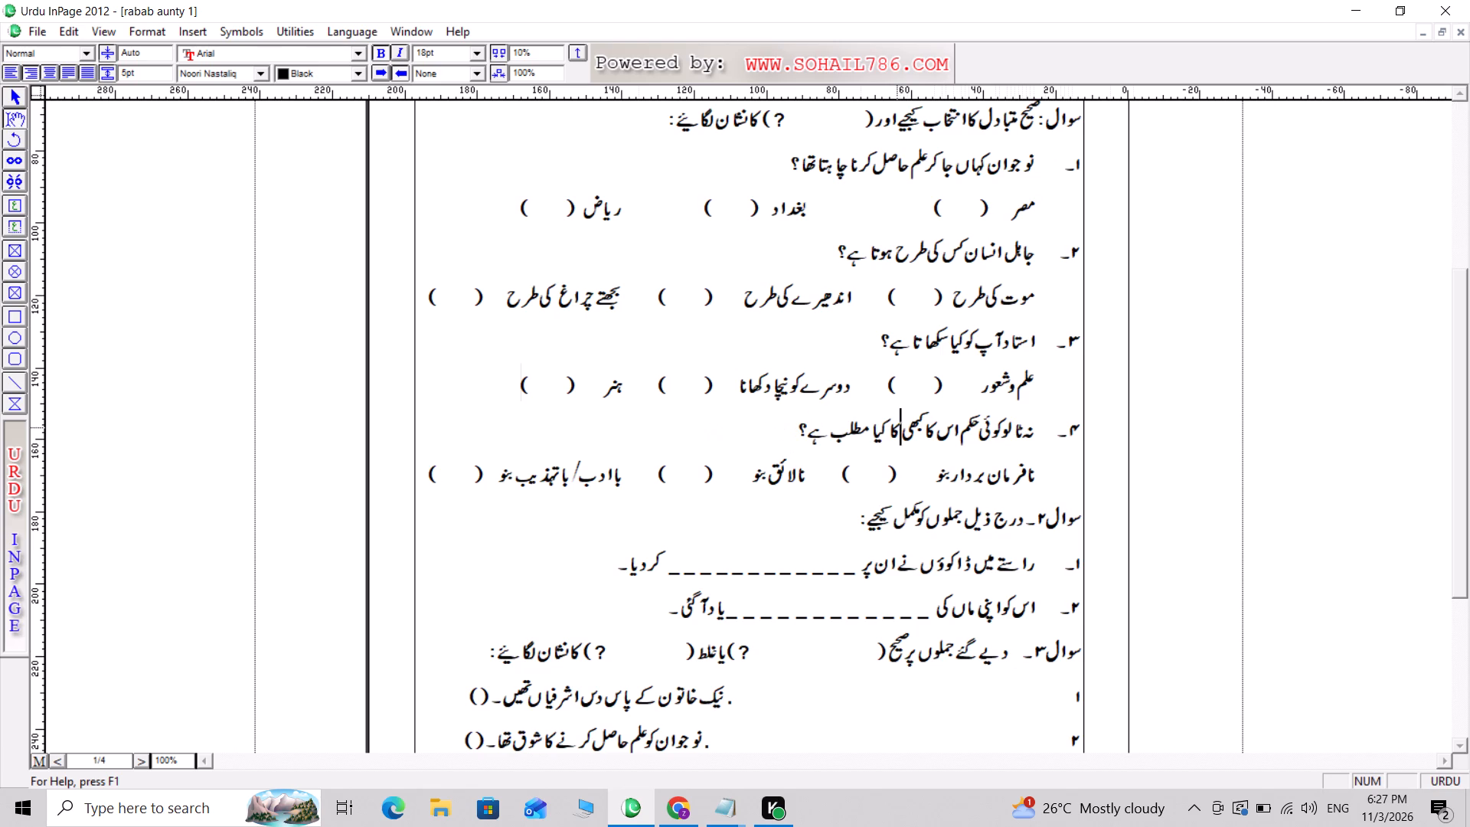
{"action": "key", "text": "space"}
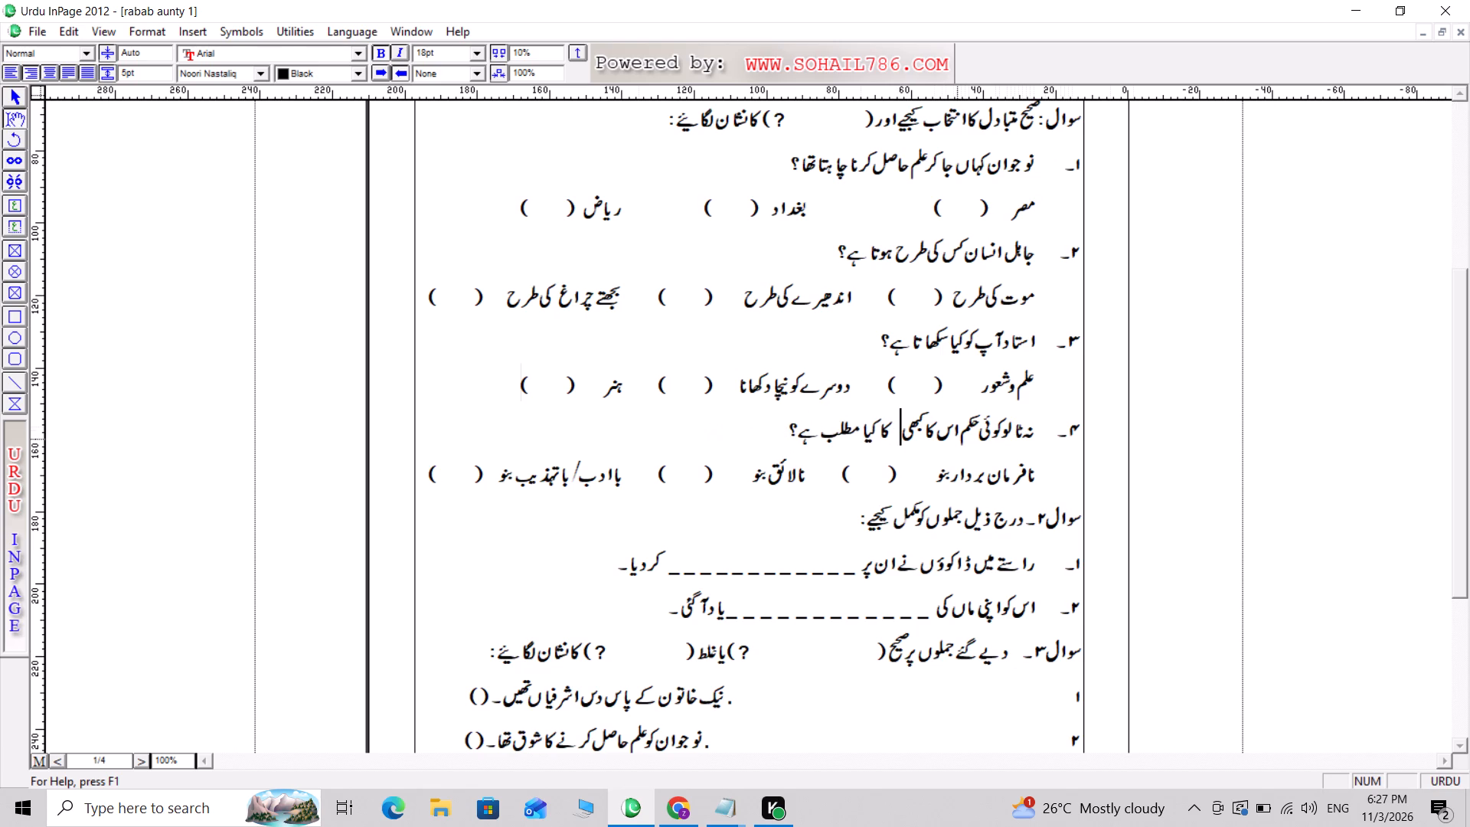
{"action": "left_click", "coordinate": [1039, 426]}
{"action": "type", "text": "}}"}
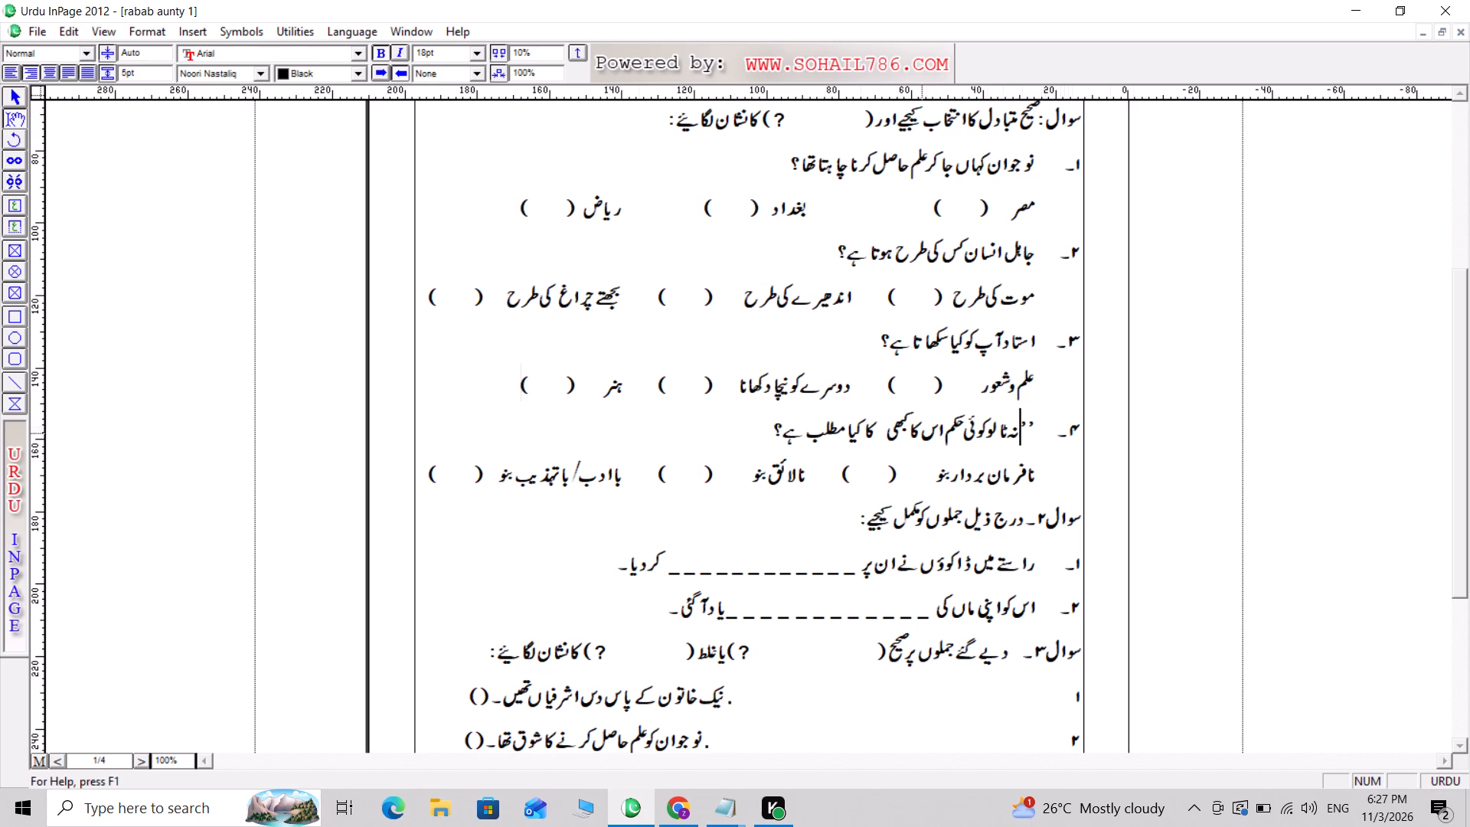
{"action": "left_click", "coordinate": [892, 428]}
{"action": "type", "text": "{{"}
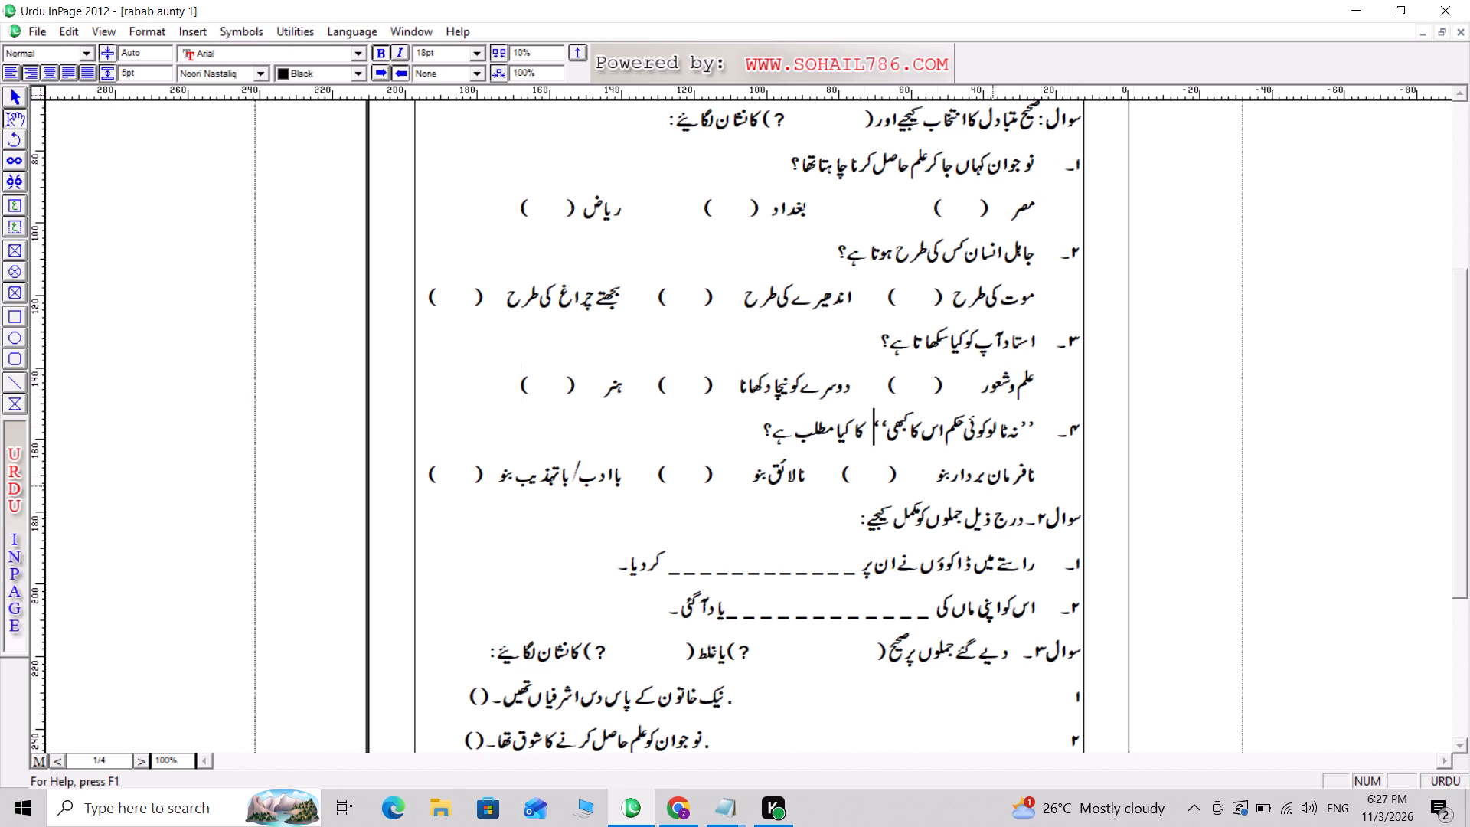
Correct the first option of question ۴ to فرمابردار بنو.
{"action": "left_click", "coordinate": [1034, 472]}
{"action": "key", "text": "Delete"}
{"action": "key", "text": "Delete"}
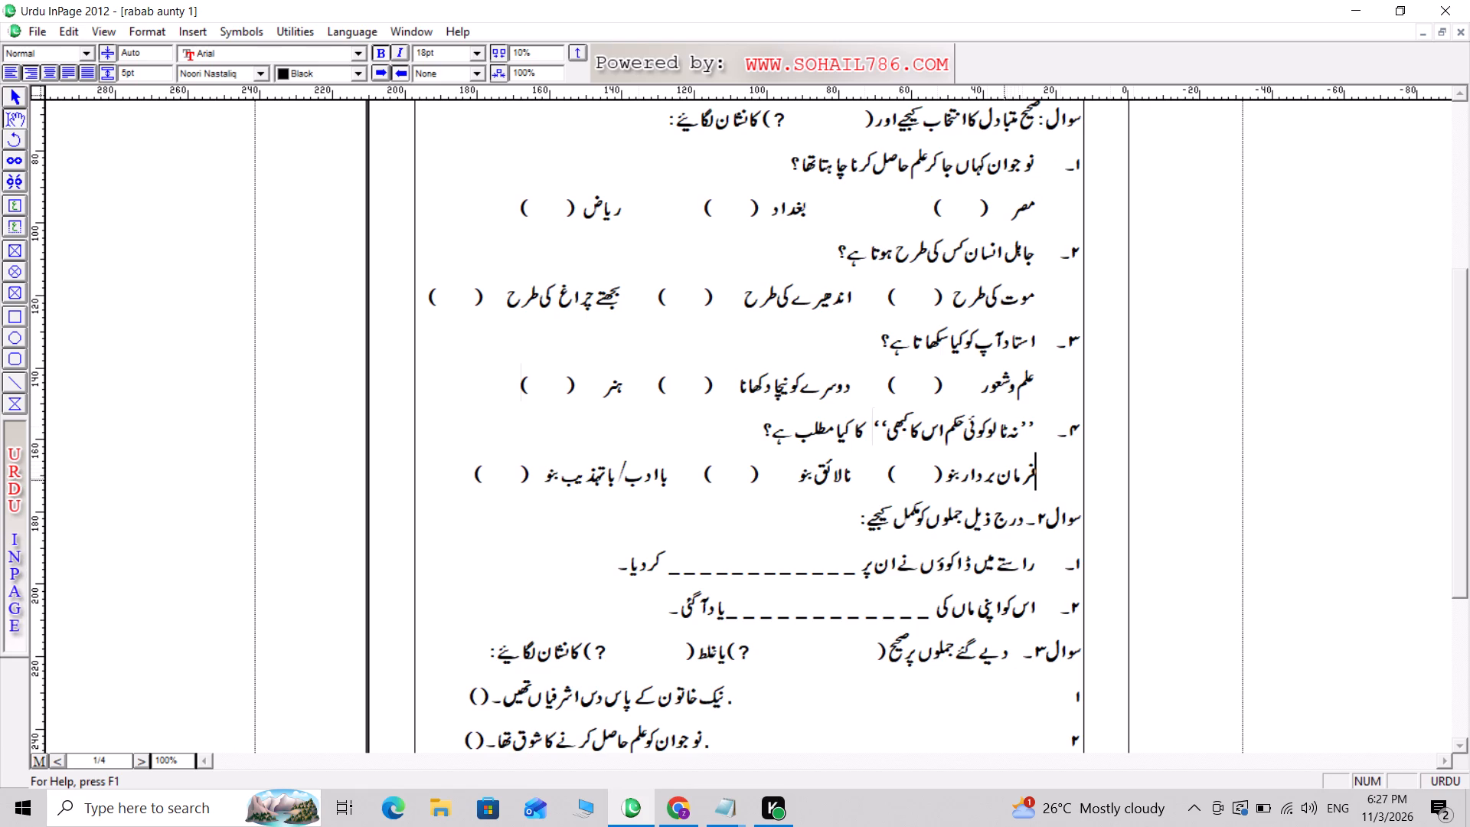
{"action": "left_click", "coordinate": [1004, 479]}
{"action": "key", "text": "BackSpace"}
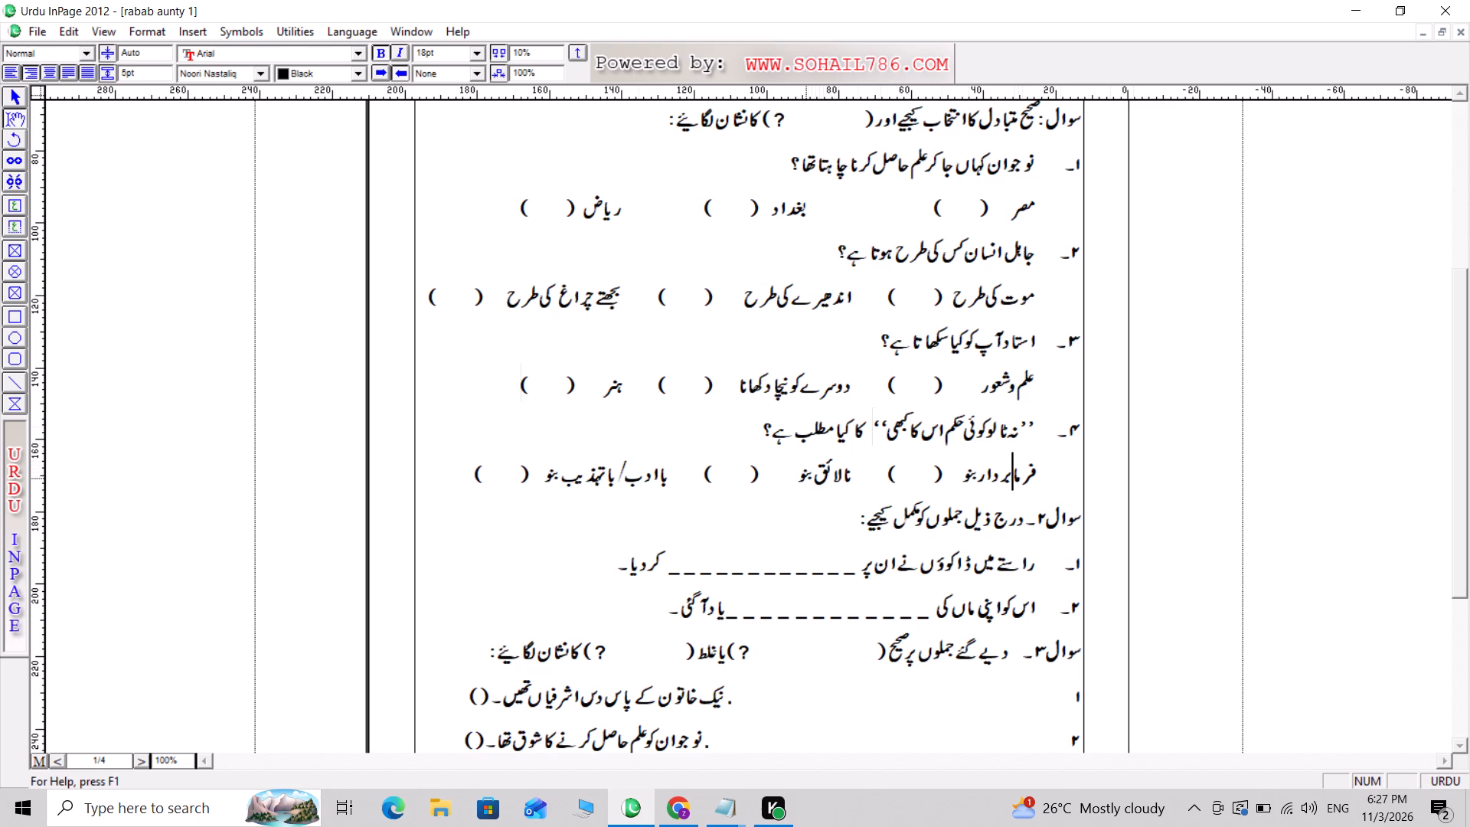
Reword the third option of question ۴ as بغیر تہذیب بنو, replacing the باادب/با part.
{"action": "left_click", "coordinate": [671, 482]}
{"action": "key", "text": "Delete"}
{"action": "key", "text": "Delete"}
{"action": "key", "text": "Delete"}
{"action": "key", "text": "Delete"}
{"action": "key", "text": "Delete"}
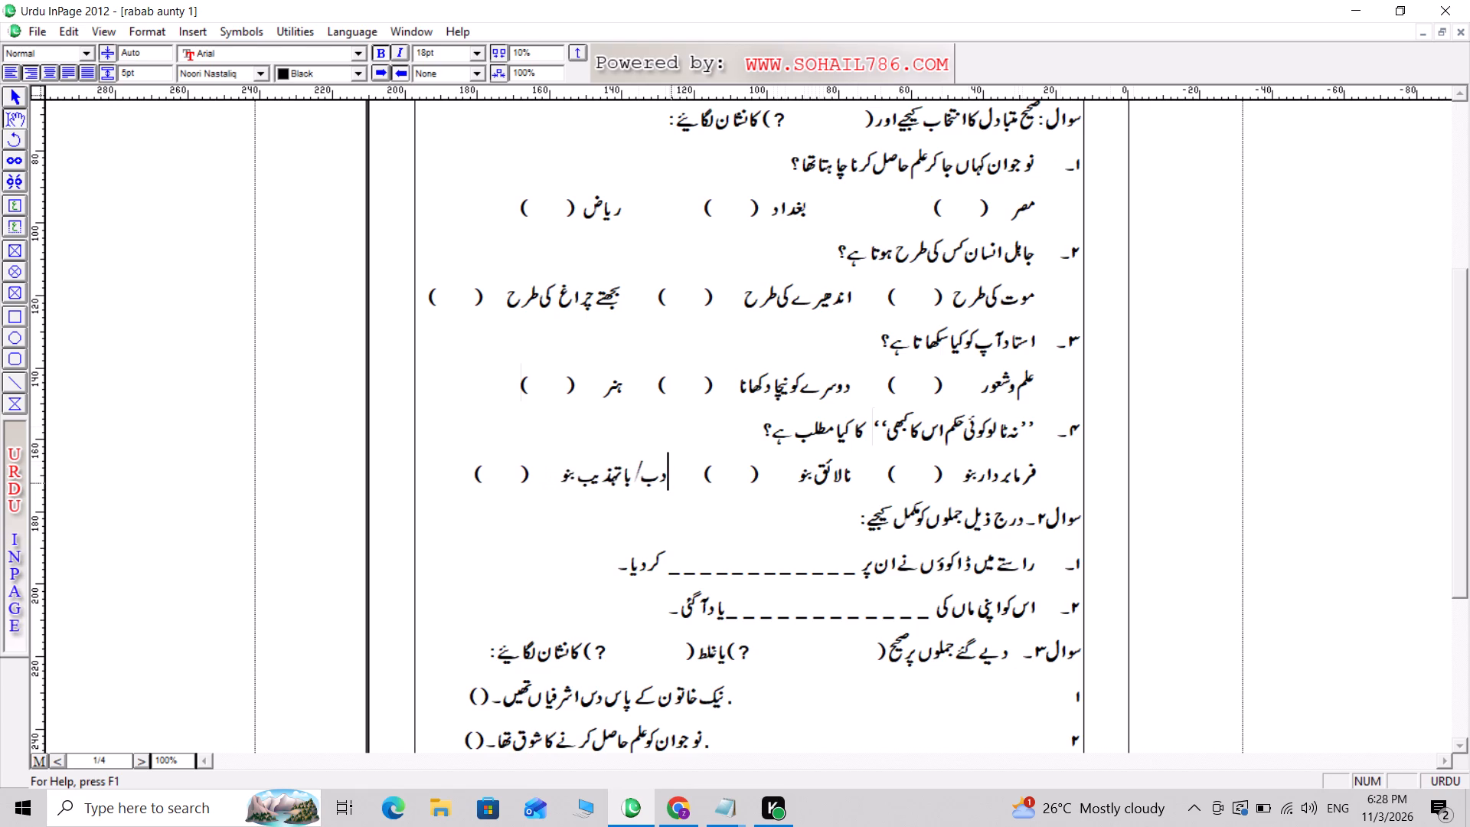
{"action": "key", "text": "Delete"}
{"action": "key", "text": "Delete"}
{"action": "key", "text": "Delete"}
{"action": "key", "text": "Delete"}
{"action": "key", "text": "b"}
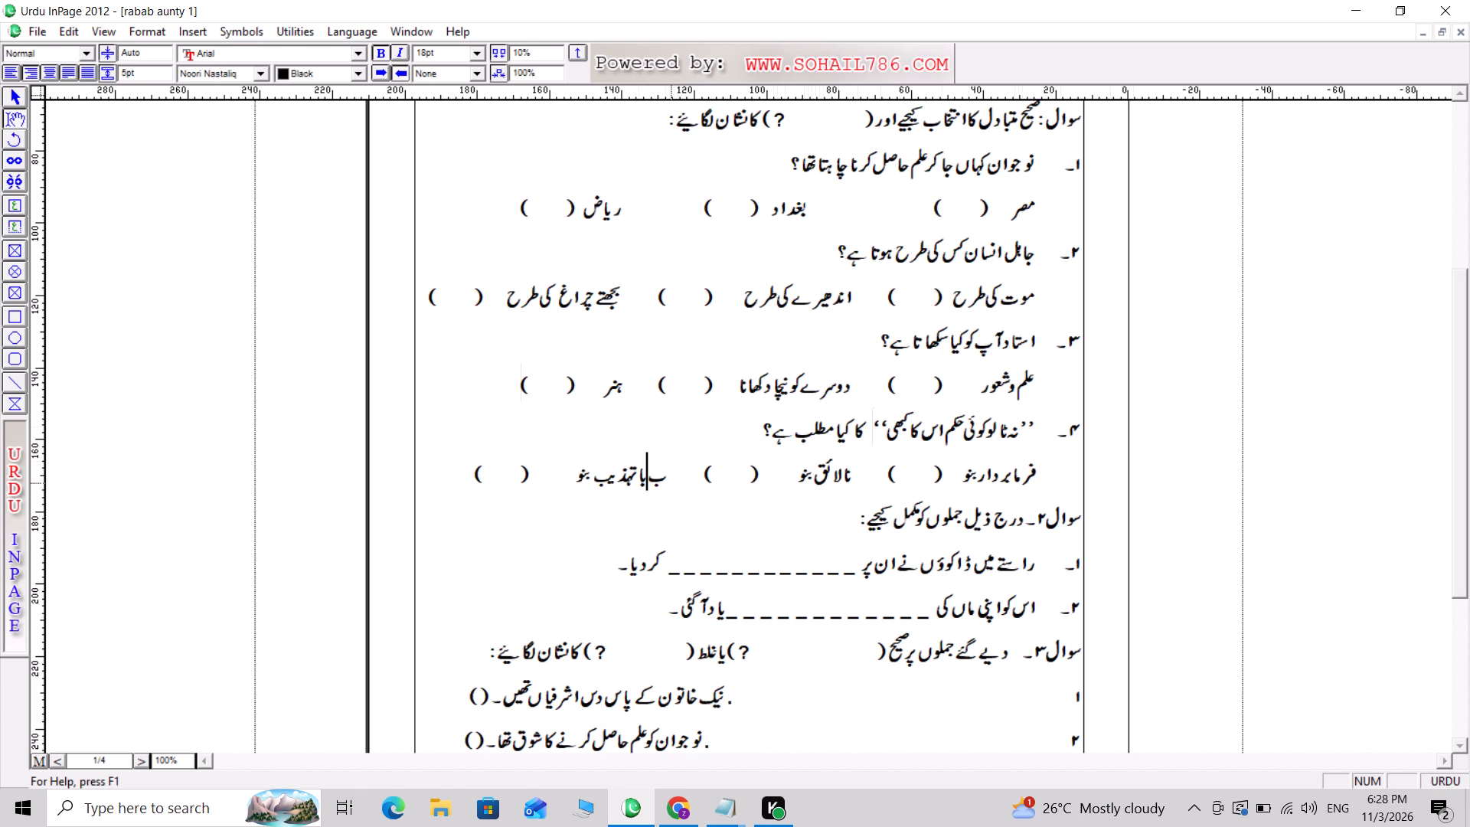
{"action": "type", "text": "Gir"}
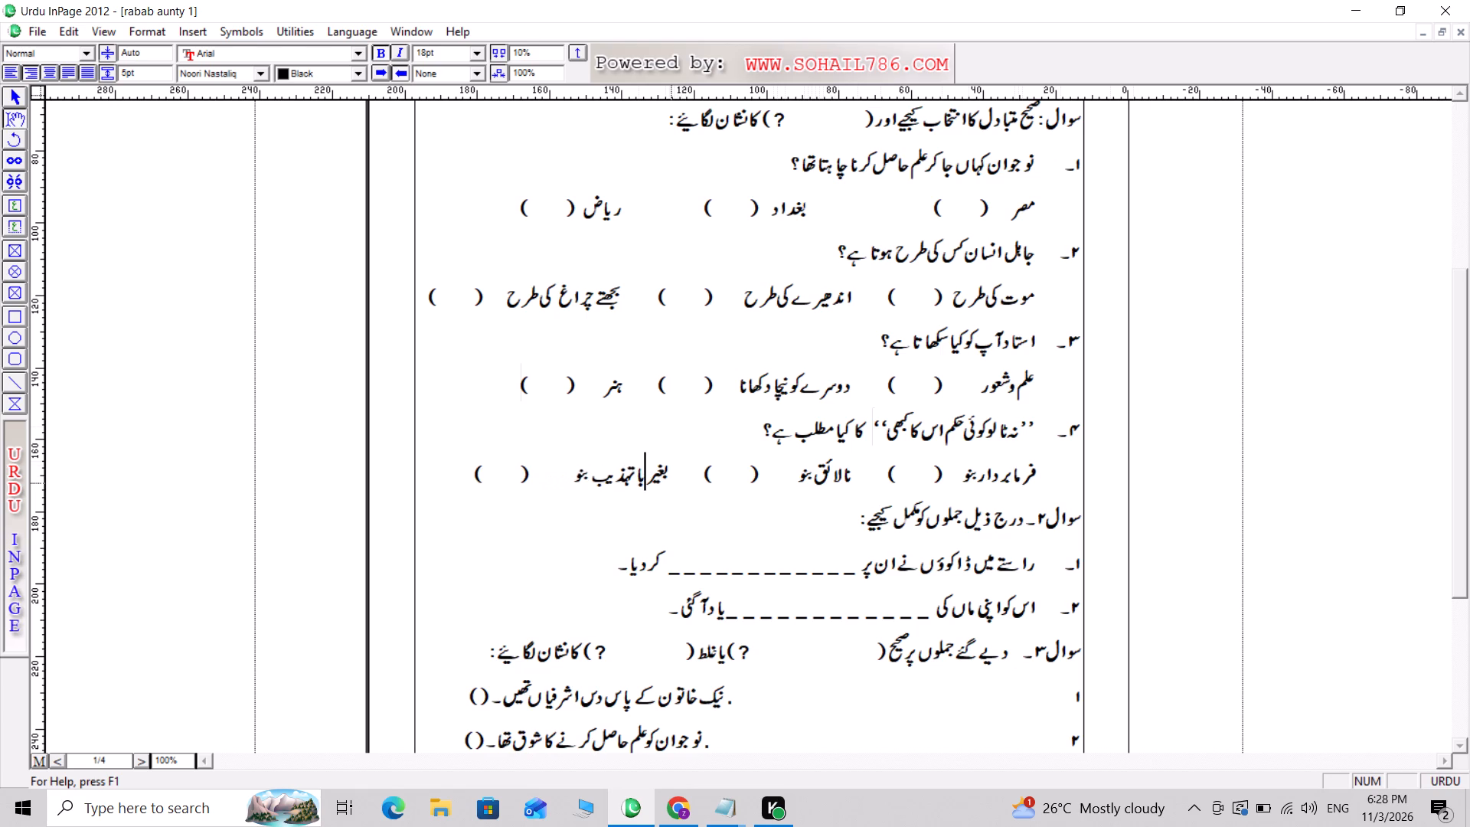
{"action": "key", "text": "Delete"}
{"action": "key", "text": "Delete"}
{"action": "key", "text": "Delete"}
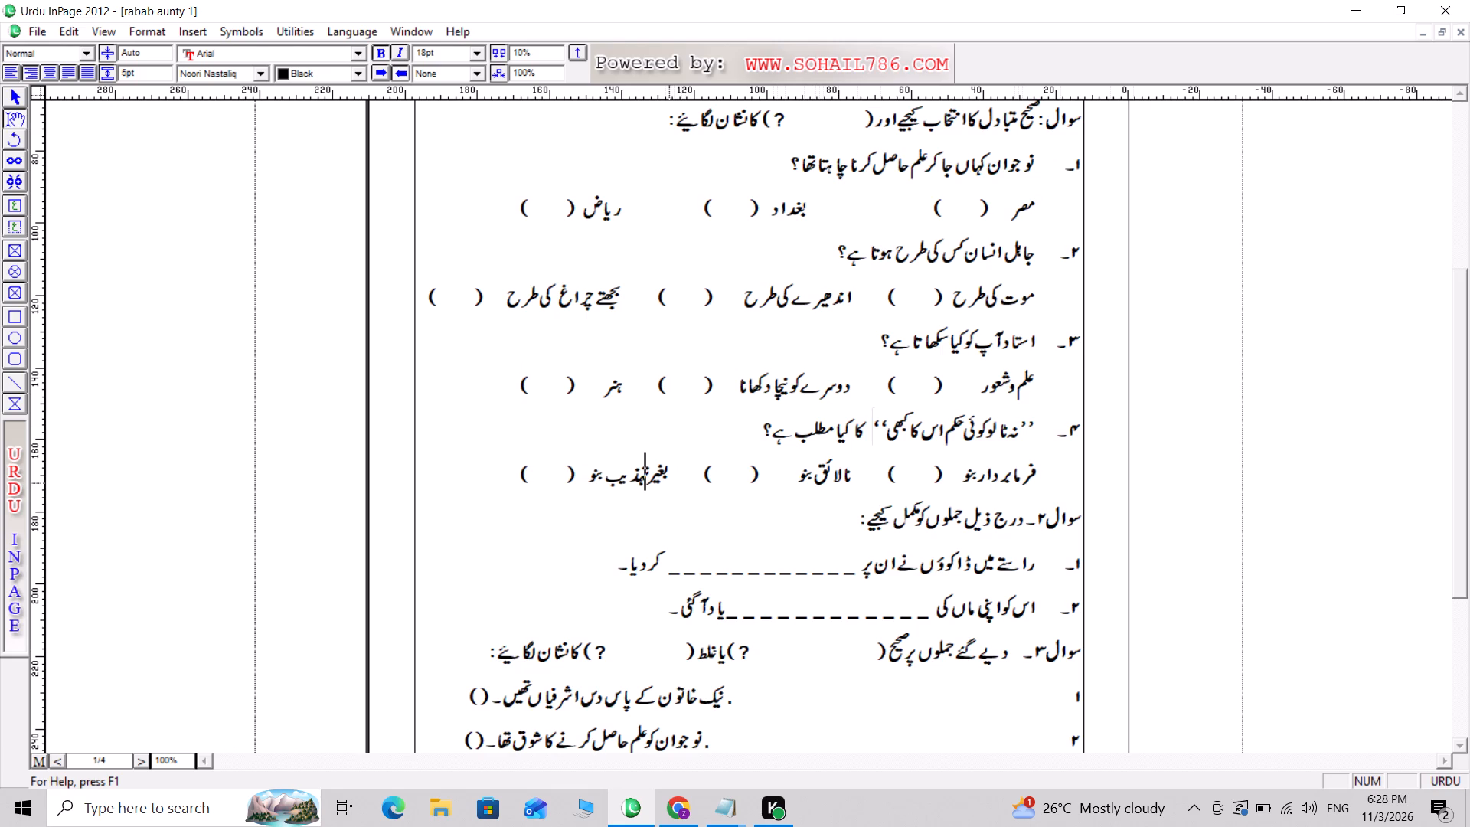
Extend the third option of question ۴ to بغیر تہذیب بن والے بنو, keeping a tab gap before its brackets.
{"action": "left_click", "coordinate": [605, 481]}
{"action": "key", "text": "e"}
{"action": "key", "text": "BackSpace"}
{"action": "key", "text": "space"}
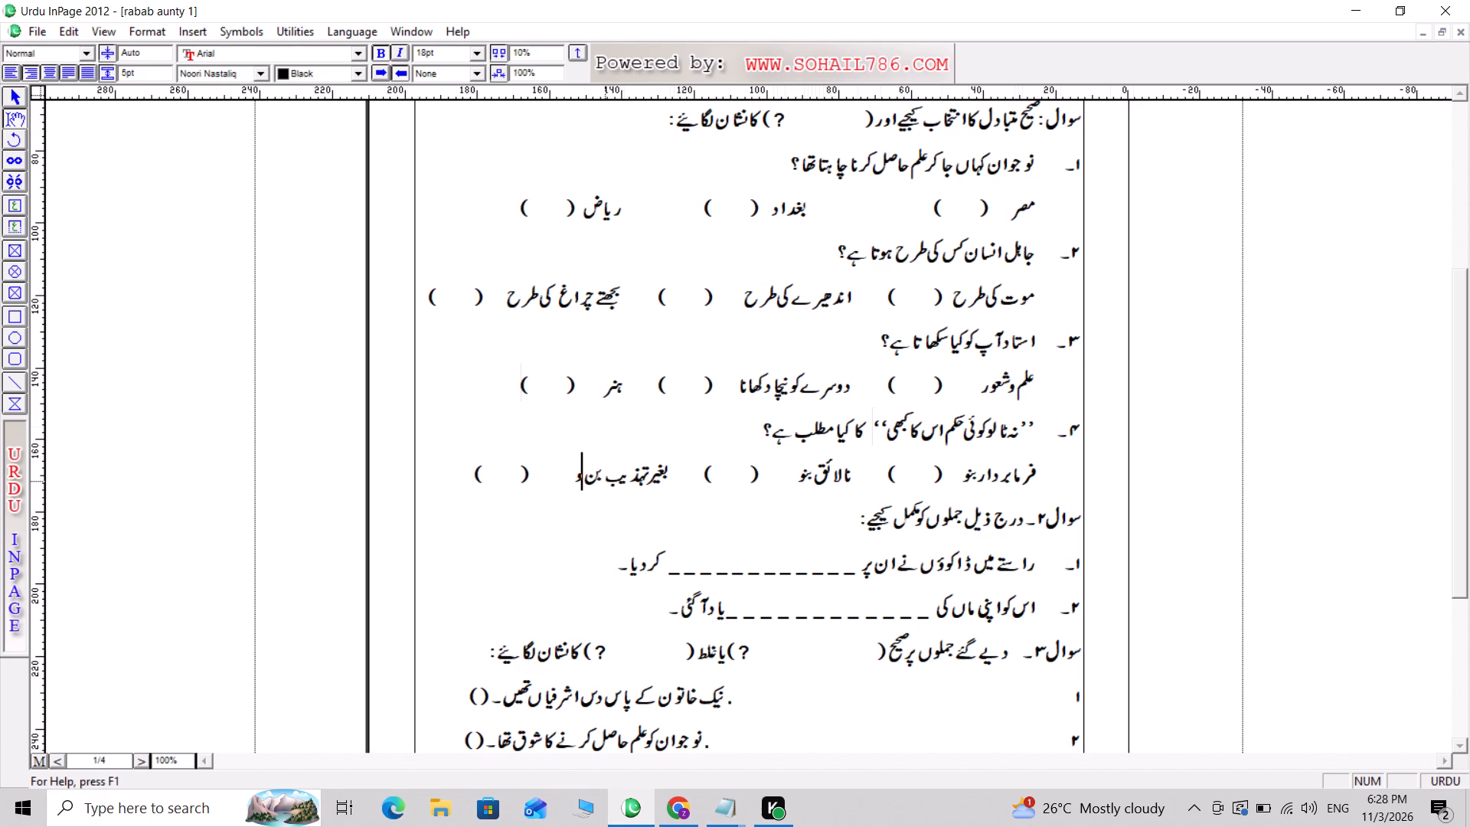
{"action": "type", "text": "waly"}
{"action": "key", "text": "space"}
{"action": "type", "text": "bn"}
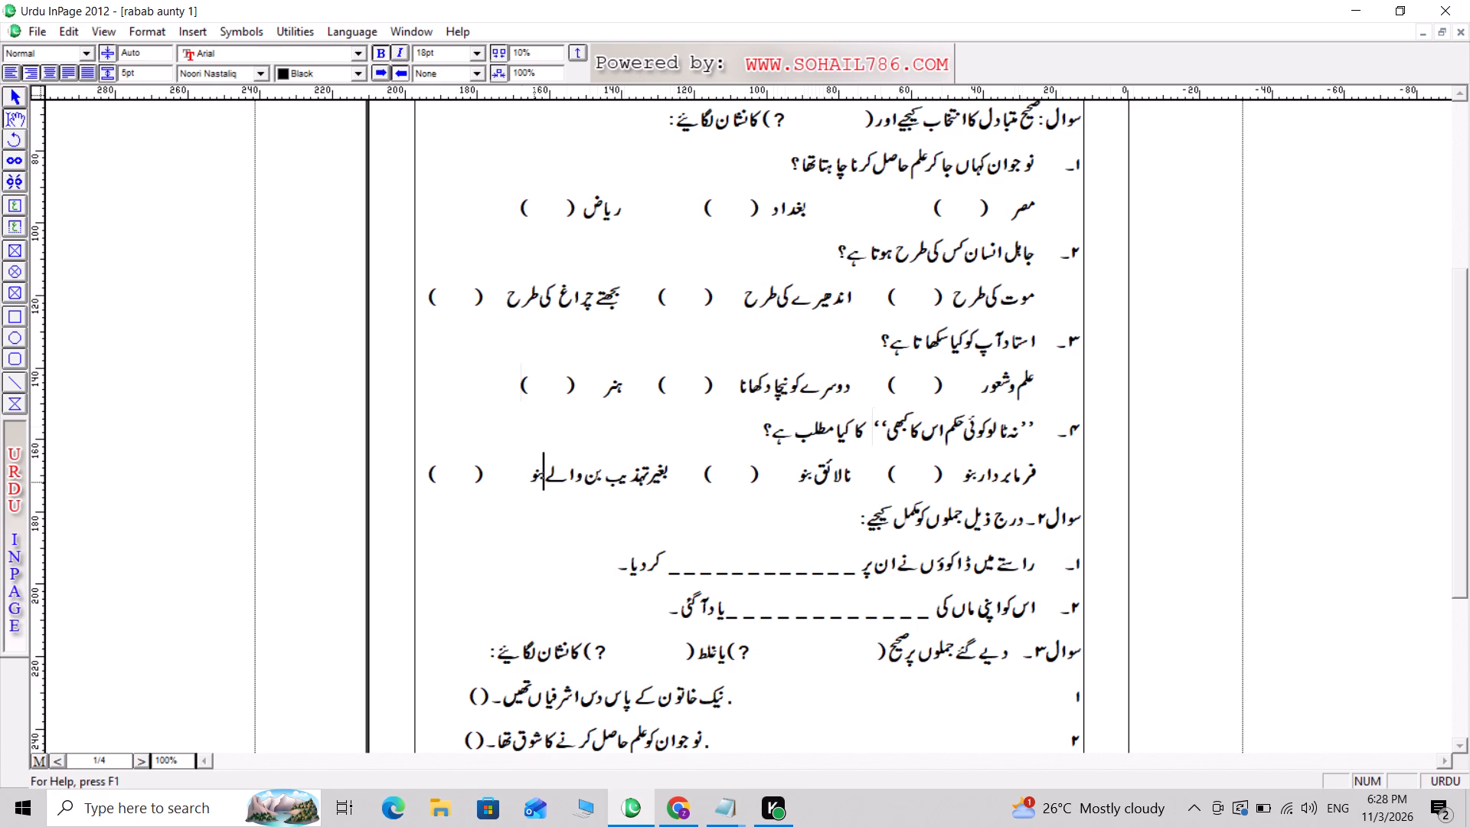
{"action": "left_click", "coordinate": [508, 478]}
{"action": "key", "text": "BackSpace"}
{"action": "key", "text": "Tab"}
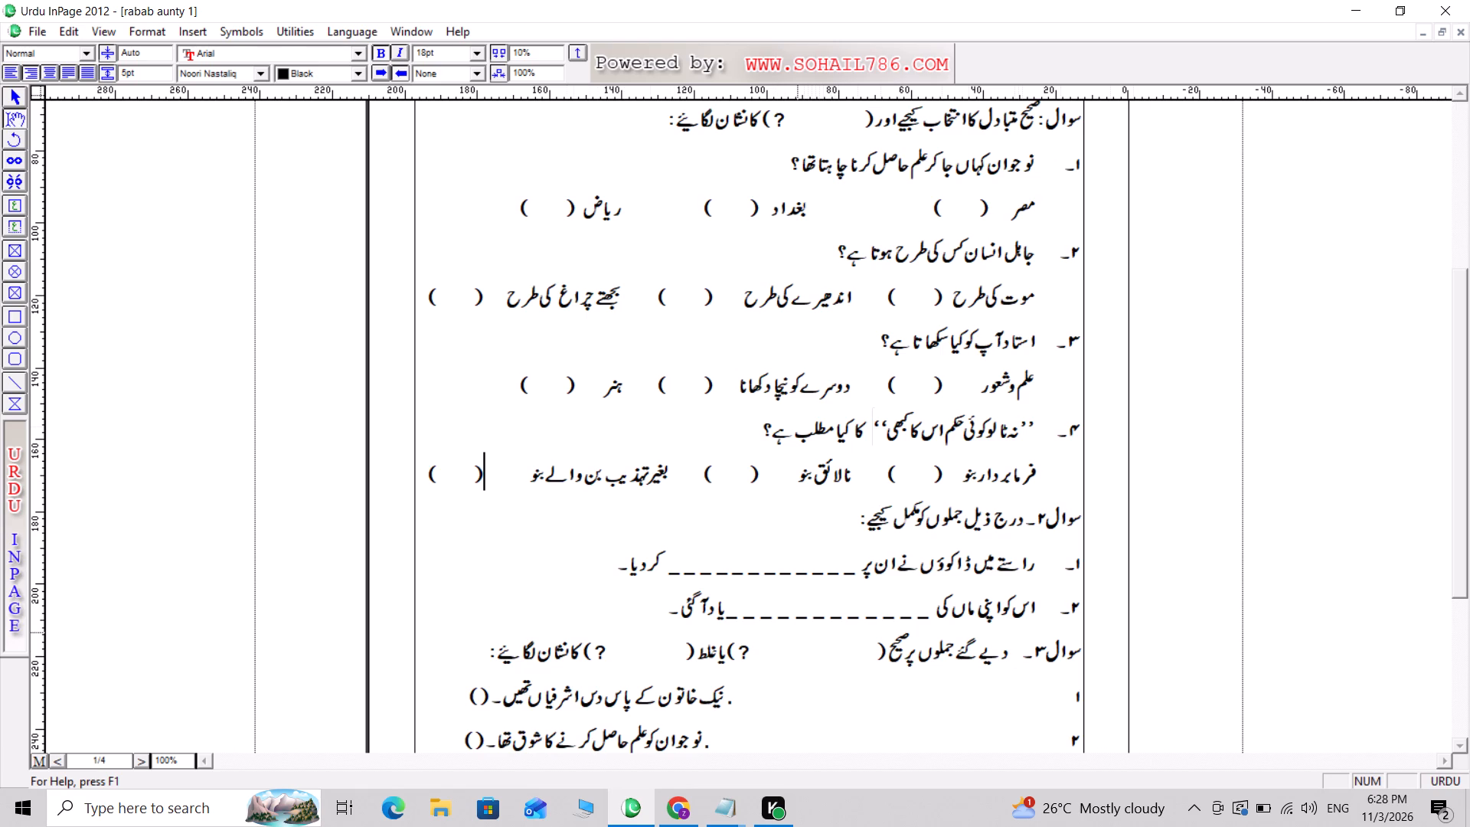
Replace the underscore blank in the first fill-in sentence, before کر دیا, with a dotted line of similar length.
{"action": "left_click_drag", "start_coordinate": [858, 567], "coordinate": [668, 556]}
{"action": "left_click_drag", "start_coordinate": [668, 556], "coordinate": [670, 565]}
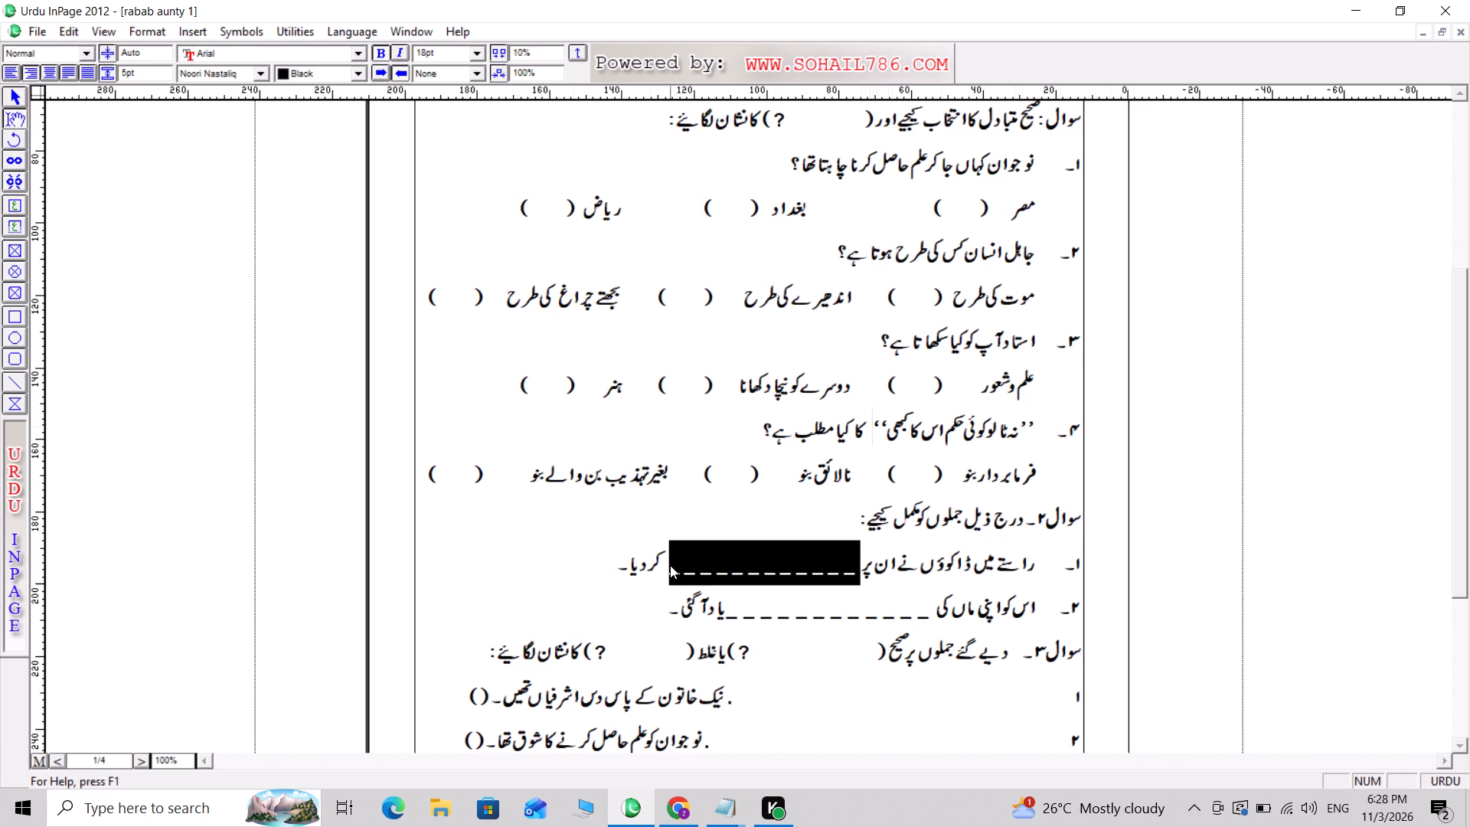
{"action": "key", "text": "apostrophe"}
{"action": "key", "text": "apostrophe"}
{"action": "key", "text": "apostrophe"}
{"action": "key", "text": "apostrophe"}
{"action": "key", "text": "apostrophe"}
{"action": "key", "text": "apostrophe"}
{"action": "key", "text": "apostrophe"}
{"action": "key", "text": "apostrophe"}
{"action": "key", "text": "apostrophe"}
{"action": "key", "text": "apostrophe"}
{"action": "key", "text": "apostrophe"}
{"action": "key", "text": "apostrophe"}
{"action": "key", "text": "apostrophe"}
{"action": "key", "text": "apostrophe"}
{"action": "key", "text": "apostrophe"}
{"action": "key", "text": "apostrophe"}
{"action": "key", "text": "apostrophe"}
{"action": "key", "text": "apostrophe"}
{"action": "key", "text": "apostrophe"}
{"action": "key", "text": "apostrophe"}
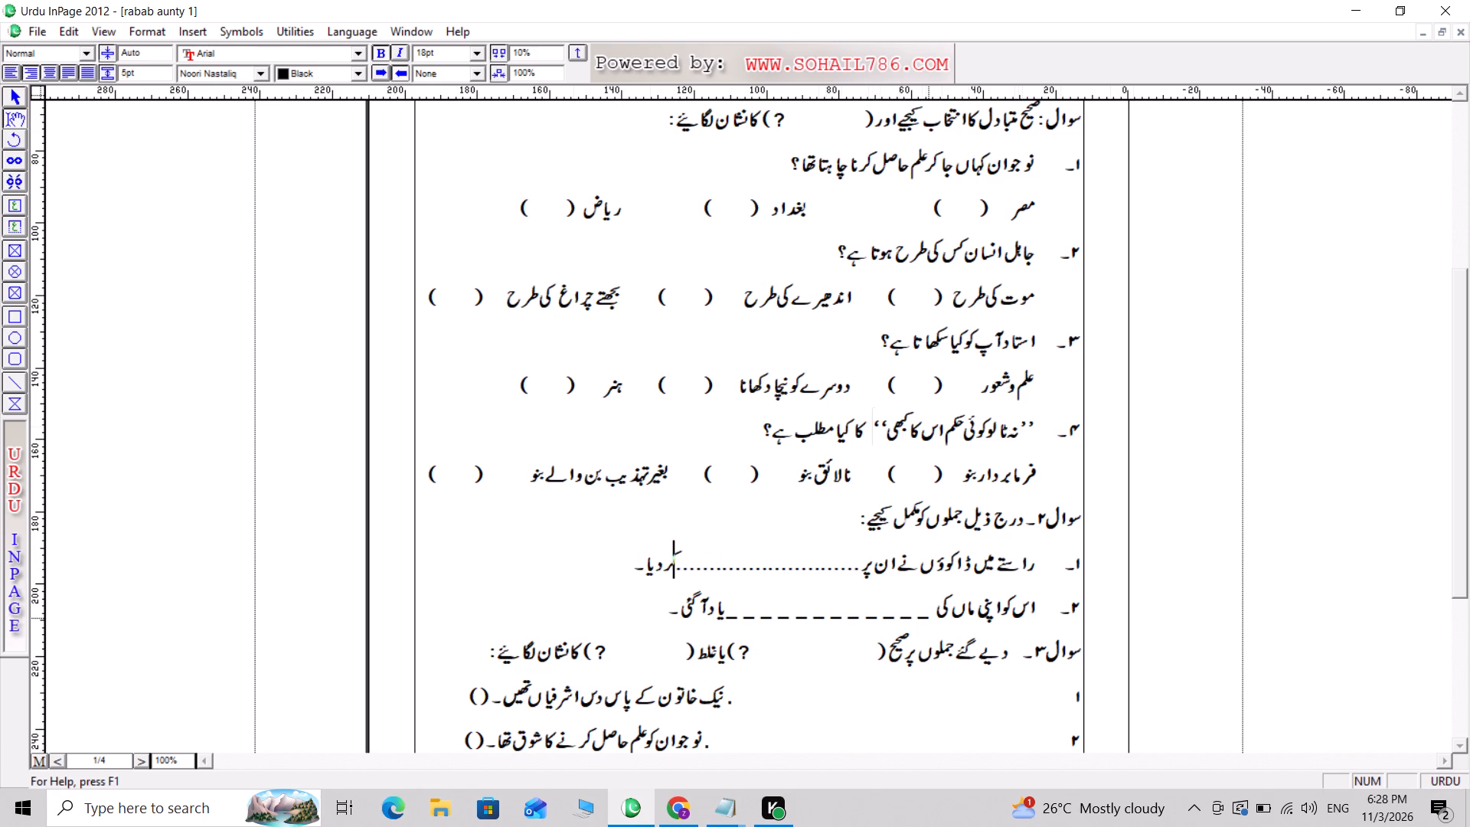
Replace the underscore blank in the second fill-in sentence, before یاد آ گئی, with a dotted line of similar length.
{"action": "left_click_drag", "start_coordinate": [929, 617], "coordinate": [724, 614]}
{"action": "left_click_drag", "start_coordinate": [724, 614], "coordinate": [730, 613]}
{"action": "key", "text": "apostrophe"}
{"action": "key", "text": "apostrophe"}
{"action": "key", "text": "apostrophe"}
{"action": "key", "text": "apostrophe"}
{"action": "key", "text": "apostrophe"}
{"action": "key", "text": "apostrophe"}
{"action": "key", "text": "apostrophe"}
{"action": "key", "text": "apostrophe"}
{"action": "key", "text": "apostrophe"}
{"action": "key", "text": "apostrophe"}
{"action": "key", "text": "apostrophe"}
{"action": "key", "text": "apostrophe"}
{"action": "key", "text": "apostrophe"}
{"action": "key", "text": "apostrophe"}
{"action": "key", "text": "apostrophe"}
{"action": "key", "text": "apostrophe"}
{"action": "key", "text": "apostrophe"}
{"action": "key", "text": "apostrophe"}
{"action": "key", "text": "apostrophe"}
{"action": "key", "text": "apostrophe"}
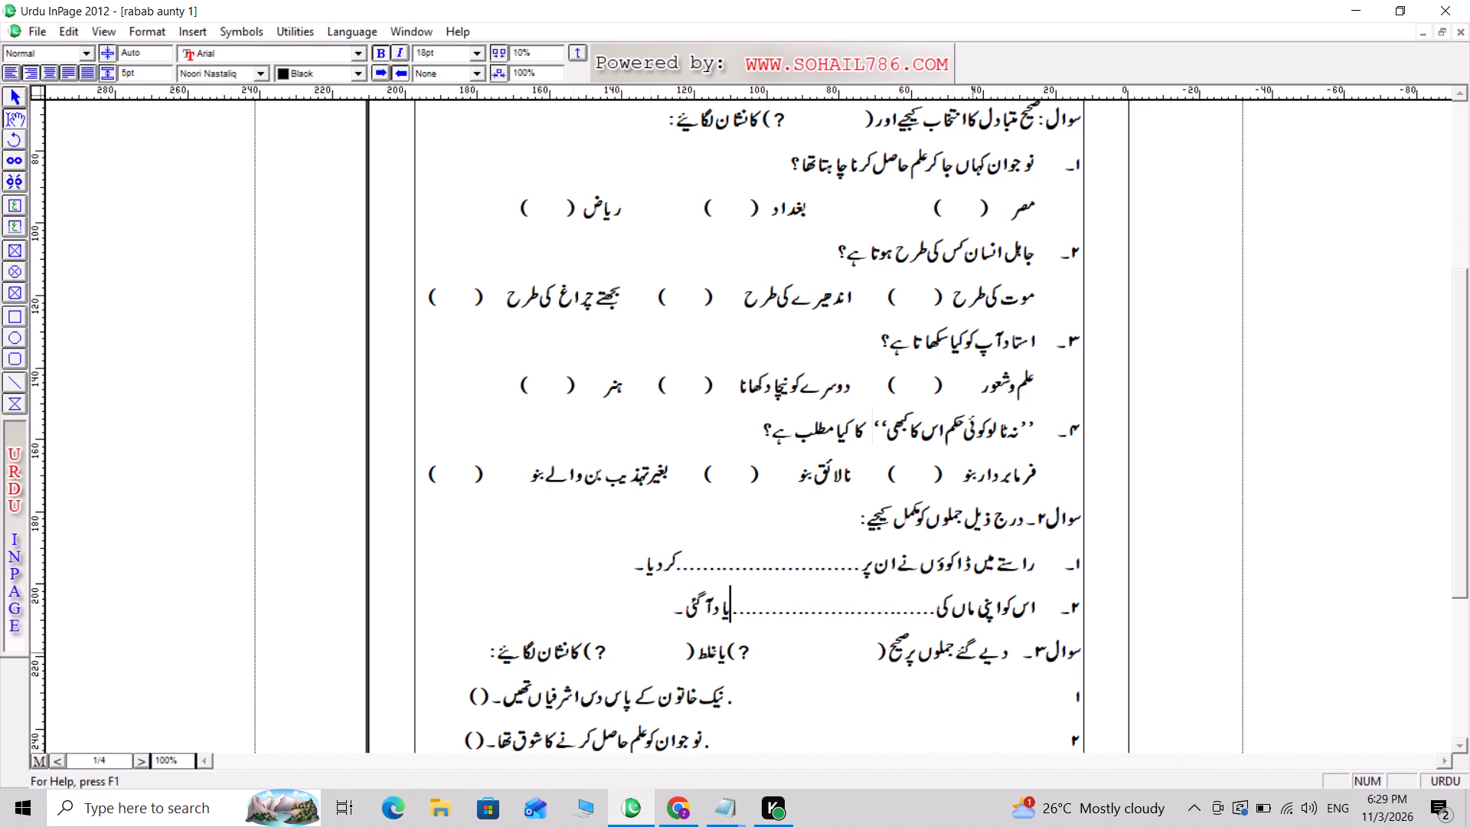
Respell the first word of the سوال۳ heading as دیئے.
{"action": "left_click", "coordinate": [996, 653]}
{"action": "key", "text": "u"}
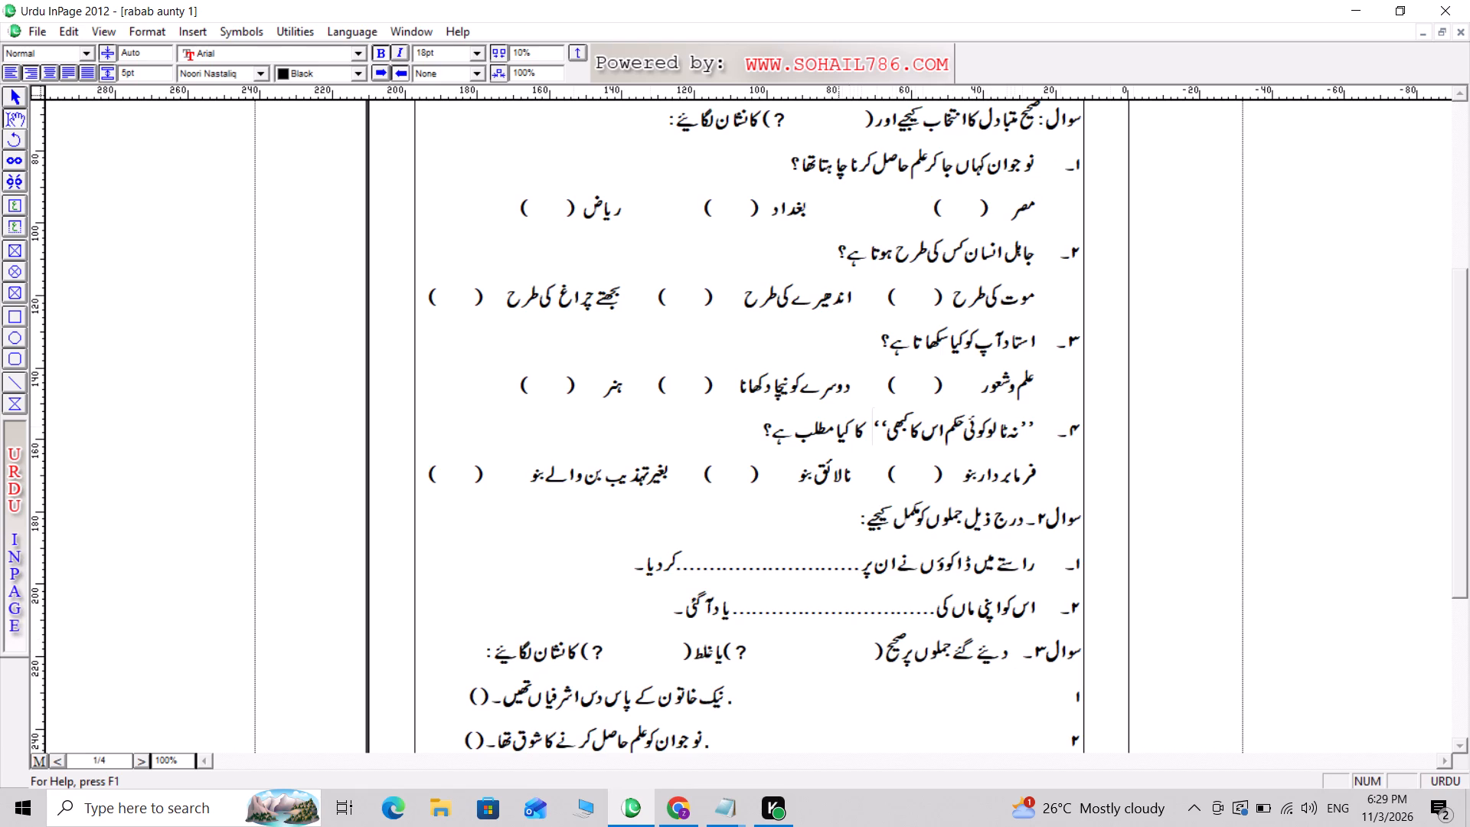
In the سوال۳ heading, replace the question-mark brackets and یا after صحیح with narrow empty brackets followed by a small gap.
{"action": "left_click", "coordinate": [818, 643]}
{"action": "key", "text": "Delete"}
{"action": "key", "text": "Delete"}
{"action": "key", "text": "Delete"}
{"action": "key", "text": "Delete"}
{"action": "key", "text": "Delete"}
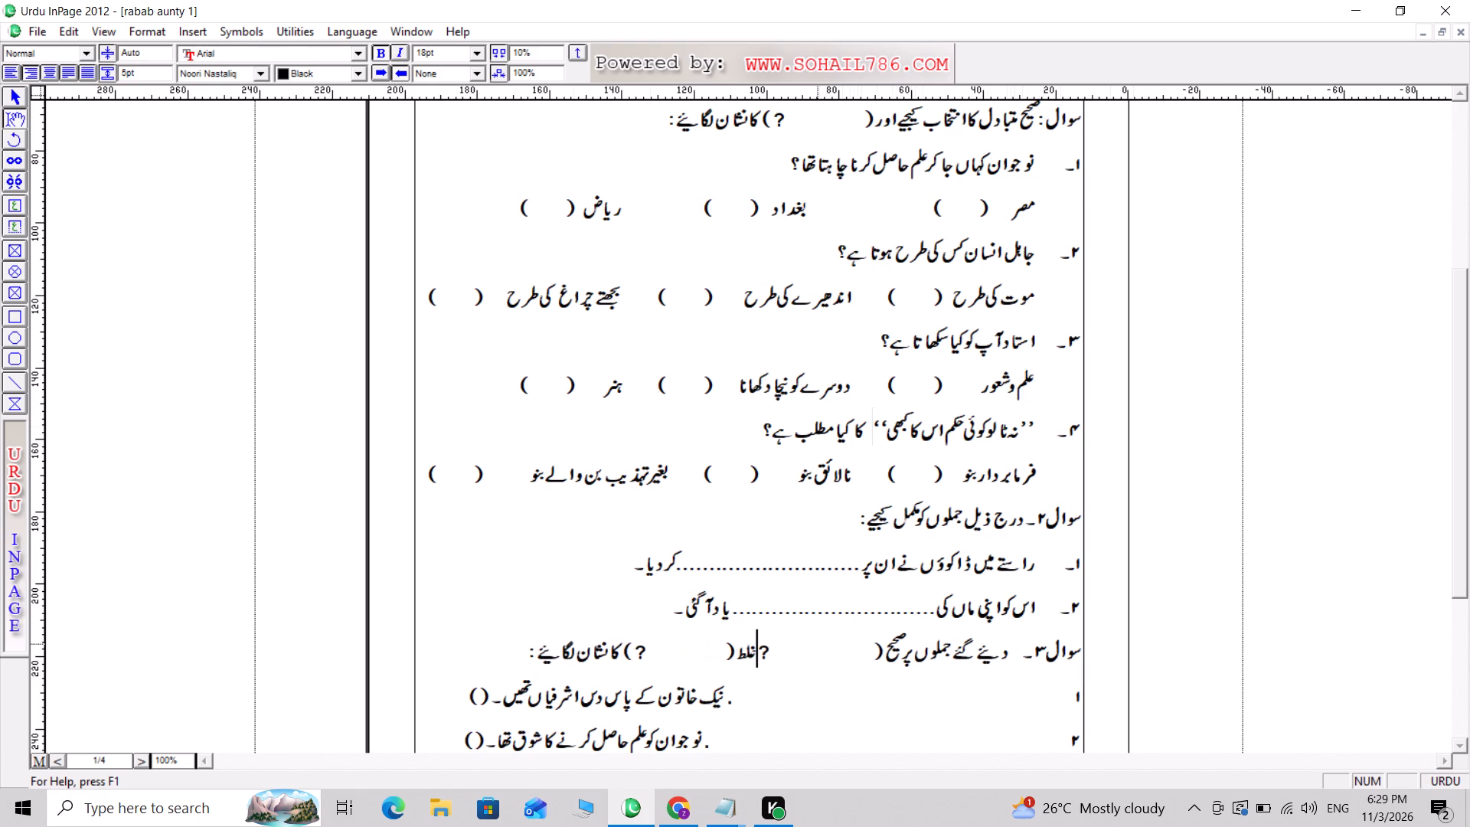
{"action": "key", "text": "BackSpace"}
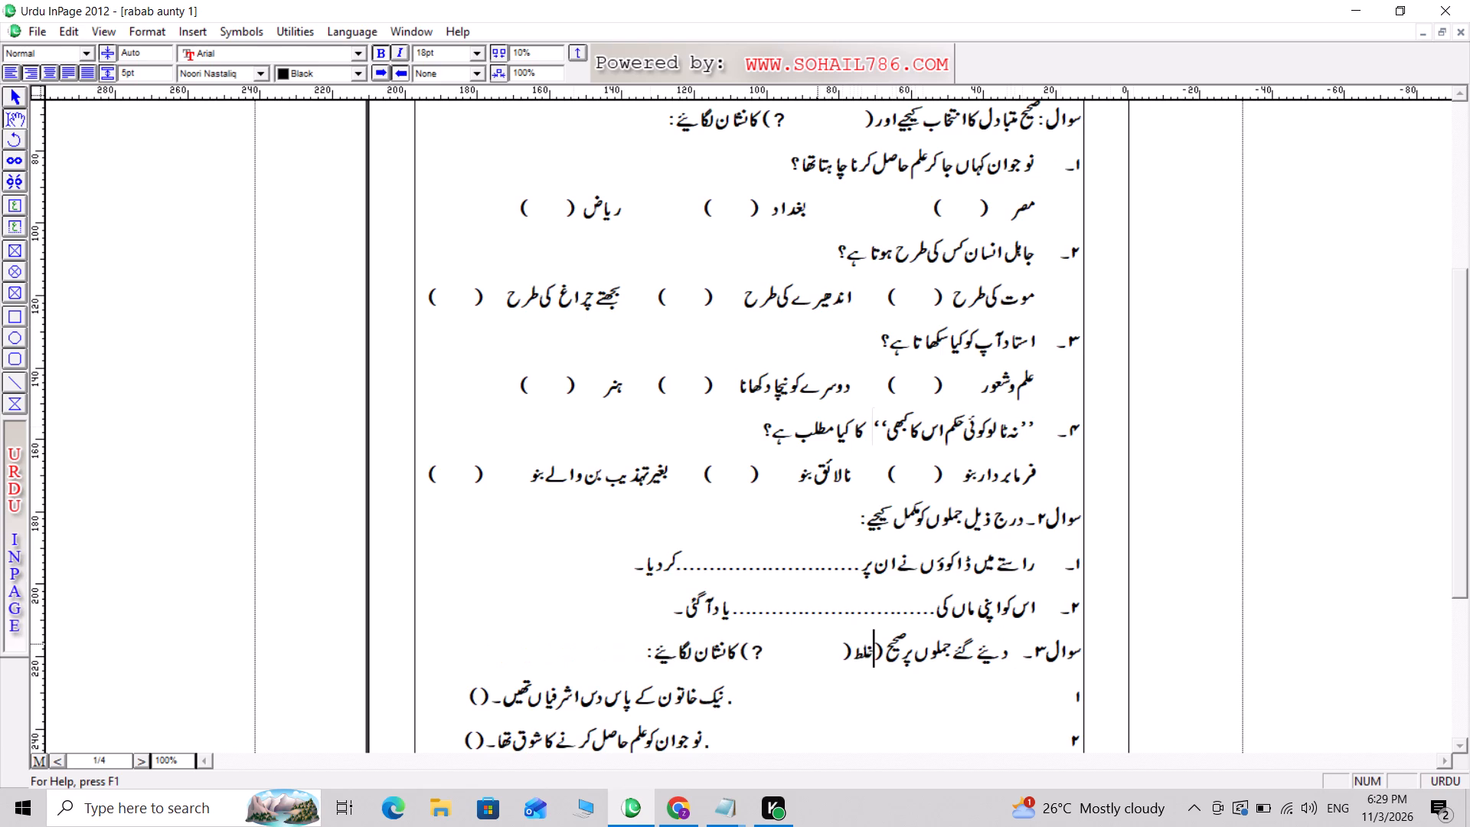
{"action": "key", "text": "space"}
{"action": "key", "text": "space"}
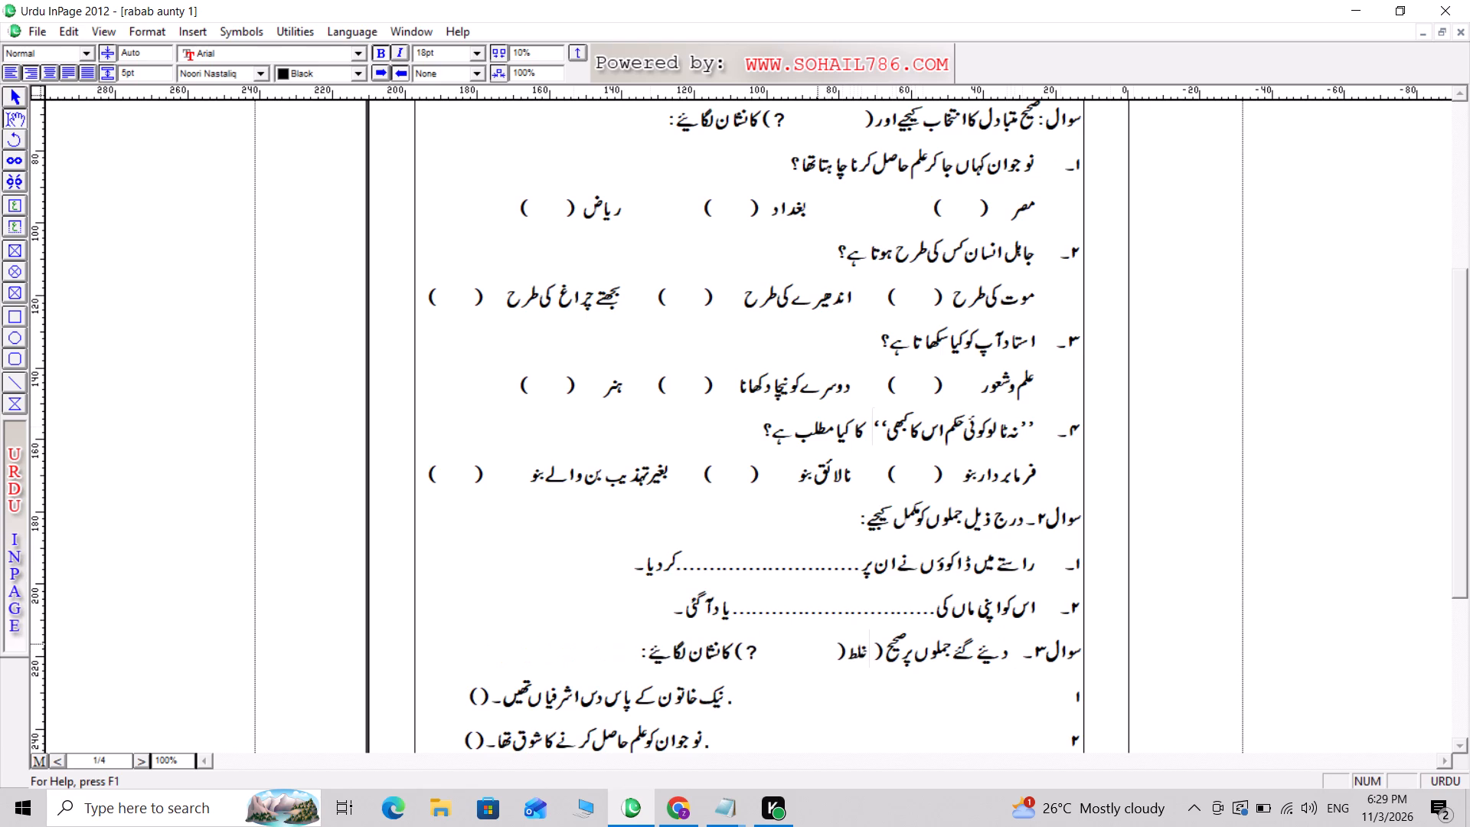
{"action": "type", "text": "("}
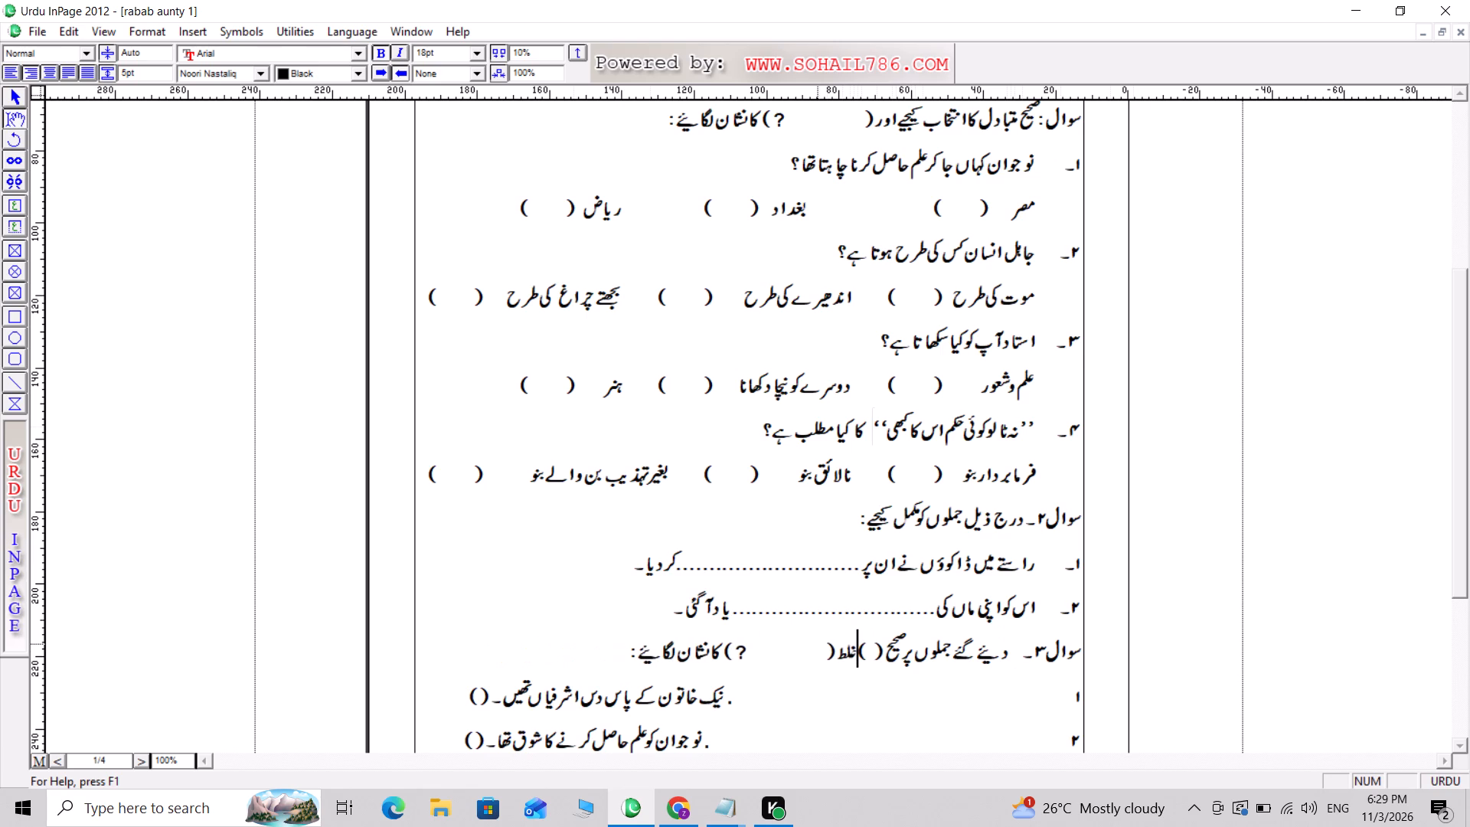
{"action": "key", "text": "space"}
{"action": "key", "text": "space"}
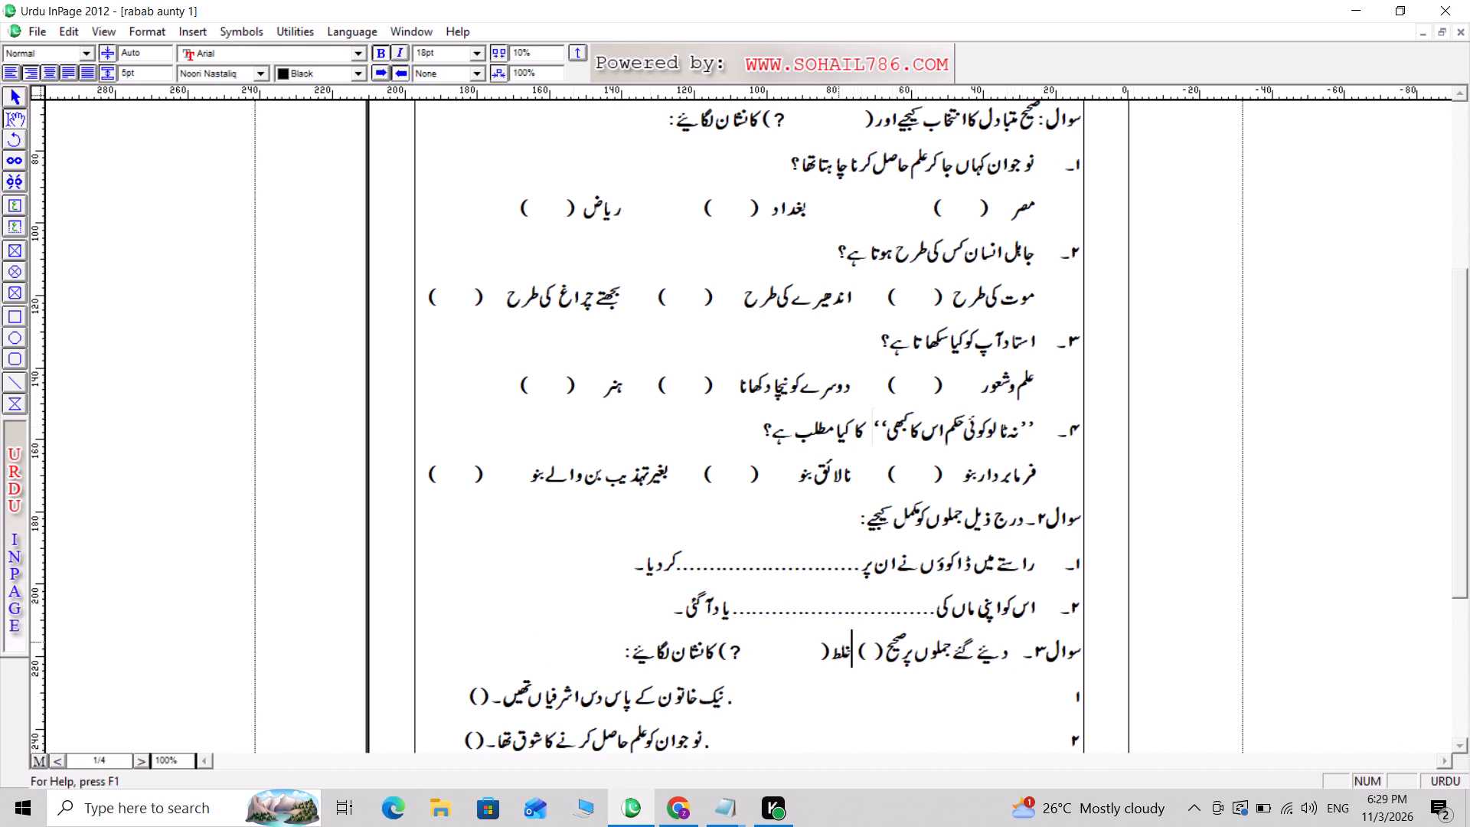
Replace the question-mark brackets after غلط in the سوال۳ heading with narrow empty brackets.
{"action": "left_click", "coordinate": [809, 645]}
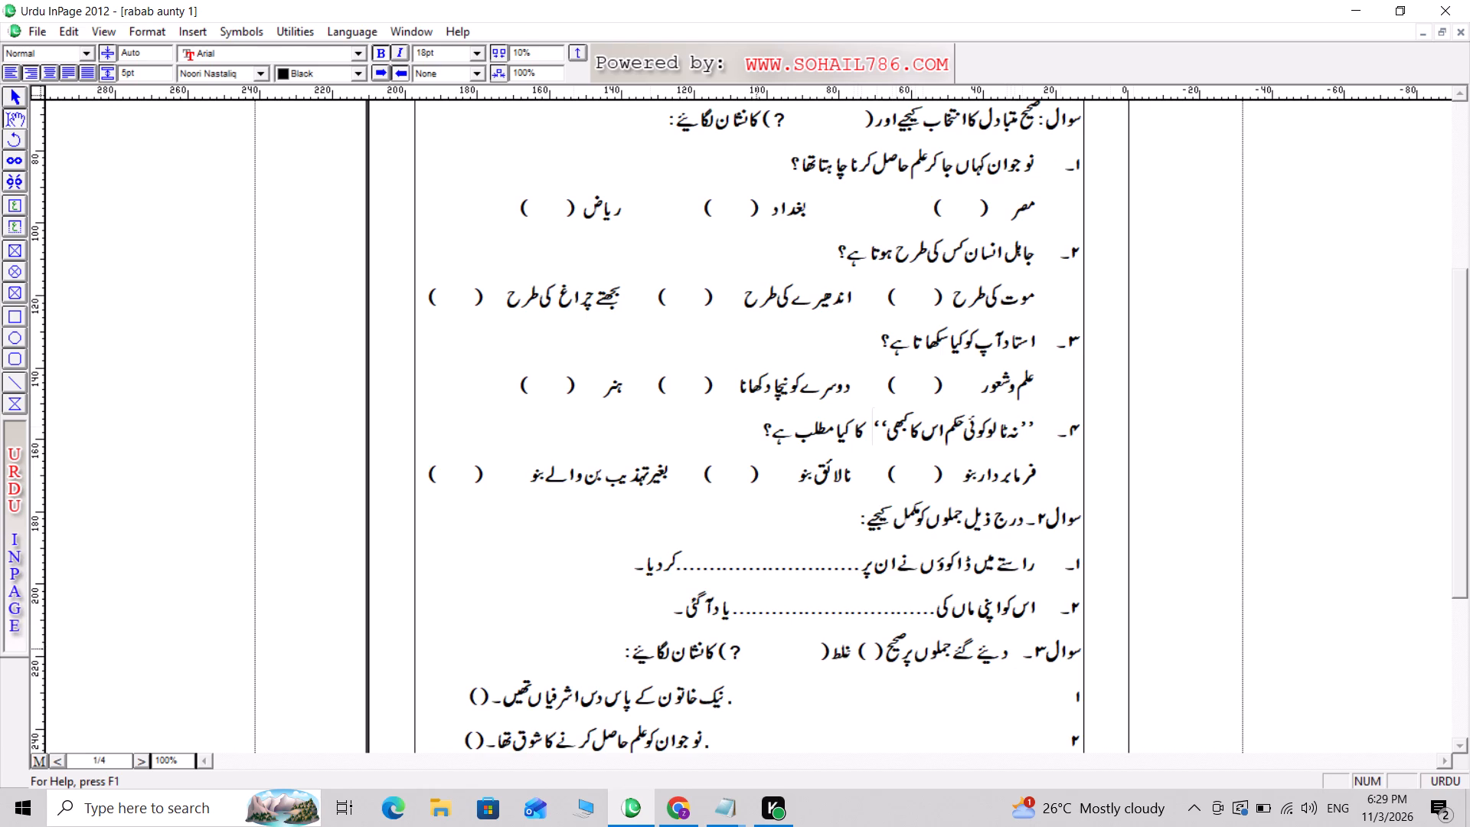
{"action": "left_click", "coordinate": [745, 648]}
{"action": "left_click", "coordinate": [745, 648]}
{"action": "left_click", "coordinate": [745, 648]}
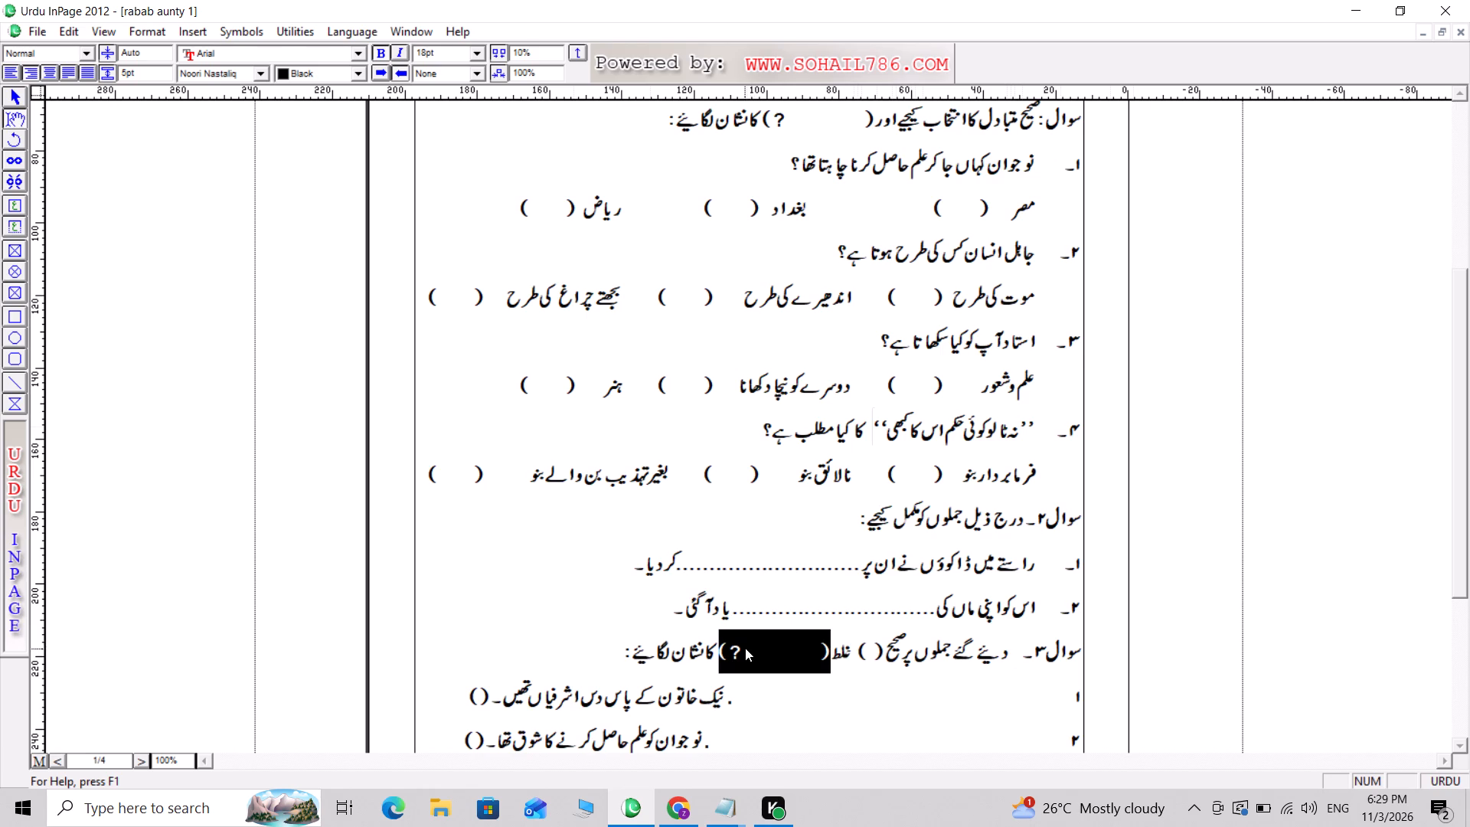
{"action": "key", "text": "shift+parenright"}
{"action": "key", "text": "Tab"}
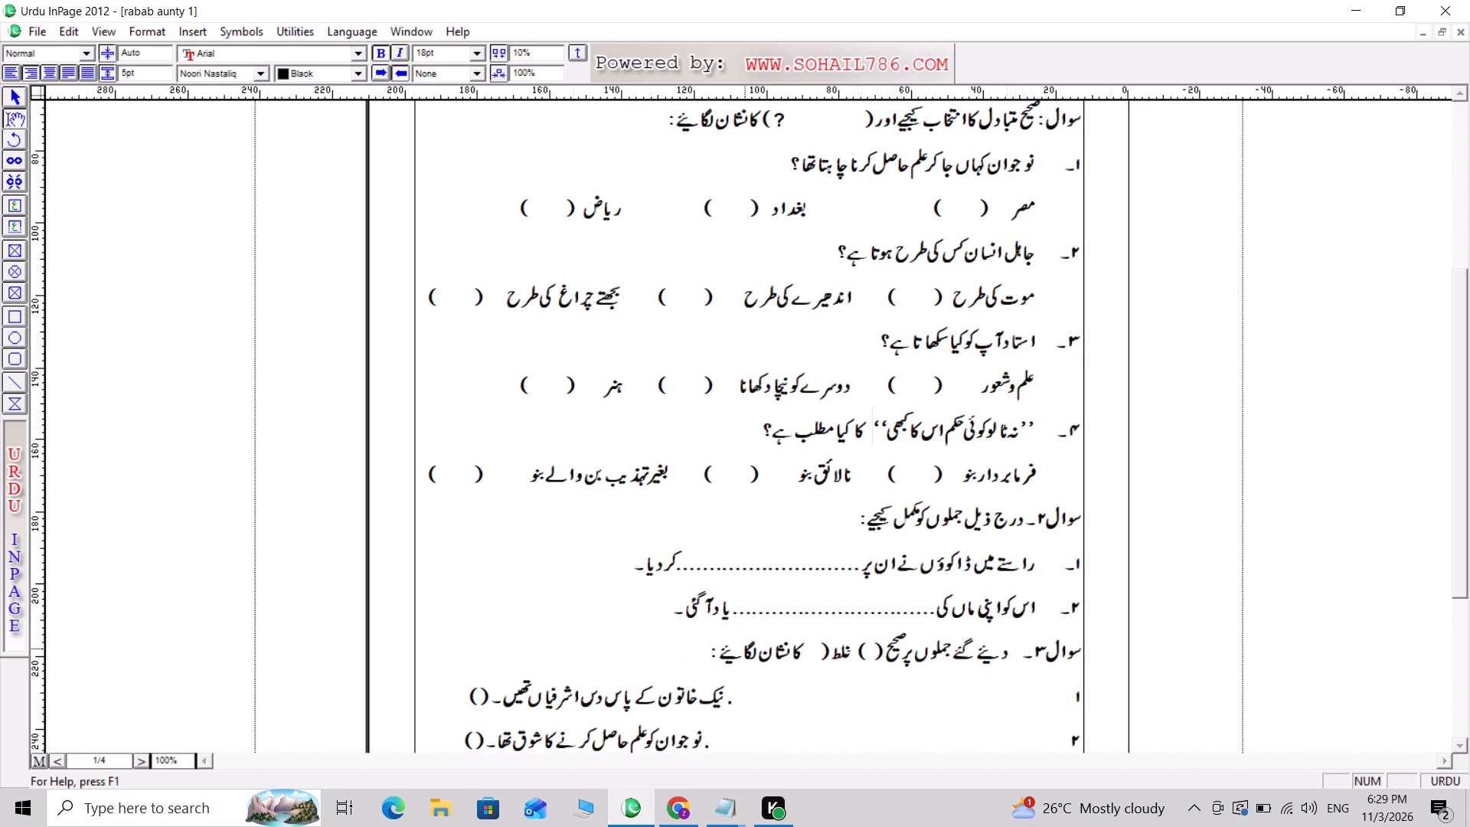
{"action": "type", "text": "("}
{"action": "key", "text": "space"}
{"action": "key", "text": "space"}
Renumber the first true/false statement, نیک خاتون, as ۱۔ with a tab gap and remove its trailing empty brackets.
{"action": "left_click", "coordinate": [678, 646]}
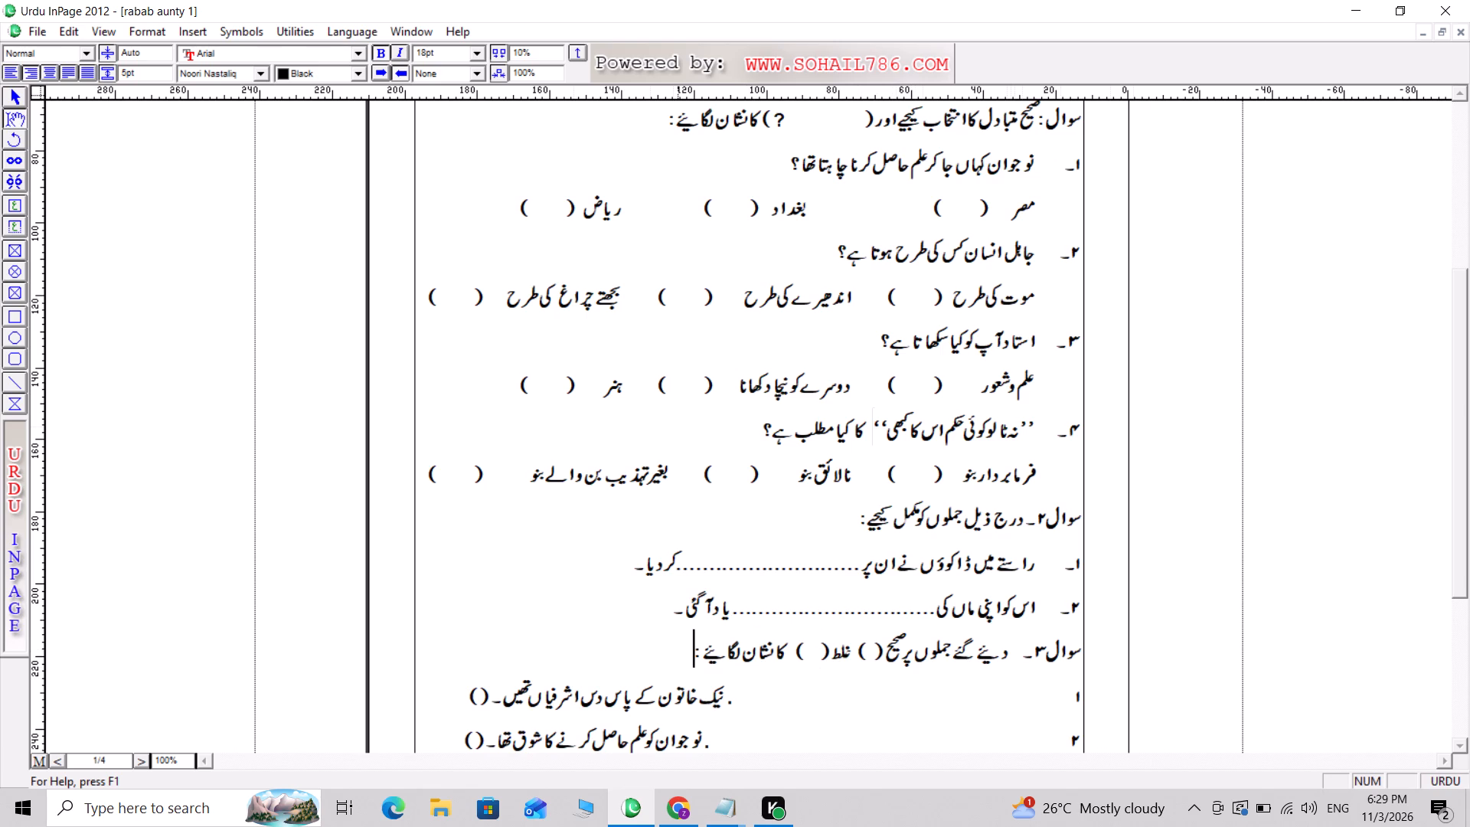
{"action": "key", "text": "Return"}
{"action": "type", "text": "1."}
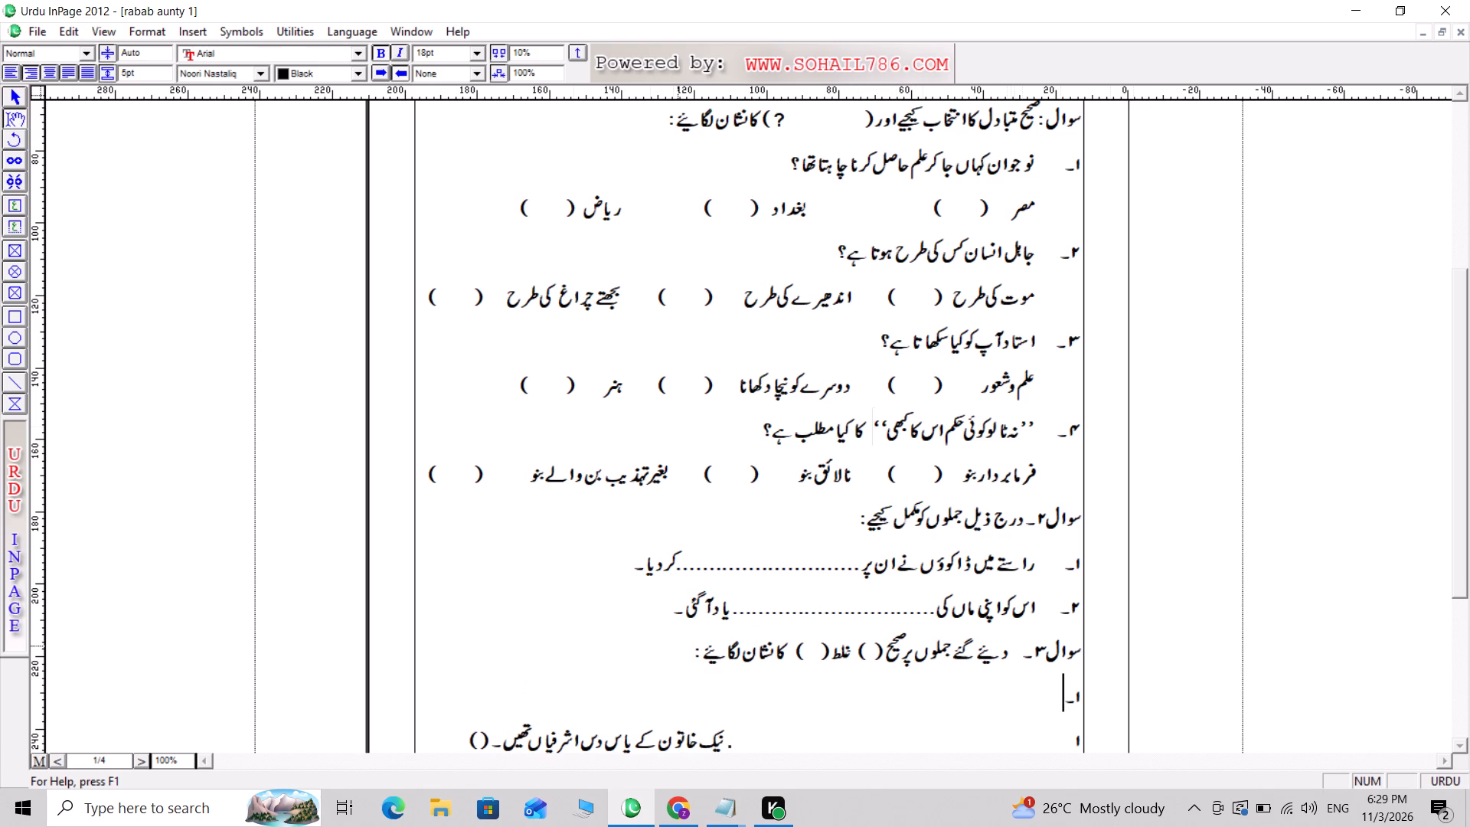
{"action": "key", "text": "Tab"}
{"action": "key", "text": "Delete"}
{"action": "key", "text": "Delete"}
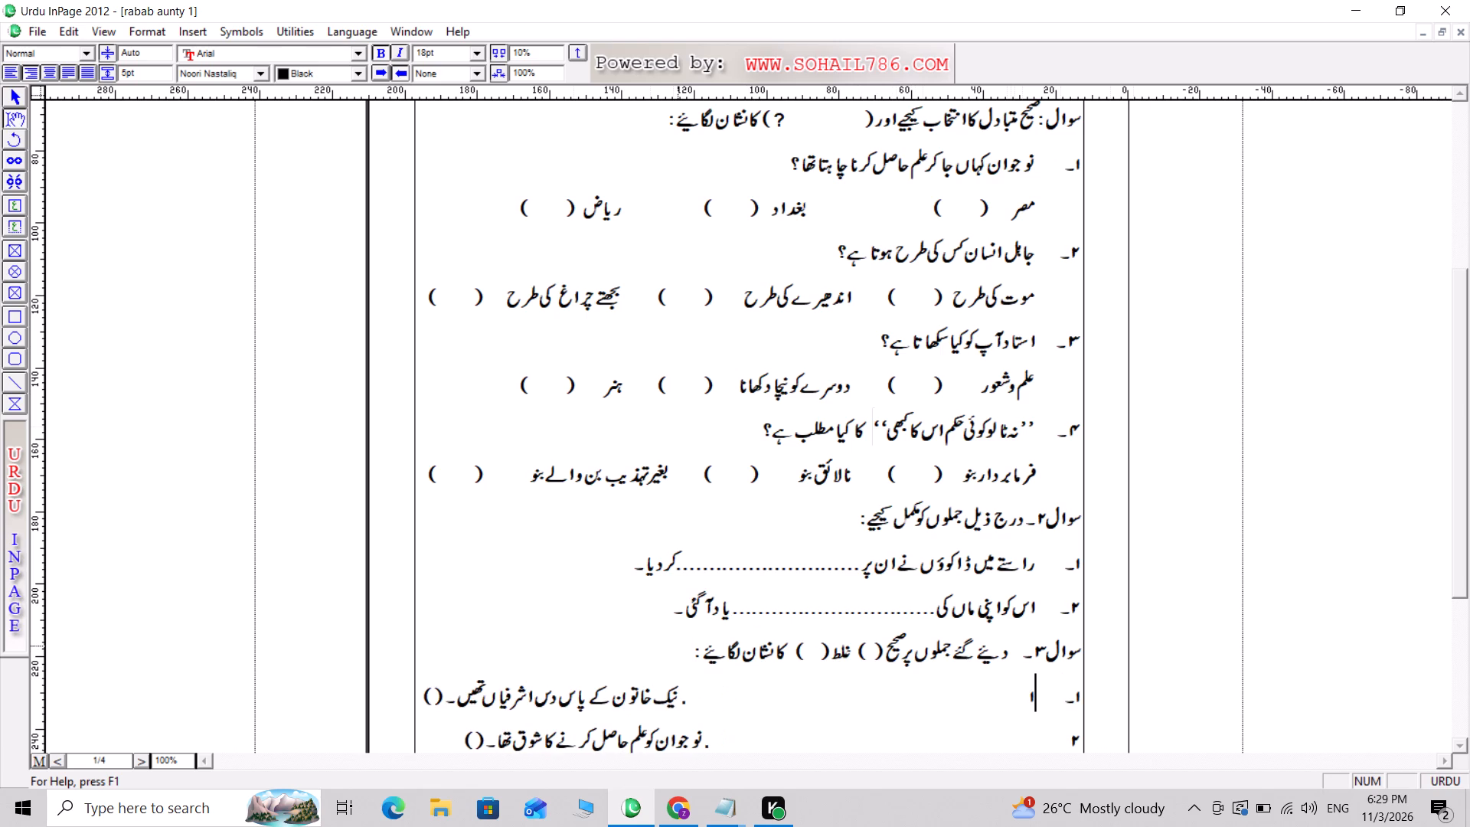
{"action": "key", "text": "Delete"}
{"action": "key", "text": "Delete"}
{"action": "key", "text": "Delete"}
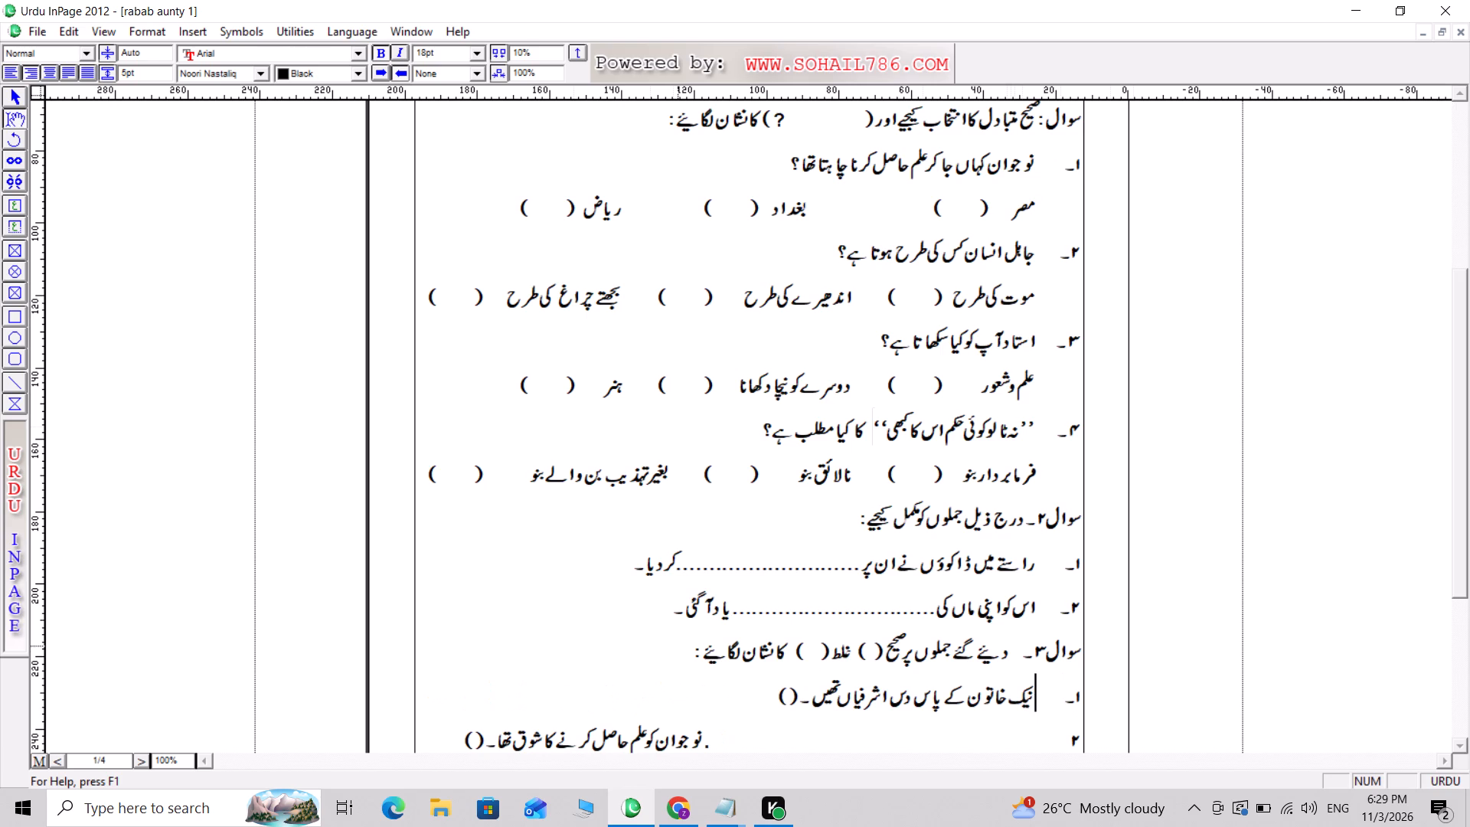
{"action": "left_click", "coordinate": [802, 692]}
{"action": "key", "text": "Tab"}
{"action": "key", "text": "Delete"}
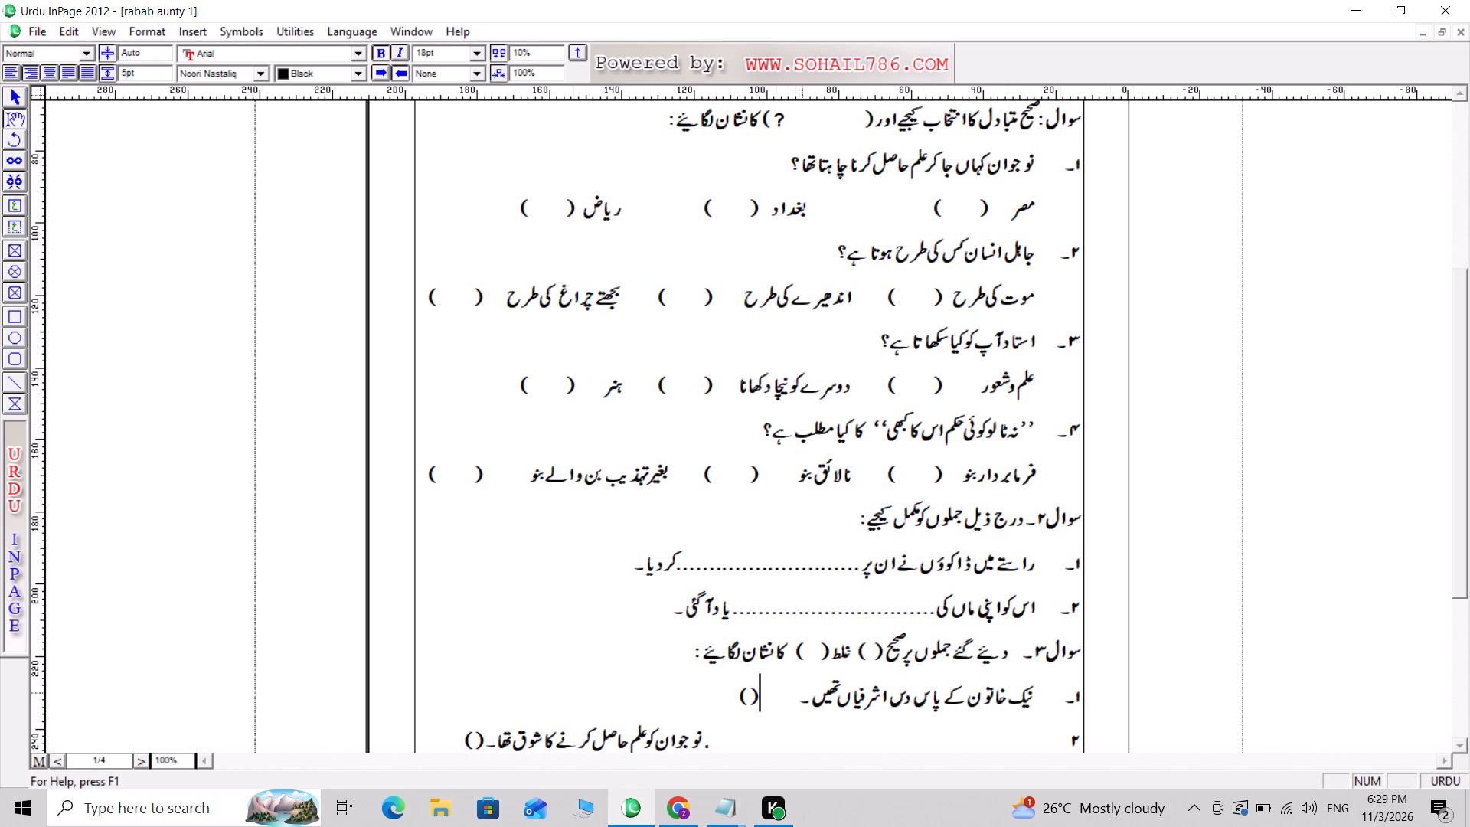
{"action": "key", "text": "Delete"}
{"action": "key", "text": "Delete"}
Renumber the second true/false statement, نوجوان کو علم, as ۲۔ with a tab gap and remove its trailing empty brackets.
{"action": "key", "text": "Return"}
{"action": "type", "text": "2."}
{"action": "key", "text": "Tab"}
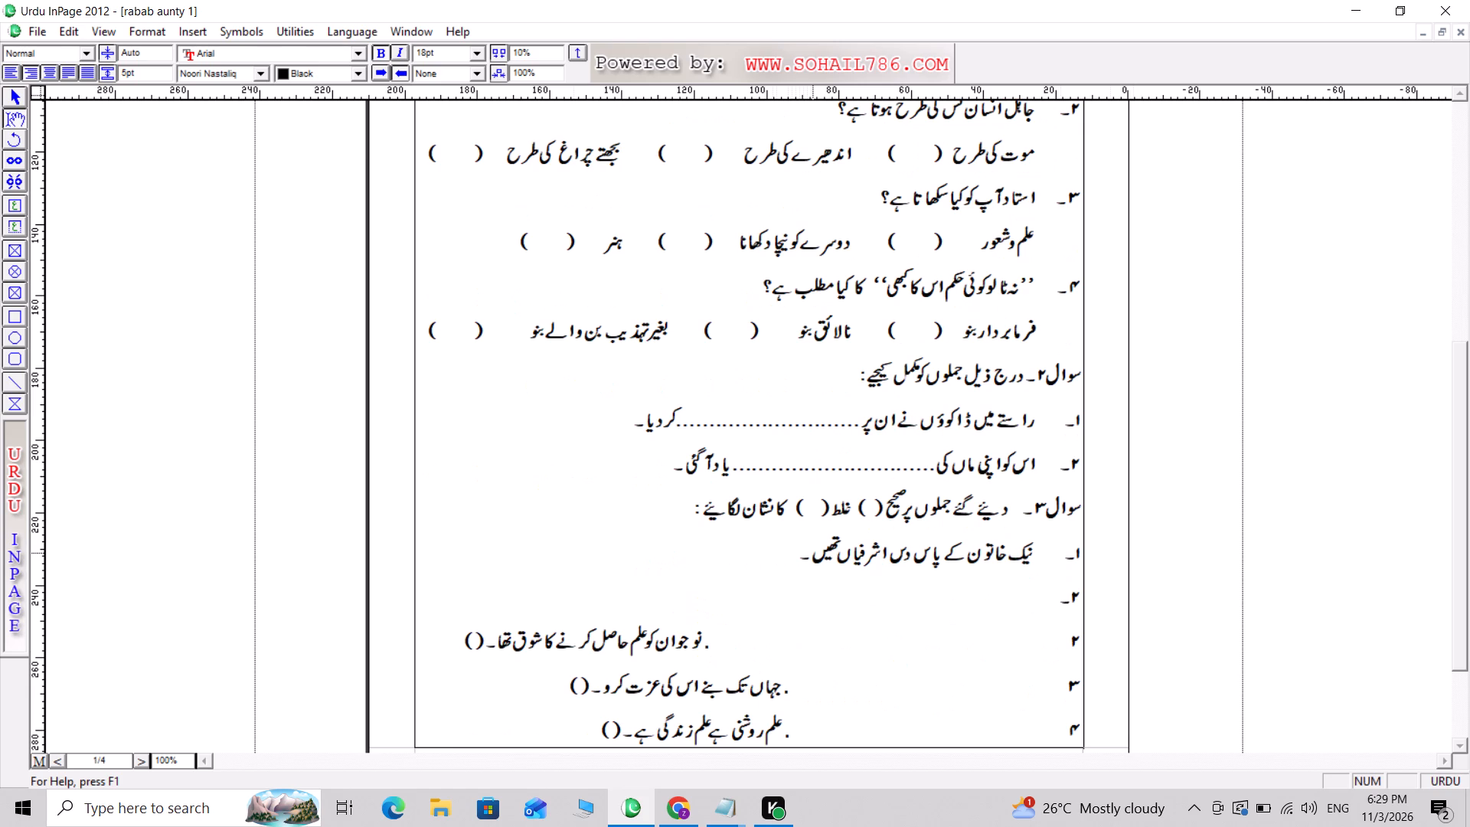
{"action": "key", "text": "Delete"}
{"action": "key", "text": "Delete"}
{"action": "key", "text": "Delete"}
{"action": "key", "text": "Delete"}
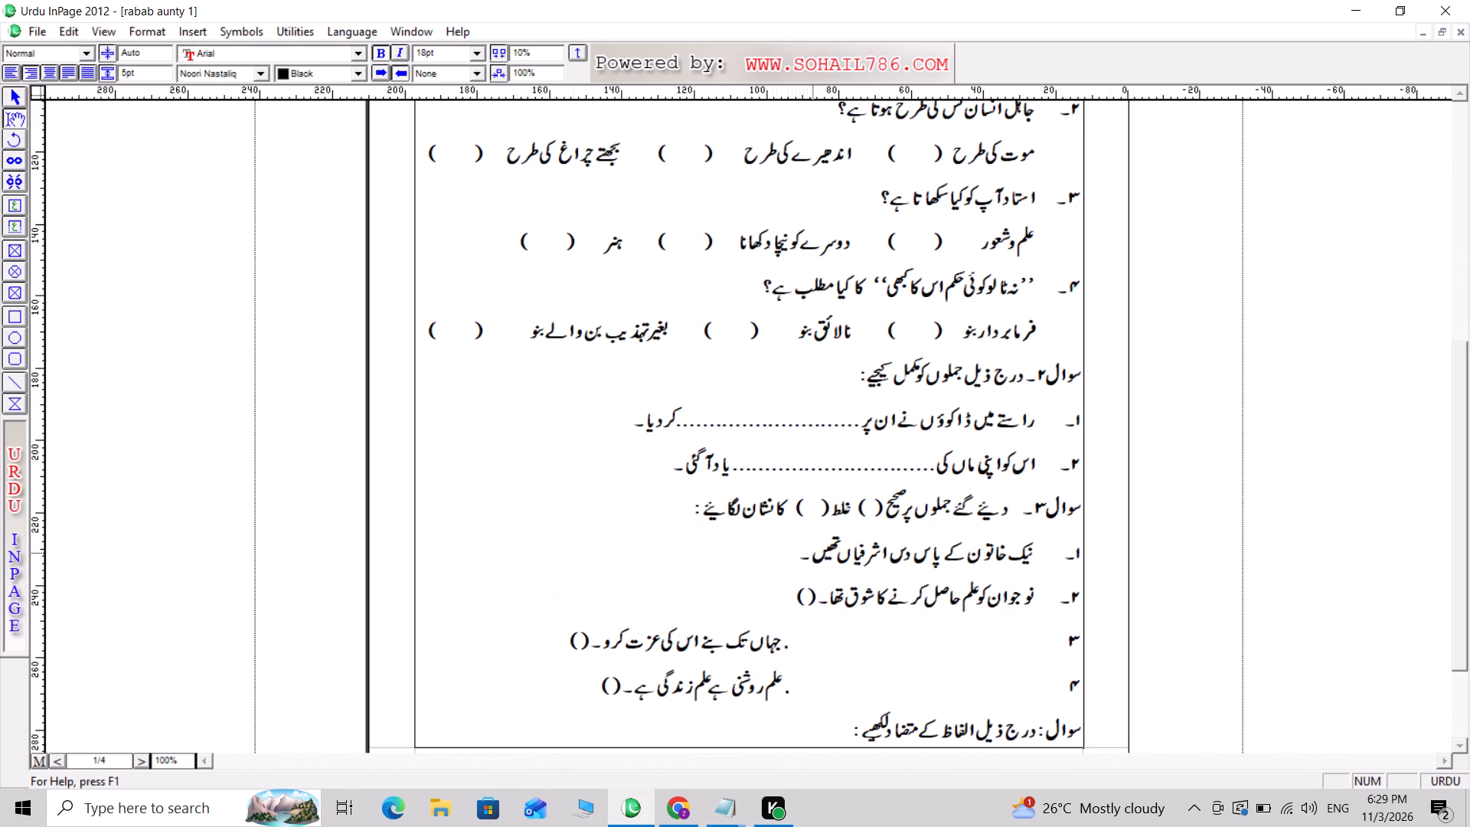
{"action": "left_click", "coordinate": [817, 592]}
{"action": "key", "text": "Delete"}
{"action": "key", "text": "Delete"}
Renumber the third true/false statement, جہاں تک بنے, as ۳۔ with a tab gap and remove its trailing empty brackets.
{"action": "key", "text": "Return"}
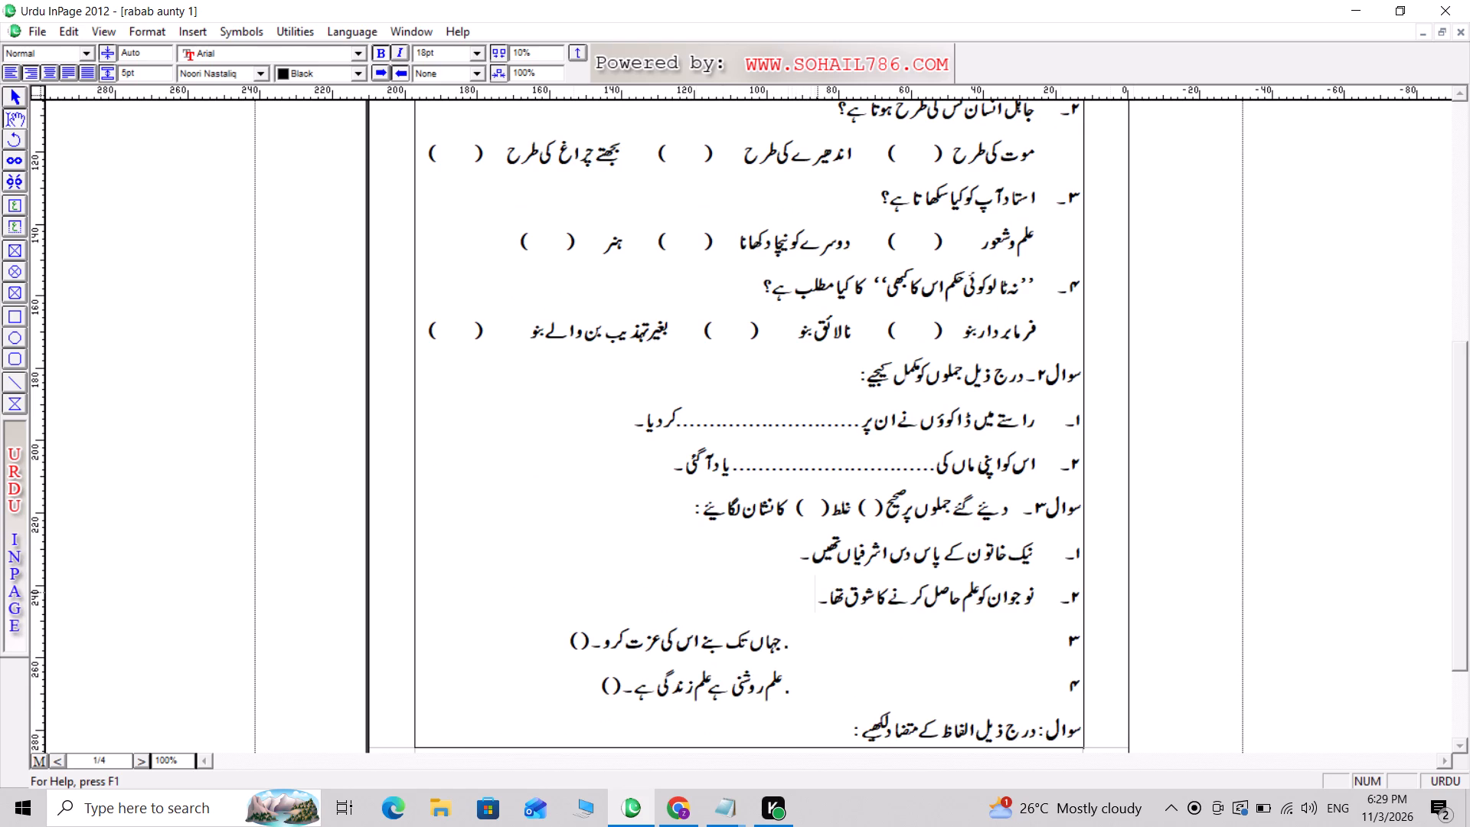
{"action": "type", "text": "3."}
{"action": "key", "text": "Tab"}
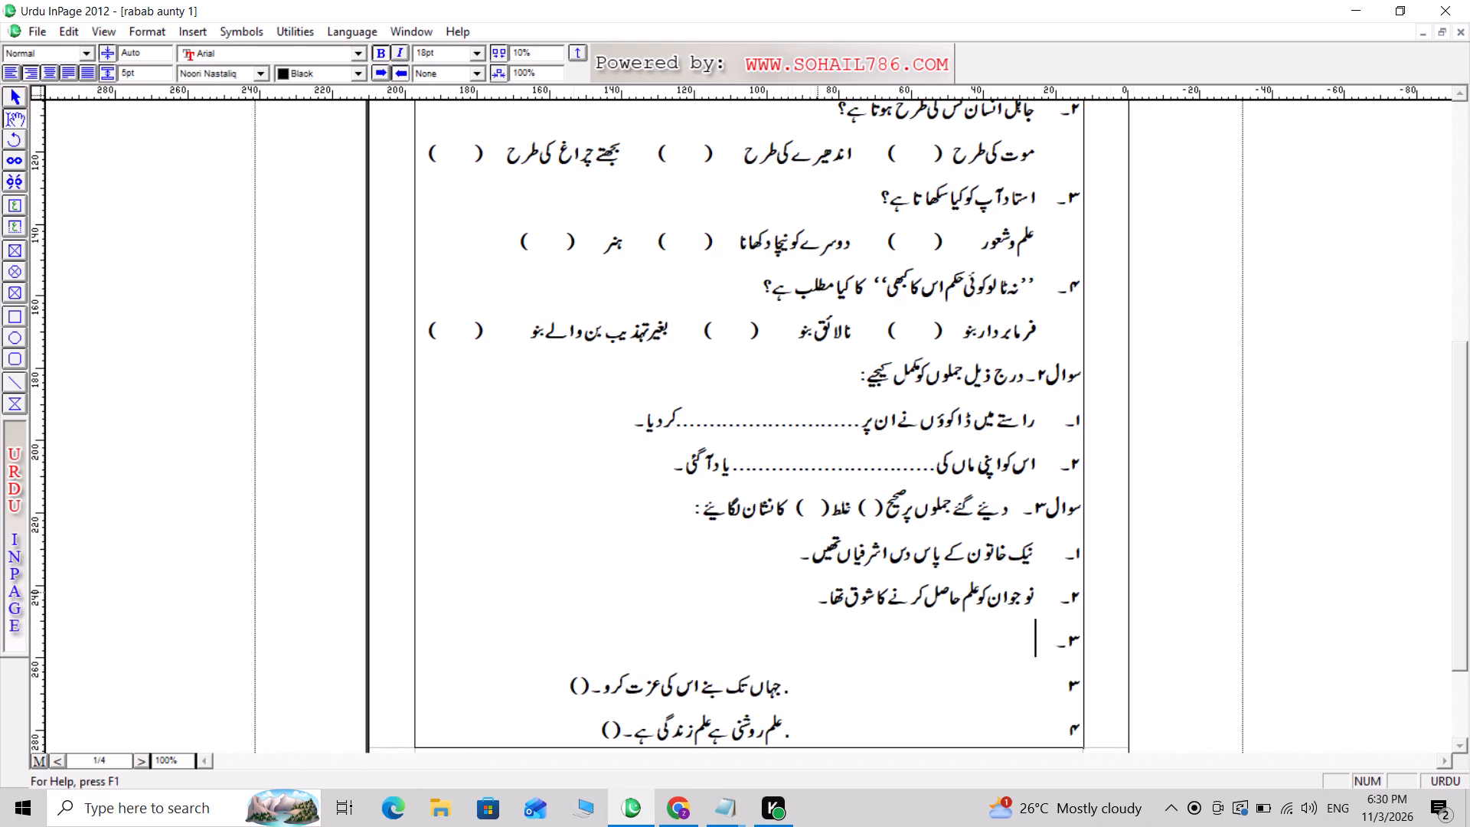
{"action": "key", "text": "Delete"}
{"action": "key", "text": "Delete"}
{"action": "key", "text": "Delete"}
{"action": "key", "text": "Delete"}
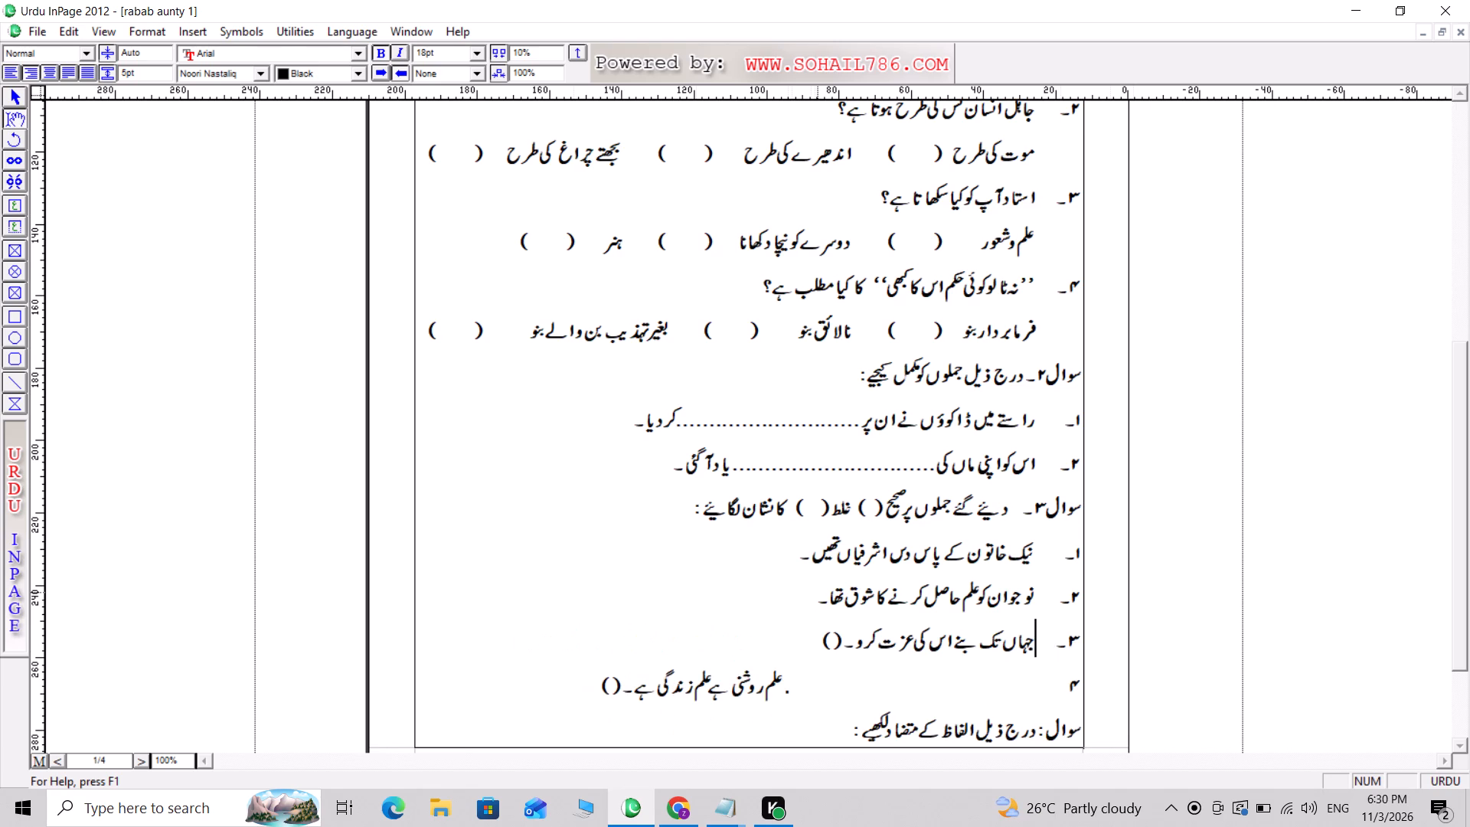
{"action": "left_click", "coordinate": [808, 646]}
{"action": "key", "text": "BackSpace"}
{"action": "key", "text": "BackSpace"}
Renumber the fourth true/false statement, علم روشنی ہے, as ۴۔ with a tab gap, replacing its trailing empty brackets with a line break.
{"action": "key", "text": "Return"}
{"action": "type", "text": "4."}
{"action": "key", "text": "Tab"}
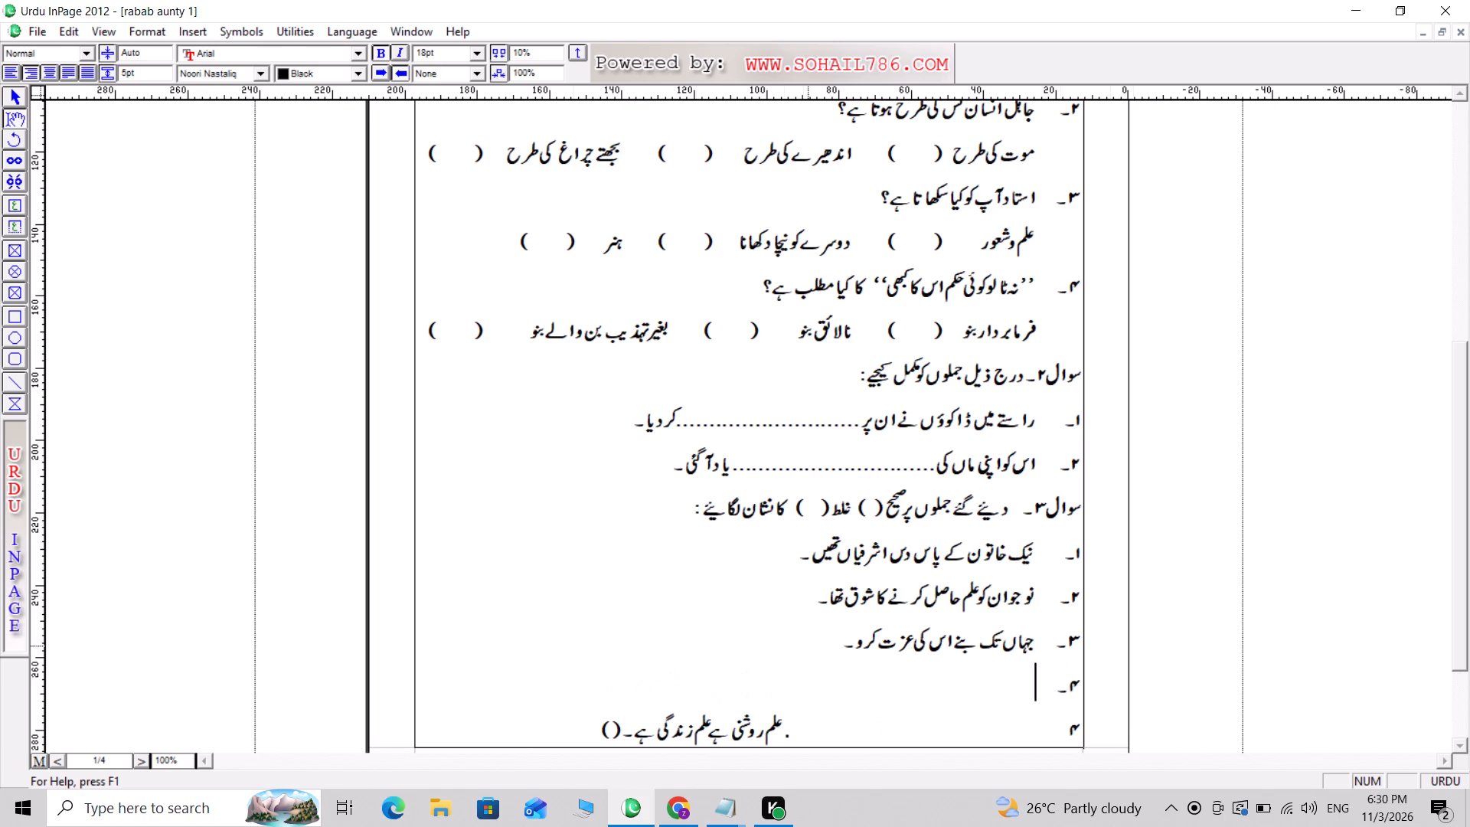
{"action": "key", "text": "Delete"}
{"action": "key", "text": "Delete"}
{"action": "key", "text": "Delete"}
{"action": "key", "text": "Delete"}
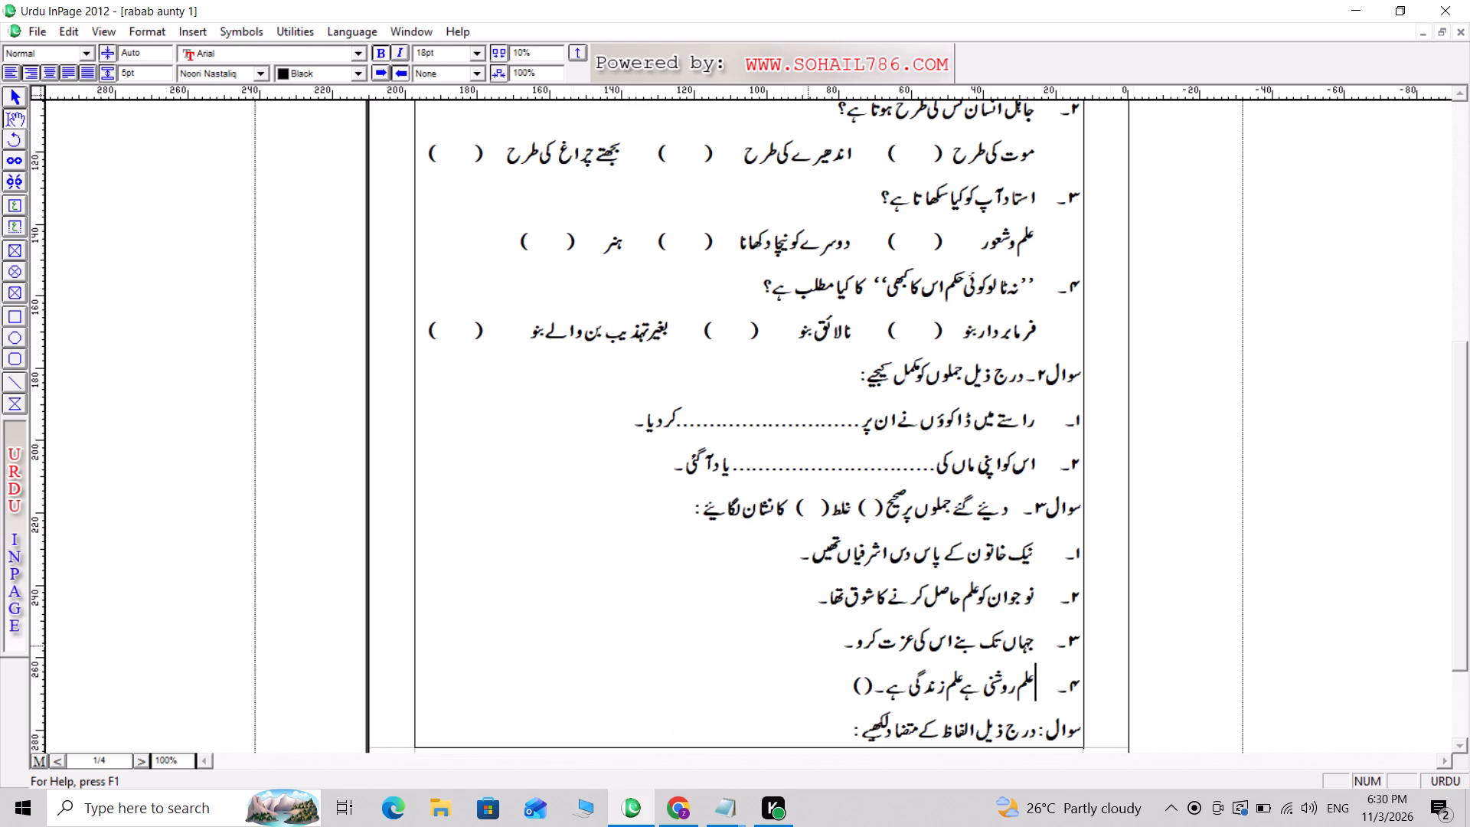
{"action": "key", "text": "Delete"}
{"action": "key", "text": "ctrl+z"}
{"action": "left_click", "coordinate": [850, 690]}
{"action": "key", "text": "BackSpace"}
{"action": "key", "text": "BackSpace"}
{"action": "key", "text": "Return"}
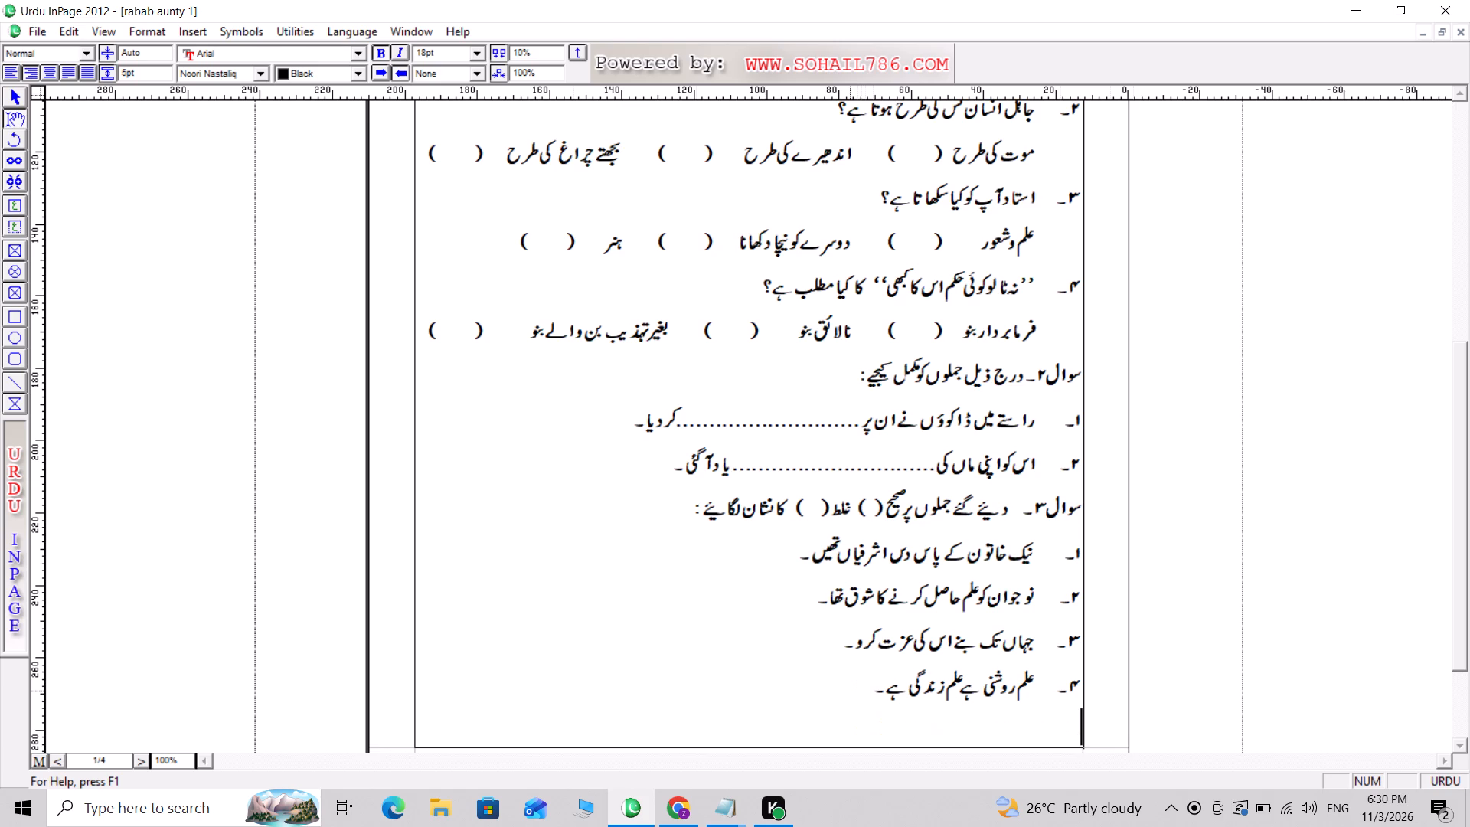
Save the exam paper document.
{"action": "key", "text": "ctrl+s"}
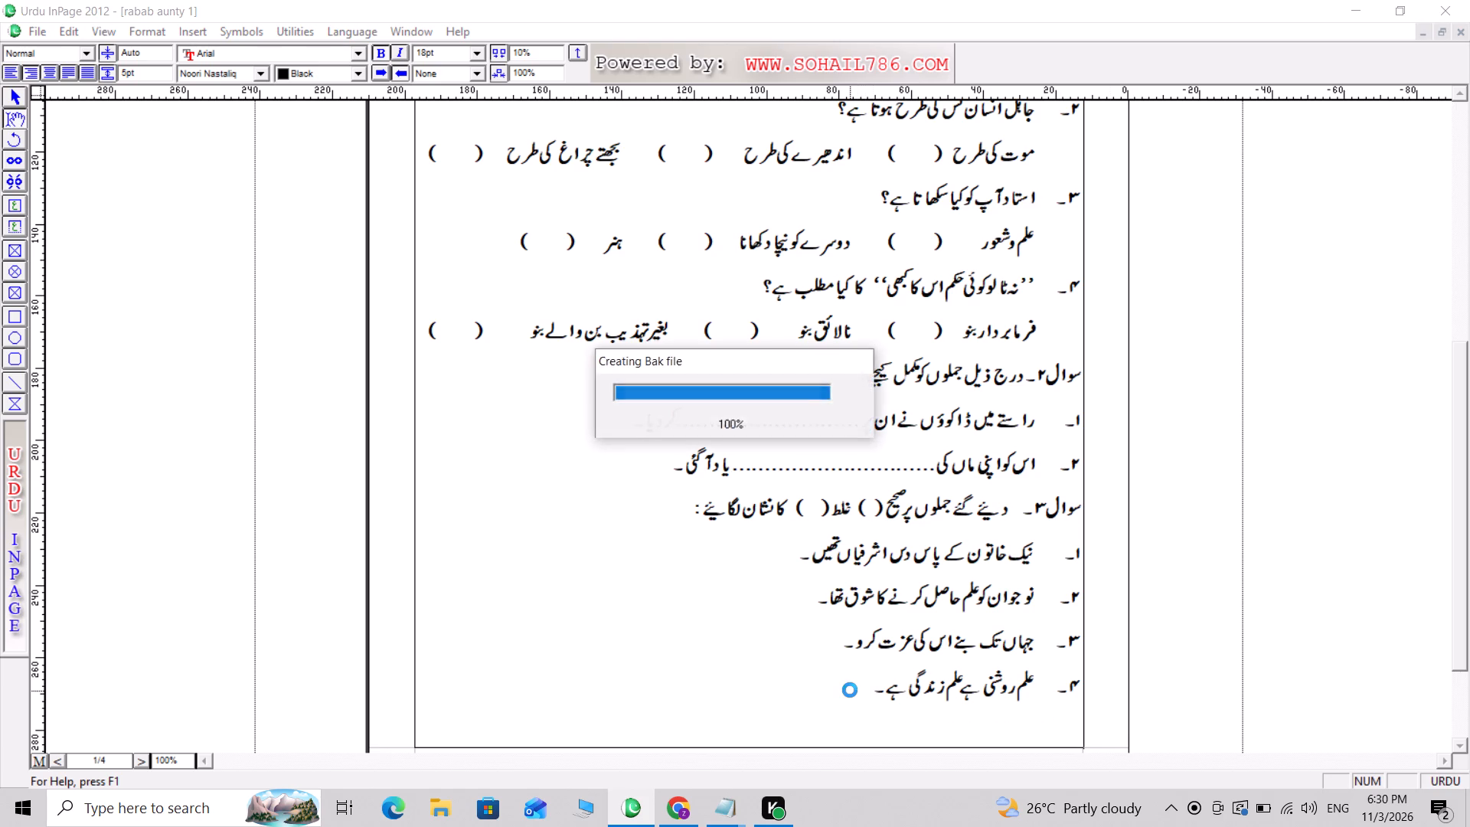
Renumber the first antonym word, چھوٹا, on the second page as ۱) followed by a few spaces, dropping the old dot and tab.
{"action": "key", "text": "Down"}
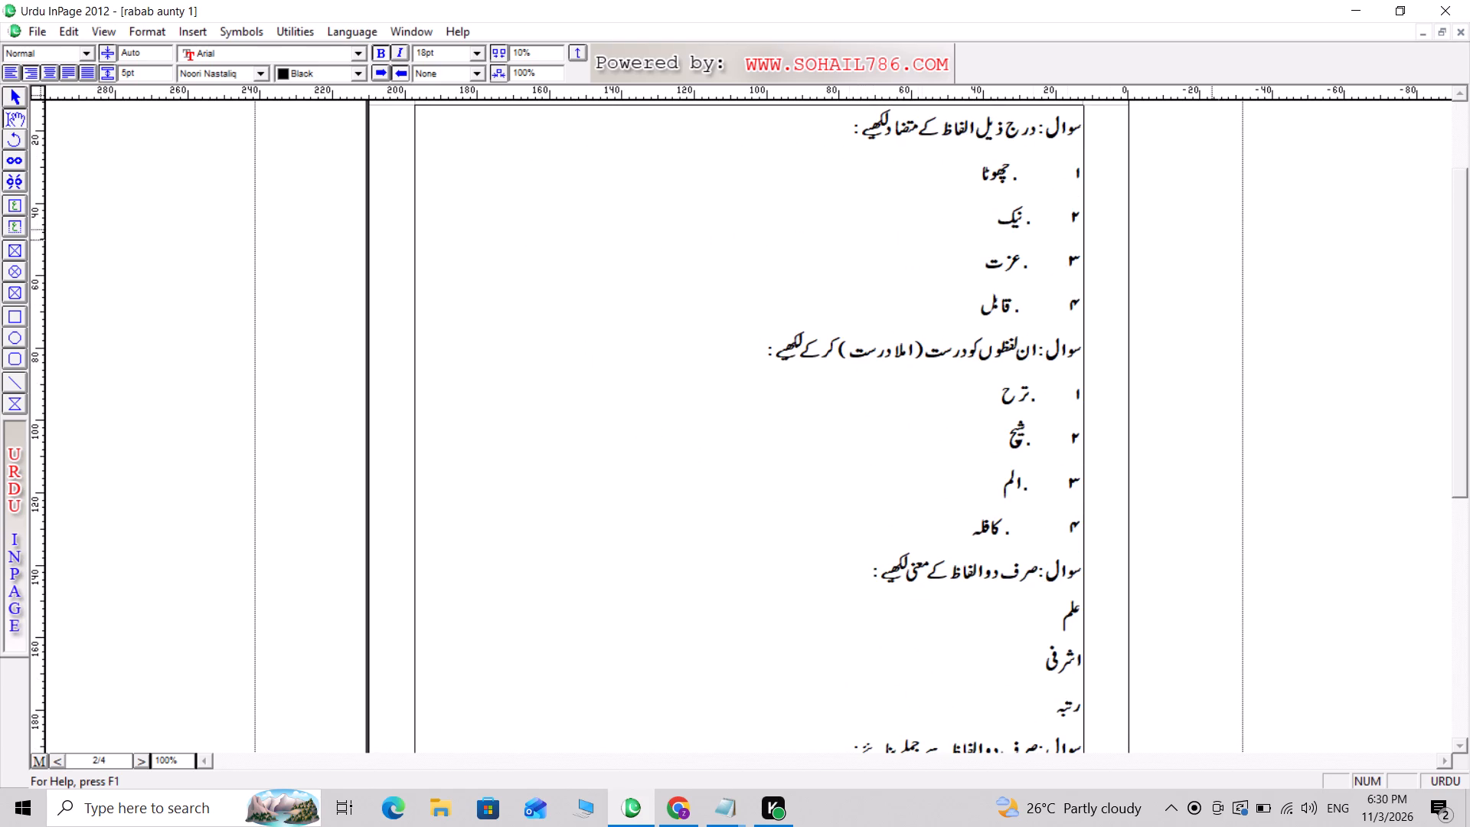
{"action": "left_click", "coordinate": [1067, 171]}
{"action": "key", "text": "shift+parenleft"}
{"action": "key", "text": "BackSpace"}
{"action": "key", "text": "BackSpace"}
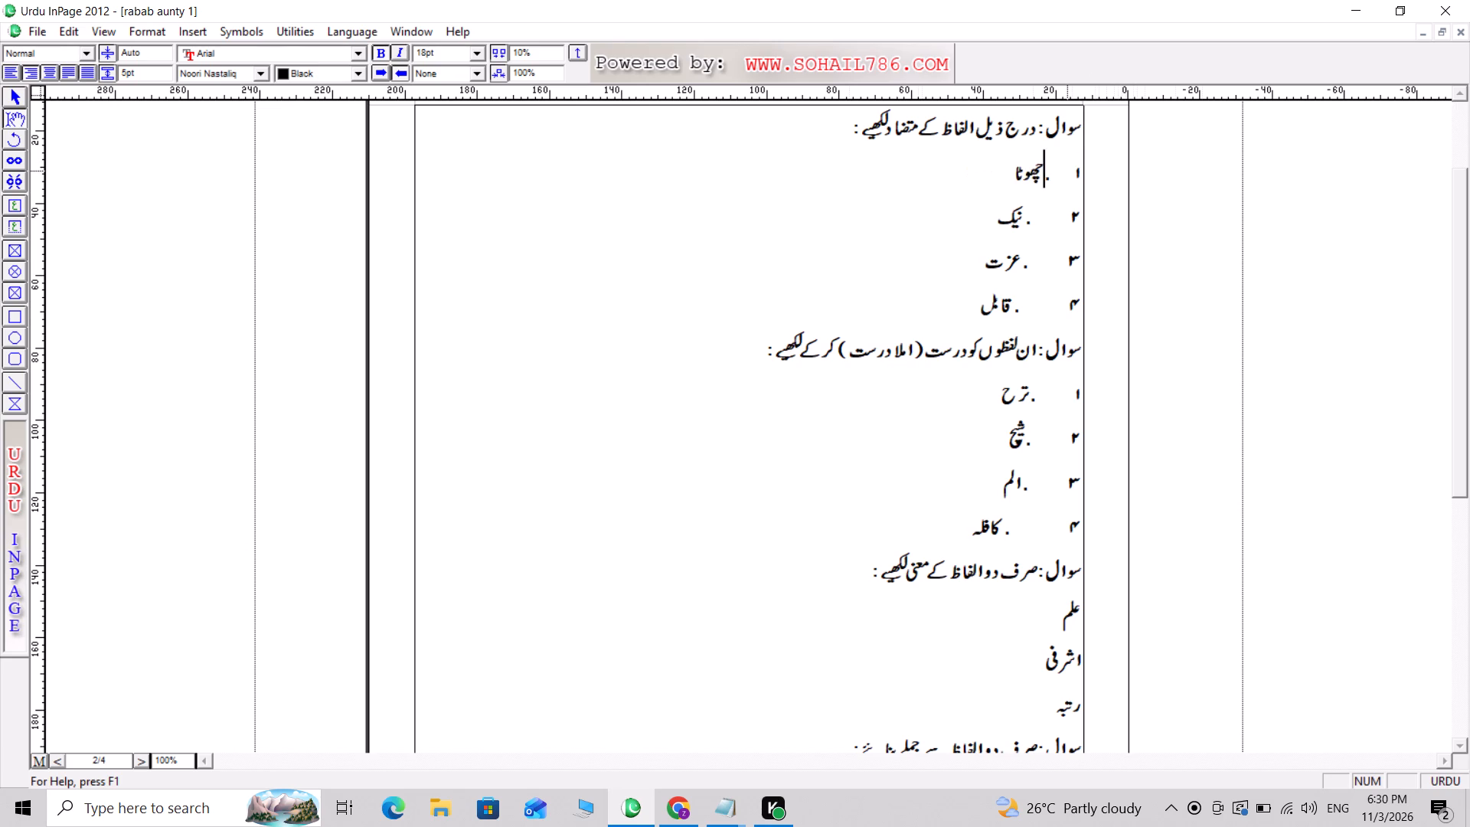
{"action": "key", "text": "BackSpace"}
{"action": "key", "text": "BackSpace"}
{"action": "key", "text": "1"}
{"action": "type", "text": "("}
{"action": "key", "text": "space"}
{"action": "key", "text": "space"}
{"action": "key", "text": "space"}
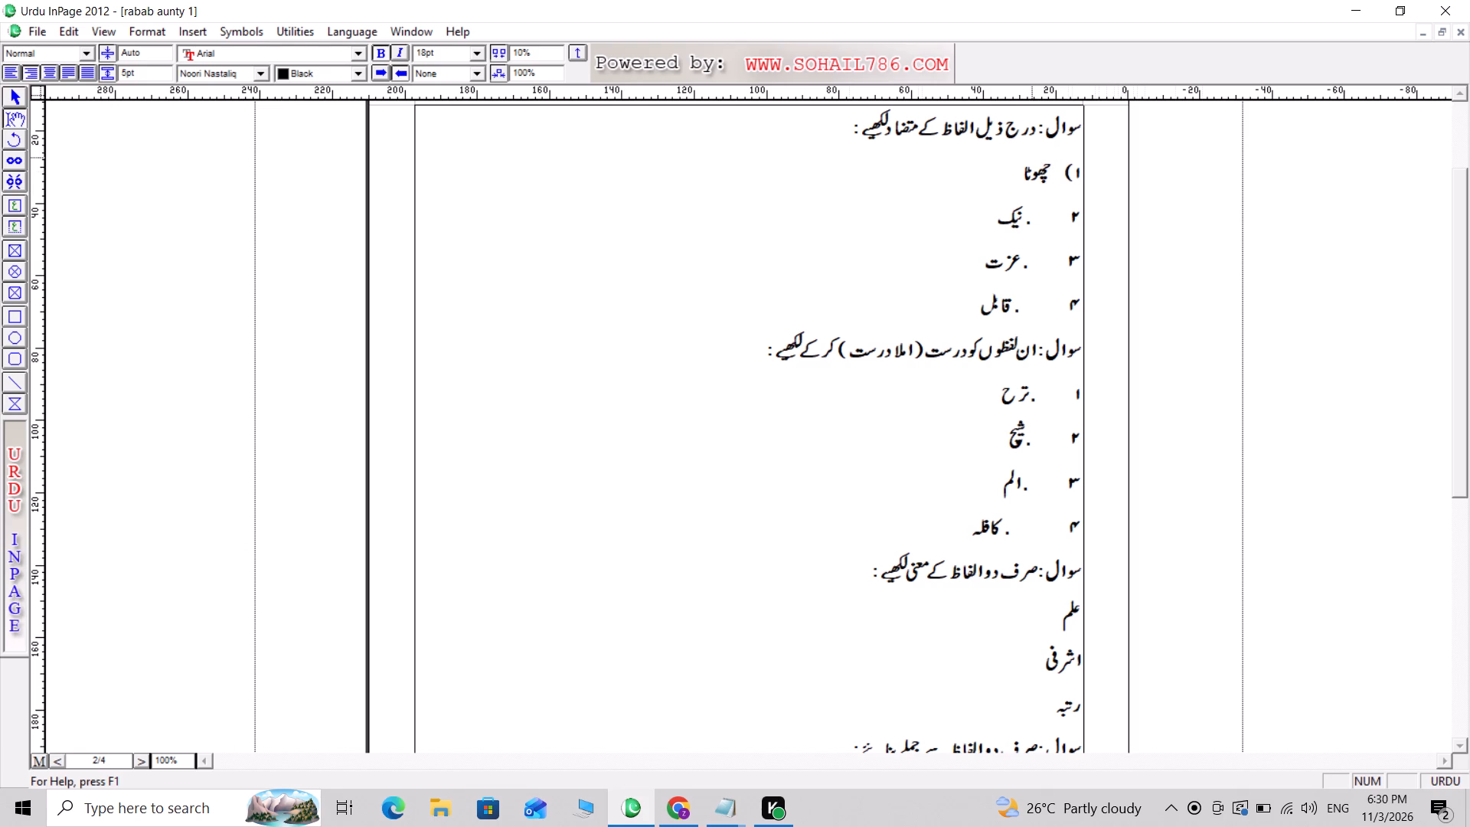
Bring the second antonym word, نیک, onto the first word's line after a tab gap, renumbered ۲) without its old number and dot.
{"action": "left_click", "coordinate": [999, 172]}
{"action": "key", "text": "Tab"}
{"action": "key", "text": "Tab"}
{"action": "key", "text": "2"}
{"action": "type", "text": "("}
{"action": "key", "text": "space"}
{"action": "key", "text": "space"}
{"action": "key", "text": "Delete"}
{"action": "key", "text": "Delete"}
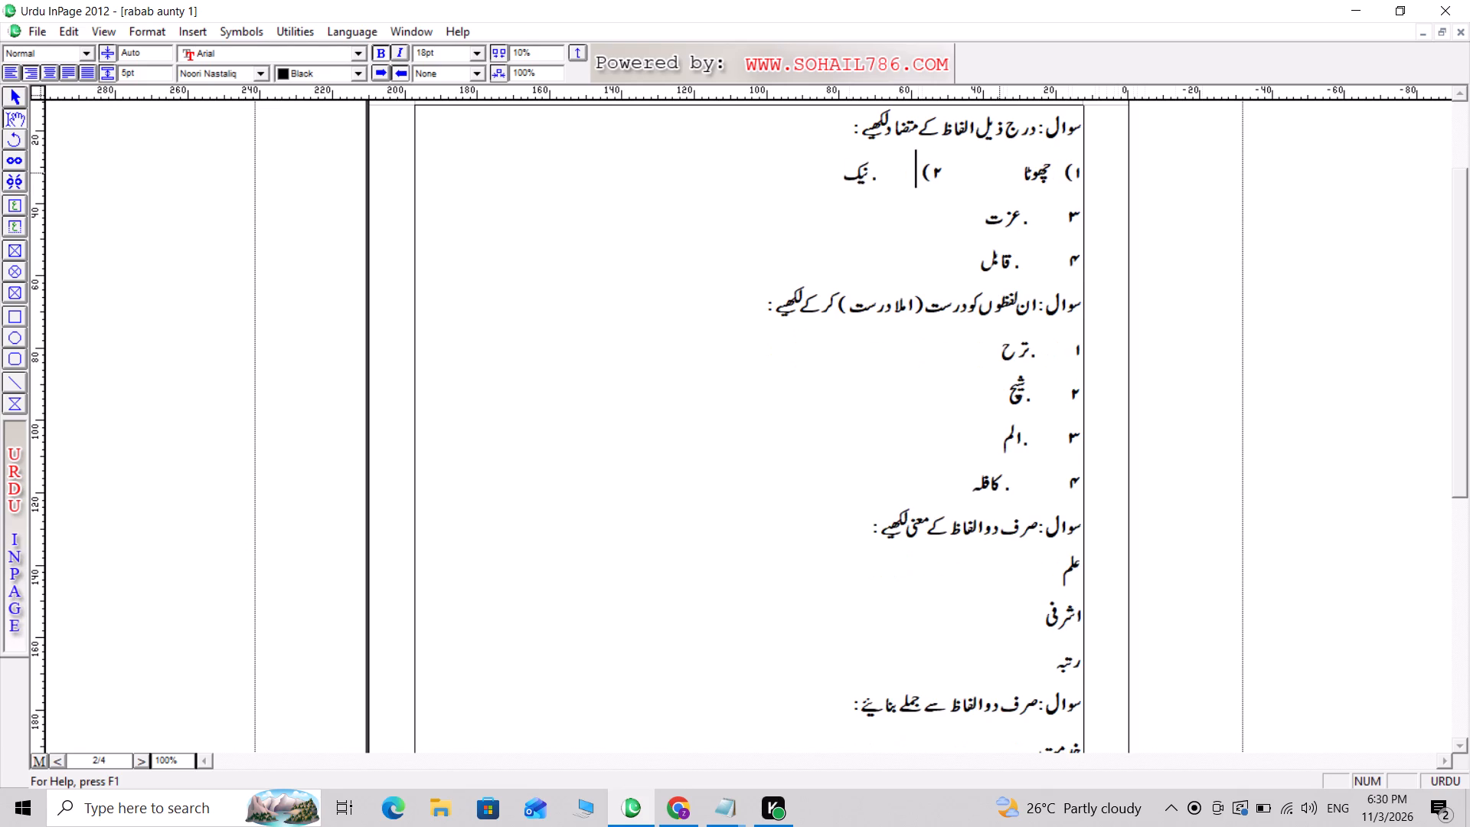
{"action": "key", "text": "Delete"}
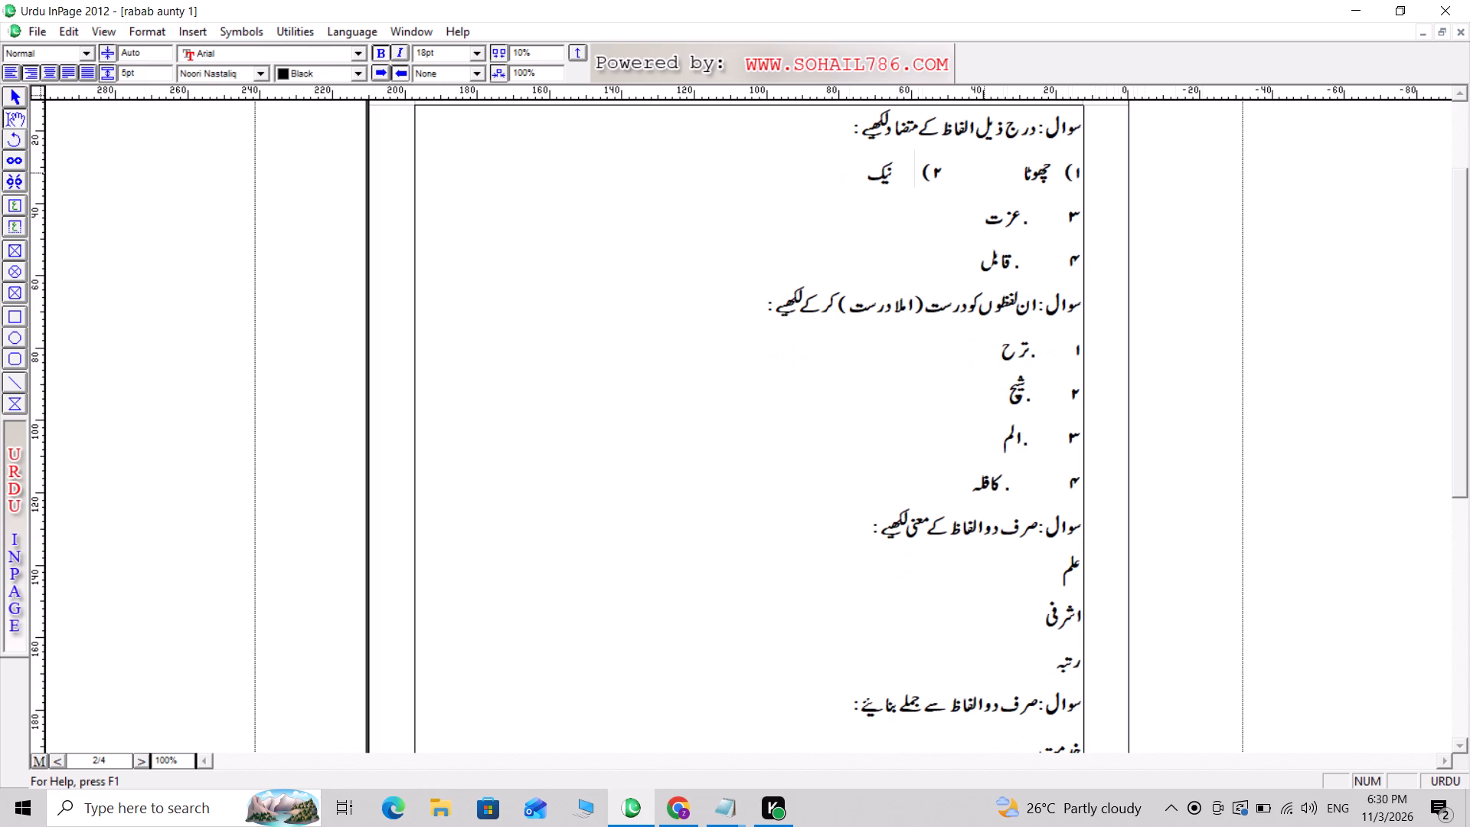
Bring the third antonym word, عزت, onto the same line after a tab gap, renumbered ۳) with spaces, dropping its old number and dot.
{"action": "left_click", "coordinate": [837, 168]}
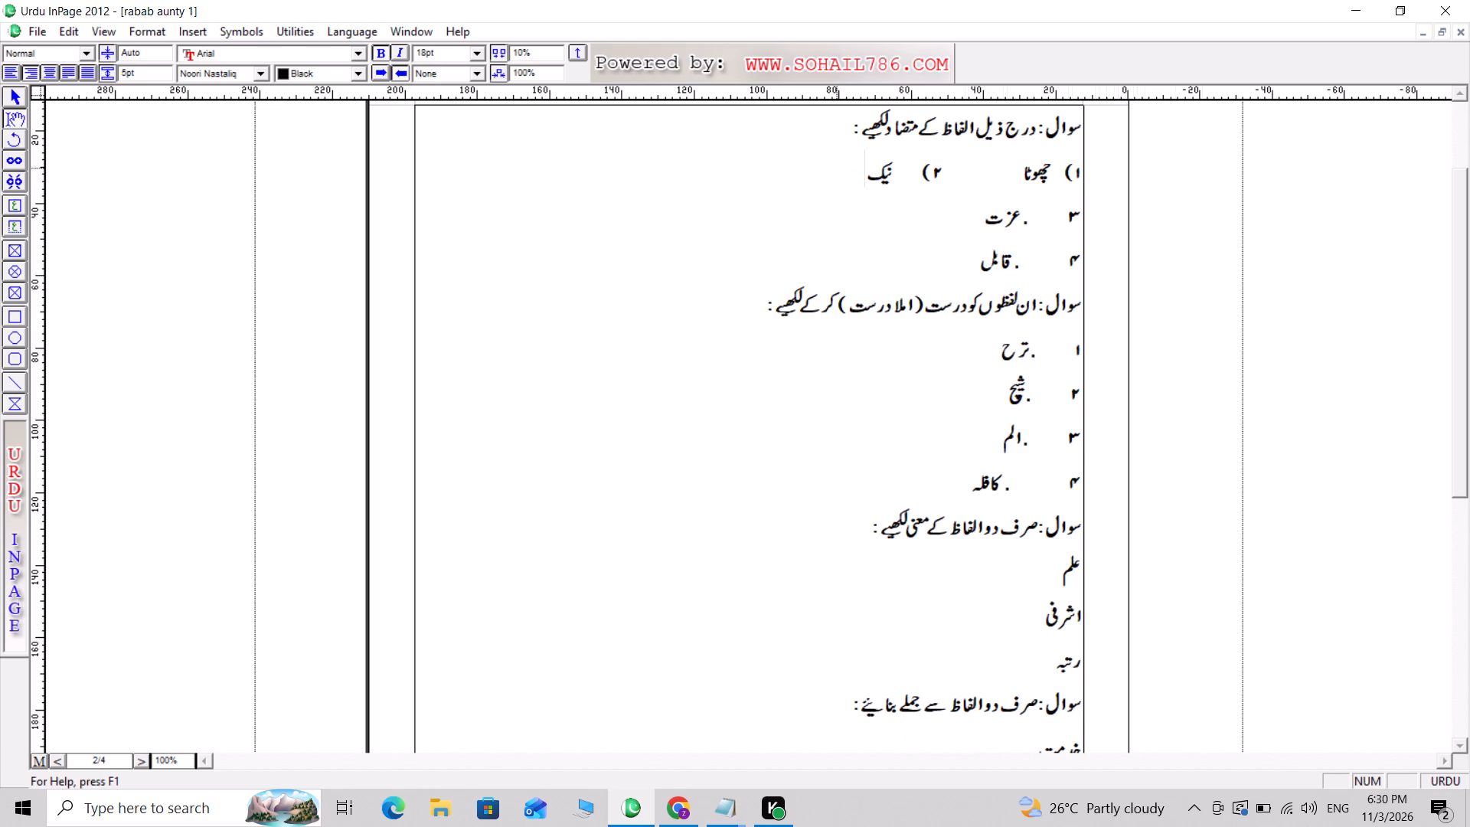
{"action": "key", "text": "Tab"}
{"action": "key", "text": "Tab"}
{"action": "key", "text": "Tab"}
{"action": "key", "text": "3"}
{"action": "type", "text": "("}
{"action": "key", "text": "space"}
{"action": "key", "text": "space"}
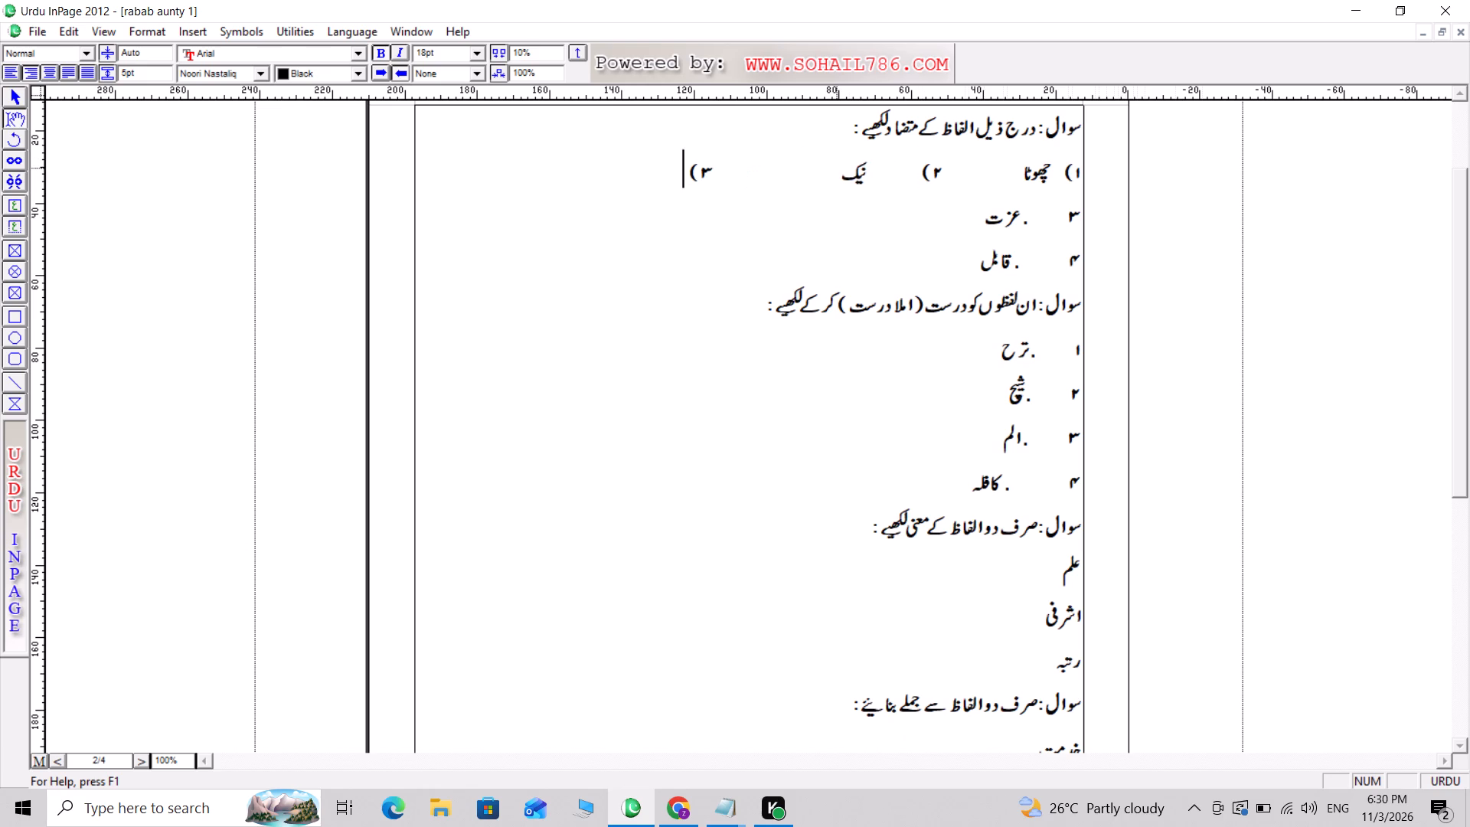
{"action": "key", "text": "Delete"}
{"action": "key", "text": "Delete"}
{"action": "key", "text": "Delete"}
{"action": "key", "text": "Delete"}
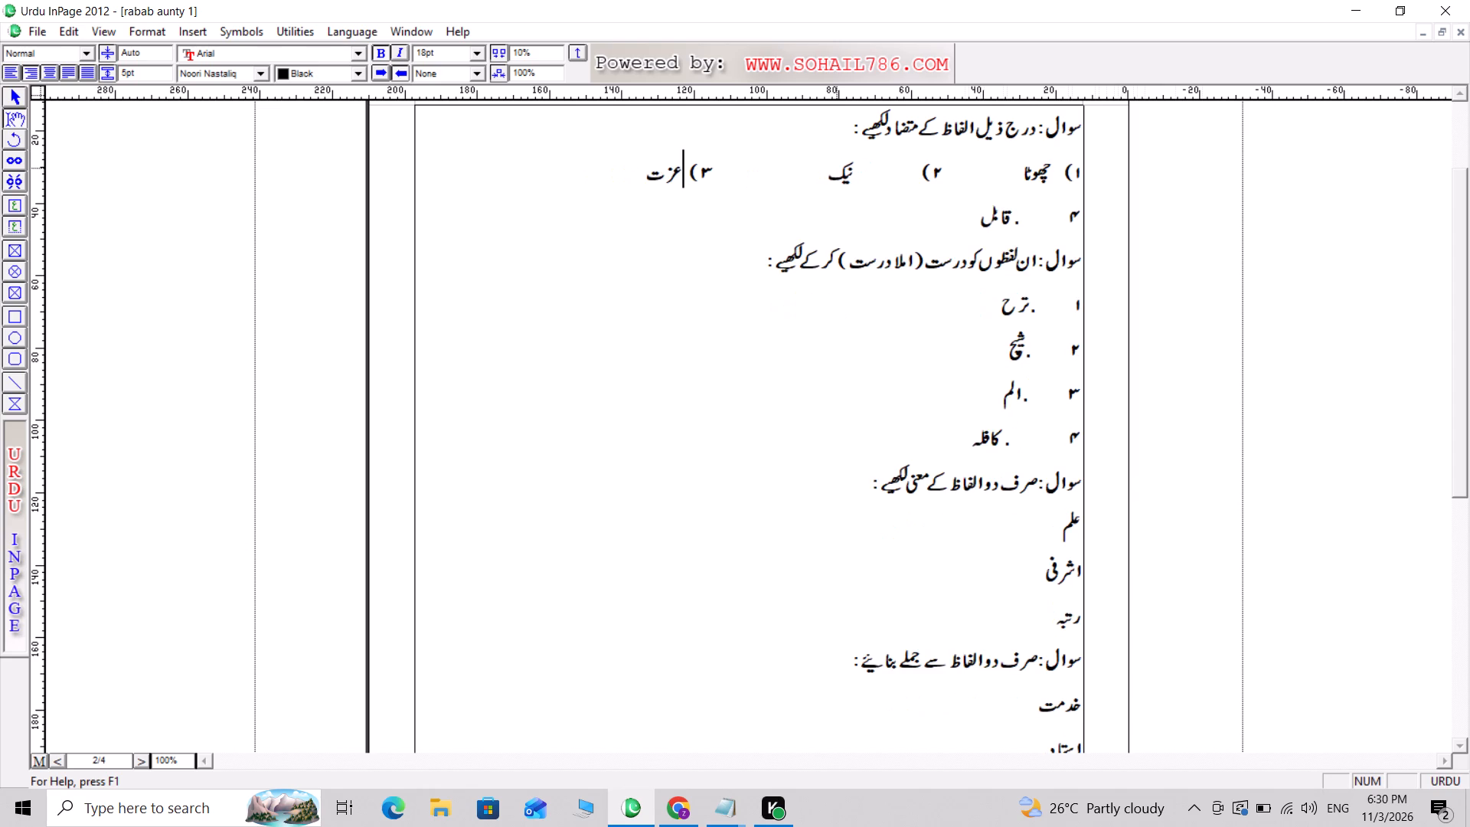
{"action": "key", "text": "space"}
Close the wide gap between the number ۲) and the word نیک, keeping the word's spelling intact.
{"action": "left_click", "coordinate": [889, 169]}
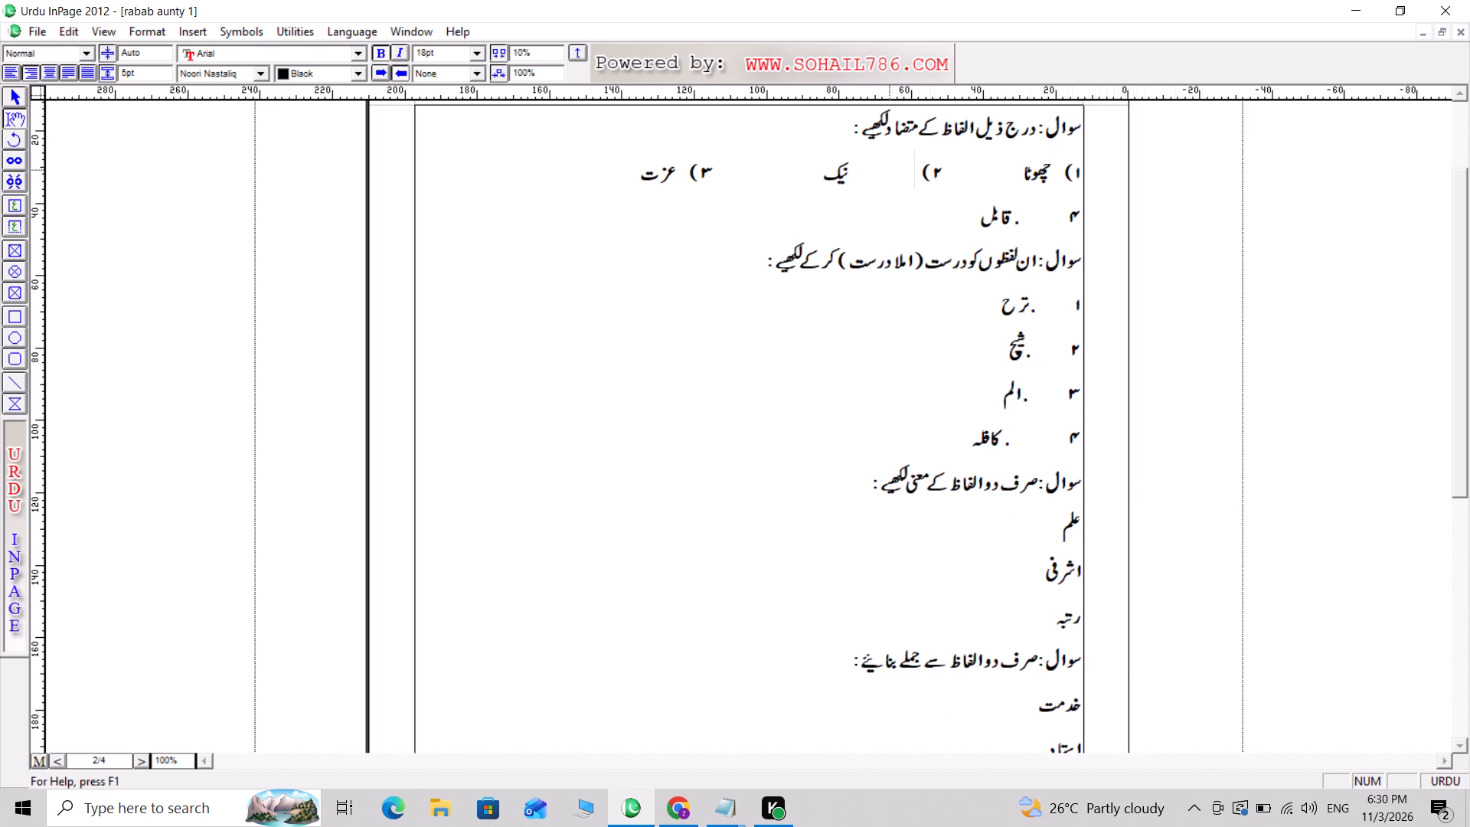
{"action": "key", "text": "Delete"}
{"action": "key", "text": "Delete"}
{"action": "key", "text": "ctrl+z"}
{"action": "key", "text": "n"}
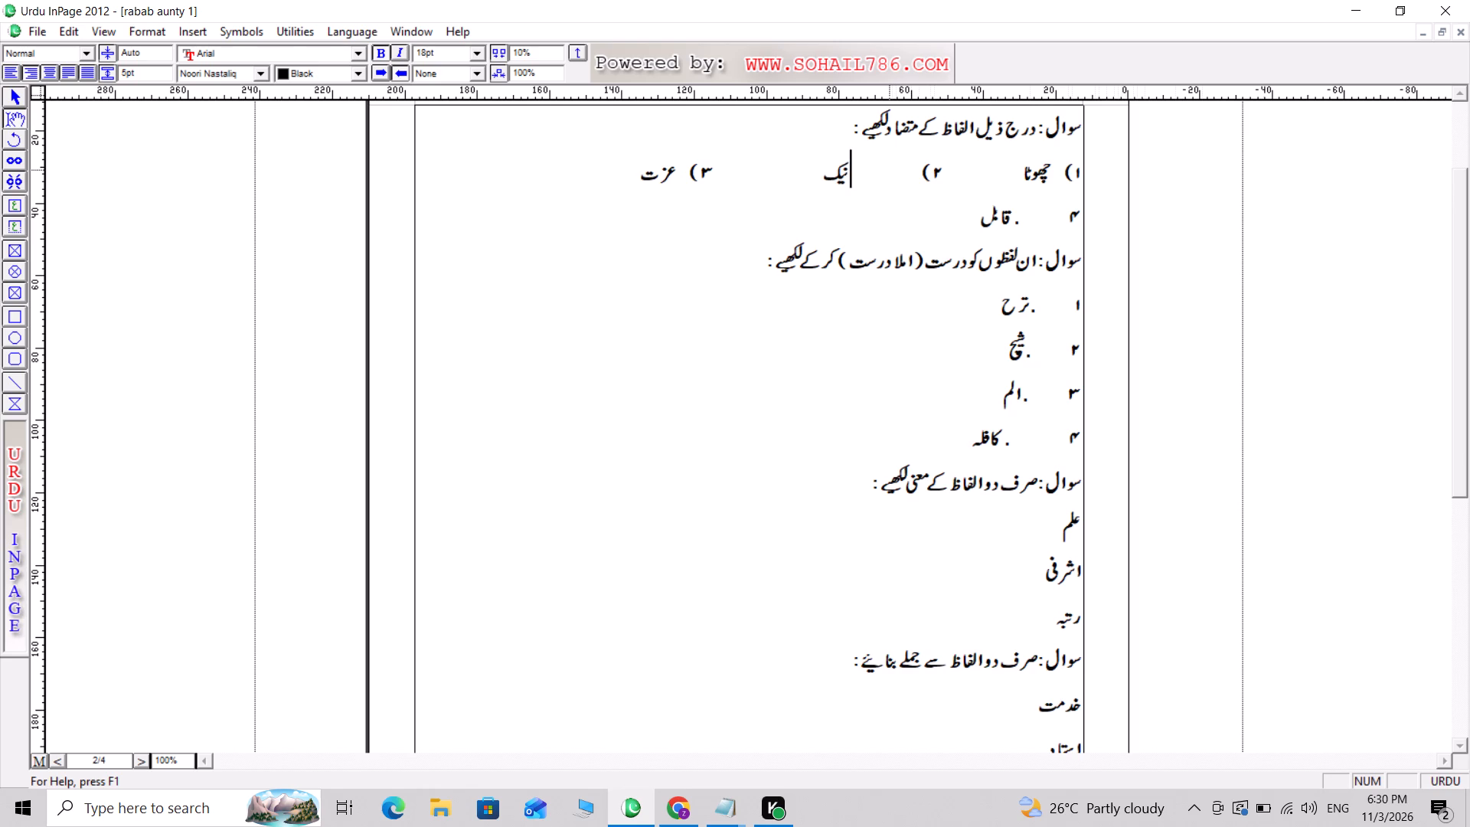
{"action": "key", "text": "BackSpace"}
{"action": "key", "text": "BackSpace"}
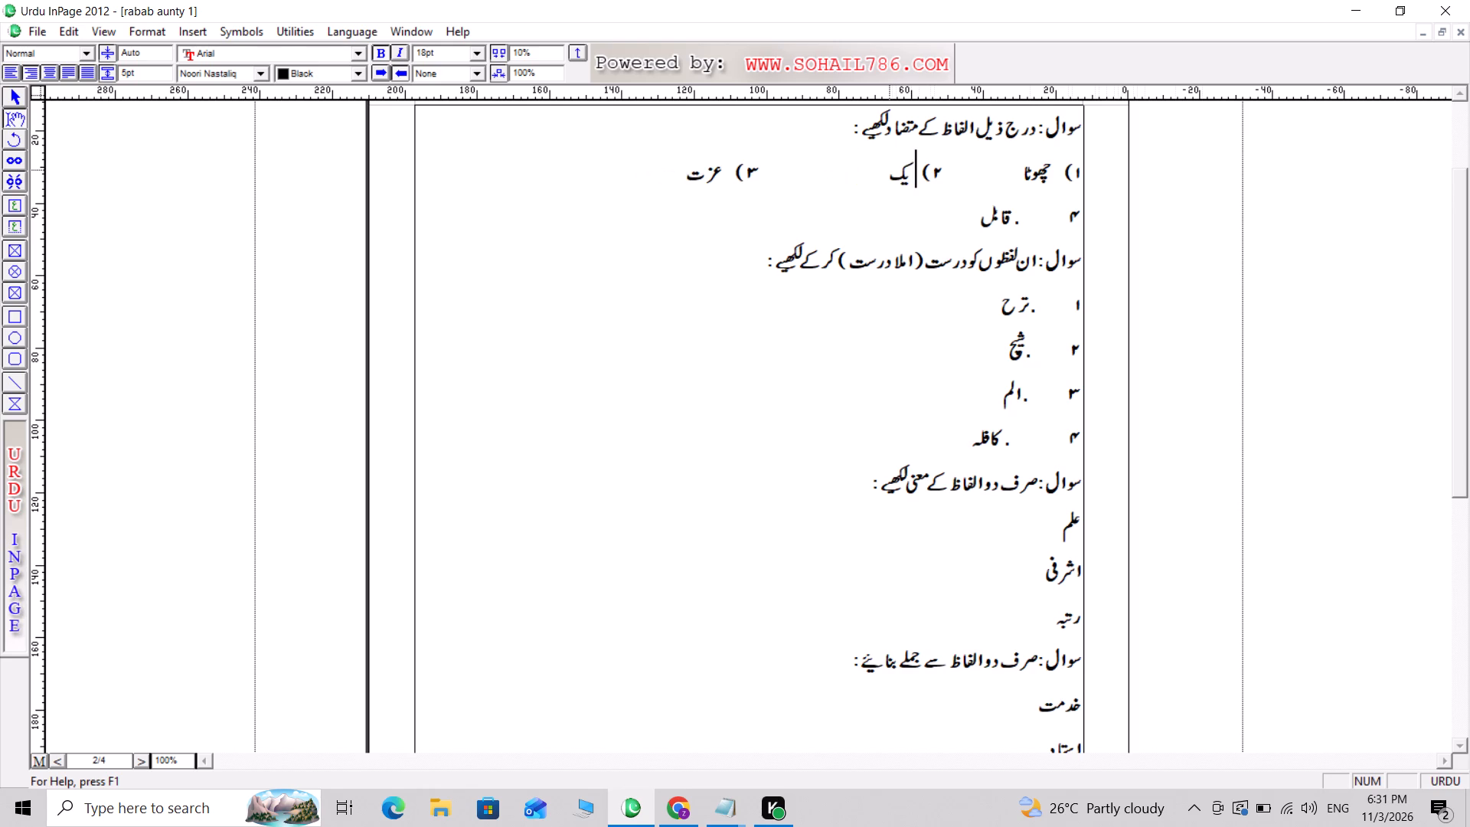
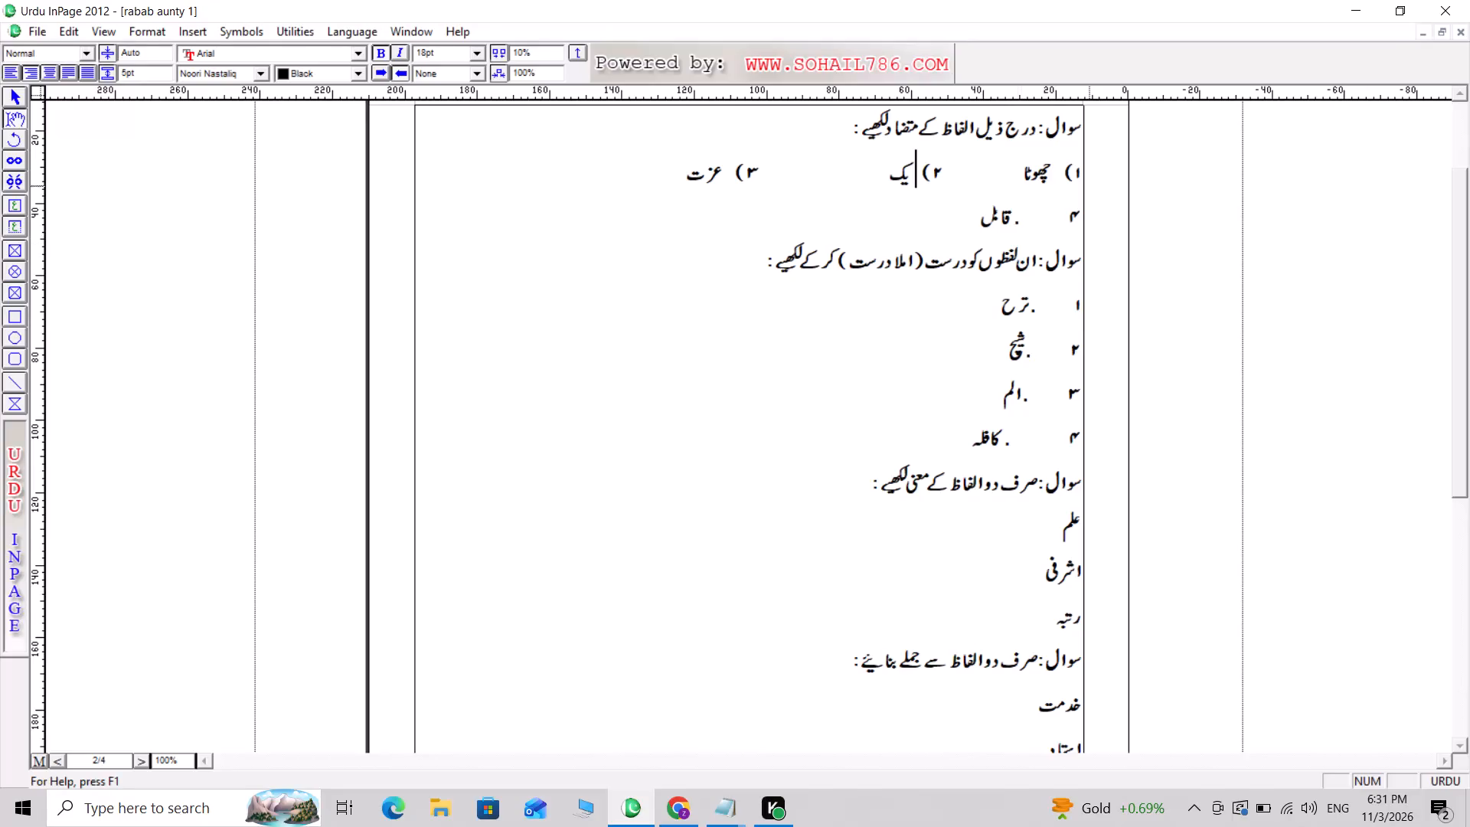
Clear the old antonym words and numbers after ۱), including the قابل line, keeping the following question on its own line.
{"action": "left_click", "coordinate": [1048, 174]}
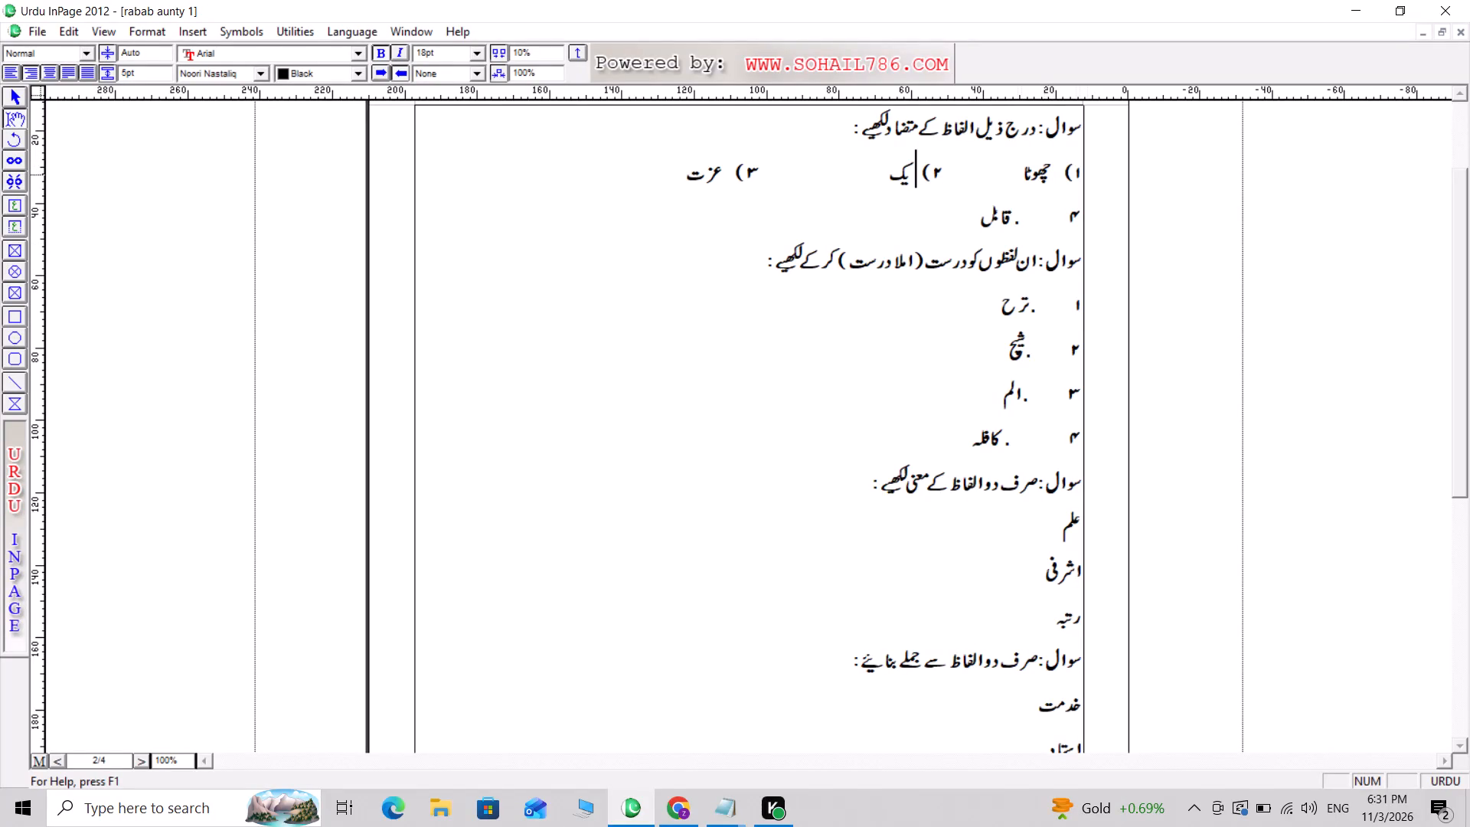
{"action": "key", "text": "Delete"}
{"action": "key", "text": "Delete"}
{"action": "key", "text": "Delete"}
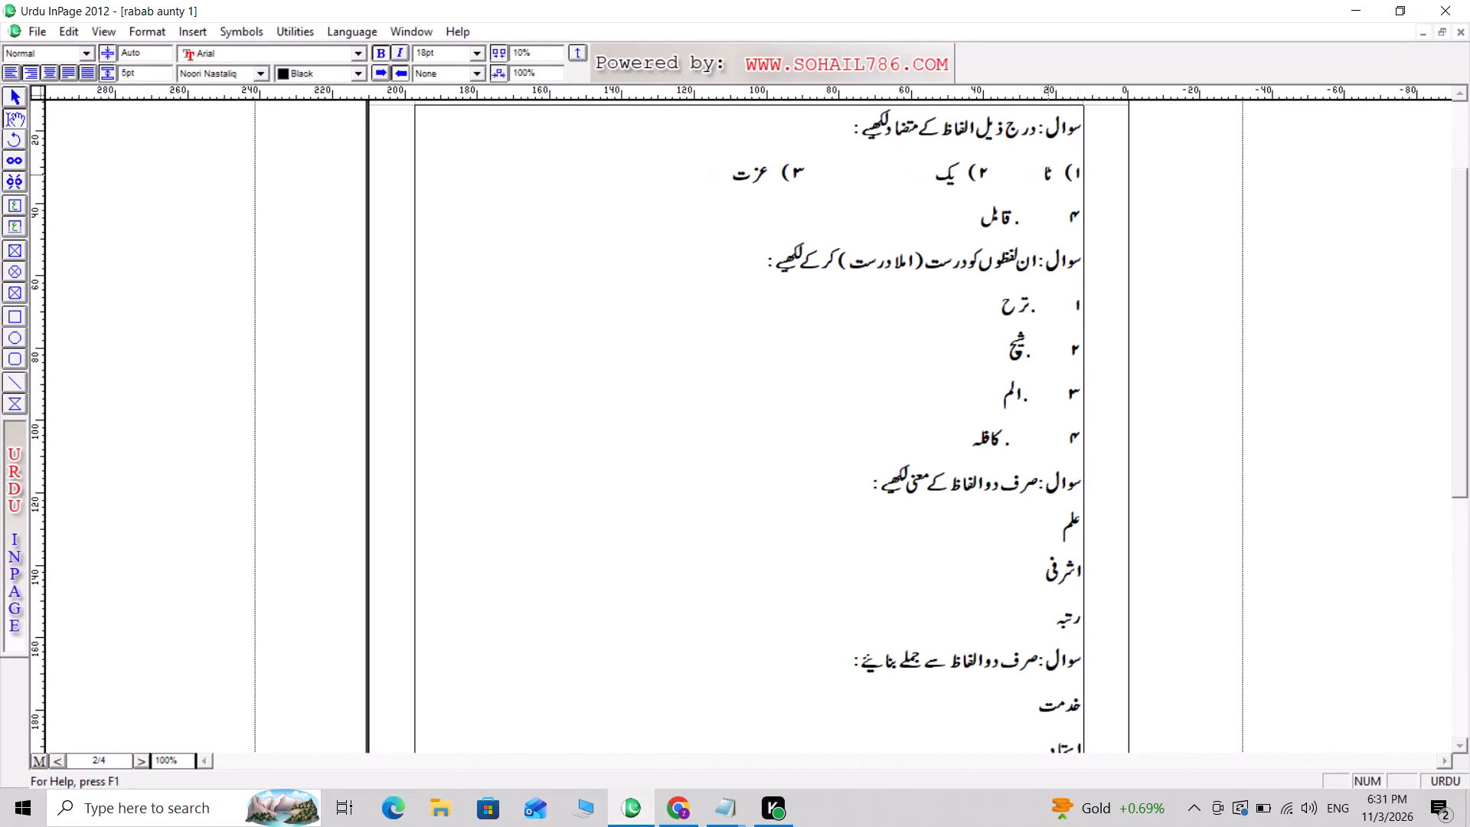
{"action": "key", "text": "Delete"}
{"action": "key", "text": "Delete"}
{"action": "key", "text": "Delete"}
{"action": "key", "text": "Delete"}
{"action": "key", "text": "Delete"}
{"action": "key", "text": "Delete"}
{"action": "key", "text": "Delete"}
{"action": "key", "text": "Delete"}
{"action": "key", "text": "Delete"}
{"action": "key", "text": "Delete"}
{"action": "key", "text": "Delete"}
{"action": "key", "text": "Delete"}
{"action": "key", "text": "Delete"}
{"action": "key", "text": "Delete"}
{"action": "key", "text": "Delete"}
{"action": "key", "text": "Delete"}
{"action": "key", "text": "Delete"}
{"action": "key", "text": "Delete"}
{"action": "key", "text": "Delete"}
{"action": "key", "text": "Delete"}
{"action": "key", "text": "Delete"}
{"action": "key", "text": "Delete"}
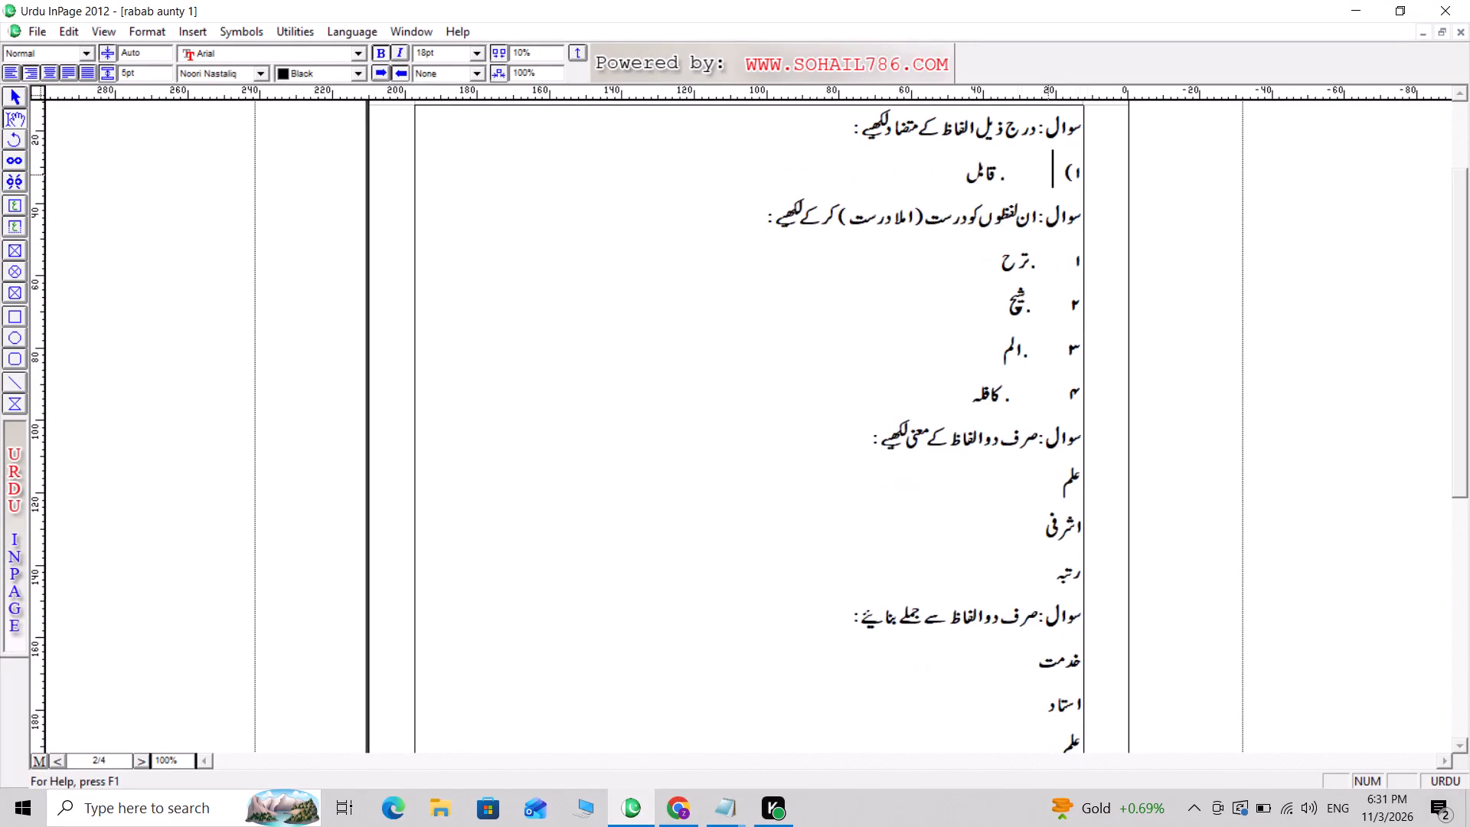
{"action": "key", "text": "Return"}
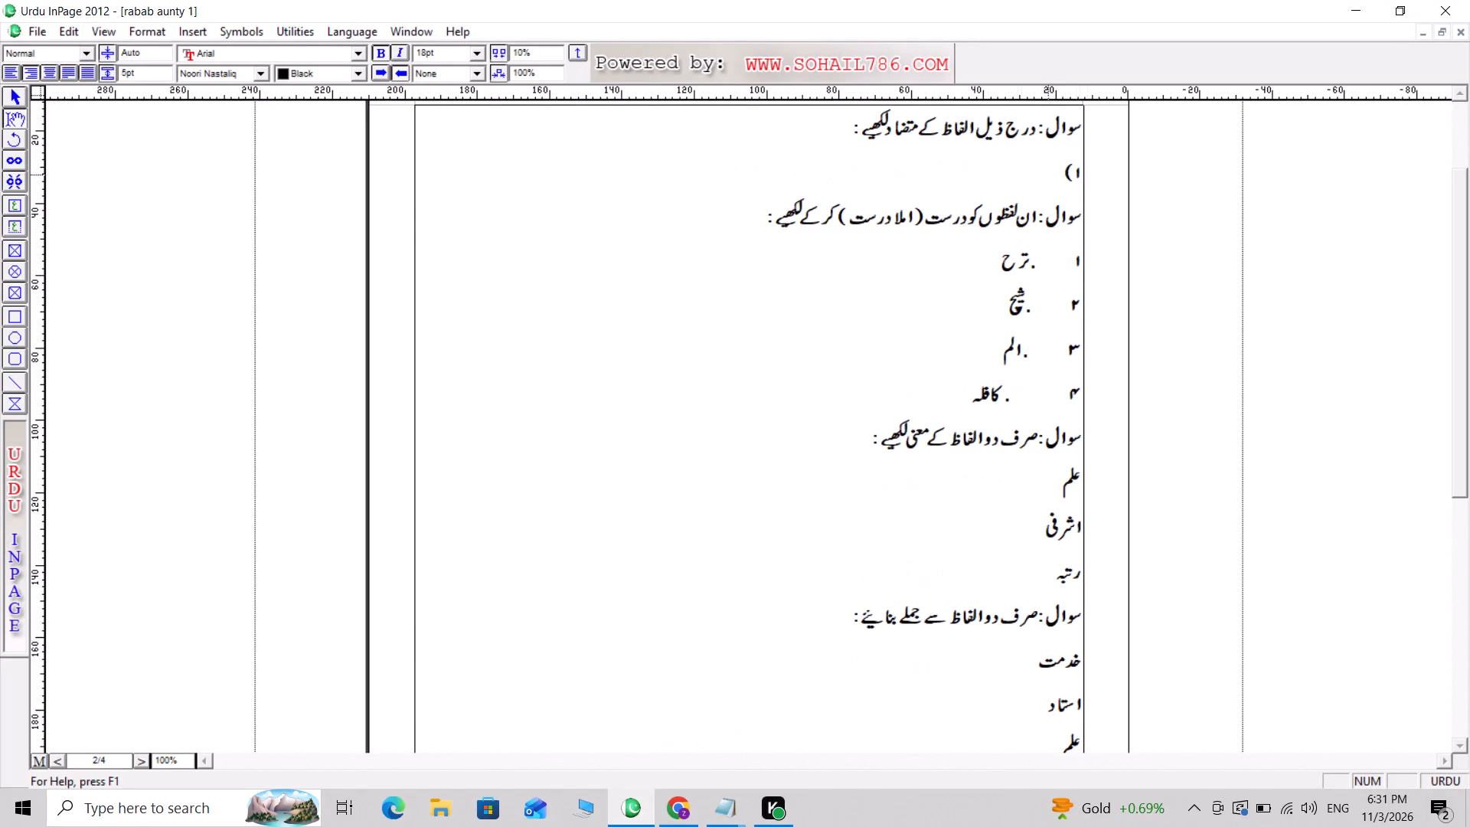
Enter جھوٹ as the first antonym word after ۱).
{"action": "key", "text": "Right"}
{"action": "type", "text": "jh"}
{"action": "key", "text": "w"}
{"action": "key", "text": "shift+t"}
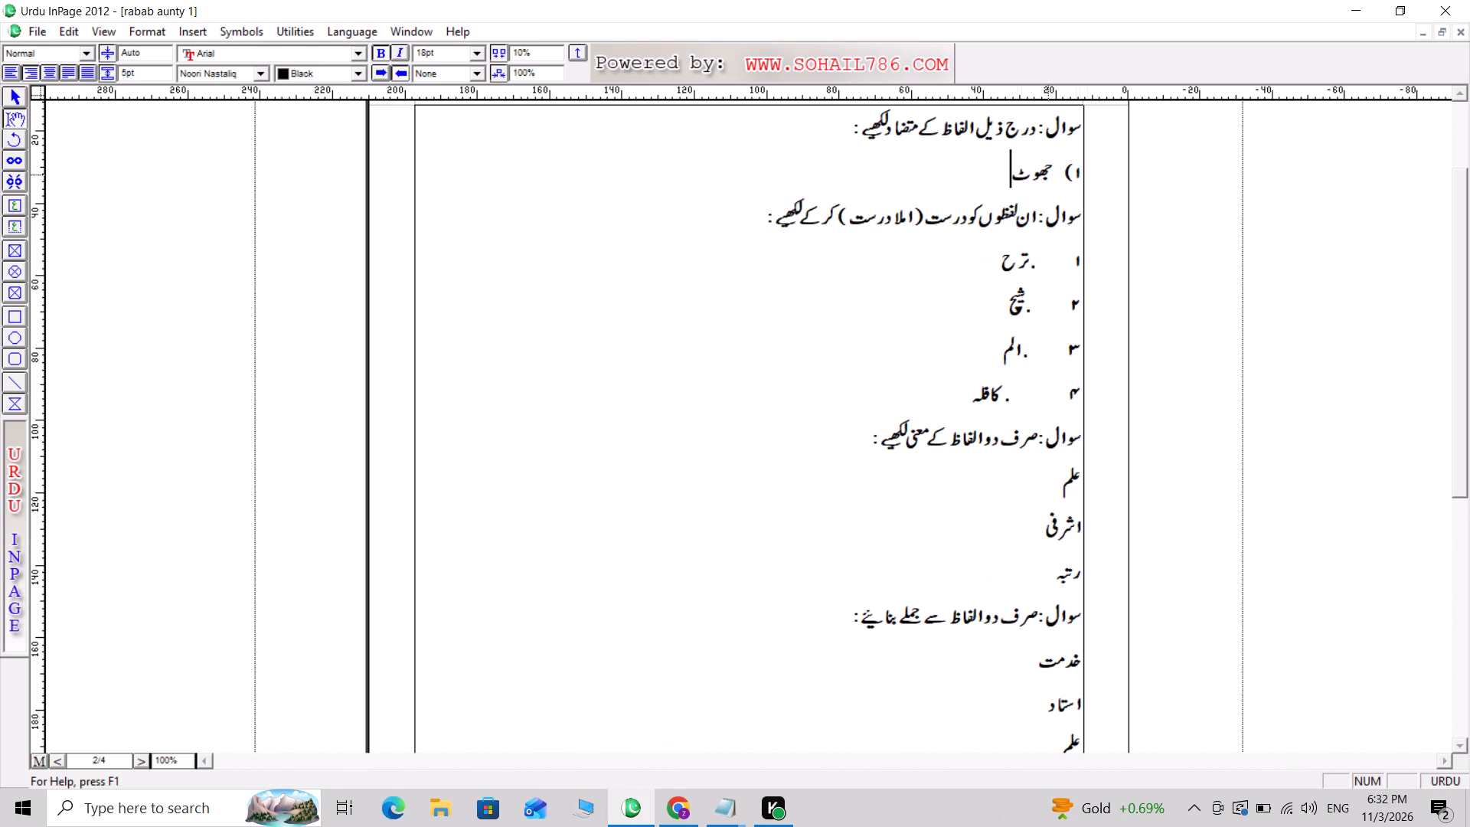
Add the second antonym word, نیک, on the same line after a two-tab gap, numbered ۲) with two spaces.
{"action": "key", "text": "Tab"}
{"action": "key", "text": "Tab"}
{"action": "key", "text": "2"}
{"action": "type", "text": "("}
{"action": "key", "text": "space"}
{"action": "key", "text": "space"}
{"action": "type", "text": "nik"}
Add the third antonym word, عزت, on the same line after a two-tab gap, numbered ۳) with two spaces.
{"action": "key", "text": "Tab"}
{"action": "key", "text": "Tab"}
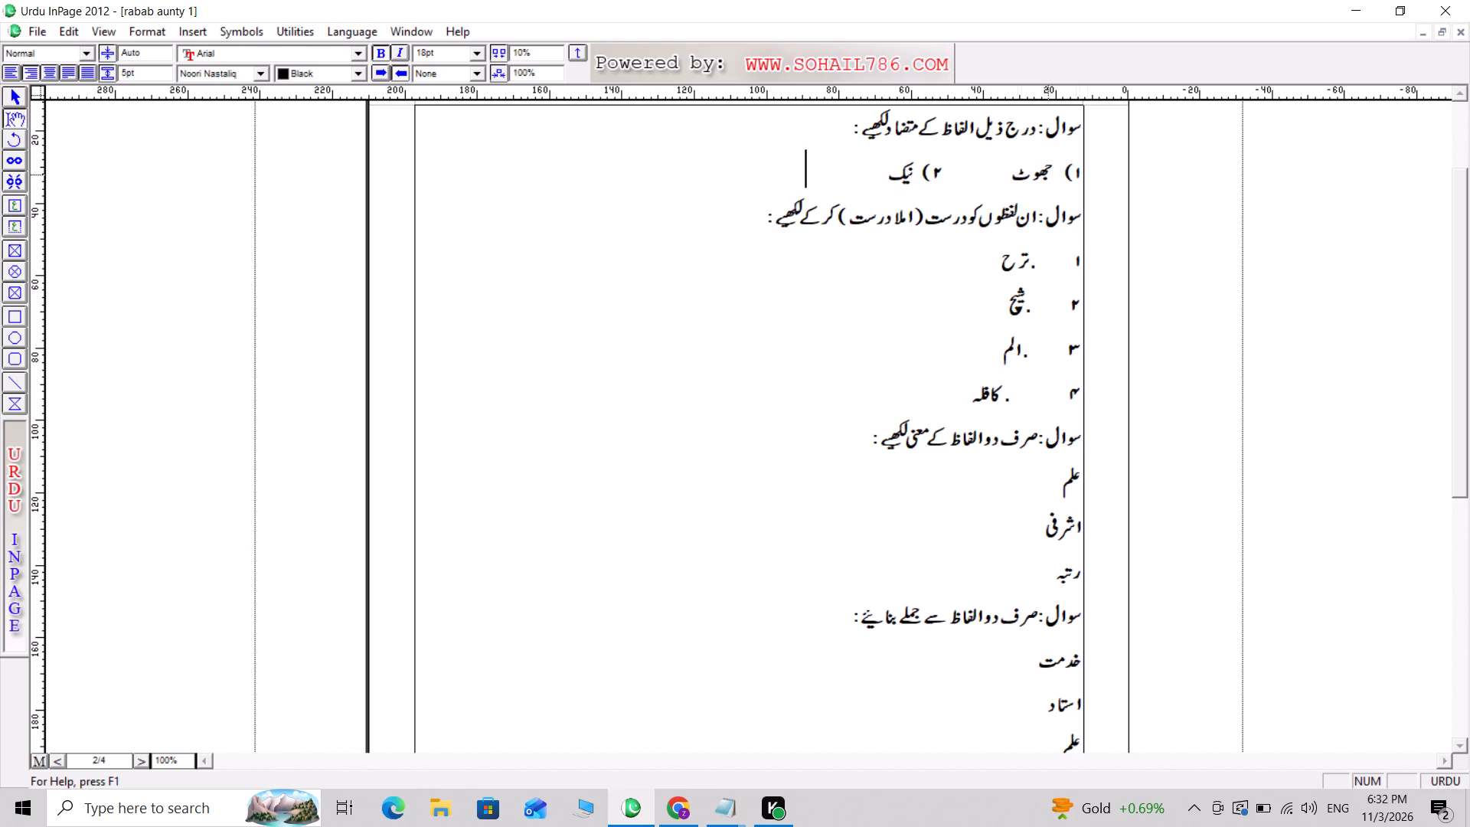
{"action": "key", "text": "3"}
{"action": "type", "text": "("}
{"action": "key", "text": "space"}
{"action": "key", "text": "space"}
{"action": "type", "text": "ezt"}
Add the fourth antonym word, جاہل, on the same line after a two-tab gap, numbered ۴) with two spaces.
{"action": "key", "text": "Tab"}
{"action": "key", "text": "Tab"}
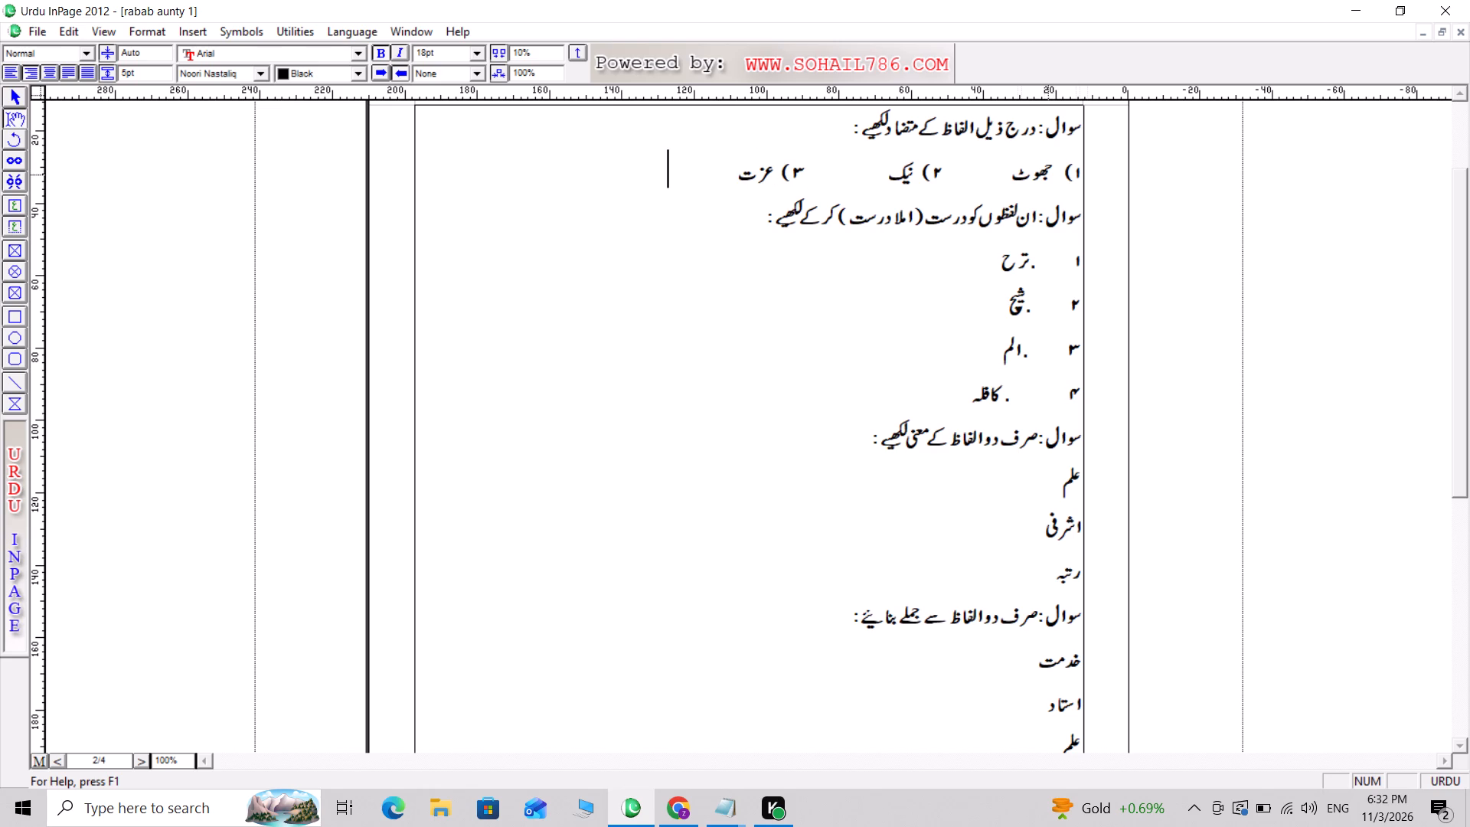
{"action": "key", "text": "4"}
{"action": "type", "text": "("}
{"action": "key", "text": "space"}
{"action": "key", "text": "space"}
{"action": "type", "text": "jaol"}
Save the document.
{"action": "key", "text": "ctrl+s"}
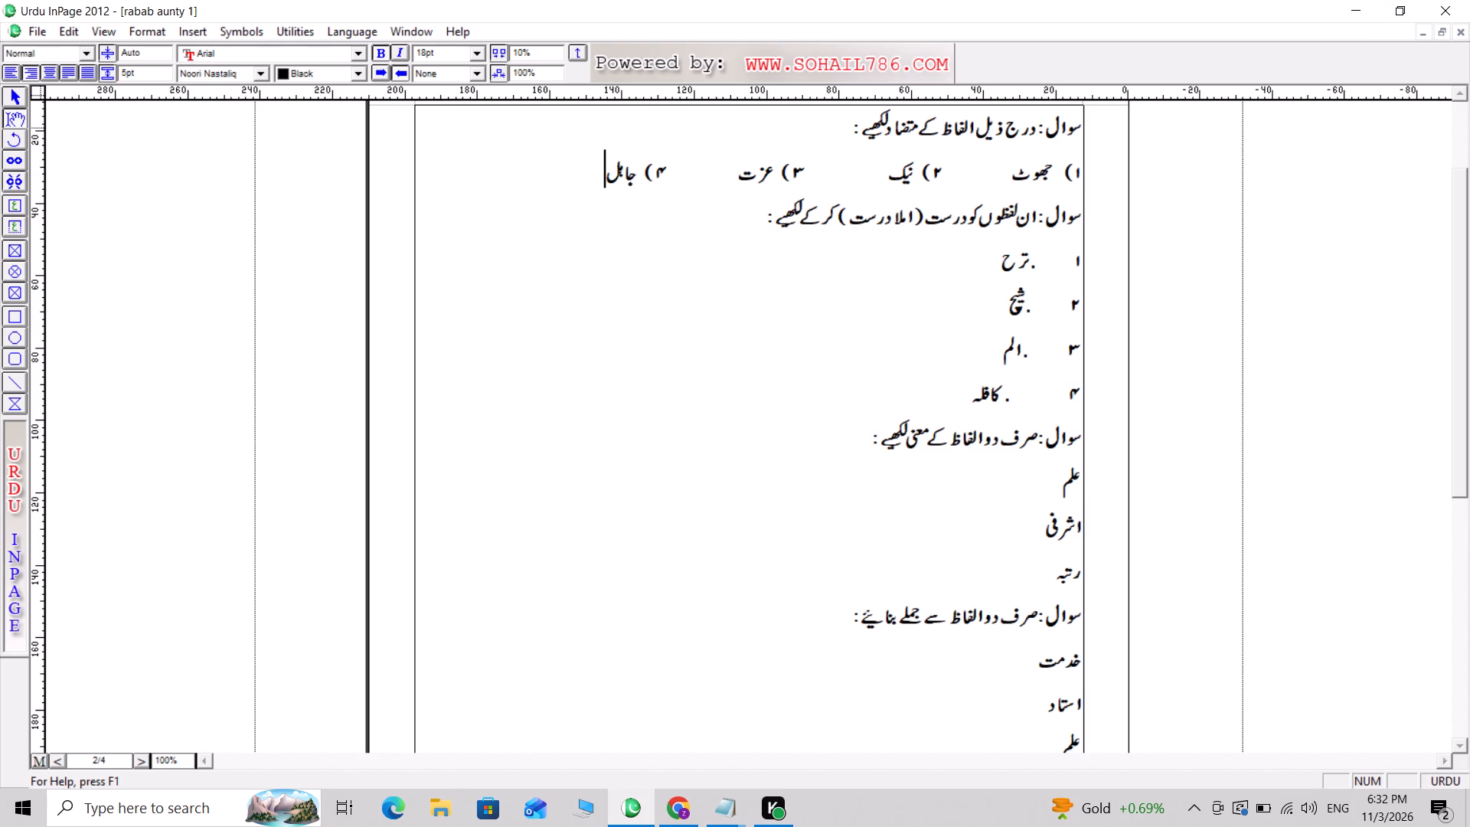
Number the antonyms question heading as سوال ۴۔ followed by spaces, removing its old colon after سوال.
{"action": "left_click", "coordinate": [1051, 139]}
{"action": "type", "text": "4."}
{"action": "key", "text": "space"}
{"action": "key", "text": "space"}
{"action": "key", "text": "Delete"}
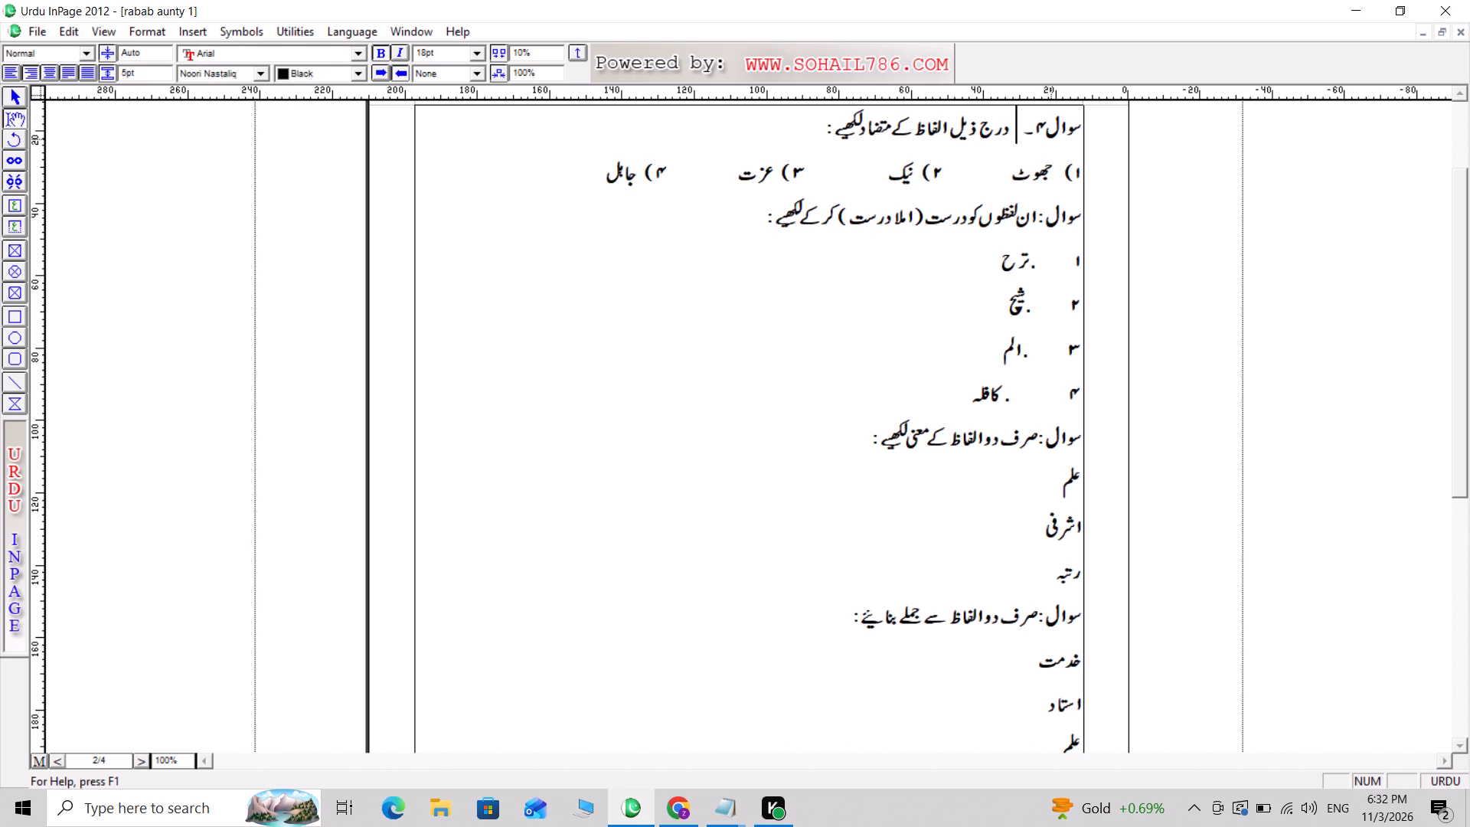
{"action": "key", "text": "Delete"}
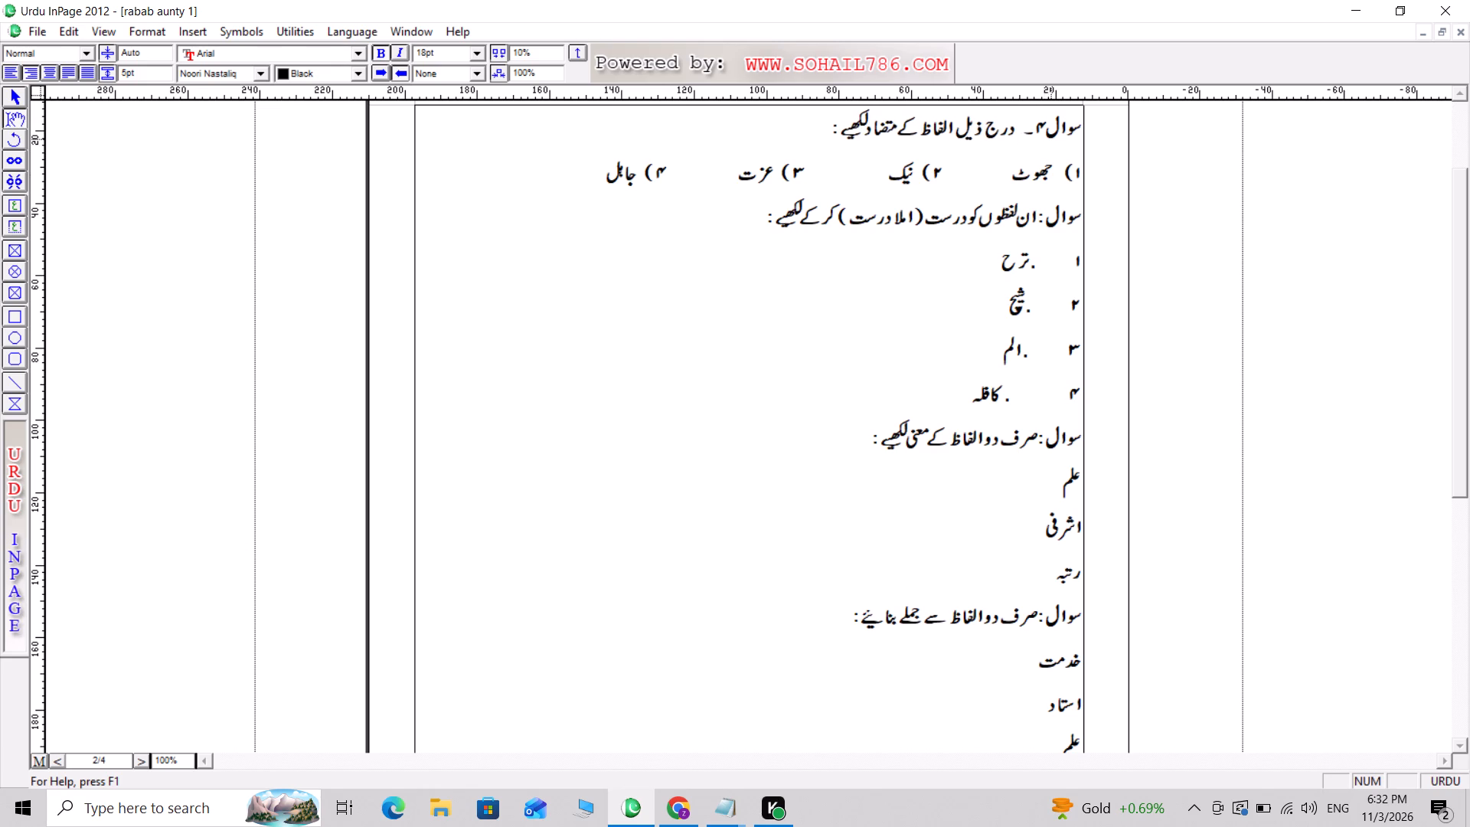
Number the spelling-correction question heading as سوال ۵۔ followed by spaces, removing its old colon after سوال.
{"action": "left_click", "coordinate": [1053, 216]}
{"action": "type", "text": "5."}
{"action": "key", "text": "space"}
{"action": "key", "text": "space"}
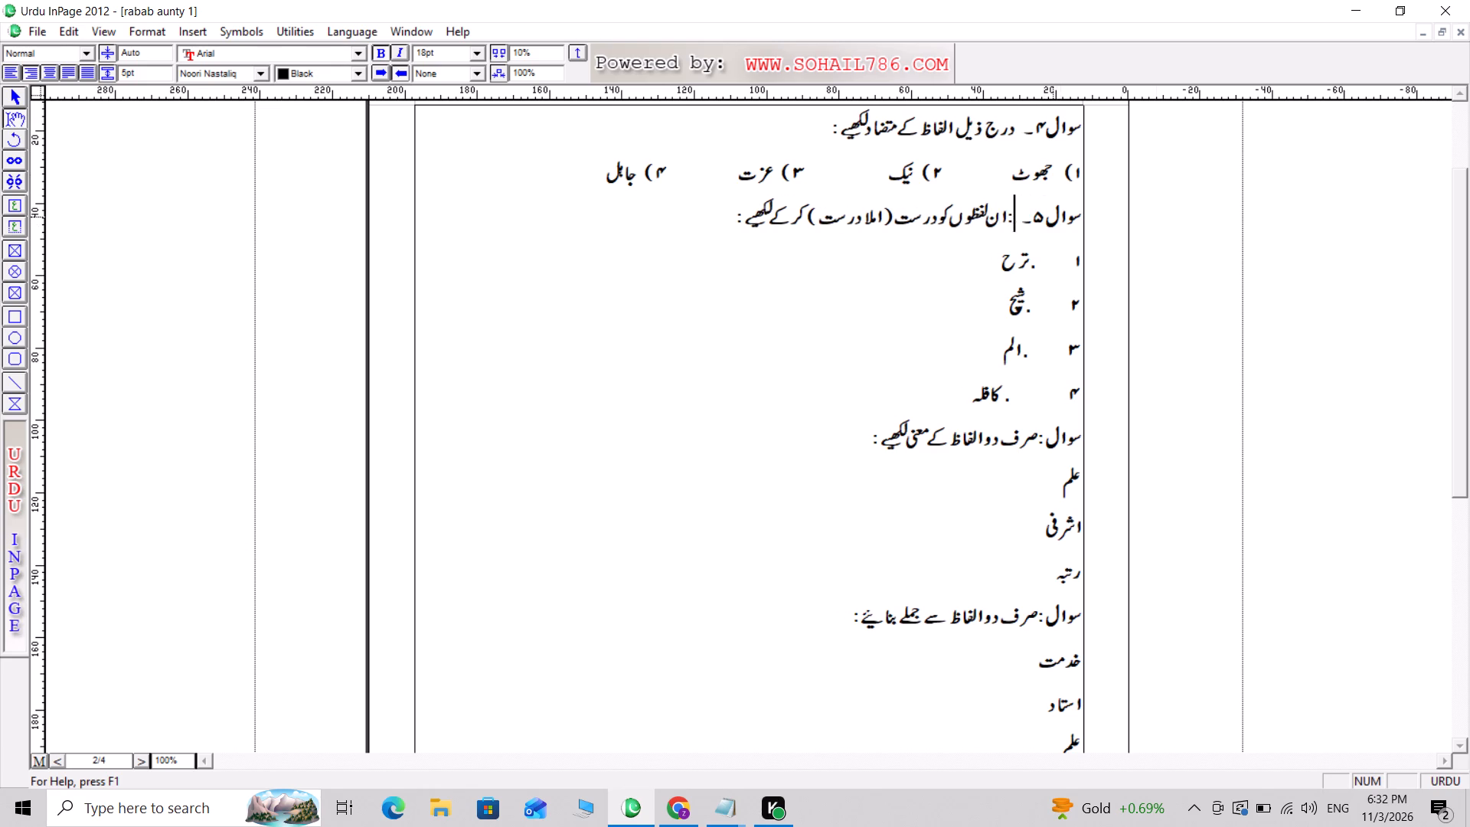
{"action": "key", "text": "Delete"}
{"action": "key", "text": "Delete"}
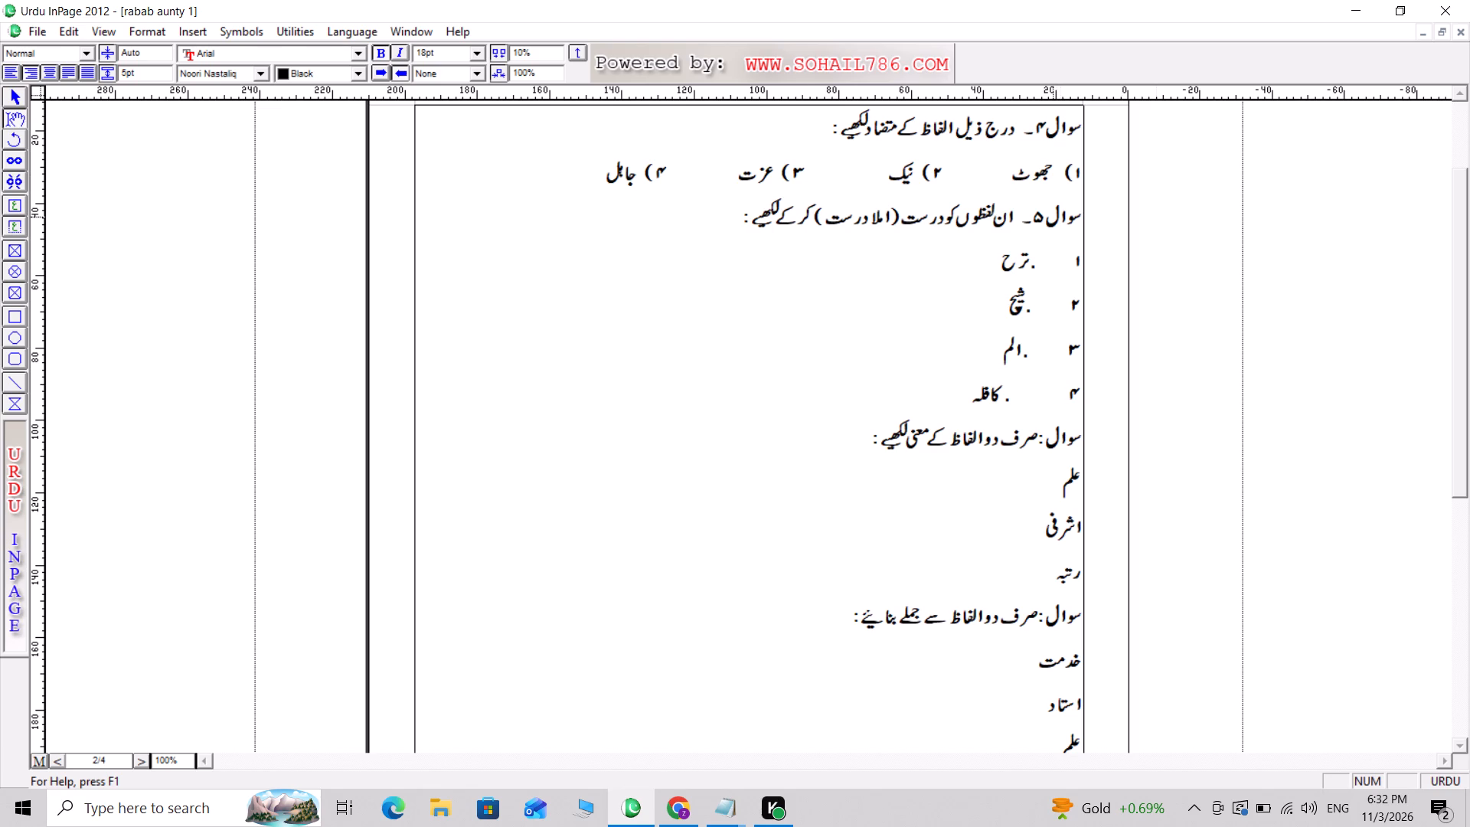
Start a new line below the سوال ۵ heading with ۱۔, a tab and the word ترح.
{"action": "left_click", "coordinate": [741, 214]}
{"action": "key", "text": "Return"}
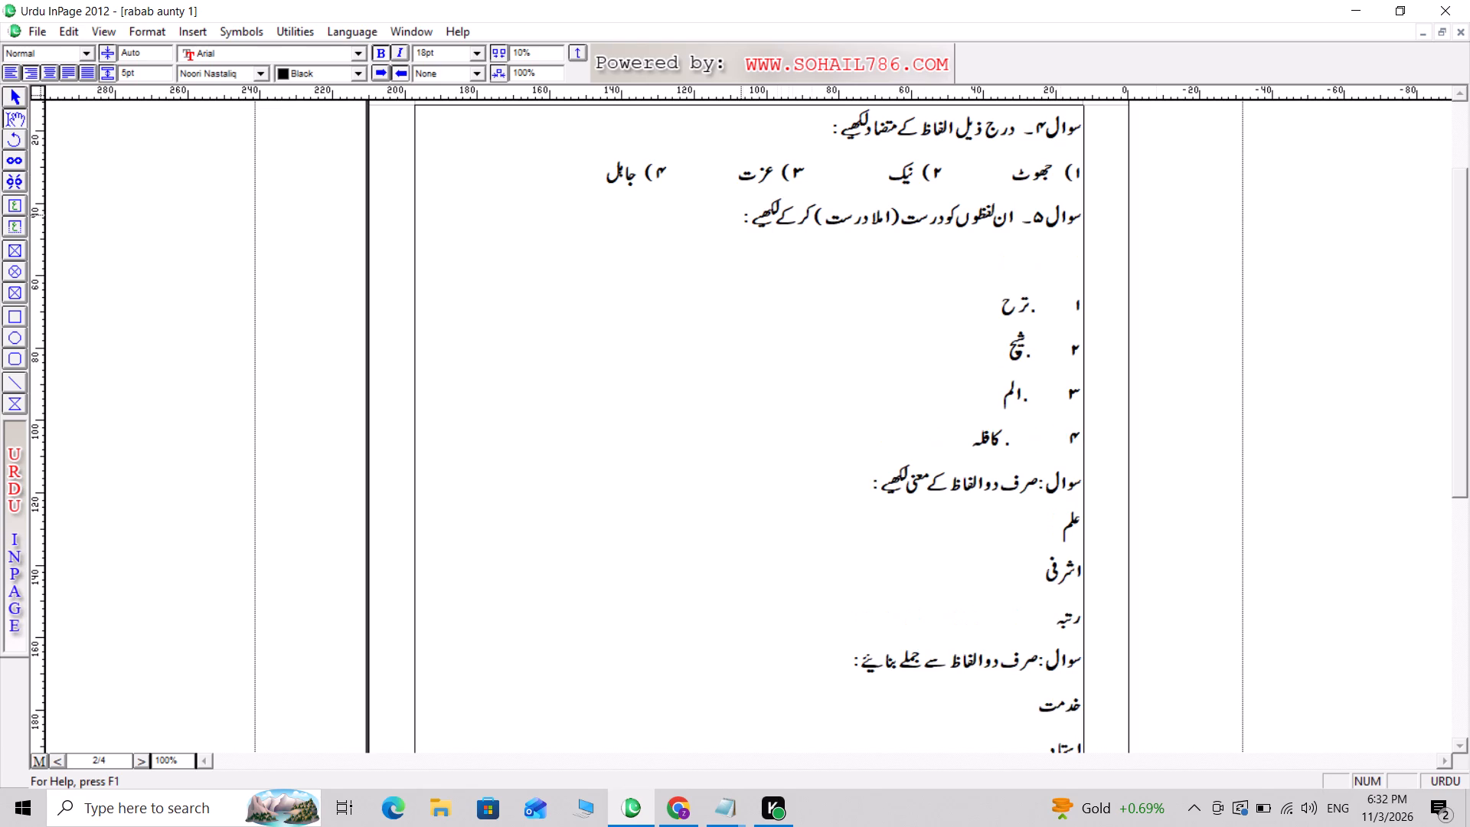
{"action": "key", "text": "1"}
{"action": "key", "text": "period"}
{"action": "key", "text": "Tab"}
{"action": "type", "text": "tr"}
{"action": "key", "text": "shift+h"}
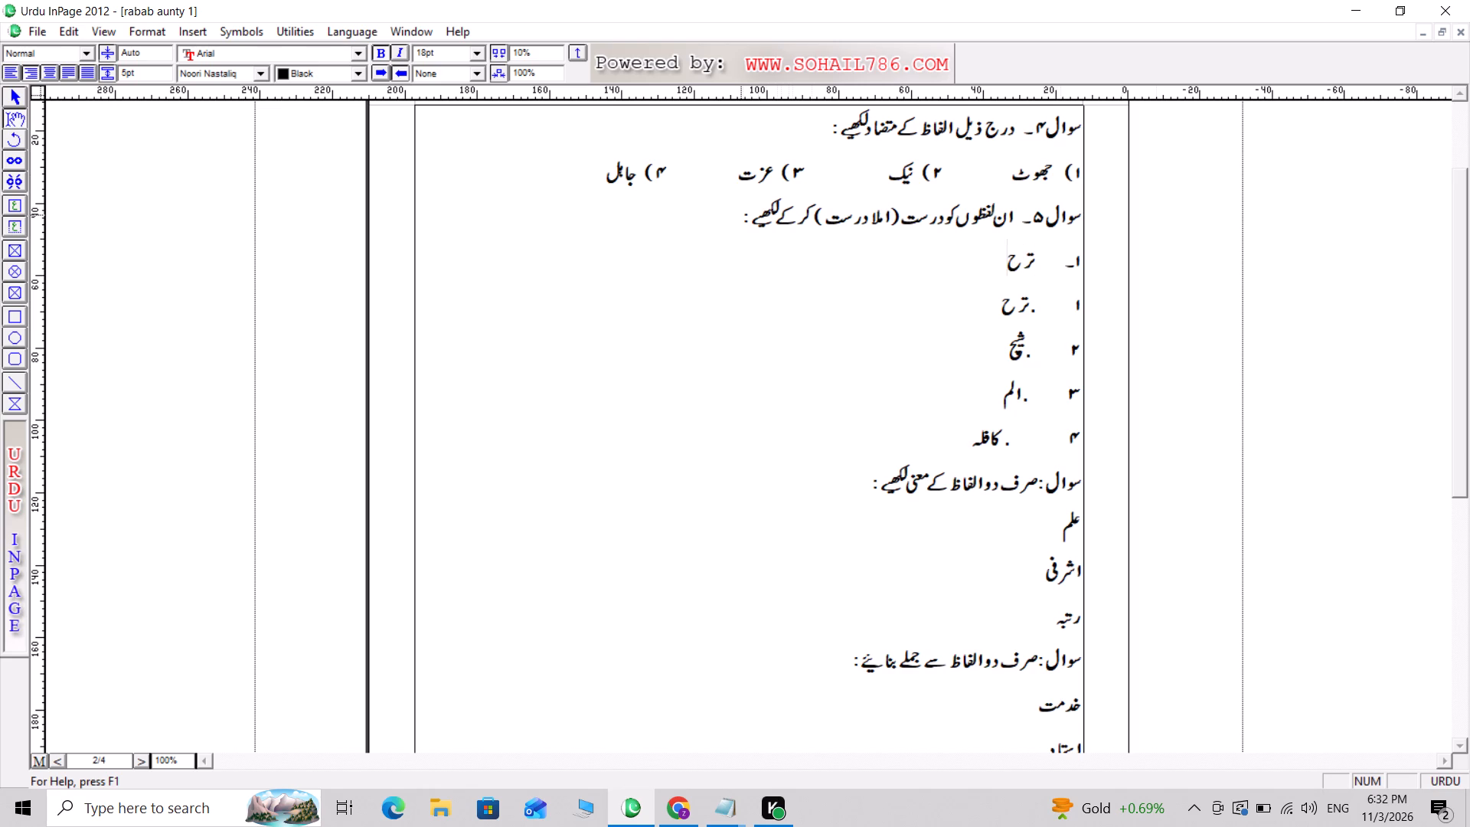
Add the second spelling word, شیخ, on the same line after a two-tab gap, numbered ۲) with two spaces.
{"action": "key", "text": "Tab"}
{"action": "key", "text": "Tab"}
{"action": "key", "text": "2"}
{"action": "type", "text": "("}
{"action": "key", "text": "space"}
{"action": "key", "text": "space"}
{"action": "key", "text": "x"}
{"action": "key", "text": "i"}
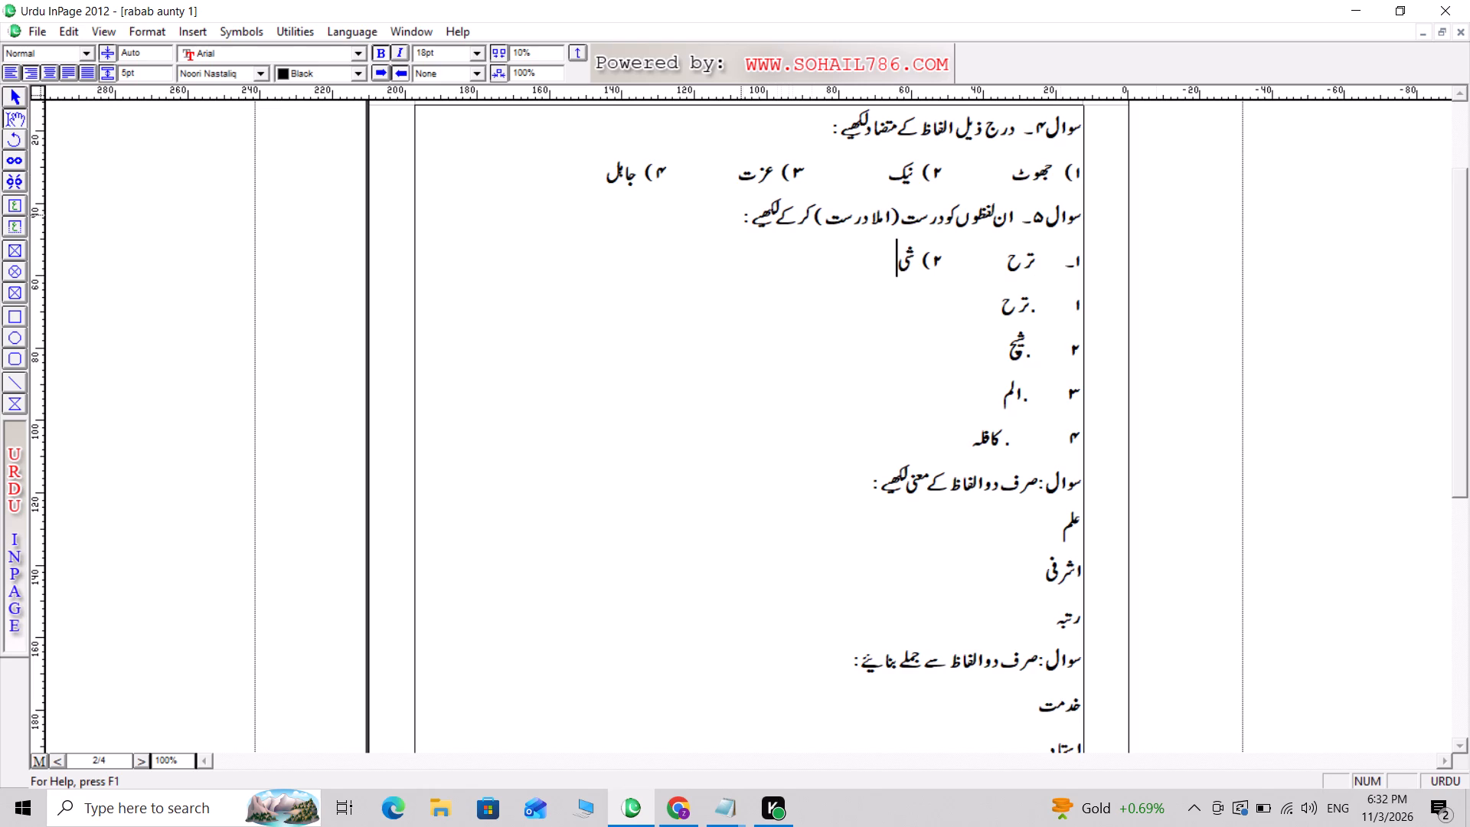
{"action": "key", "text": "shift+k"}
Add the third spelling word, الم, on the same line after a two-tab gap, numbered ۳) with two spaces.
{"action": "key", "text": "Tab"}
{"action": "key", "text": "Tab"}
{"action": "key", "text": "3"}
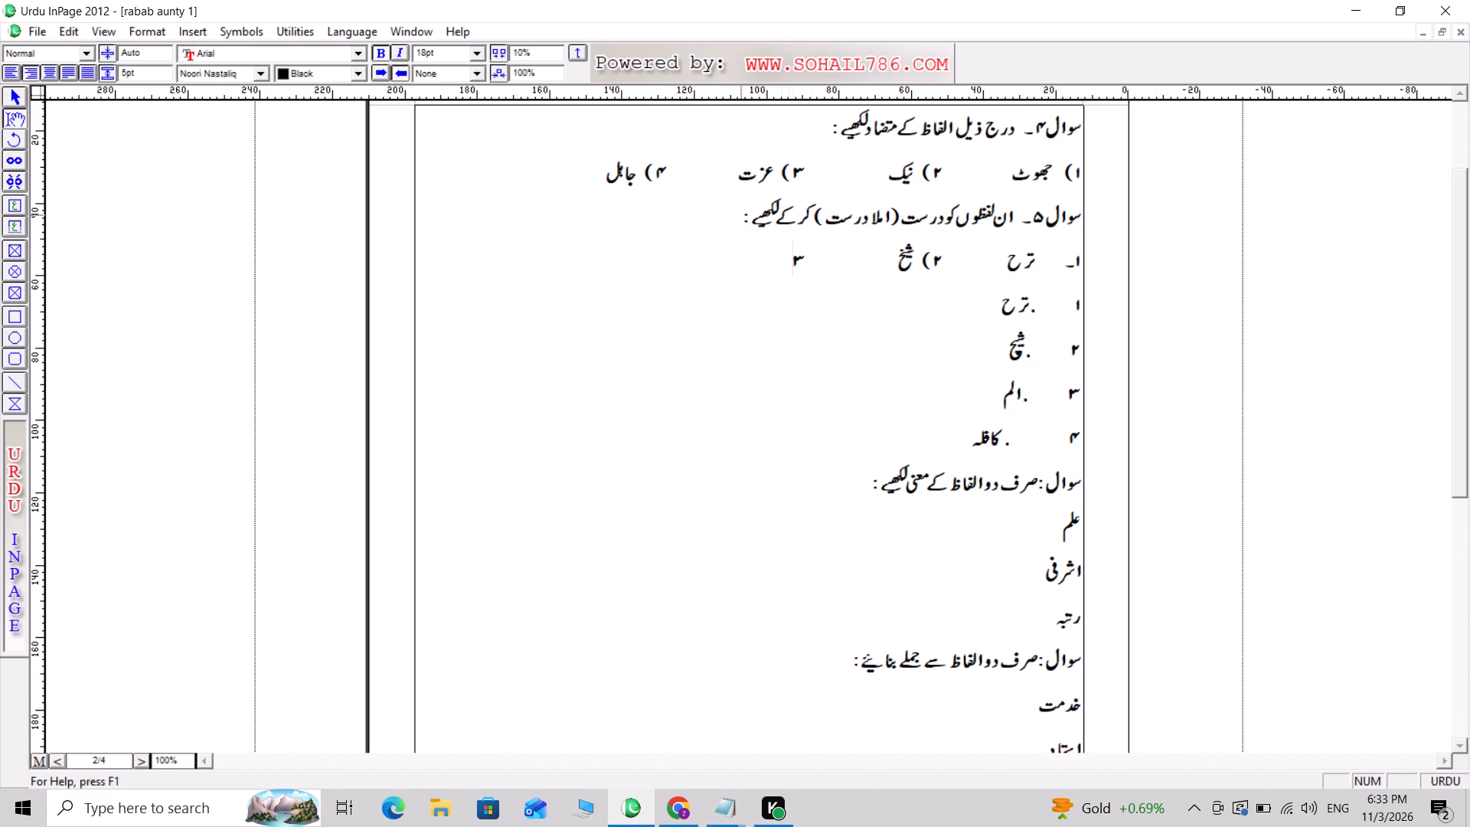
{"action": "type", "text": "("}
{"action": "key", "text": "space"}
{"action": "key", "text": "space"}
{"action": "type", "text": "alm"}
Add the fourth spelling word, کافلہ, on the same line after a two-tab gap, numbered ۴) with two spaces, and save the document.
{"action": "key", "text": "Tab"}
{"action": "key", "text": "Tab"}
{"action": "key", "text": "4"}
{"action": "type", "text": "("}
{"action": "key", "text": "space"}
{"action": "key", "text": "space"}
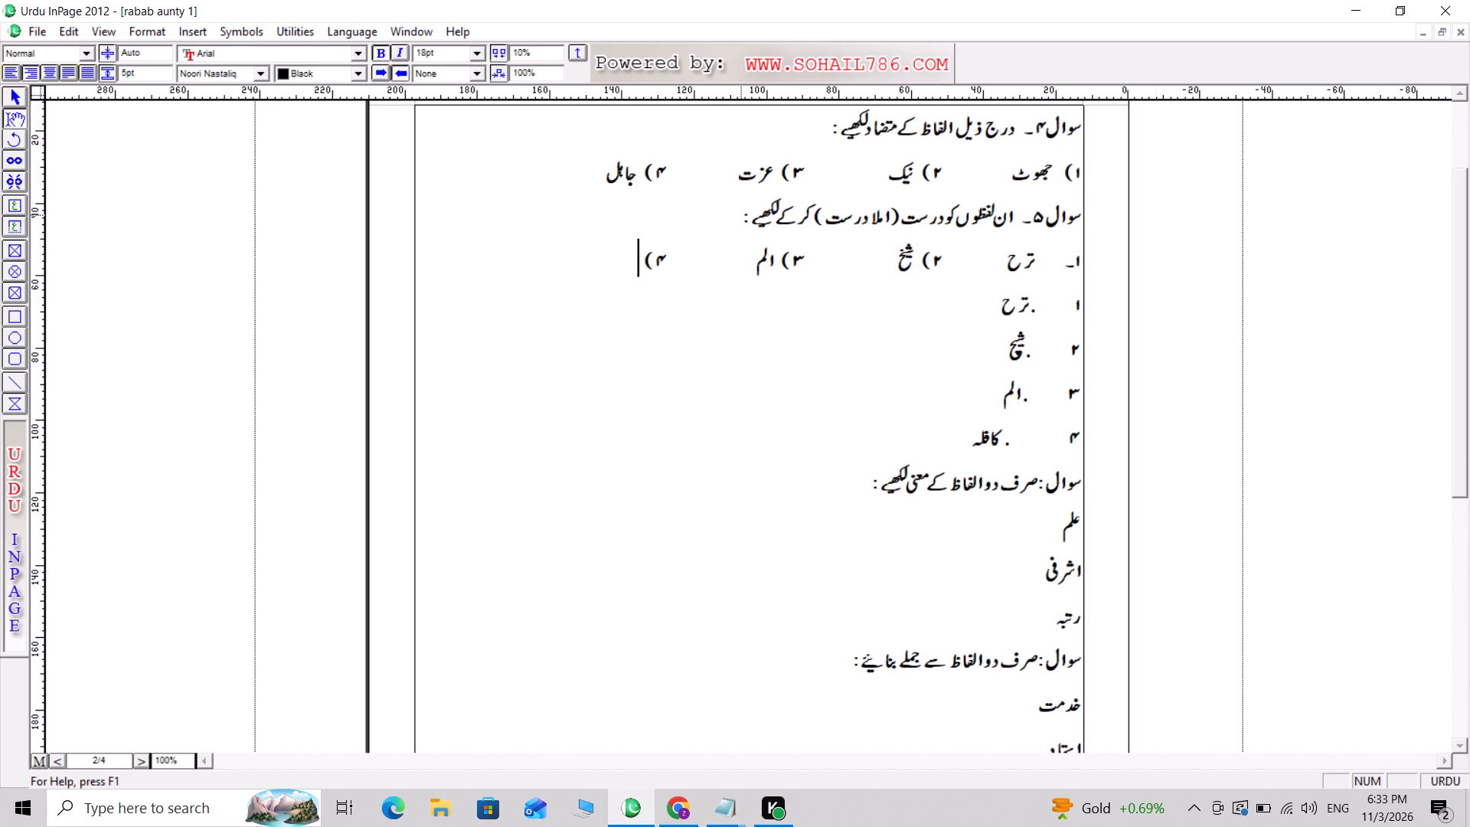
{"action": "type", "text": "kafl"}
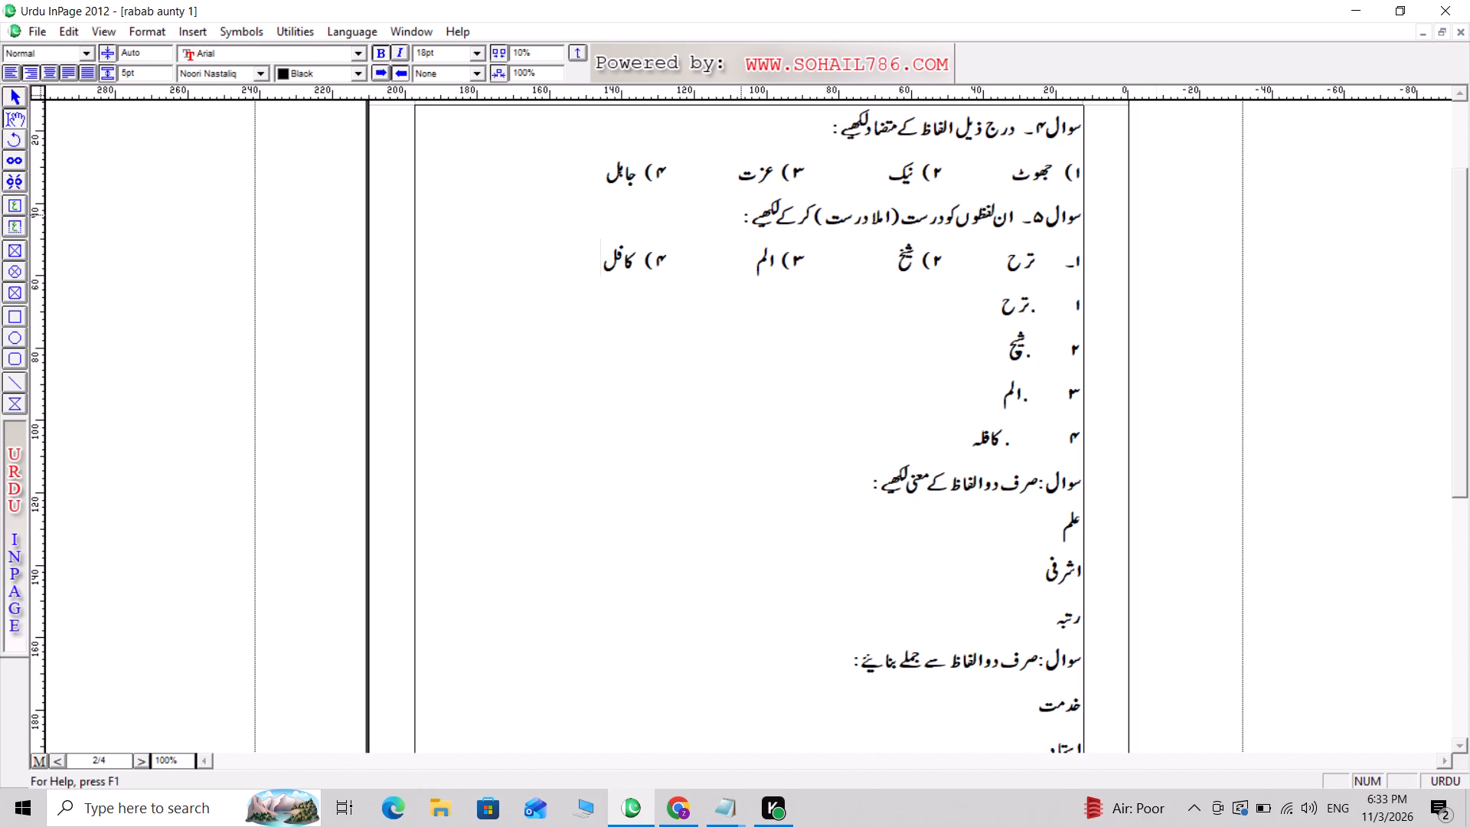
{"action": "key", "text": "o"}
{"action": "key", "text": "ctrl+s"}
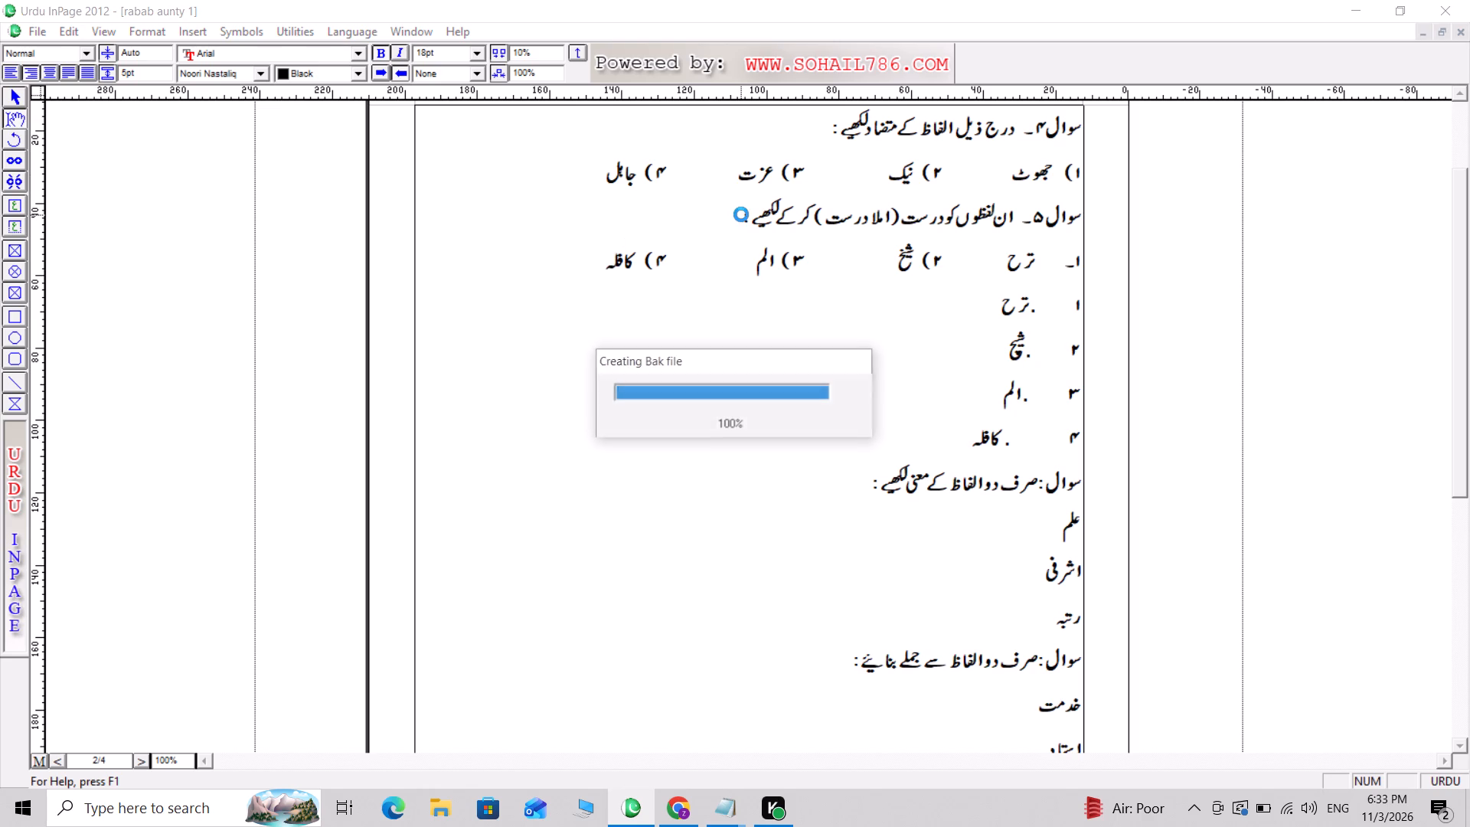
Delete the old one-per-line list of ترح, شیخ, الم and کافلہ below the new spelling-word line.
{"action": "key", "text": "Return"}
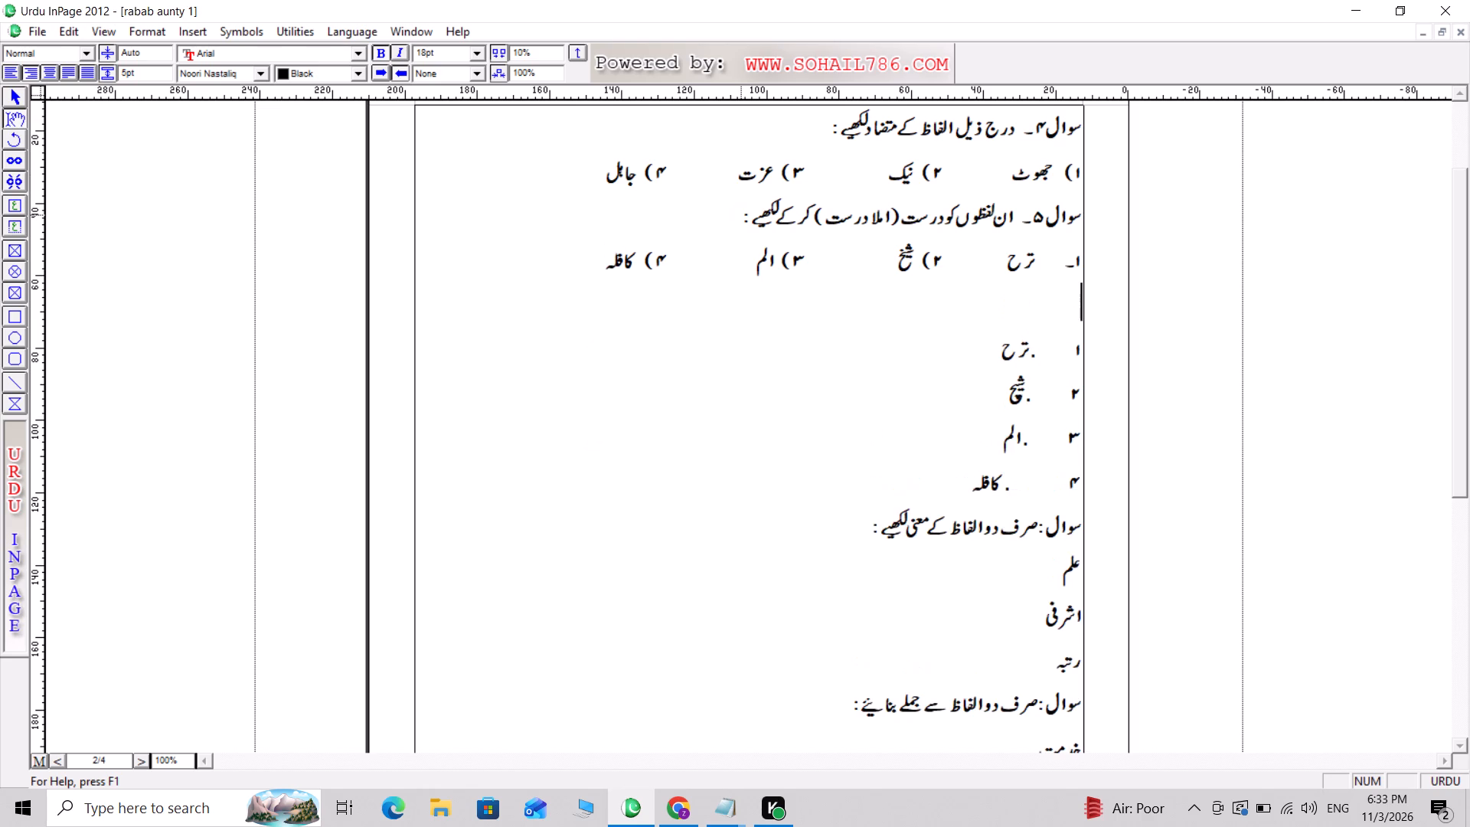
{"action": "key", "text": "Delete"}
{"action": "key", "text": "Delete"}
{"action": "key", "text": "Delete"}
{"action": "key", "text": "Delete"}
{"action": "key", "text": "Delete"}
{"action": "key", "text": "Delete"}
{"action": "key", "text": "Delete"}
{"action": "key", "text": "Delete"}
{"action": "key", "text": "Delete"}
{"action": "key", "text": "Delete"}
{"action": "key", "text": "Delete"}
{"action": "key", "text": "Delete"}
{"action": "key", "text": "Delete"}
{"action": "key", "text": "Delete"}
{"action": "key", "text": "Delete"}
{"action": "key", "text": "Delete"}
{"action": "key", "text": "Delete"}
{"action": "key", "text": "Delete"}
{"action": "key", "text": "Delete"}
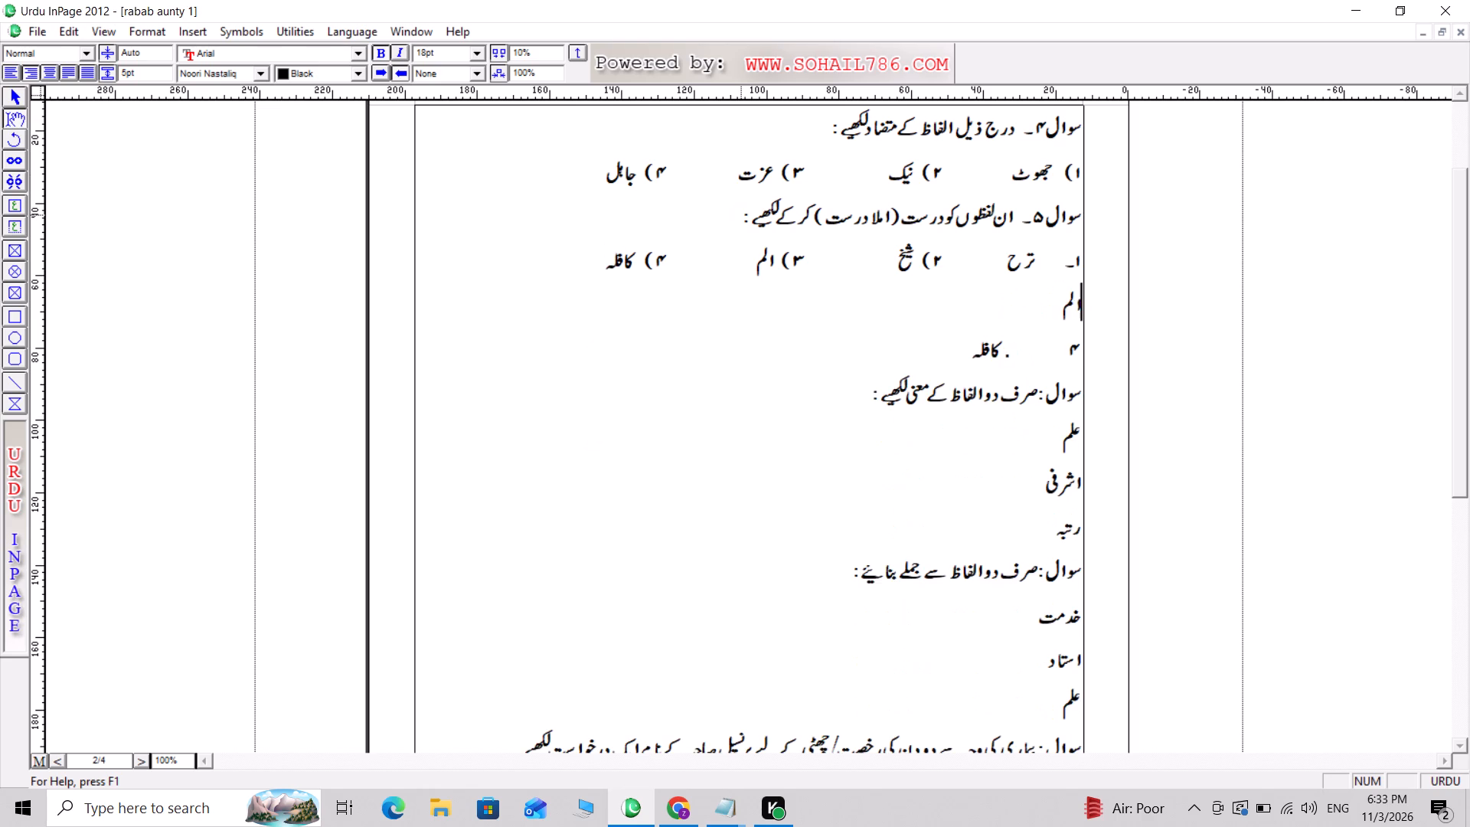
{"action": "key", "text": "Delete"}
{"action": "key", "text": "Delete"}
{"action": "key", "text": "Delete"}
{"action": "key", "text": "Delete"}
{"action": "key", "text": "Delete"}
{"action": "key", "text": "Delete"}
{"action": "key", "text": "Delete"}
{"action": "key", "text": "Delete"}
{"action": "key", "text": "Delete"}
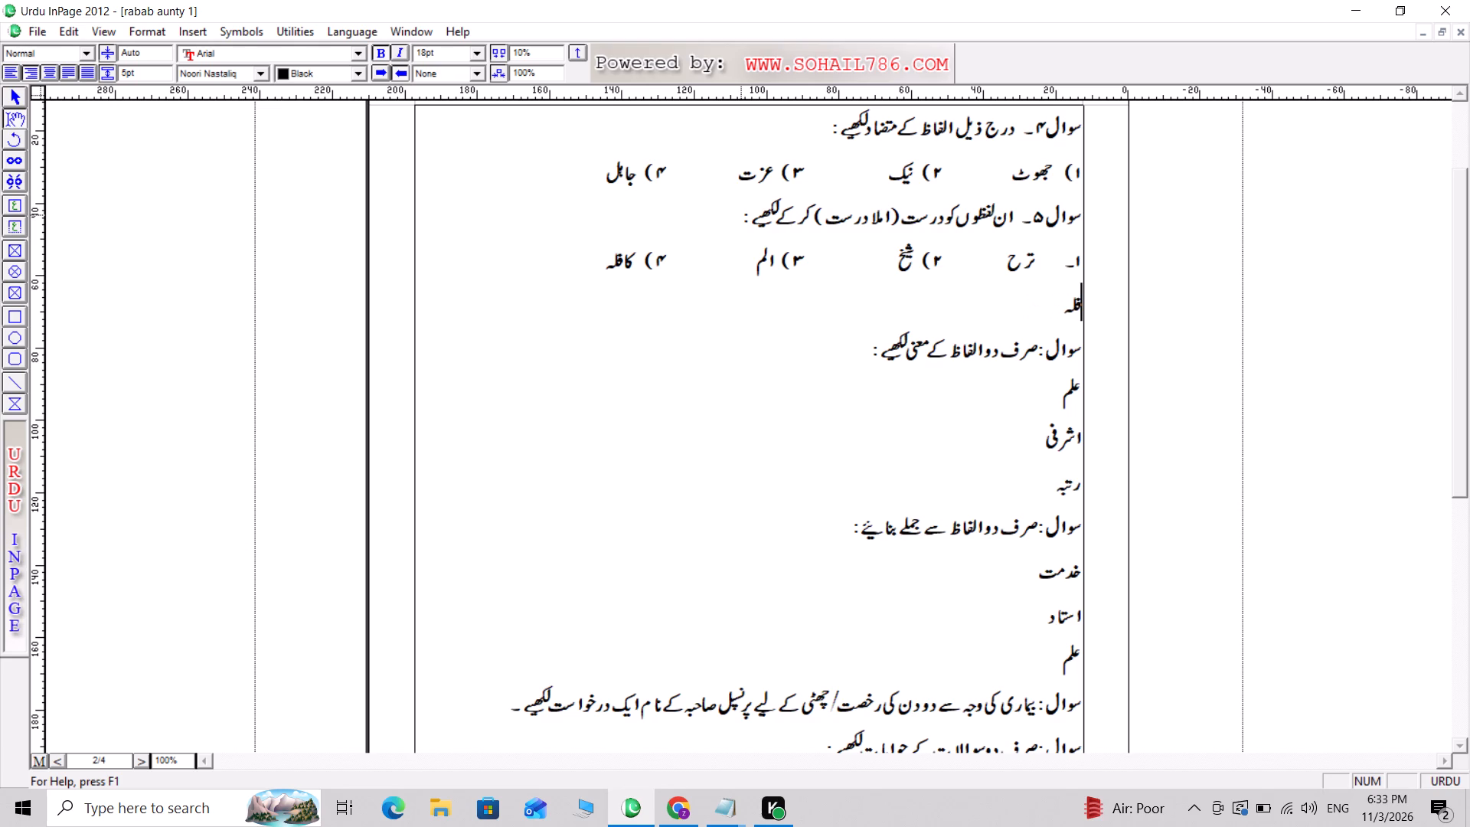
{"action": "key", "text": "Delete"}
{"action": "key", "text": "Delete"}
{"action": "key", "text": "Delete"}
{"action": "key", "text": "Delete"}
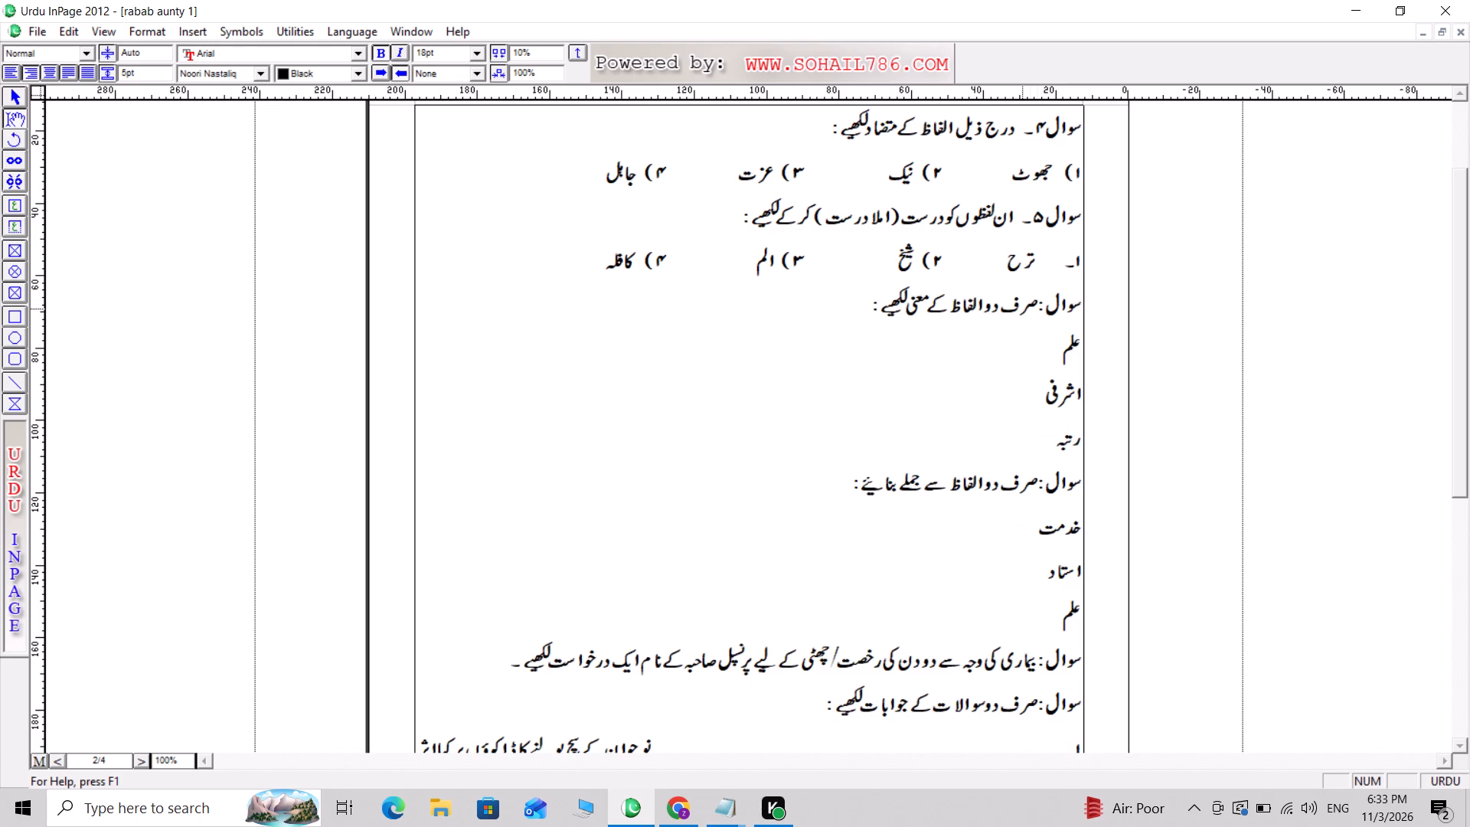
Number the word-meanings question heading as سوال ۶۔ followed by two spaces, removing its old colon after سوال.
{"action": "left_click", "coordinate": [1053, 309]}
{"action": "type", "text": "6."}
{"action": "key", "text": "space"}
{"action": "key", "text": "space"}
{"action": "key", "text": "Delete"}
{"action": "key", "text": "Delete"}
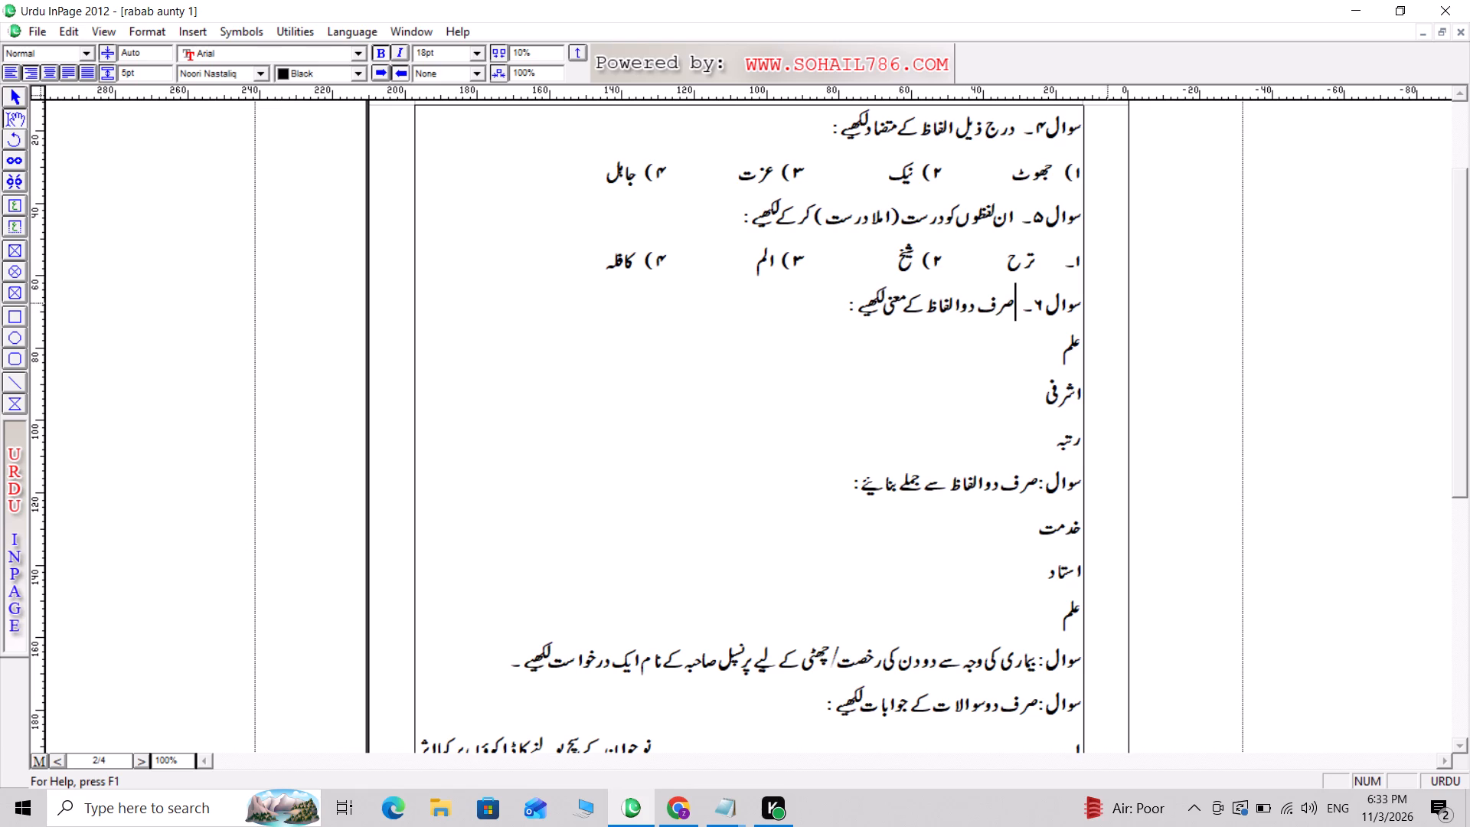
Number the first meaning word, علم, below the سوال ۶ heading as ۱) followed by two spaces.
{"action": "left_click", "coordinate": [843, 300]}
{"action": "key", "text": "Return"}
{"action": "key", "text": "1"}
{"action": "type", "text": "("}
{"action": "key", "text": "space"}
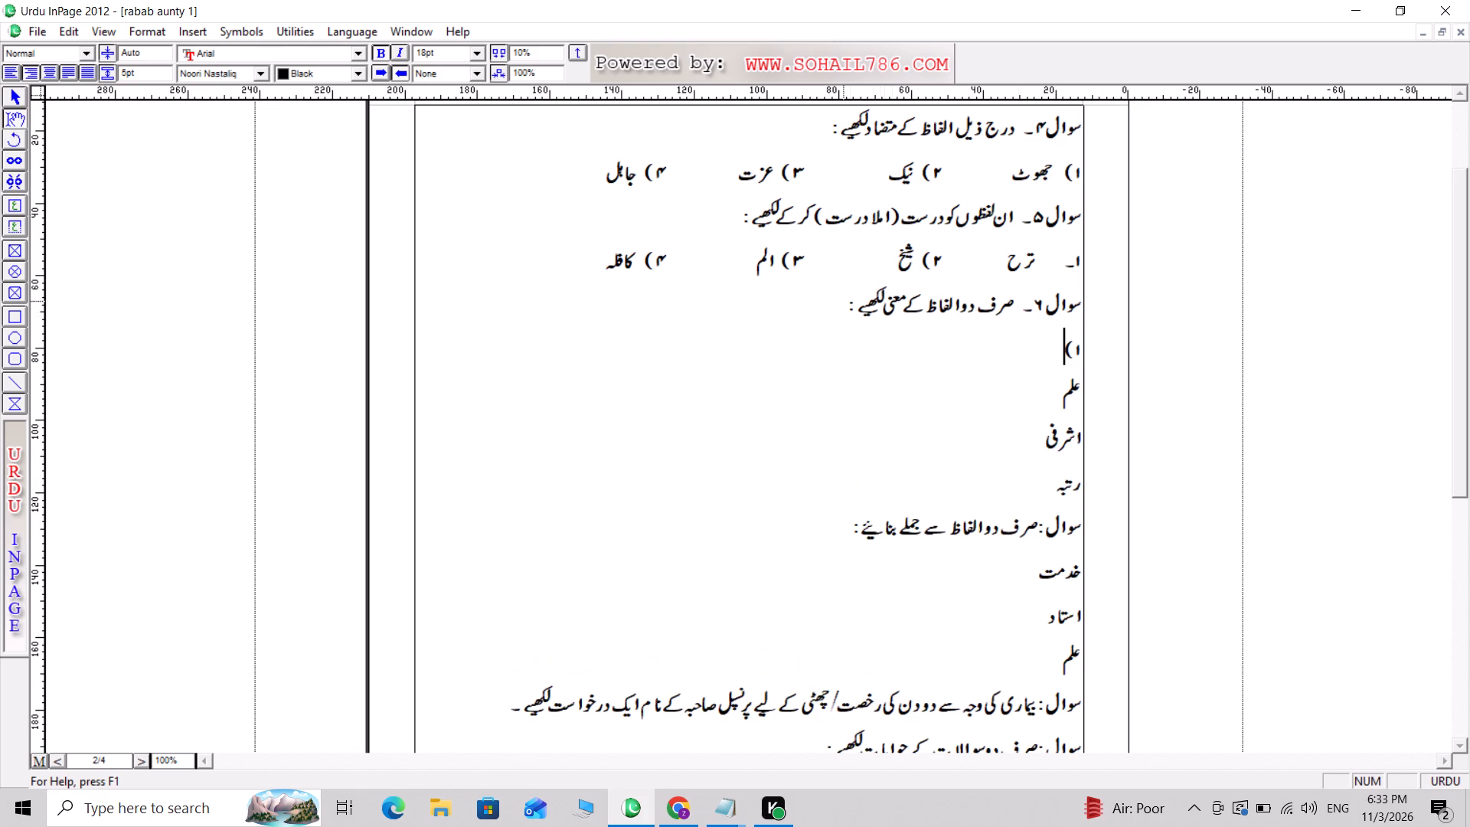
{"action": "key", "text": "space"}
{"action": "key", "text": "Delete"}
{"action": "key", "text": "Delete"}
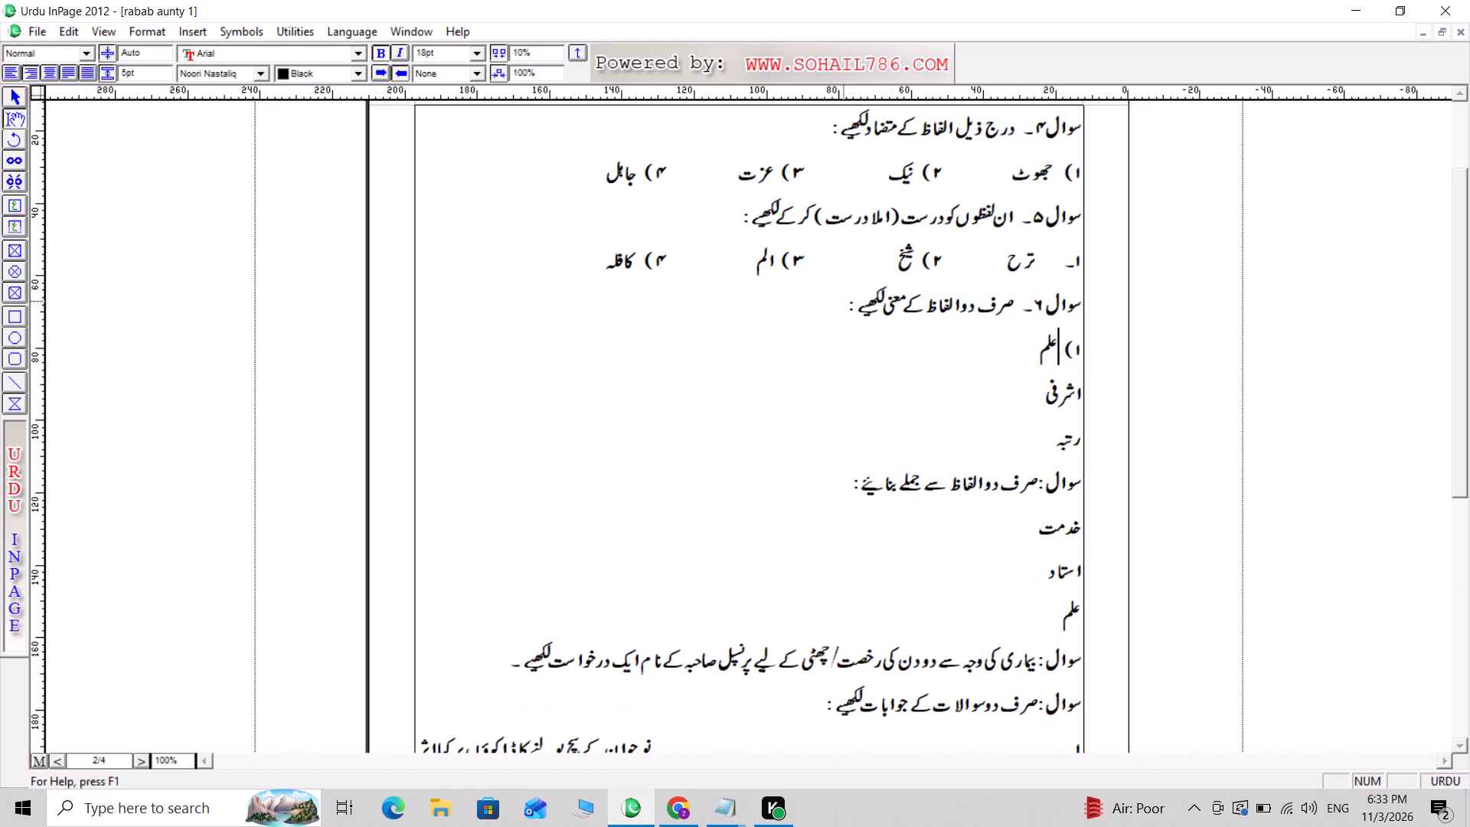
Add the second meaning word, اشرفی, on the same line as علم after a tabbed gap, numbered ۲) with two spaces.
{"action": "left_click", "coordinate": [998, 332]}
{"action": "key", "text": "Tab"}
{"action": "key", "text": "Tab"}
{"action": "key", "text": "Tab"}
{"action": "key", "text": "2"}
{"action": "type", "text": "("}
{"action": "key", "text": "space"}
{"action": "key", "text": "space"}
{"action": "type", "text": "axrfi"}
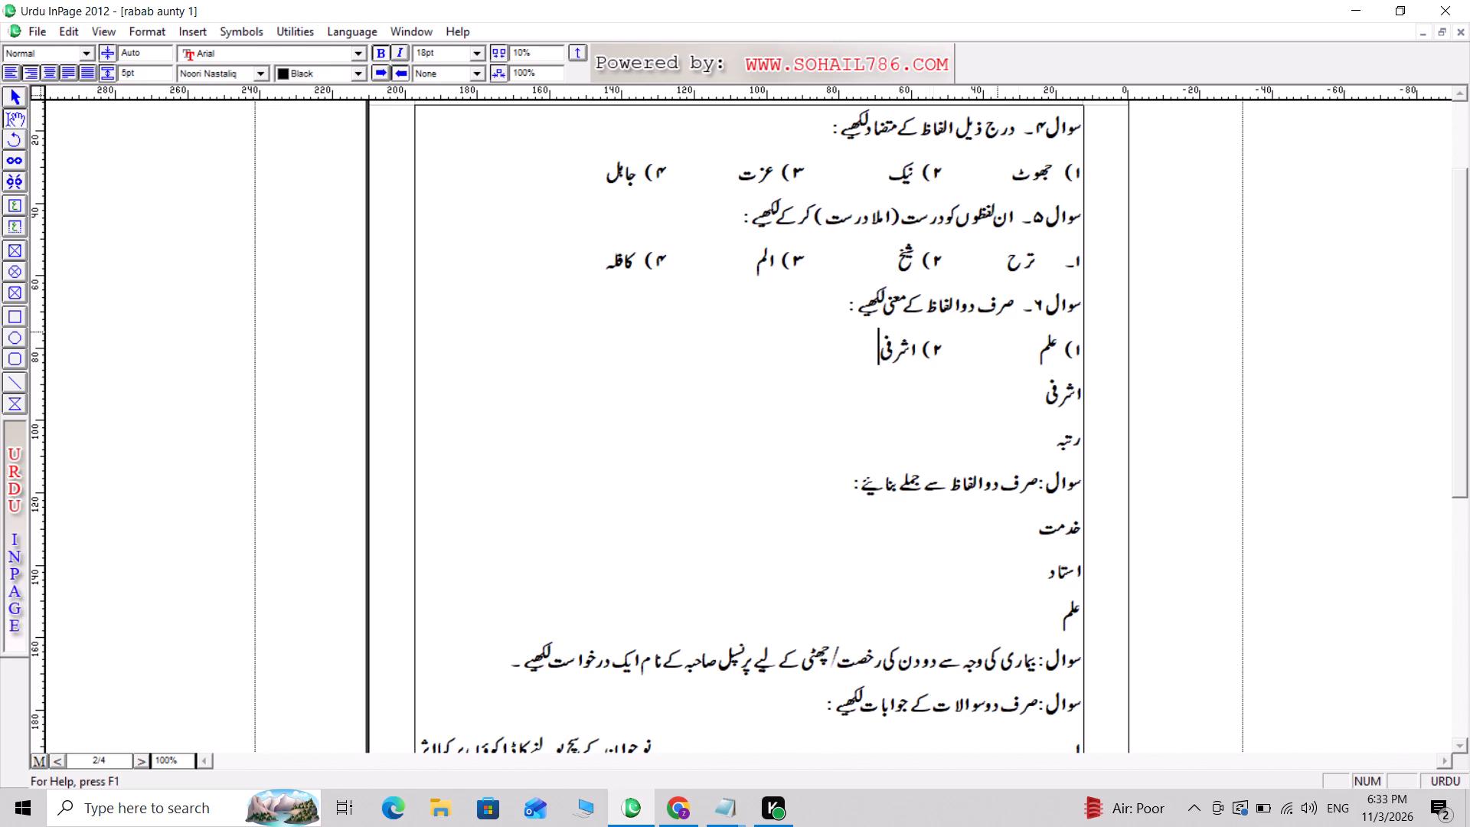
Add the third meaning word, رتبہ, on the same line after a two-tab gap, numbered ۳) with two spaces.
{"action": "key", "text": "Tab"}
{"action": "key", "text": "Tab"}
{"action": "key", "text": "3"}
{"action": "type", "text": "("}
{"action": "key", "text": "space"}
{"action": "key", "text": "space"}
{"action": "type", "text": "rtbo"}
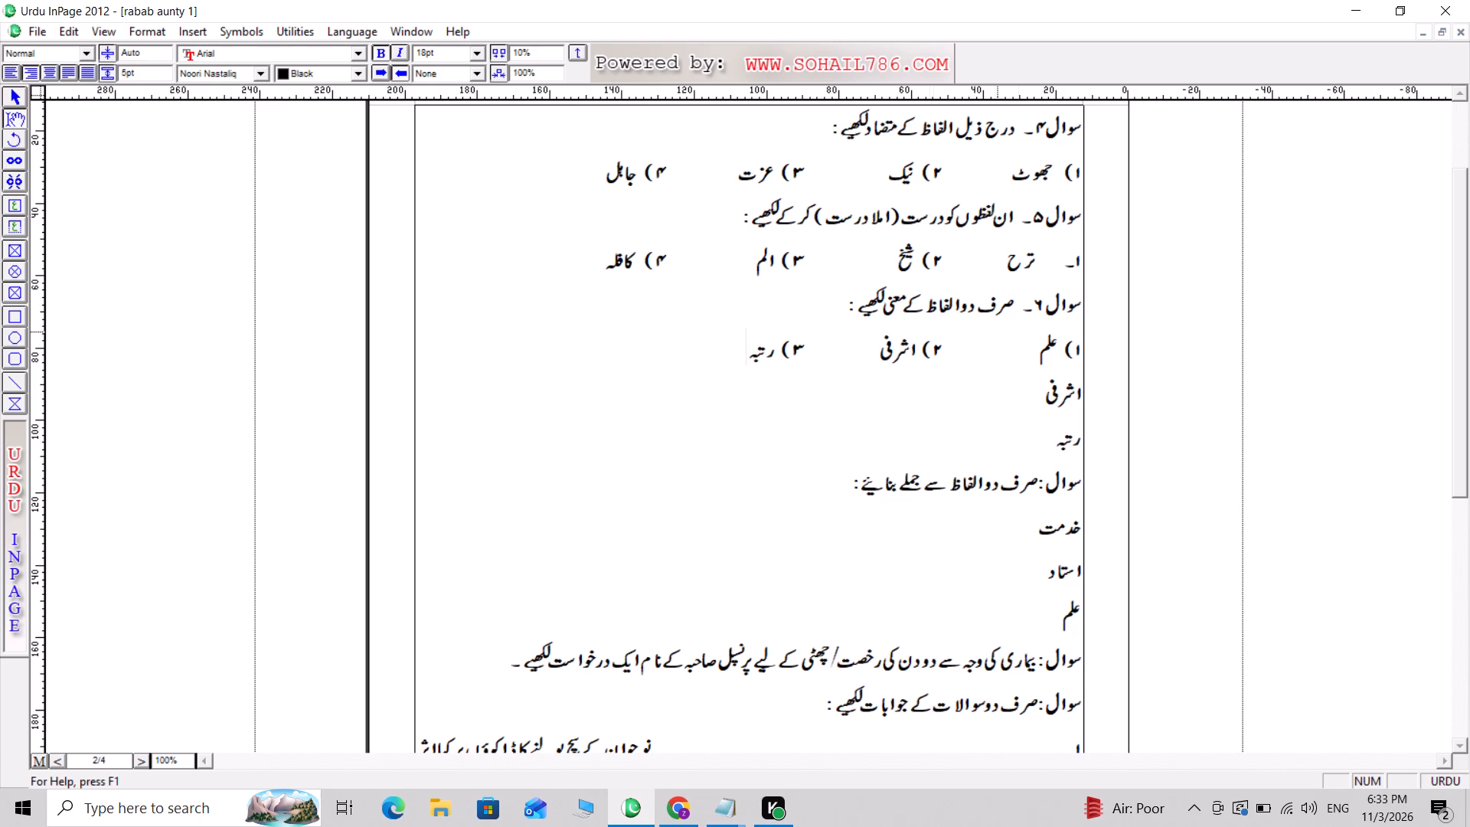
Delete the old separate lines اشرفی and رتبہ below the numbered meaning-word line.
{"action": "key", "text": "Return"}
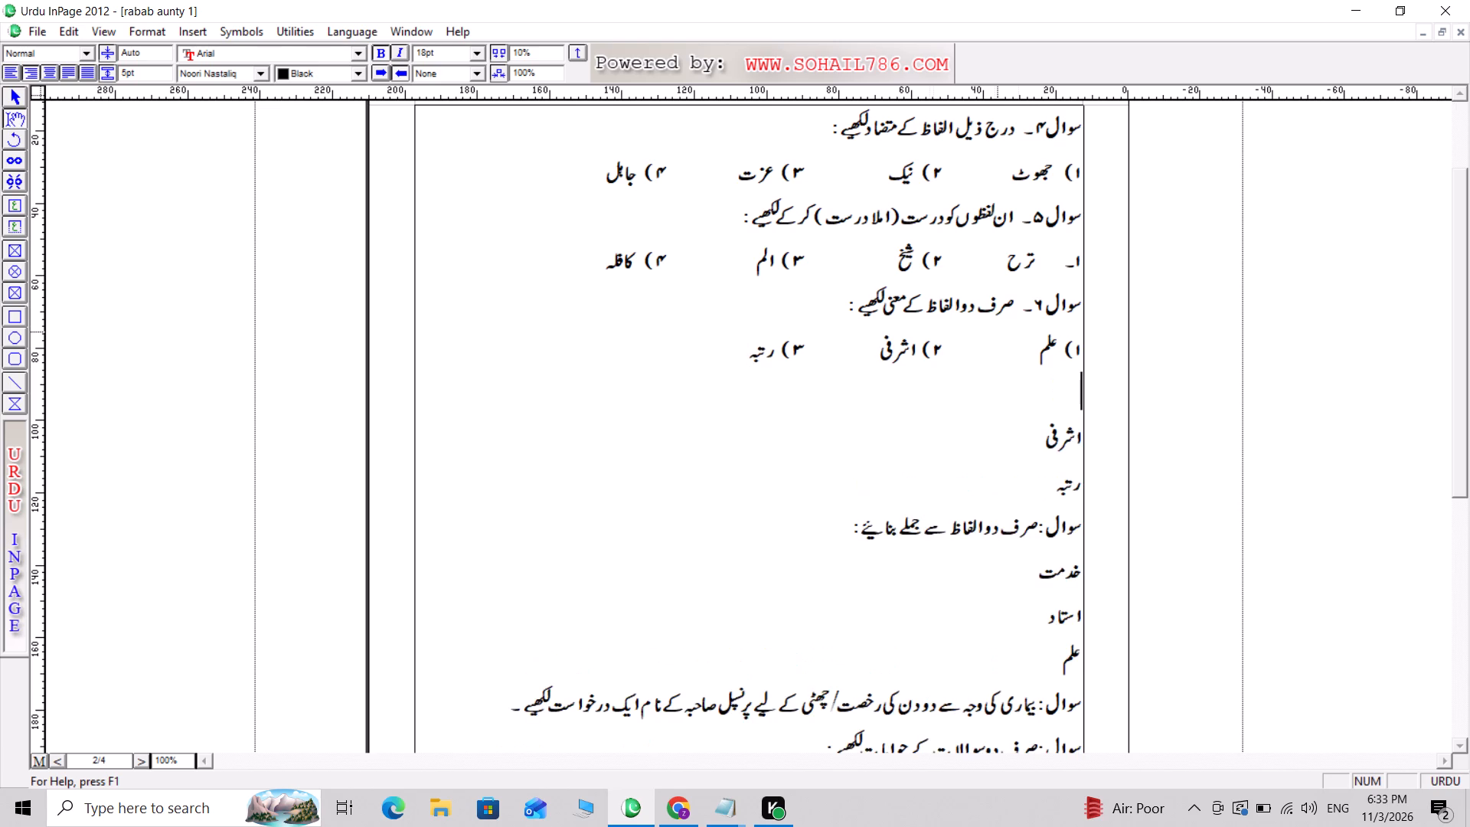
{"action": "key", "text": "Delete"}
{"action": "key", "text": "Delete"}
{"action": "key", "text": "Delete"}
{"action": "key", "text": "Delete"}
{"action": "key", "text": "Delete"}
{"action": "key", "text": "Delete"}
{"action": "key", "text": "Delete"}
{"action": "key", "text": "Delete"}
{"action": "key", "text": "Delete"}
{"action": "key", "text": "Delete"}
{"action": "key", "text": "Delete"}
{"action": "key", "text": "Delete"}
{"action": "key", "text": "Delete"}
{"action": "key", "text": "Delete"}
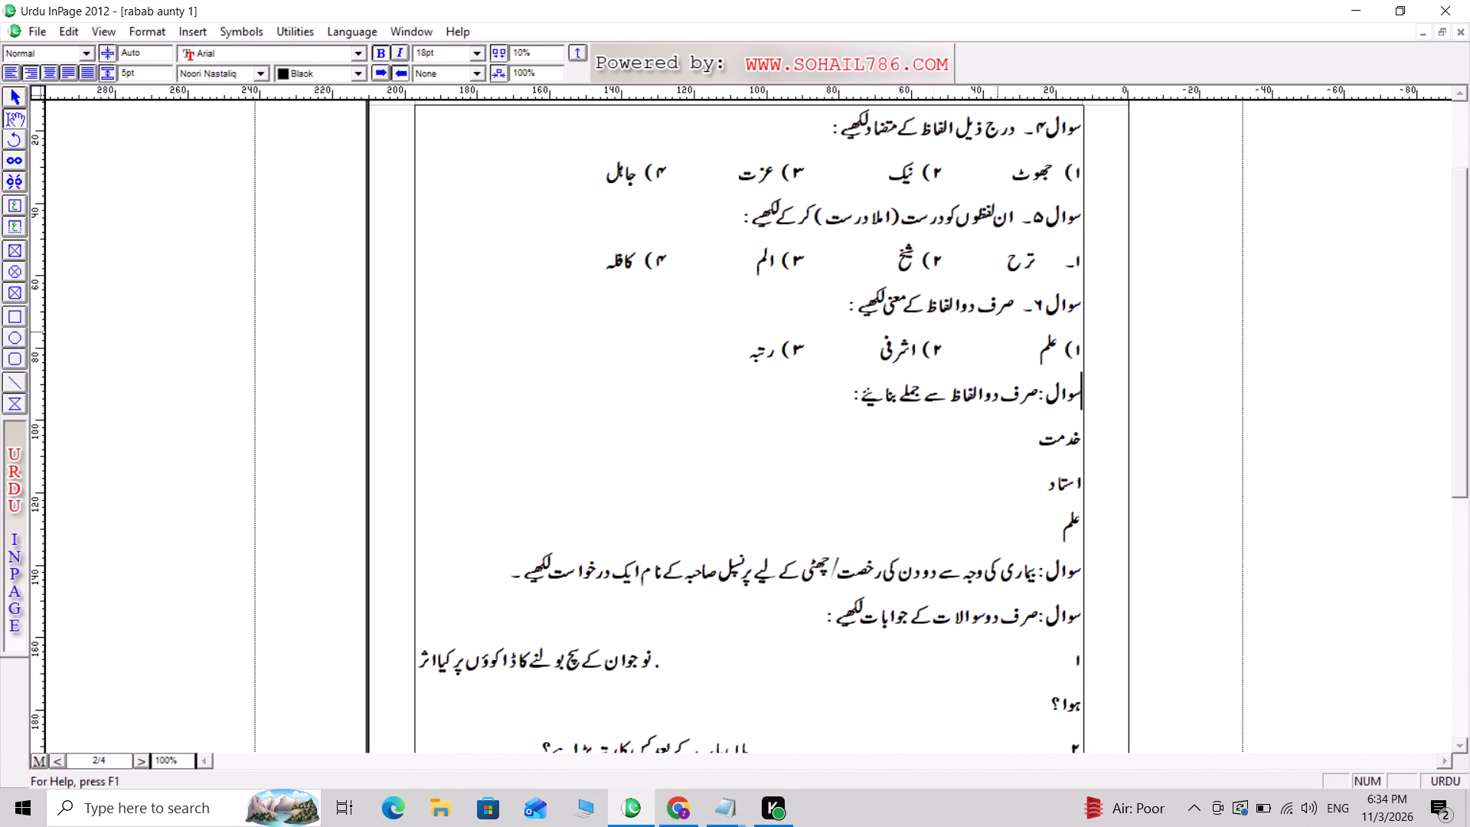
Number the sentence-making question heading as سوال ۷۔ followed by two spaces, removing its old colon after سوال.
{"action": "left_click", "coordinate": [1047, 395]}
{"action": "key", "text": "7"}
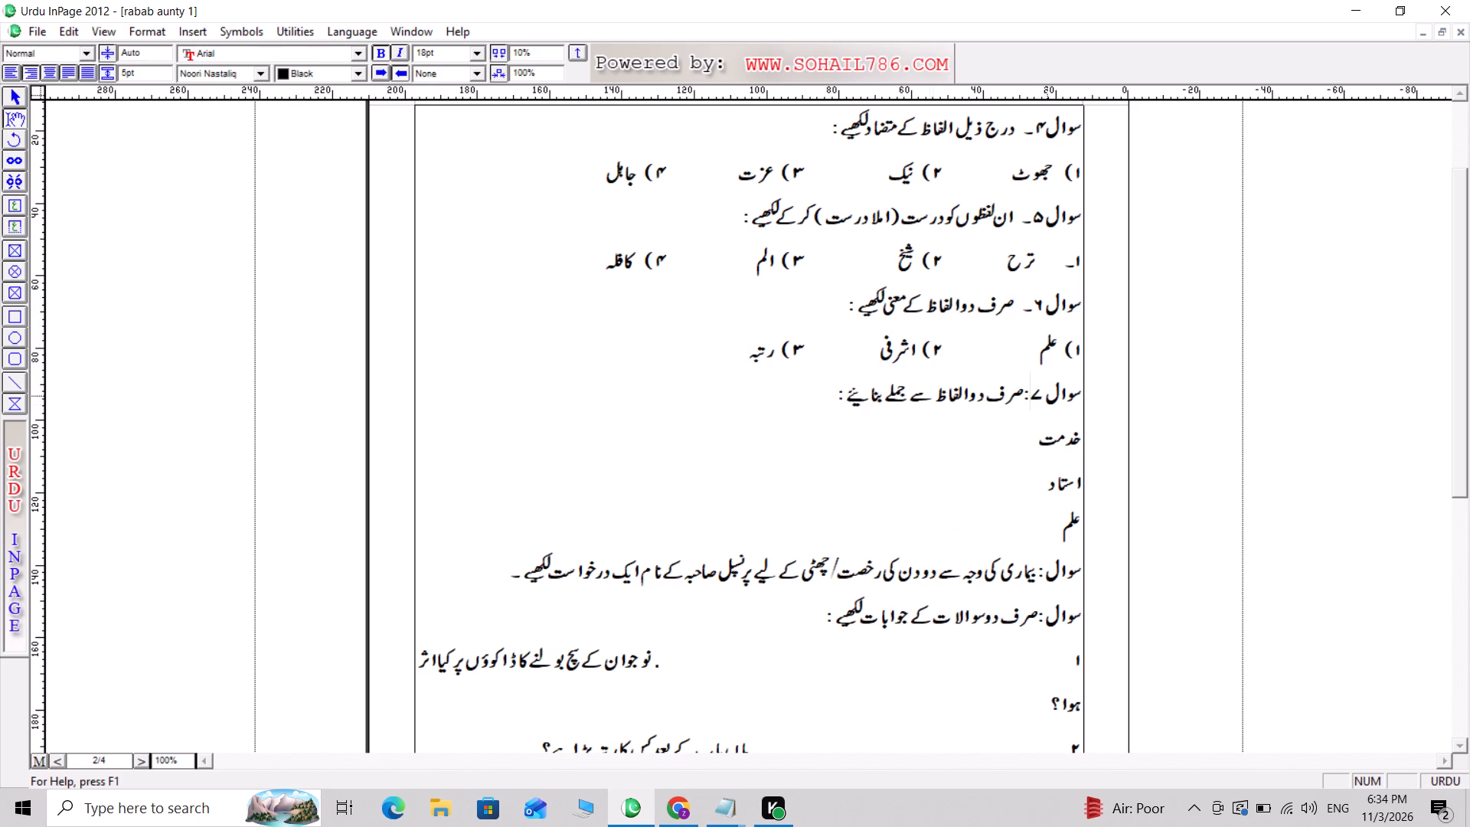
{"action": "key", "text": "period"}
{"action": "key", "text": "space"}
{"action": "key", "text": "space"}
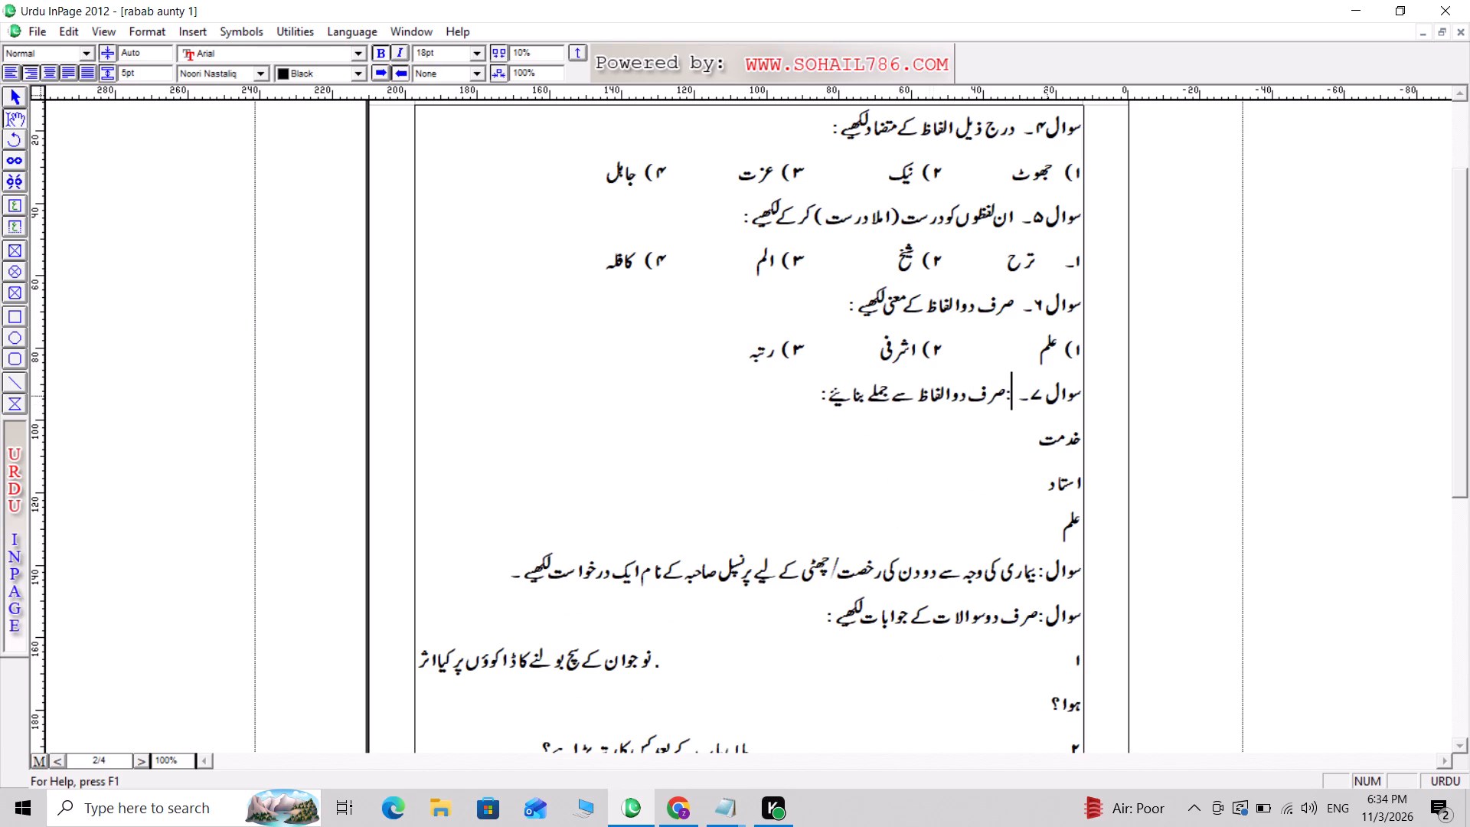
{"action": "key", "text": "Delete"}
{"action": "key", "text": "Delete"}
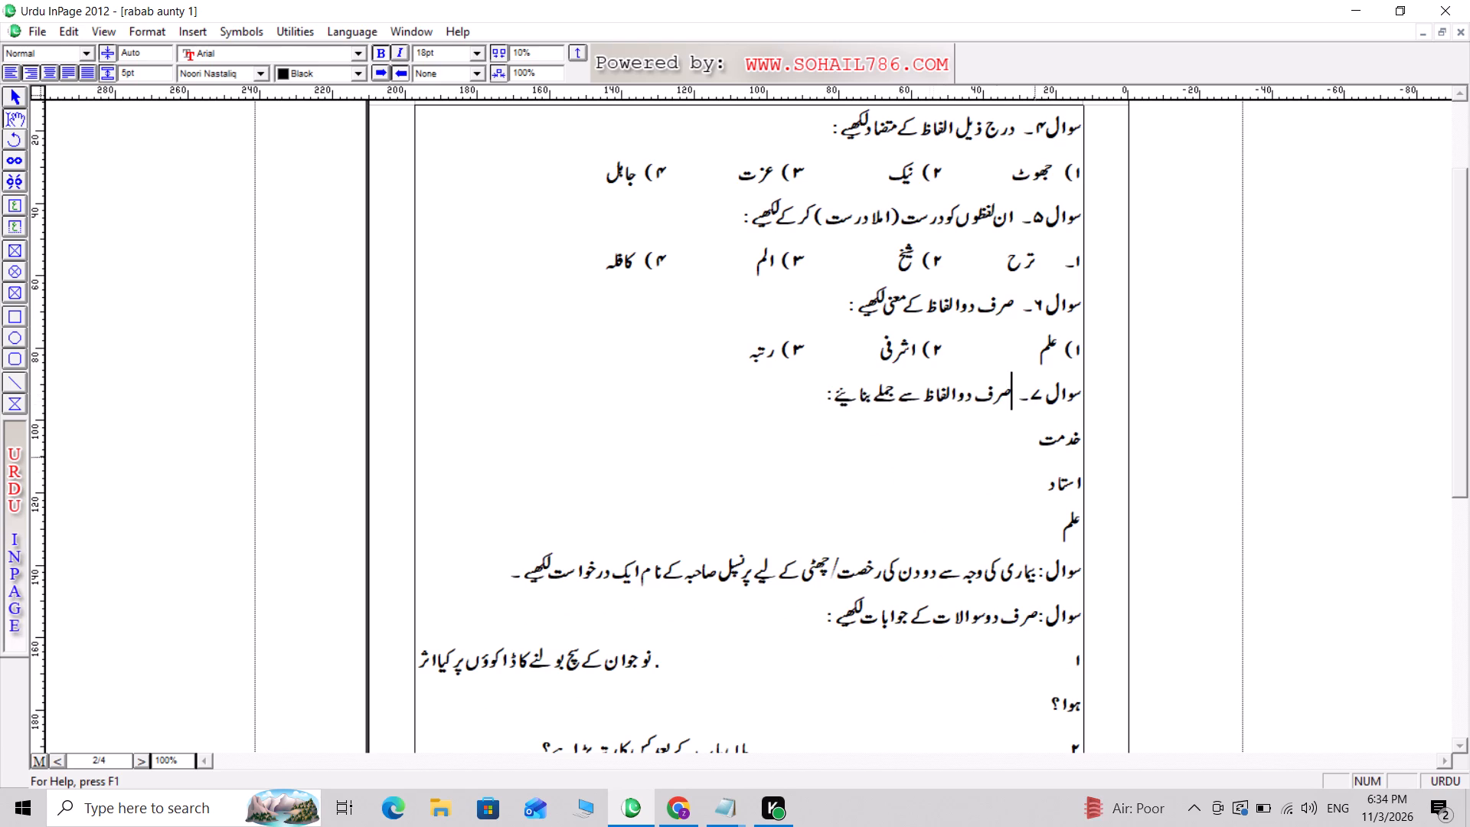
Number the first sentence word, خدمت, below the سوال ۷ heading as ۱) followed by two spaces.
{"action": "left_click", "coordinate": [1083, 438]}
{"action": "key", "text": "1"}
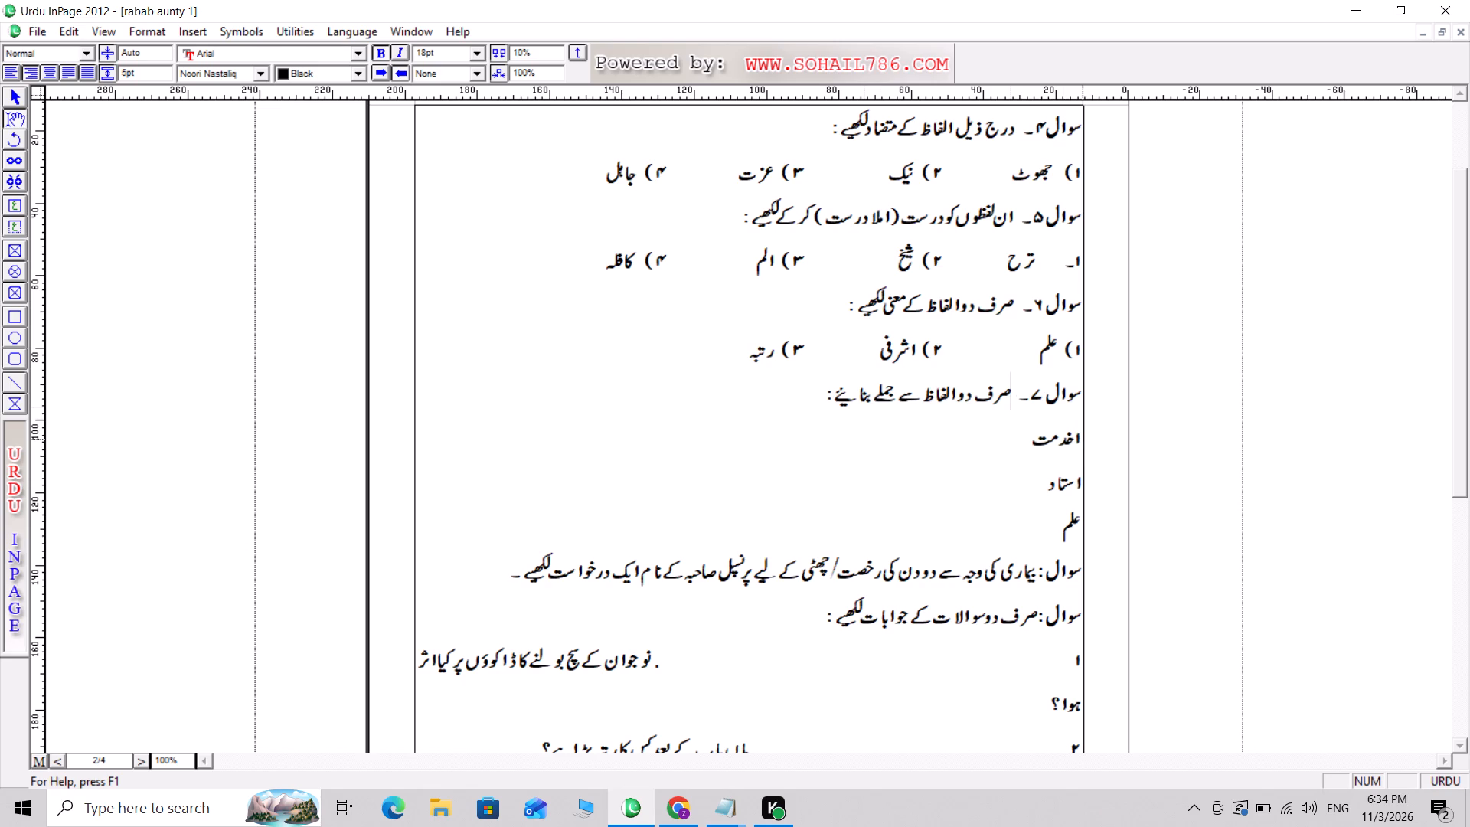
{"action": "type", "text": "("}
{"action": "key", "text": "space"}
{"action": "key", "text": "space"}
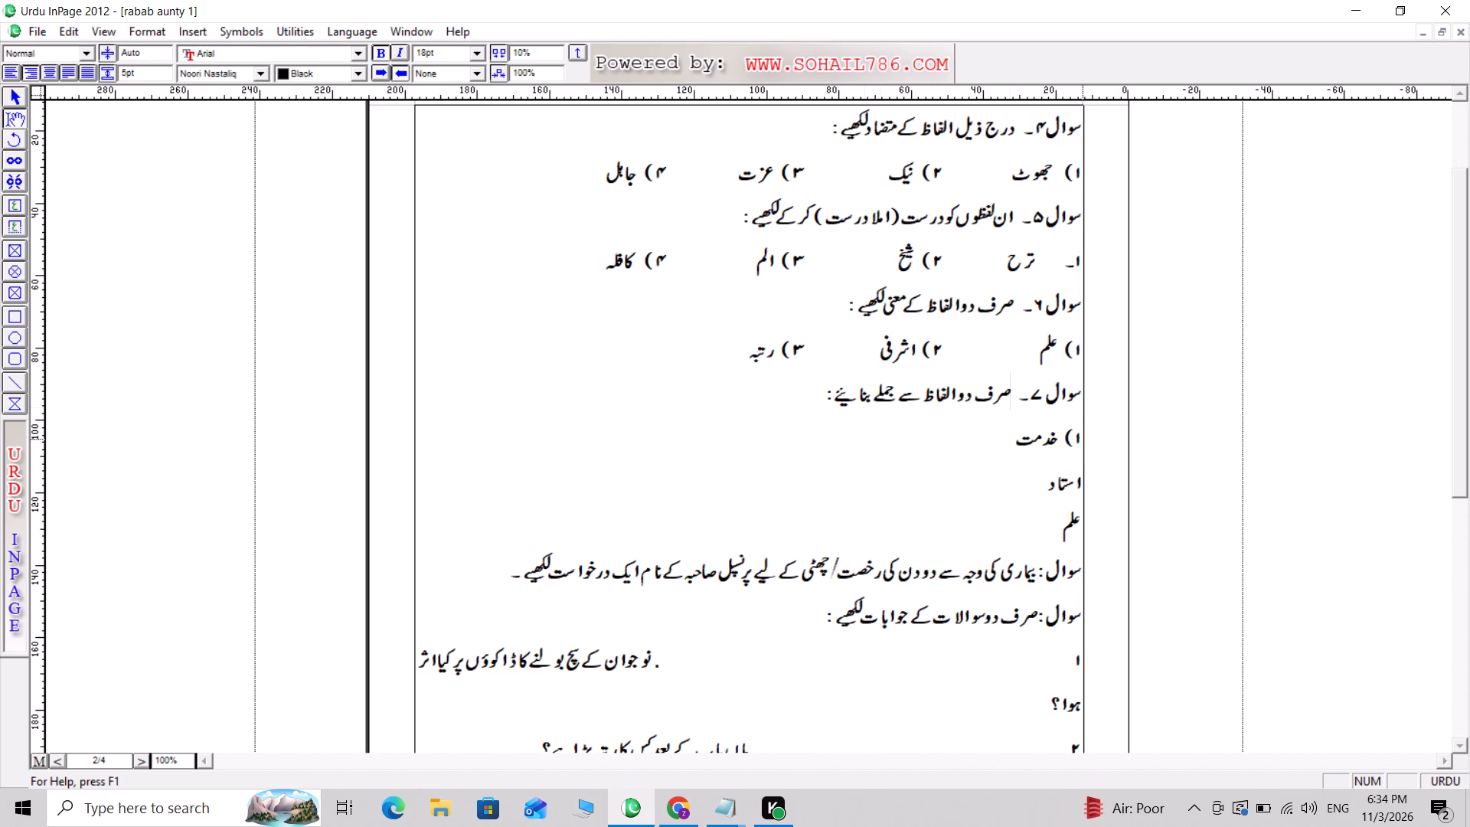
Bring استاد up onto the خدمت line after a two-tab gap, numbered ۲) with two spaces.
{"action": "left_click", "coordinate": [1005, 442]}
{"action": "key", "text": "Tab"}
{"action": "key", "text": "Tab"}
{"action": "key", "text": "2"}
{"action": "type", "text": "("}
{"action": "key", "text": "space"}
{"action": "key", "text": "space"}
{"action": "key", "text": "Delete"}
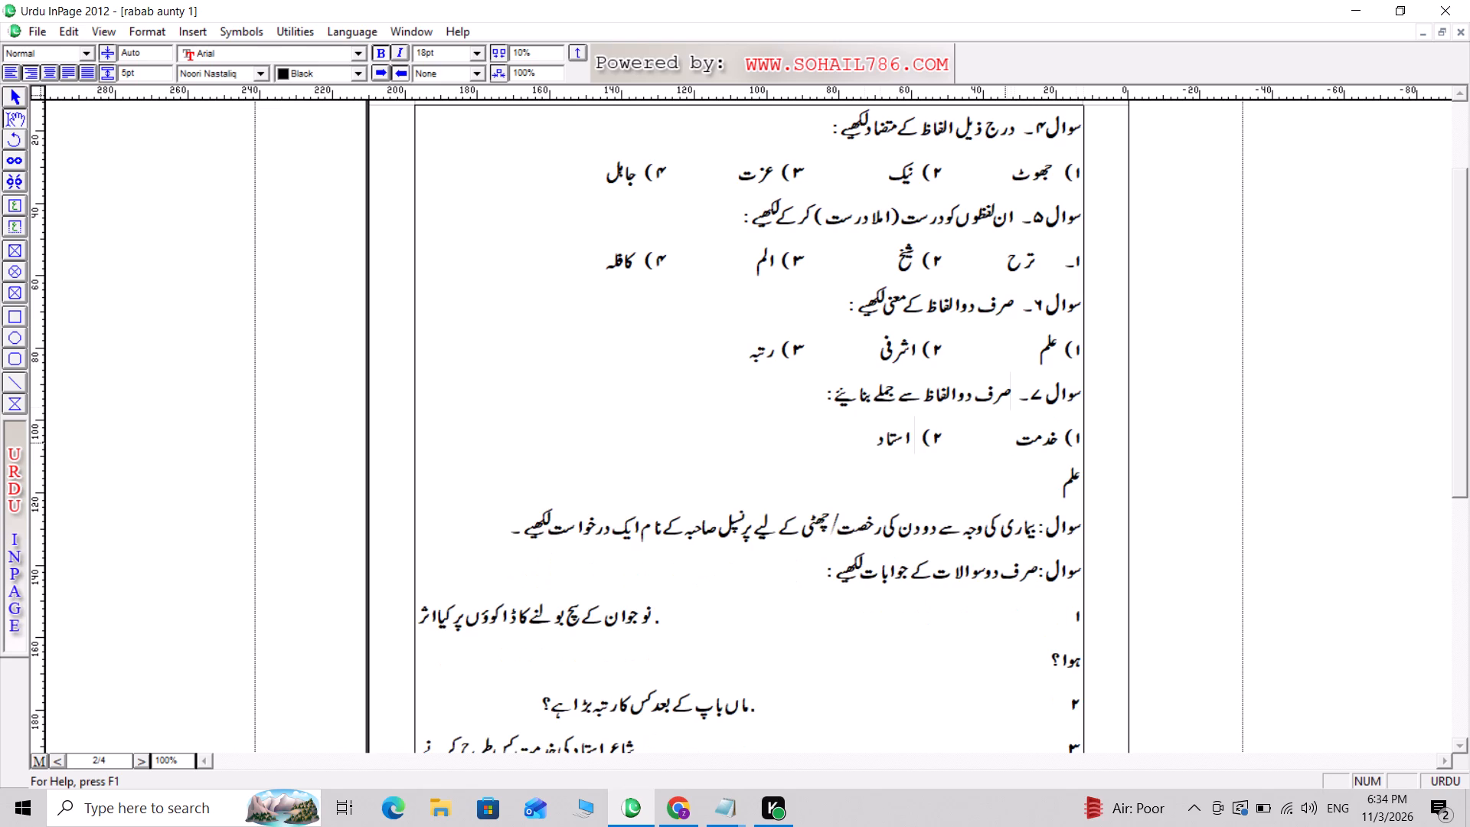
Bring علم up onto the same line after استاد with a two-tab gap, numbered ۳) with two spaces.
{"action": "left_click", "coordinate": [857, 441]}
{"action": "key", "text": "Tab"}
{"action": "key", "text": "Tab"}
{"action": "key", "text": "3"}
{"action": "type", "text": "("}
{"action": "key", "text": "space"}
{"action": "key", "text": "space"}
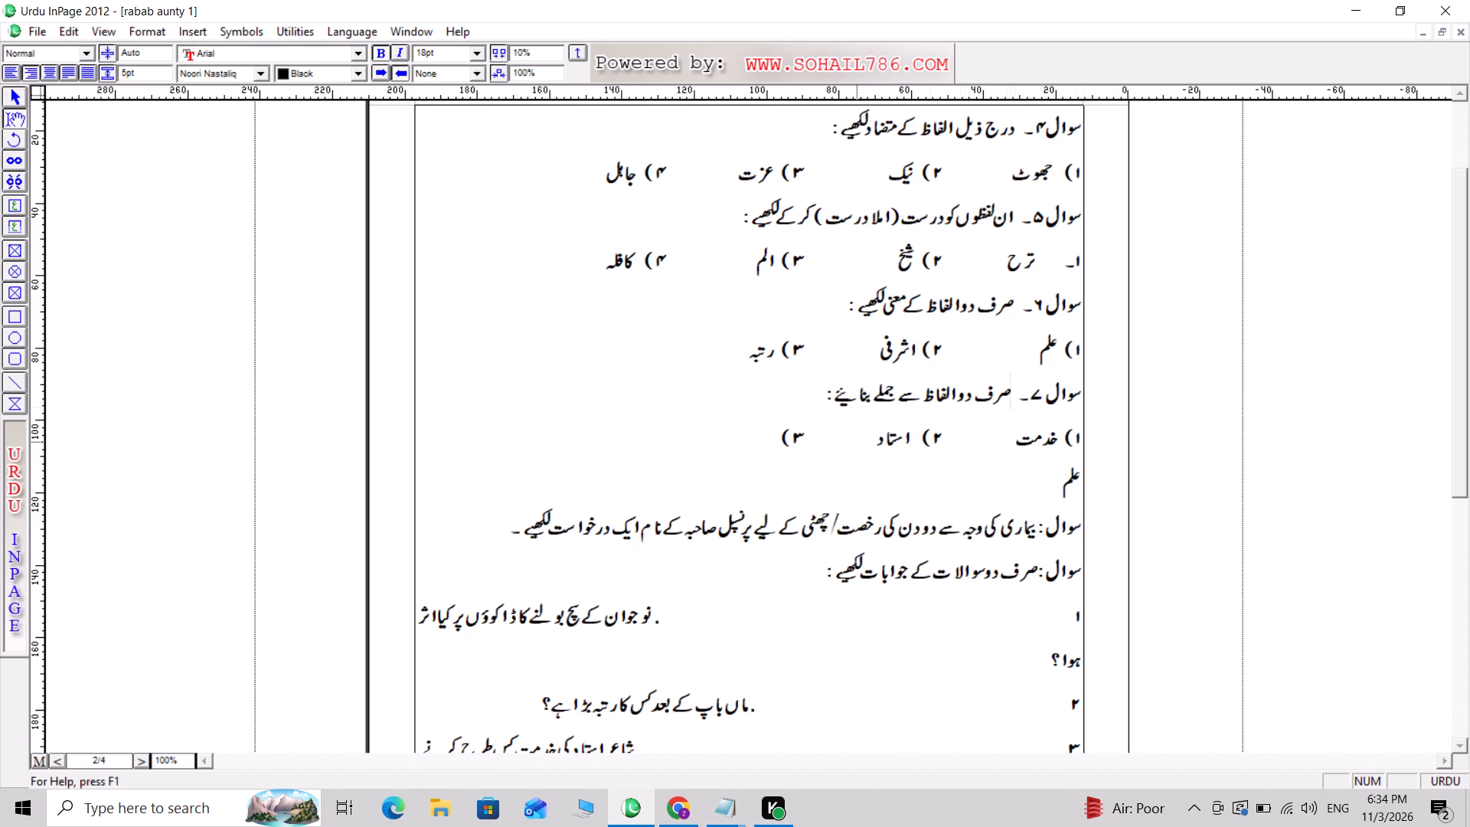
{"action": "key", "text": "Delete"}
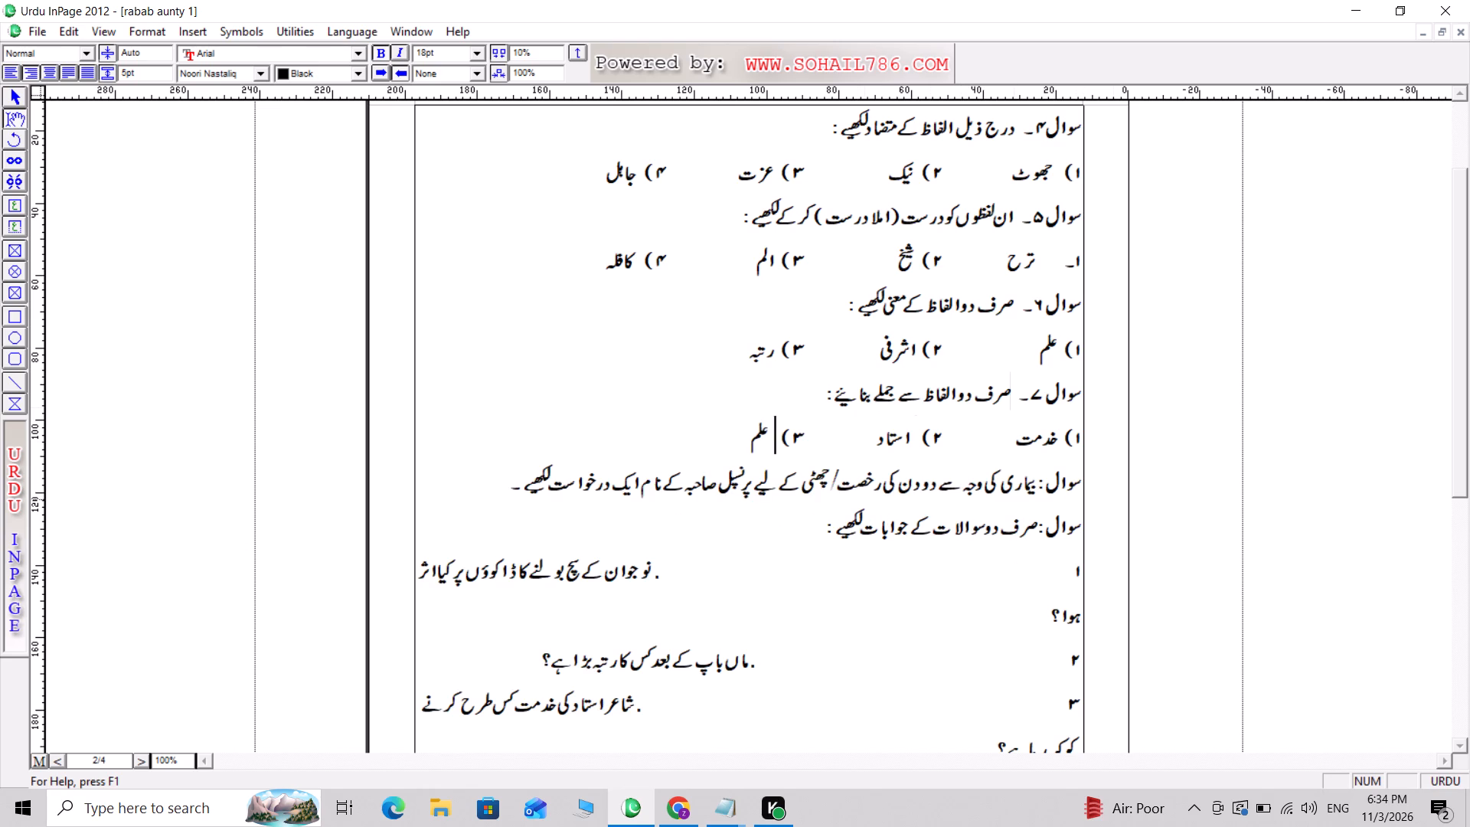
Number the sick-leave application question as سوال ۸۔ followed by two spaces, removing its old colon after سوال.
{"action": "left_click", "coordinate": [1043, 483]}
{"action": "key", "text": "Right"}
{"action": "type", "text": "8."}
{"action": "key", "text": "space"}
{"action": "key", "text": "space"}
{"action": "key", "text": "Delete"}
{"action": "key", "text": "Delete"}
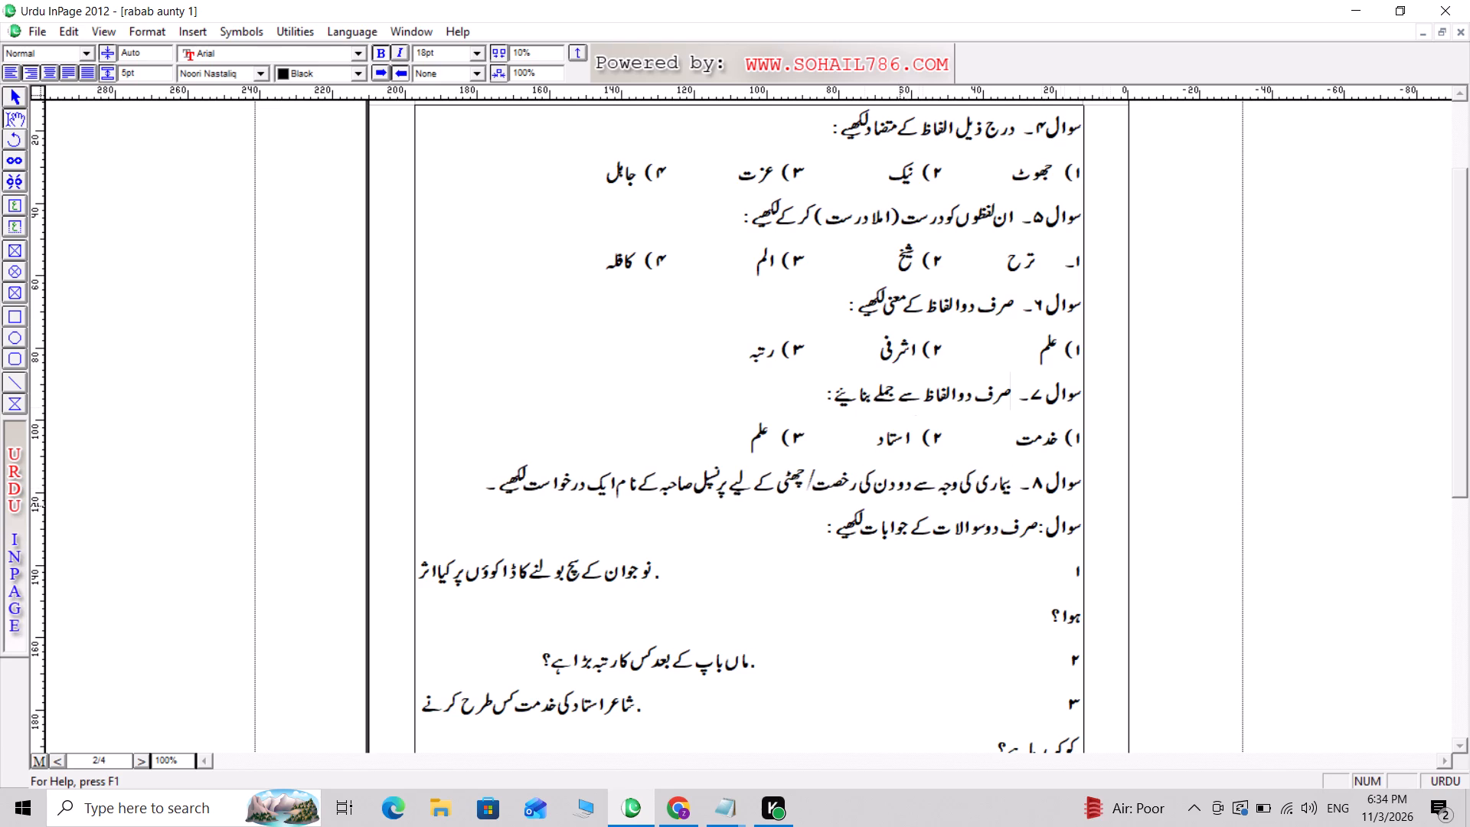
Delete رخصت/ from the سوال ۸ application question so only چھٹی follows دو دن کی.
{"action": "left_click", "coordinate": [859, 486]}
{"action": "key", "text": "Delete"}
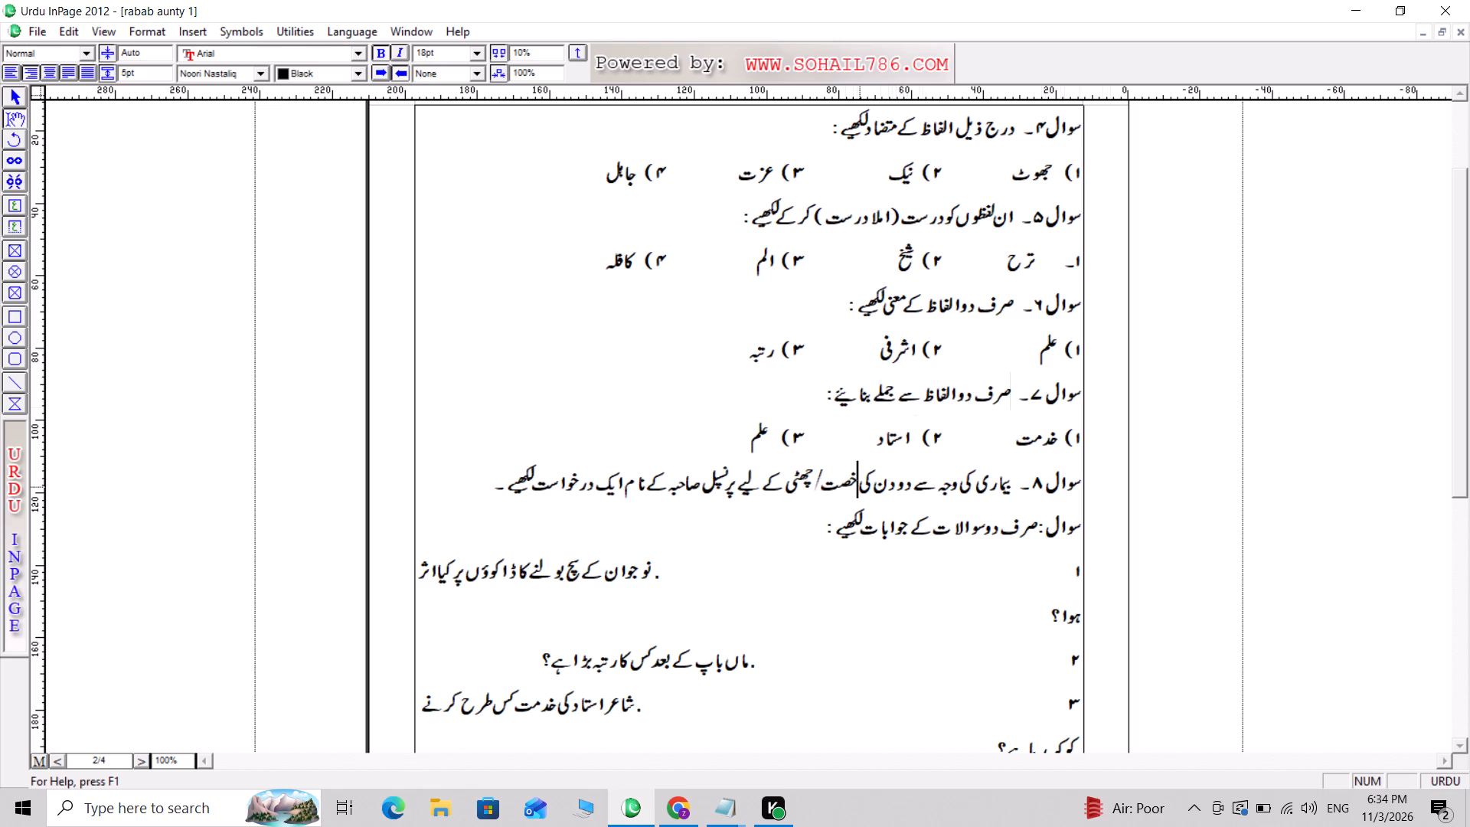
{"action": "key", "text": "Delete"}
{"action": "key", "text": "Delete"}
{"action": "key", "text": "Delete"}
{"action": "key", "text": "Delete"}
{"action": "key", "text": "Delete"}
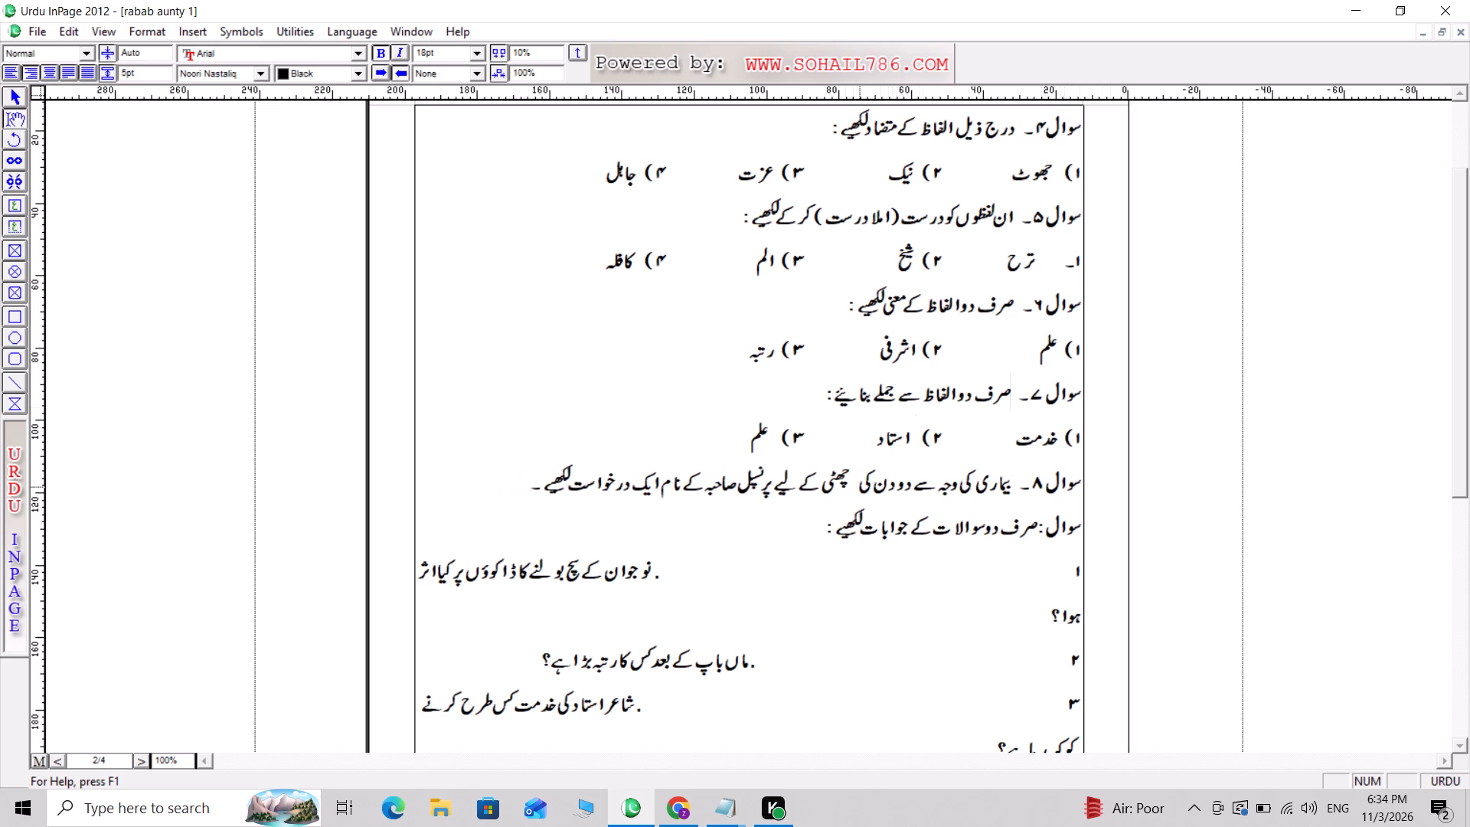
{"action": "key", "text": "Delete"}
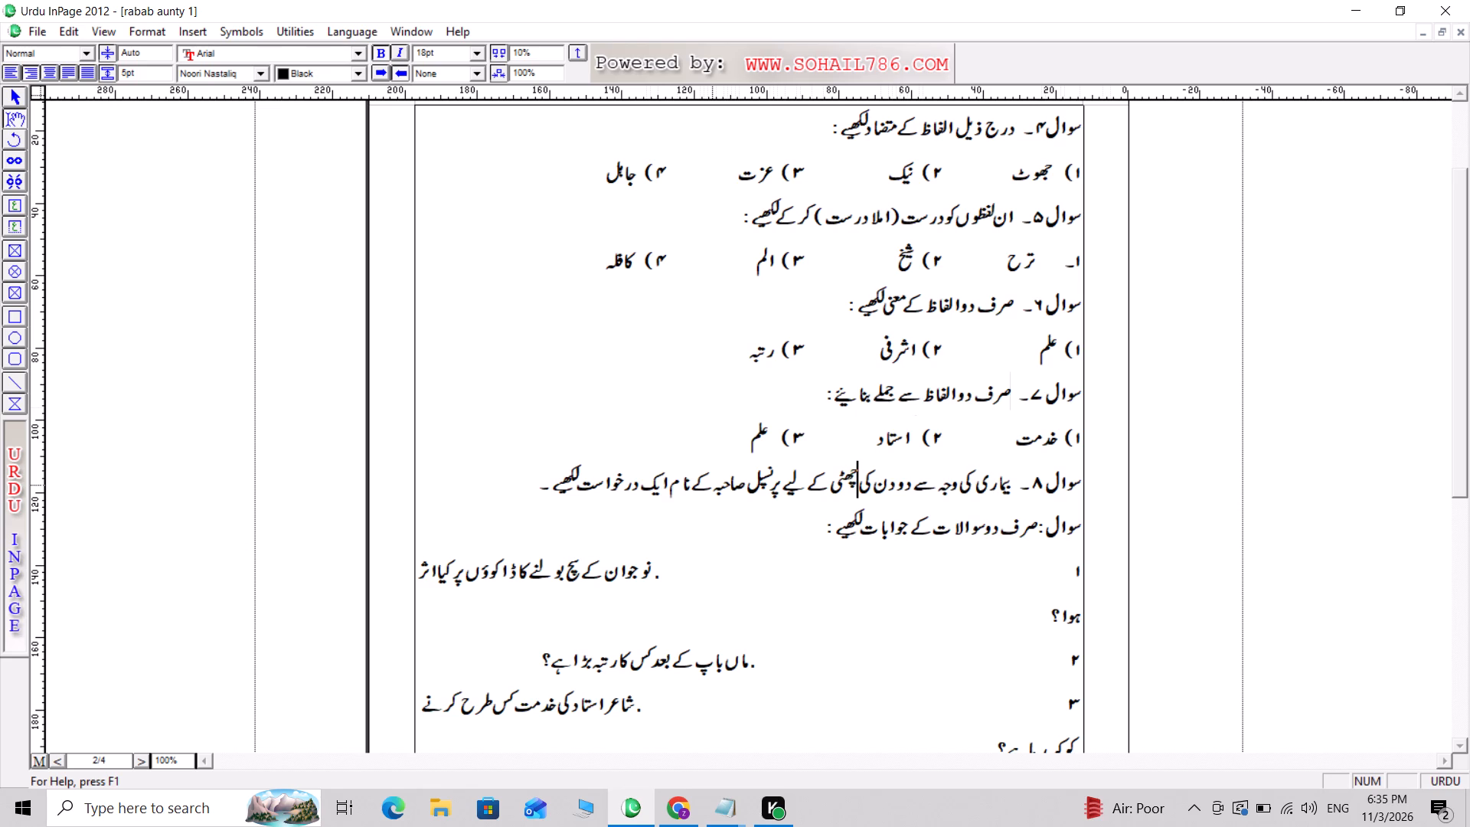
Respell the closing word لکھیے of the سوال ۸ question as لکھئے.
{"action": "left_click", "coordinate": [556, 485]}
{"action": "key", "text": "BackSpace"}
{"action": "key", "text": "BackSpace"}
{"action": "type", "text": "uy"}
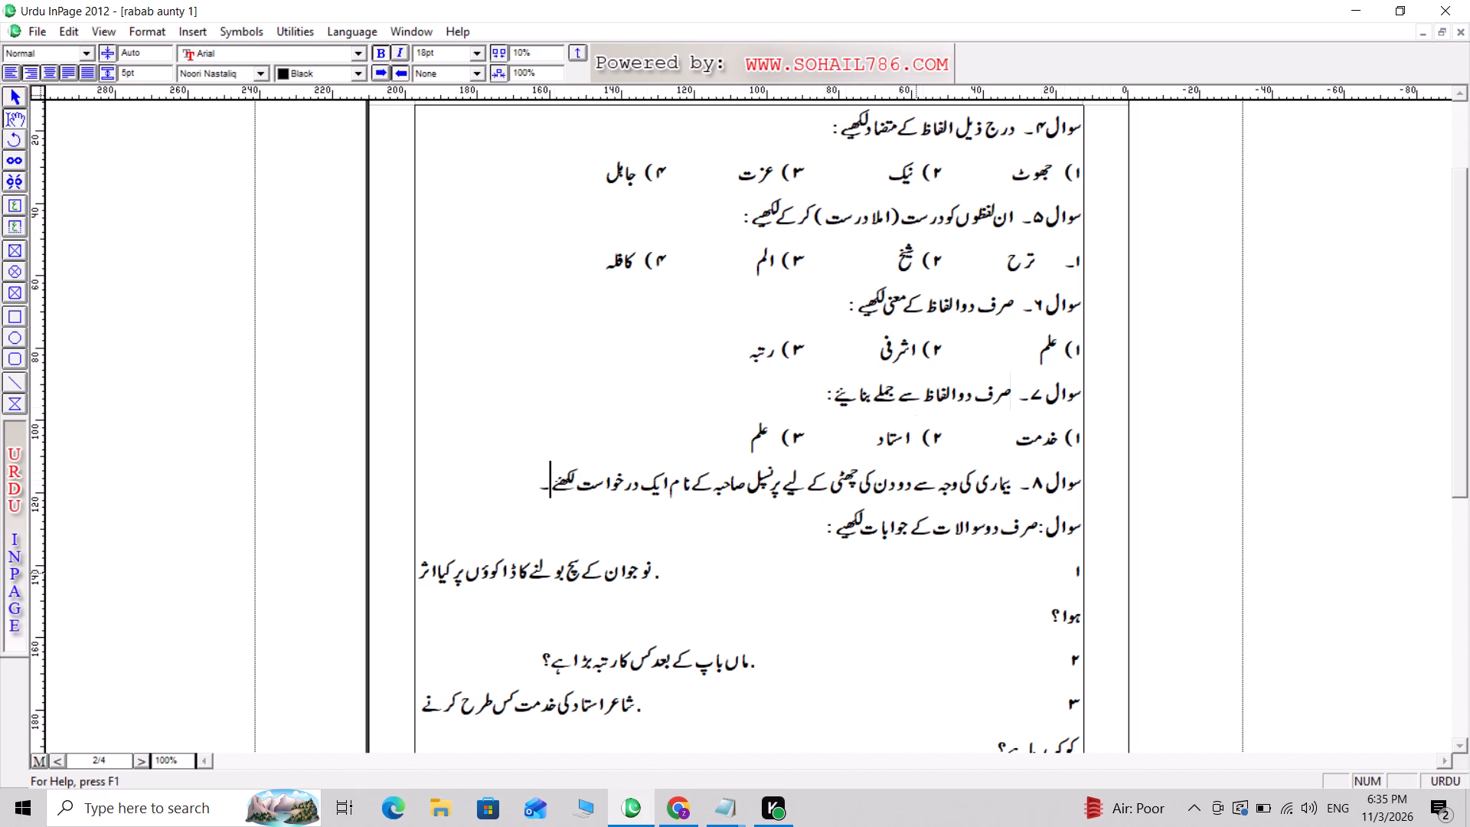
Number the question-and-answer heading صرف دو سوالات as سوال ۹۔ followed by two spaces, removing its old colon after سوال.
{"action": "left_click", "coordinate": [1049, 530]}
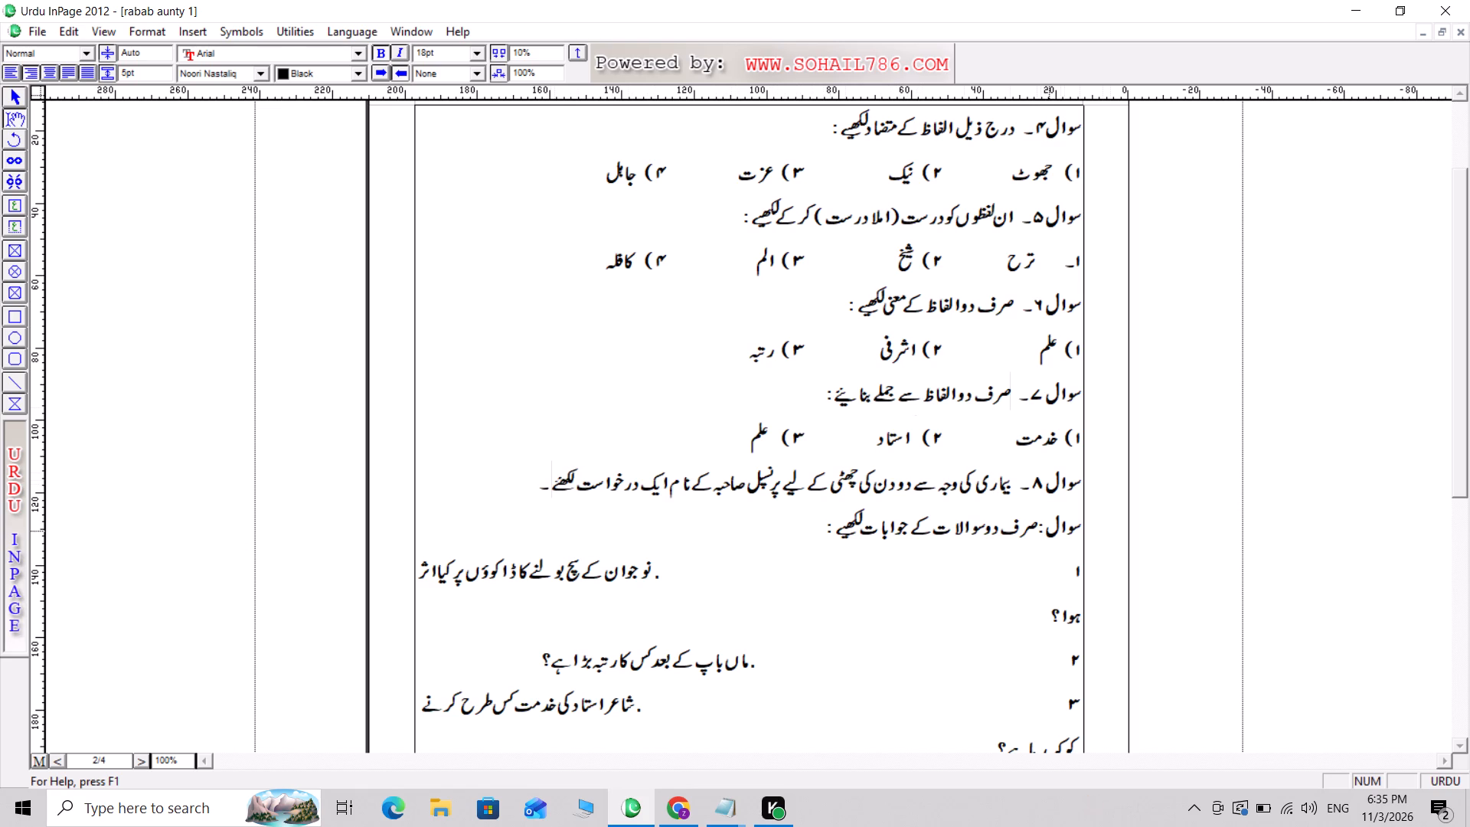
{"action": "type", "text": "9."}
{"action": "key", "text": "space"}
{"action": "key", "text": "space"}
{"action": "key", "text": "Delete"}
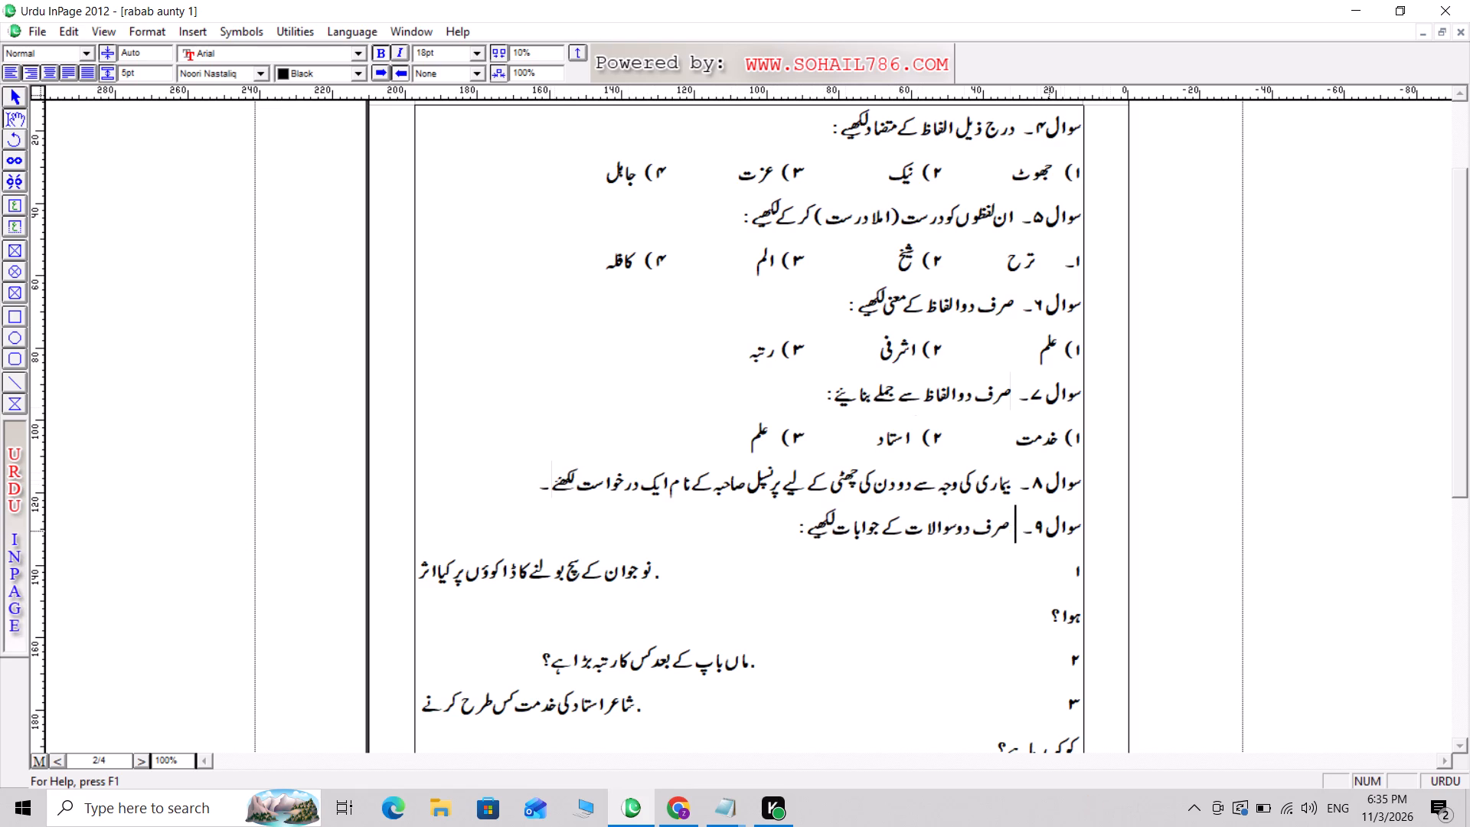
{"action": "key", "text": "Delete"}
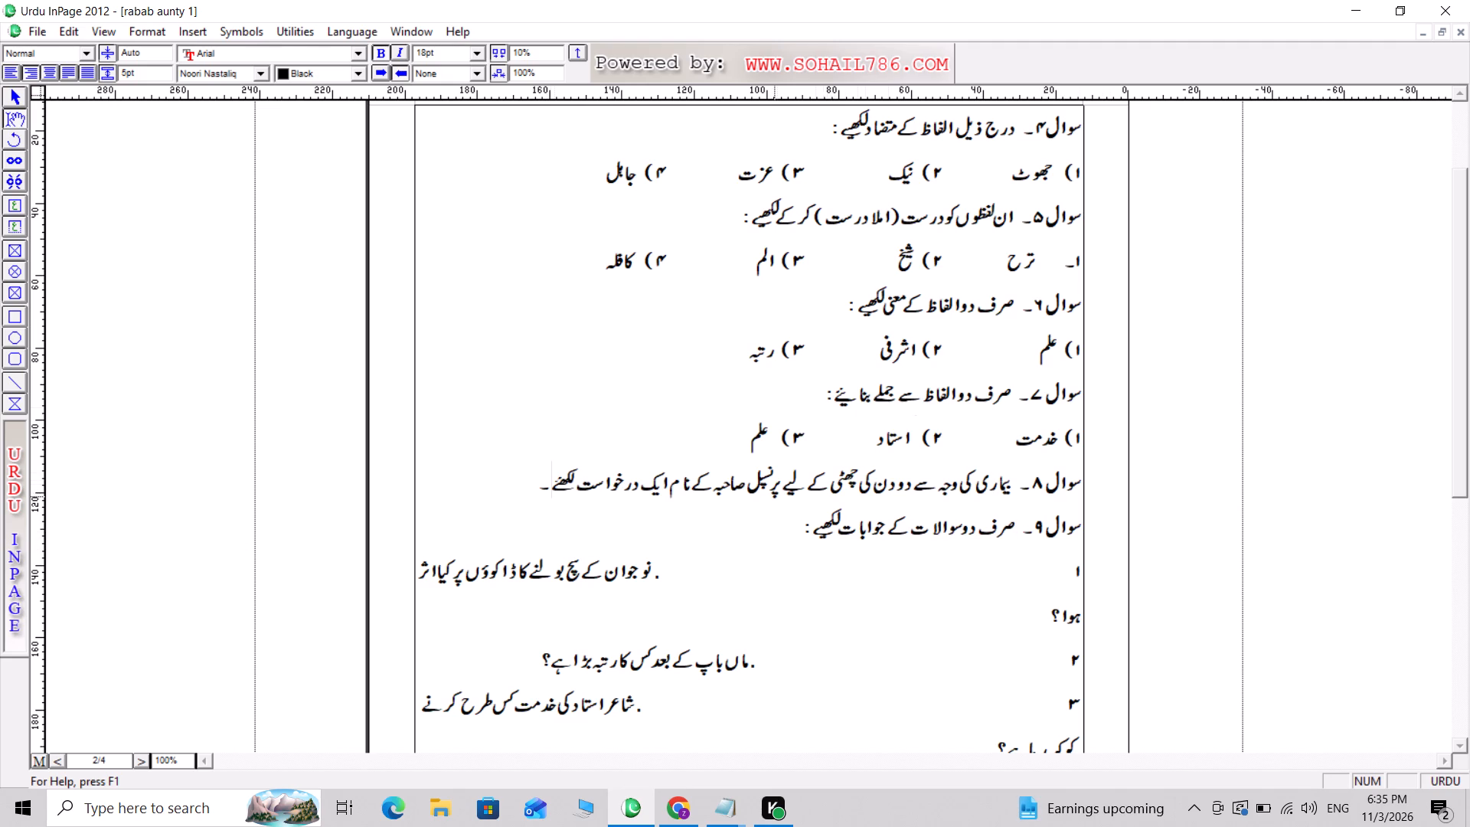
Respell لکھیے at the end of the سوال ۹ heading as لکھئے.
{"action": "left_click", "coordinate": [815, 525]}
{"action": "key", "text": "BackSpace"}
{"action": "key", "text": "BackSpace"}
{"action": "type", "text": "uy"}
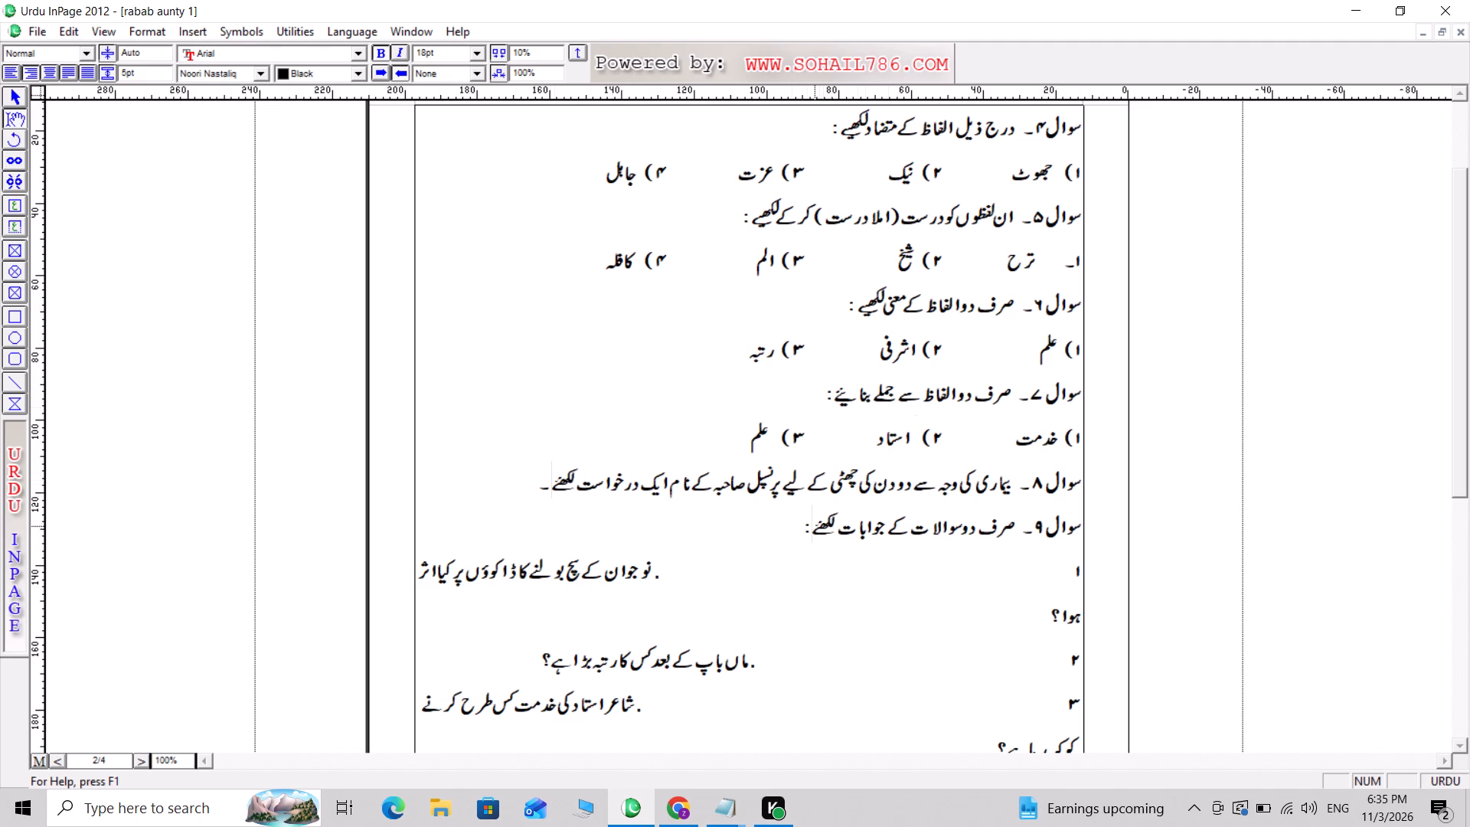
Renumber the نوجوان question below سوال ۹ as ۱۔ with one tab, removing its old number, gap and stray dot.
{"action": "left_click", "coordinate": [799, 527]}
{"action": "key", "text": "Return"}
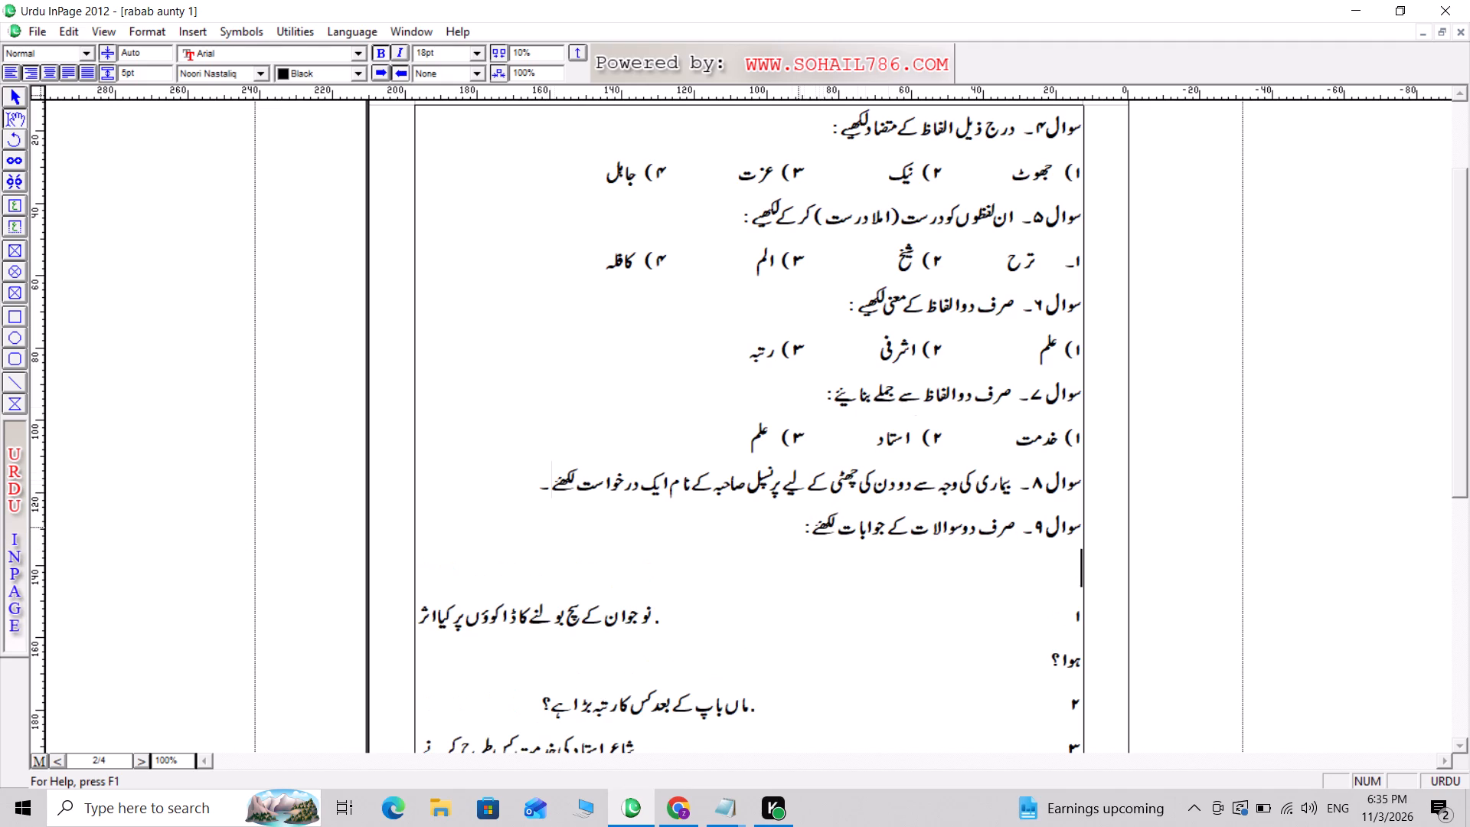
{"action": "key", "text": "1"}
{"action": "key", "text": "period"}
{"action": "key", "text": "Tab"}
{"action": "key", "text": "Delete"}
{"action": "key", "text": "Delete"}
{"action": "key", "text": "Delete"}
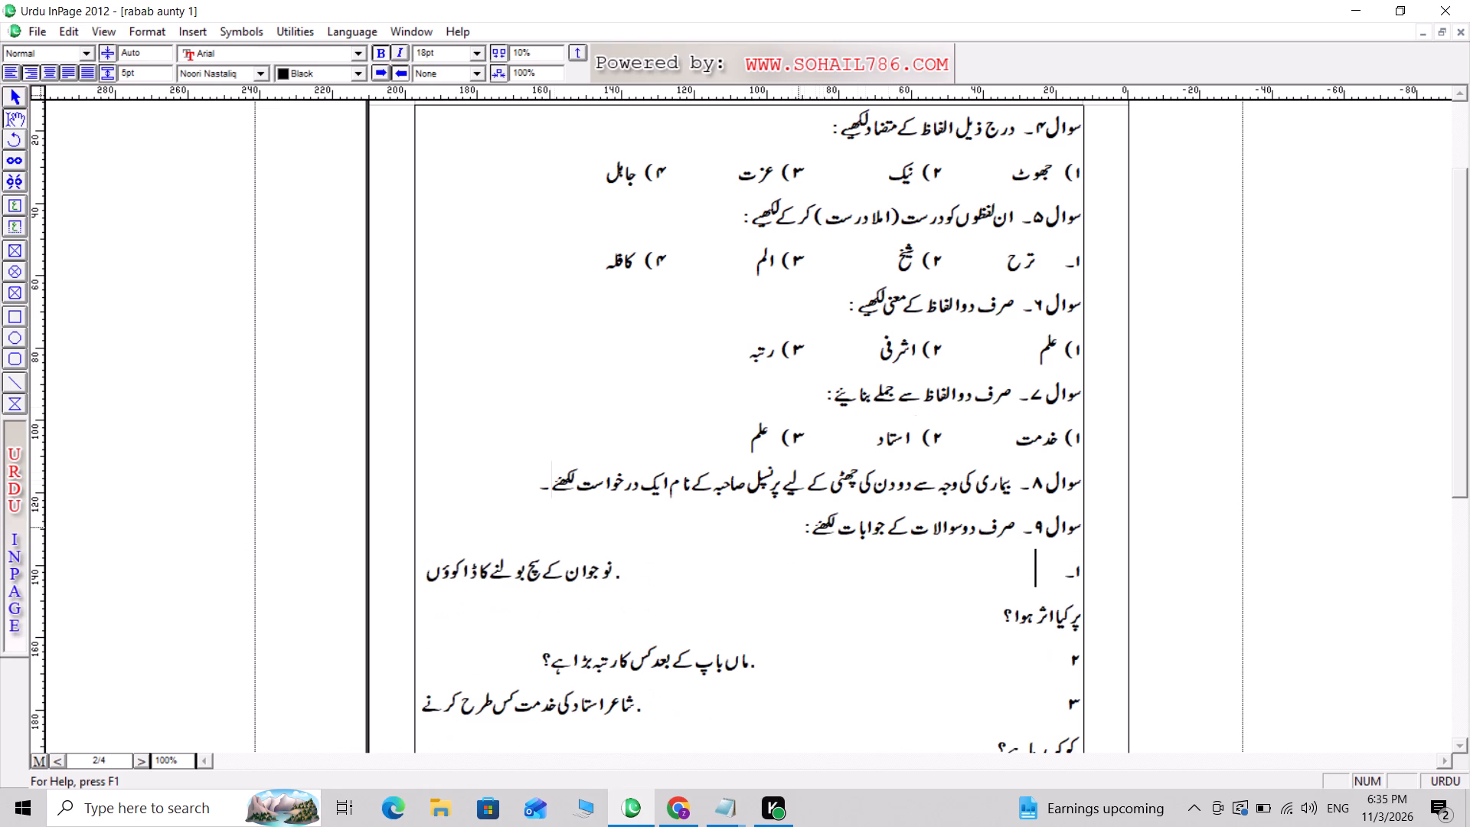
{"action": "key", "text": "Delete"}
{"action": "key", "text": "Delete"}
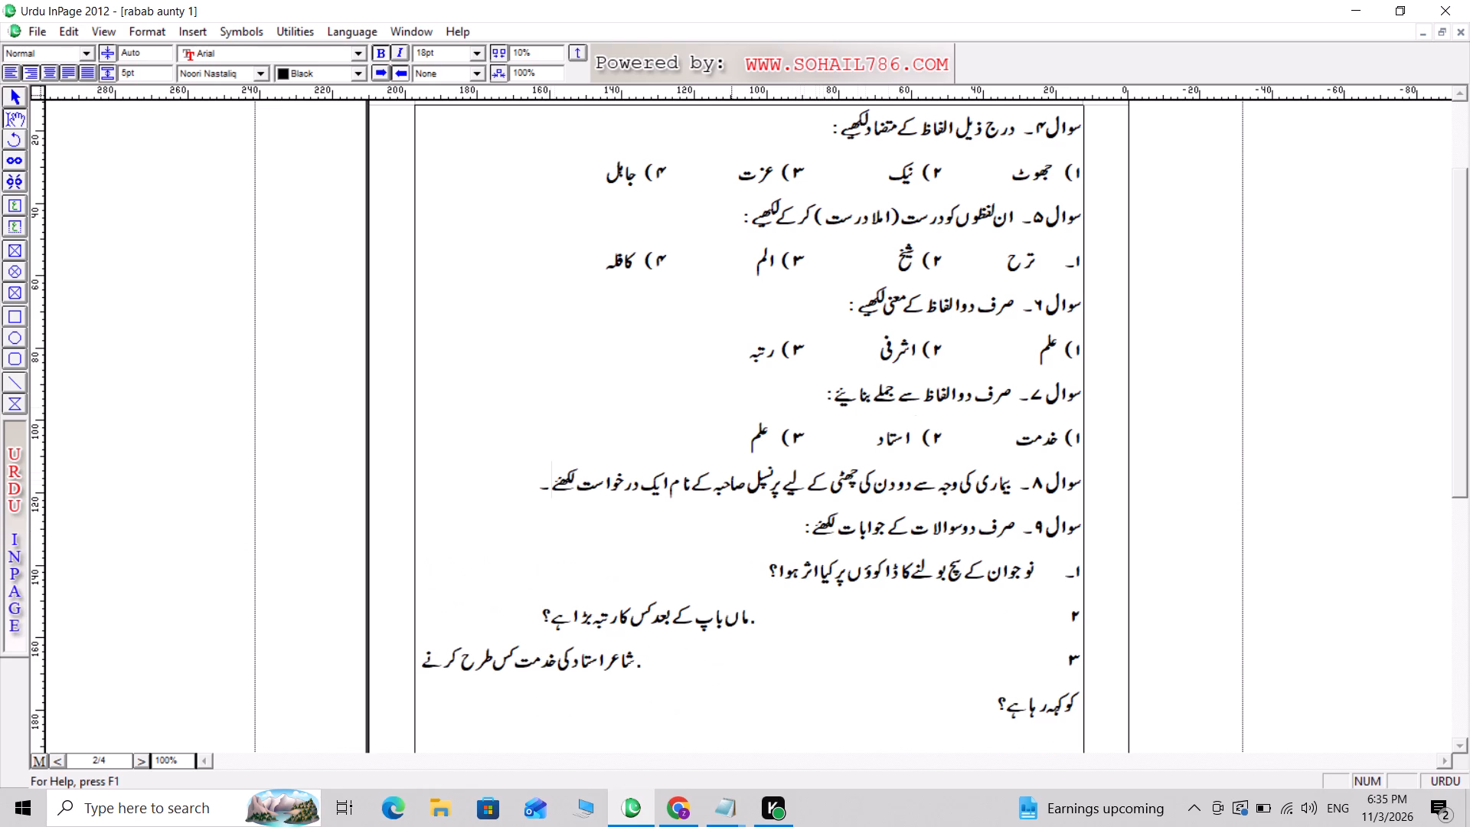
Renumber the ماں باپ question as ۲۔ with one tab, removing its old number, gap and stray dot.
{"action": "left_click", "coordinate": [744, 574]}
{"action": "key", "text": "Return"}
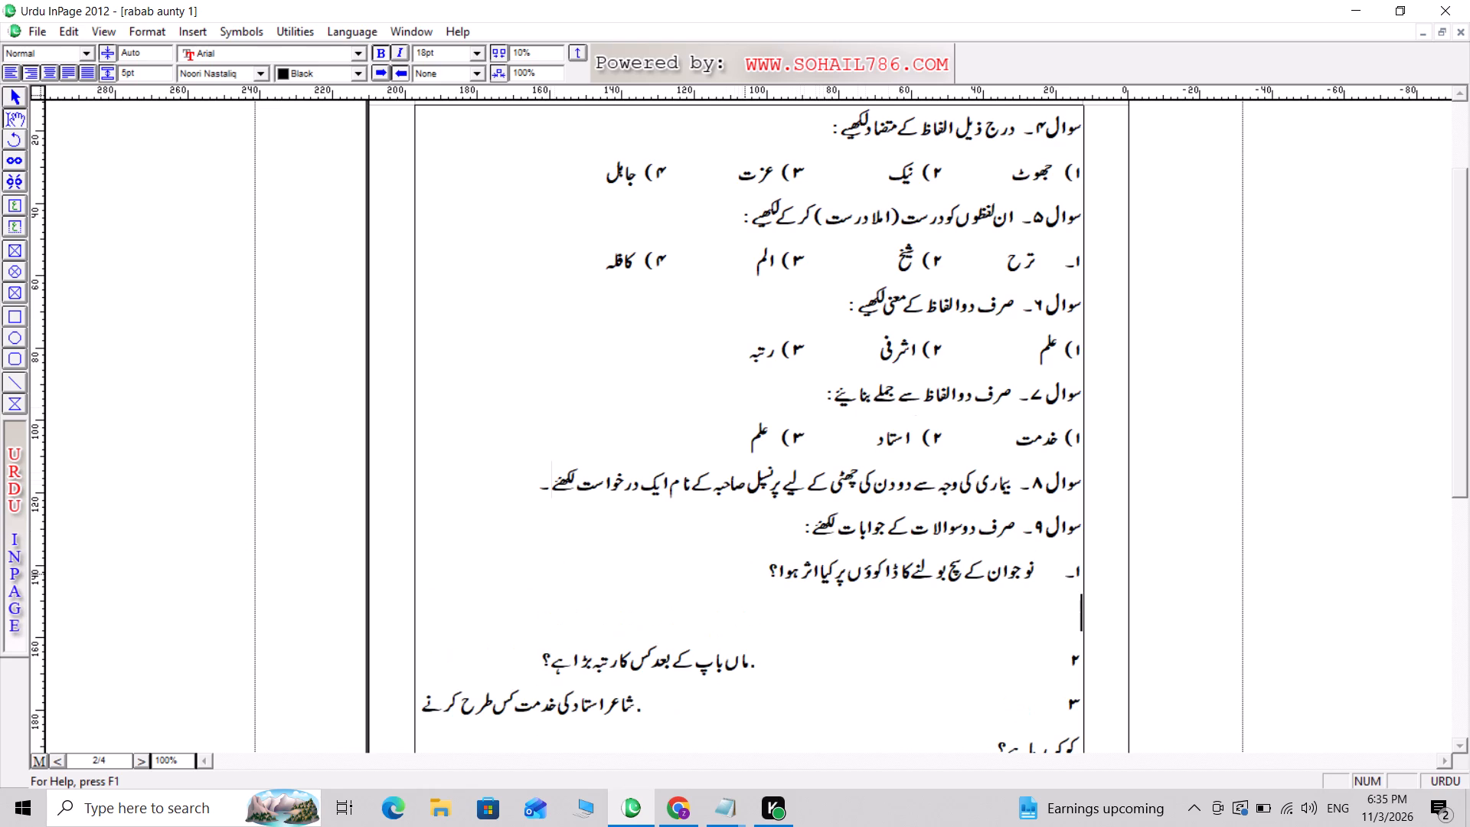
{"action": "type", "text": "2."}
{"action": "key", "text": "Tab"}
{"action": "key", "text": "Delete"}
{"action": "key", "text": "Delete"}
{"action": "key", "text": "Delete"}
{"action": "key", "text": "Delete"}
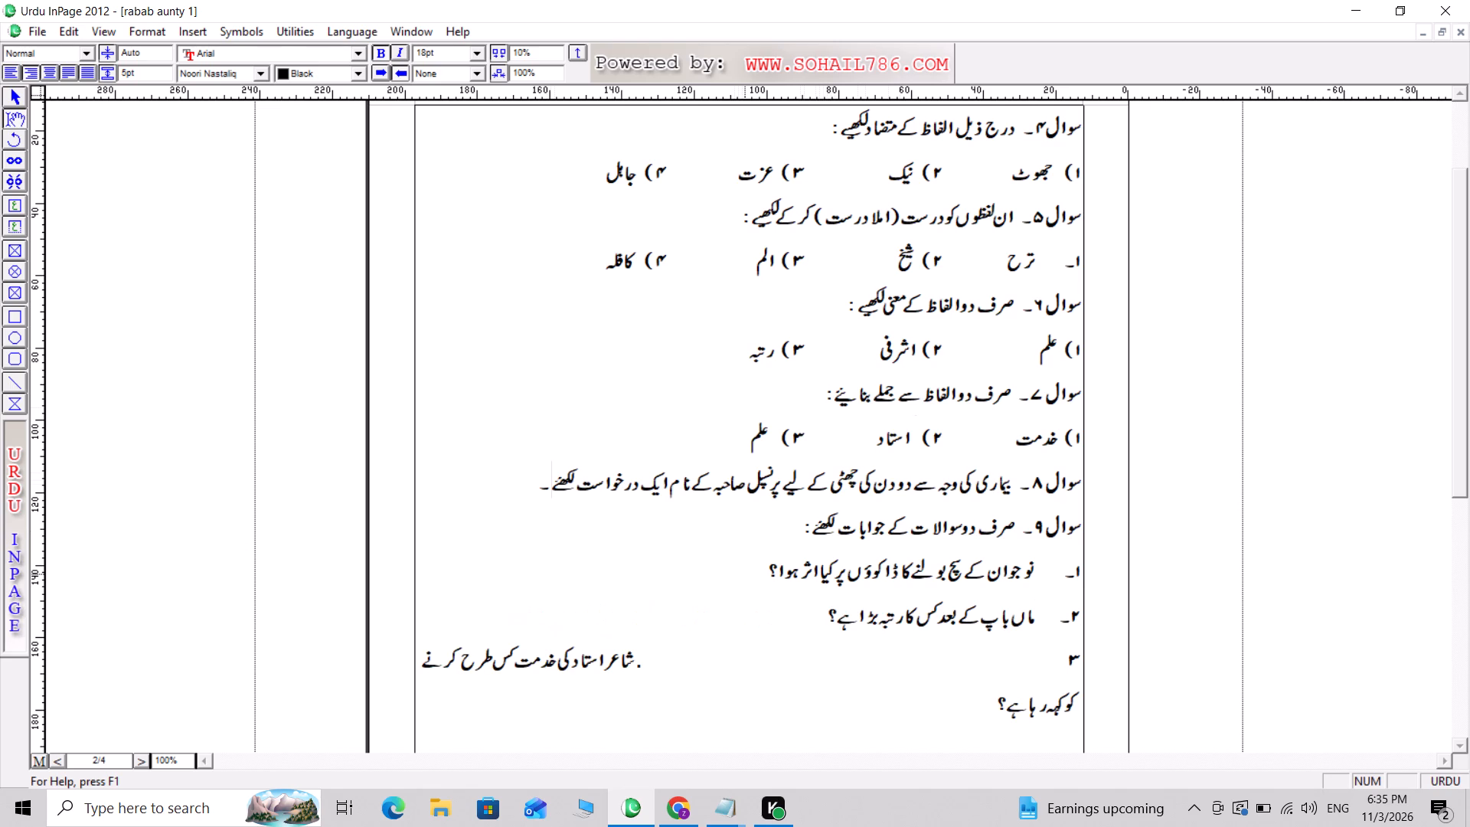
Renumber the شاعر استاد question as ۳۔ with one tab, removing its old number, gap and stray dot.
{"action": "left_click", "coordinate": [824, 601]}
{"action": "key", "text": "Return"}
{"action": "type", "text": "3."}
{"action": "key", "text": "Tab"}
{"action": "key", "text": "Delete"}
{"action": "key", "text": "Delete"}
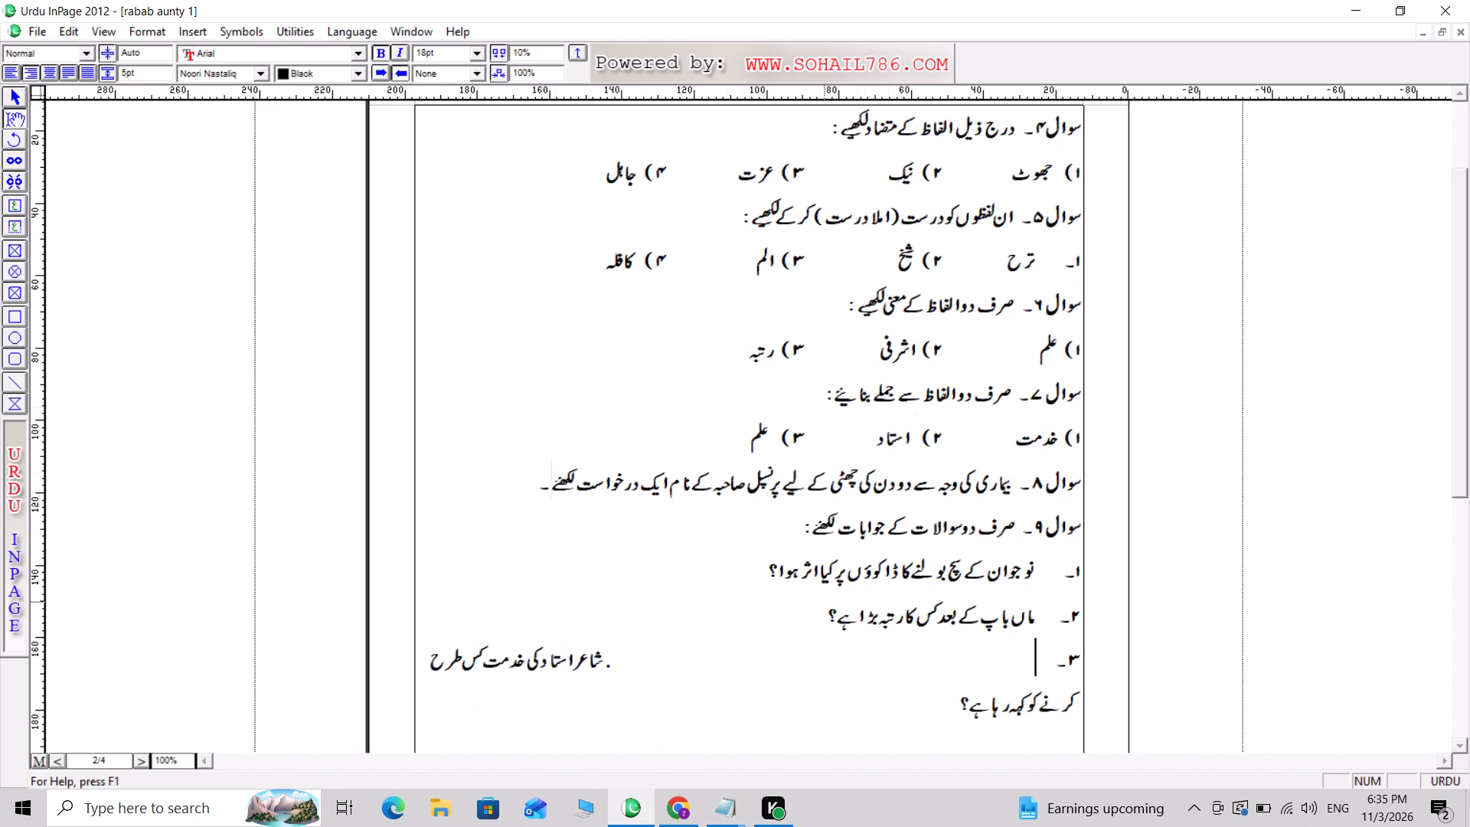
{"action": "key", "text": "Delete"}
{"action": "key", "text": "Delete"}
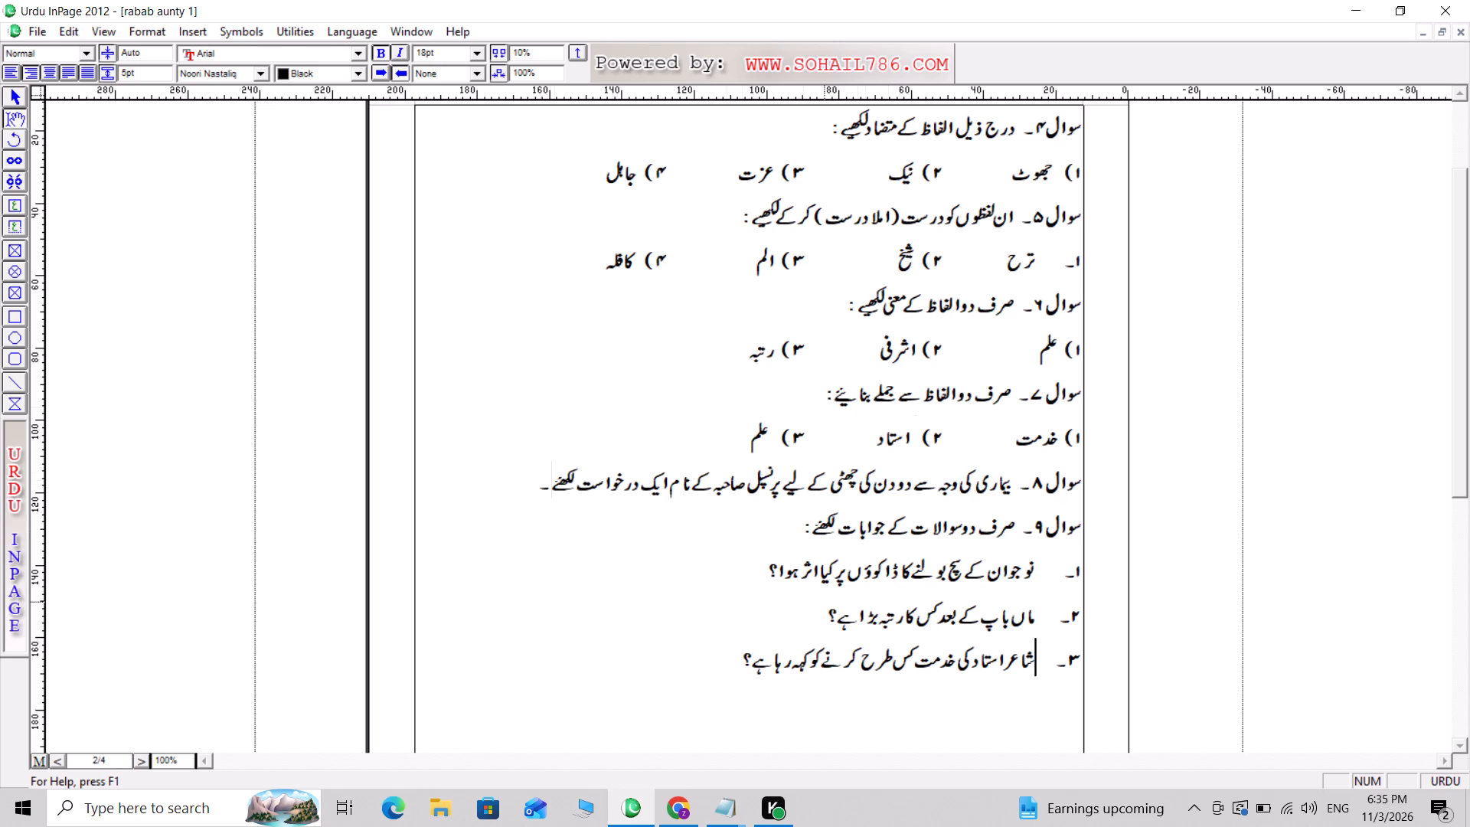
Save the exam paper document.
{"action": "key", "text": "ctrl+s"}
Set the English heading lines on the first page, from MODERN ACADEMY through Sub - Urdu, to 14pt.
{"action": "key", "text": "Up"}
{"action": "key", "text": "Up"}
{"action": "key", "text": "Up"}
{"action": "key", "text": "Up"}
{"action": "key", "text": "Up"}
{"action": "key", "text": "Up"}
{"action": "key", "text": "Up"}
{"action": "key", "text": "Up"}
{"action": "key", "text": "Up"}
{"action": "key", "text": "Up"}
{"action": "key", "text": "Up"}
{"action": "key", "text": "Up"}
{"action": "key", "text": "Up"}
{"action": "key", "text": "Up"}
{"action": "key", "text": "Up"}
{"action": "key", "text": "Up"}
{"action": "key", "text": "Up"}
{"action": "key", "text": "Up"}
{"action": "key", "text": "Up"}
{"action": "key", "text": "Up"}
{"action": "key", "text": "Up"}
{"action": "key", "text": "Up"}
{"action": "key", "text": "Up"}
{"action": "key", "text": "Up"}
{"action": "key", "text": "Up"}
{"action": "key", "text": "Up"}
{"action": "key", "text": "Up"}
{"action": "key", "text": "Up"}
{"action": "key", "text": "Up"}
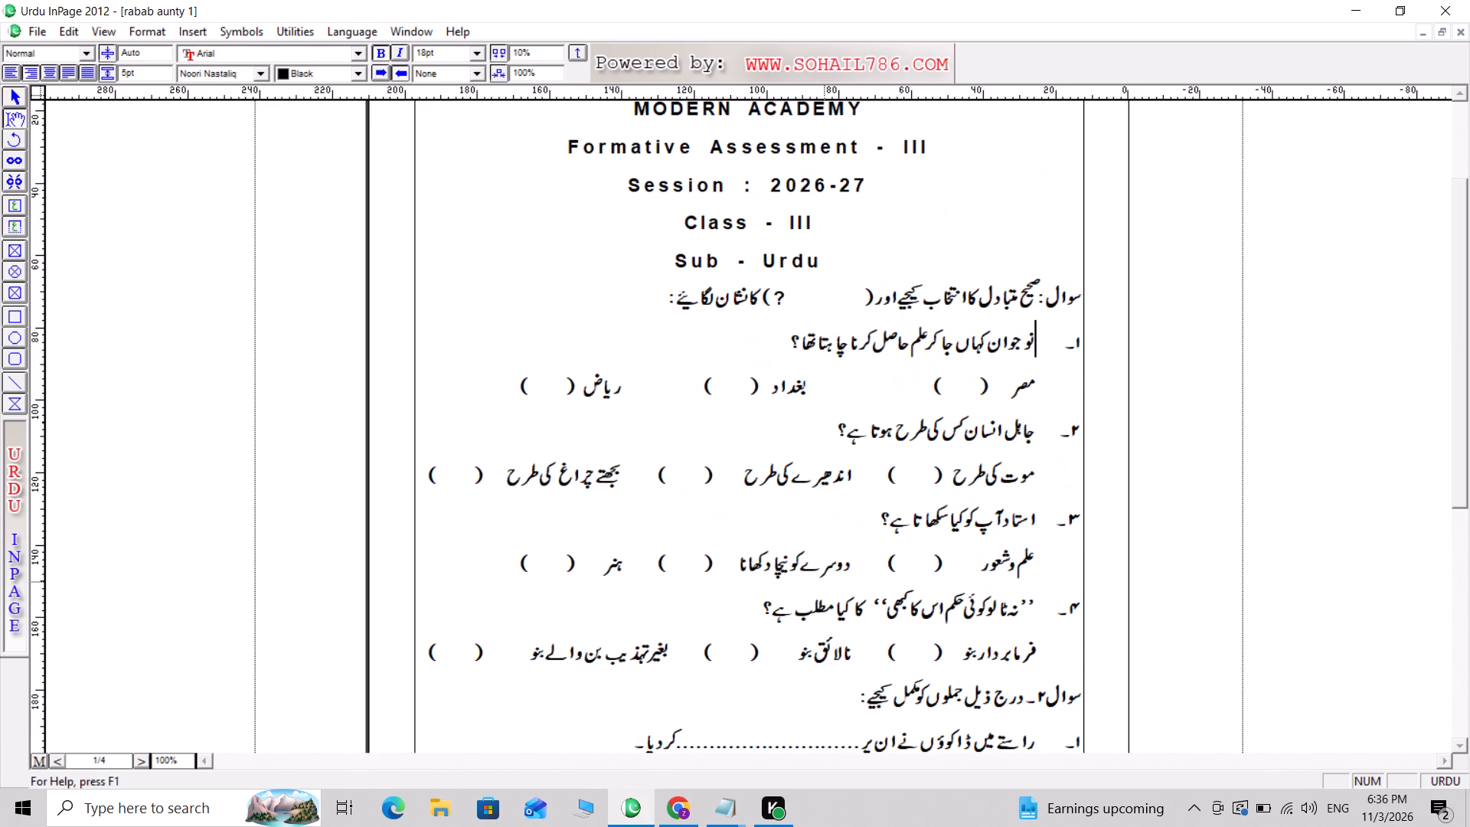
{"action": "left_click", "coordinate": [801, 227]}
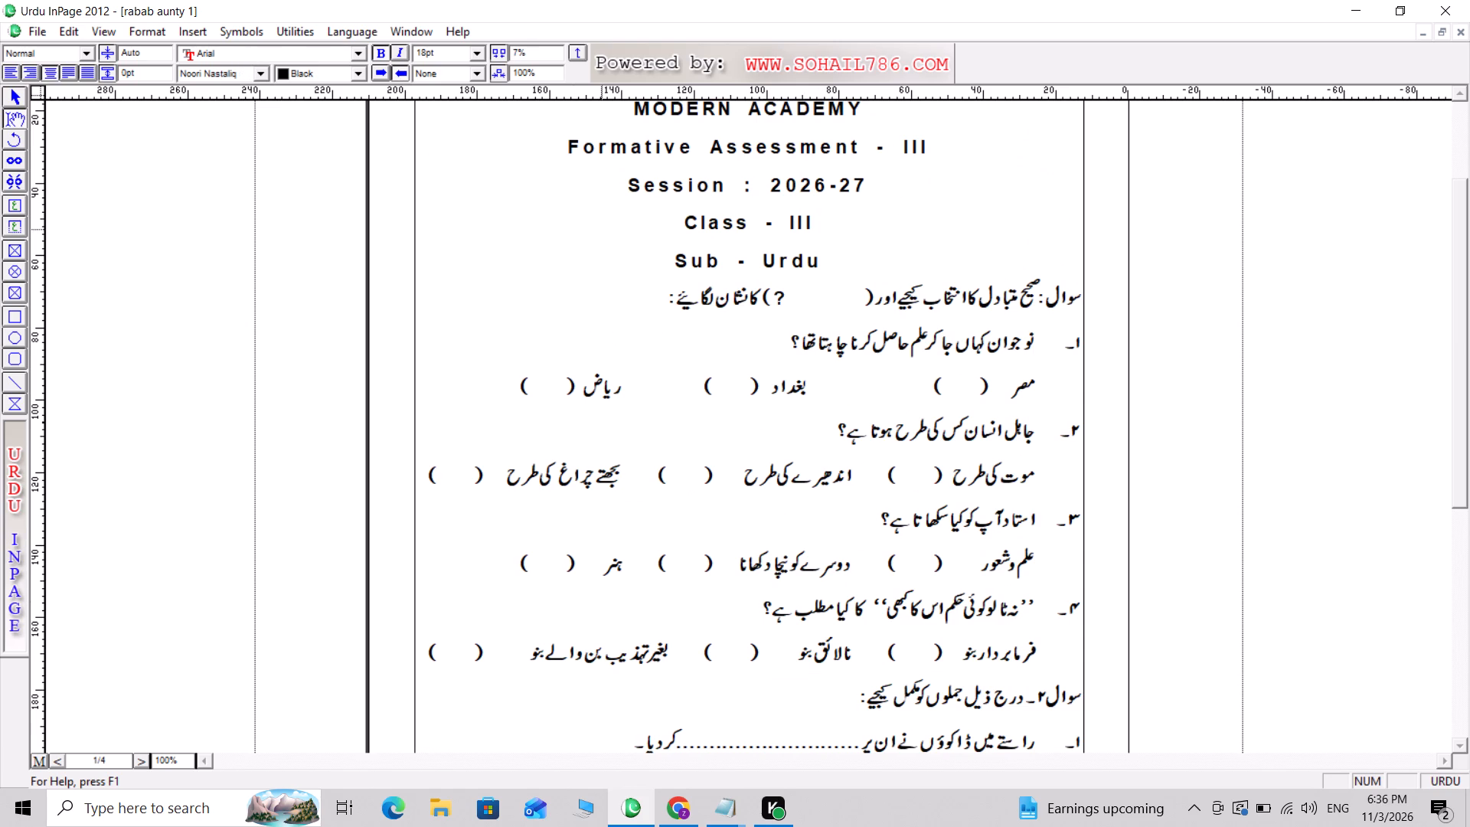
{"action": "left_click_drag", "start_coordinate": [626, 108], "coordinate": [685, 132]}
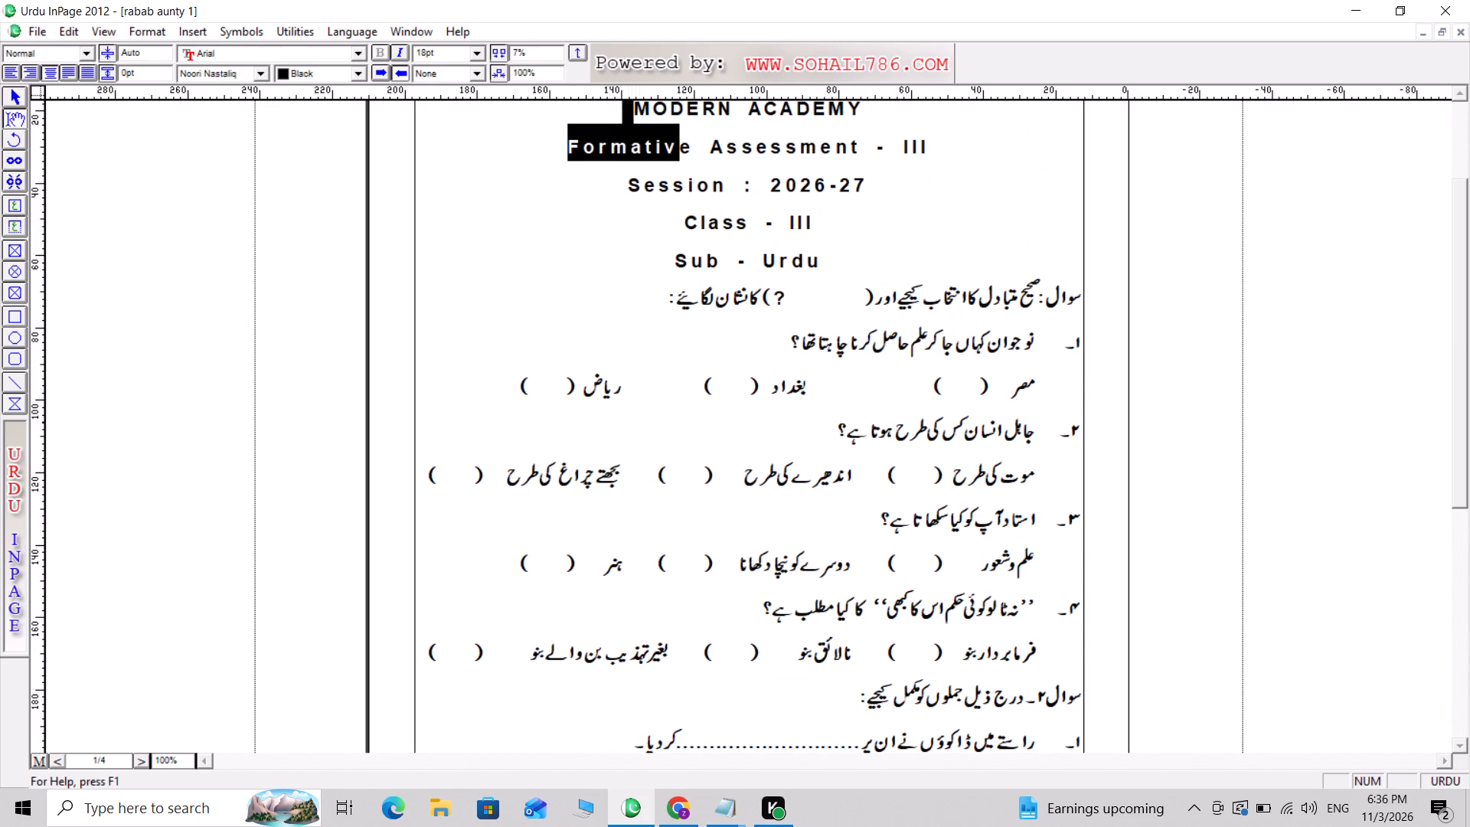
{"action": "left_click_drag", "start_coordinate": [685, 132], "coordinate": [689, 73]}
{"action": "left_click_drag", "start_coordinate": [652, 156], "coordinate": [869, 296]}
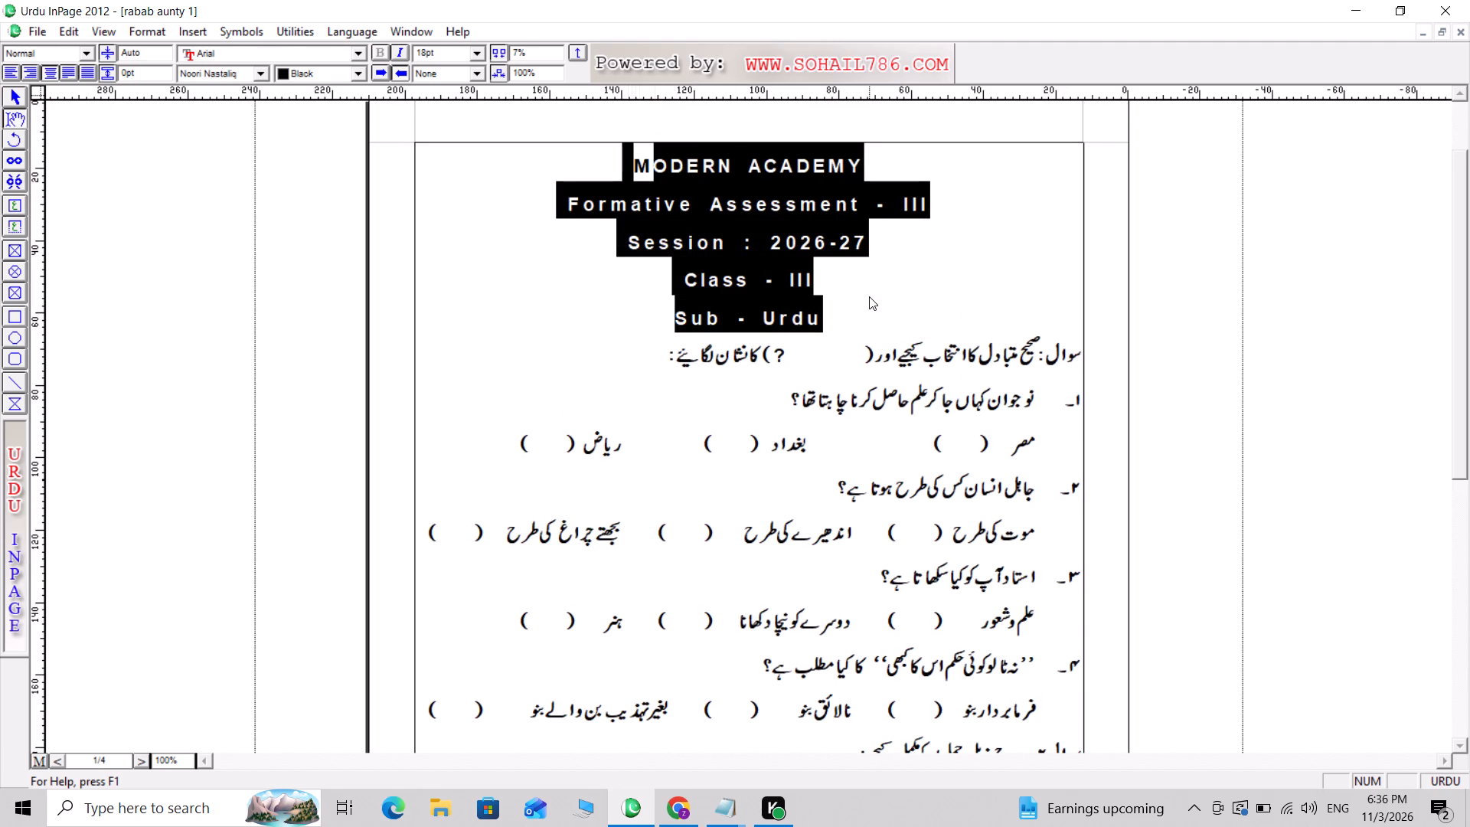
{"action": "left_click", "coordinate": [449, 53]}
{"action": "left_click", "coordinate": [483, 54]}
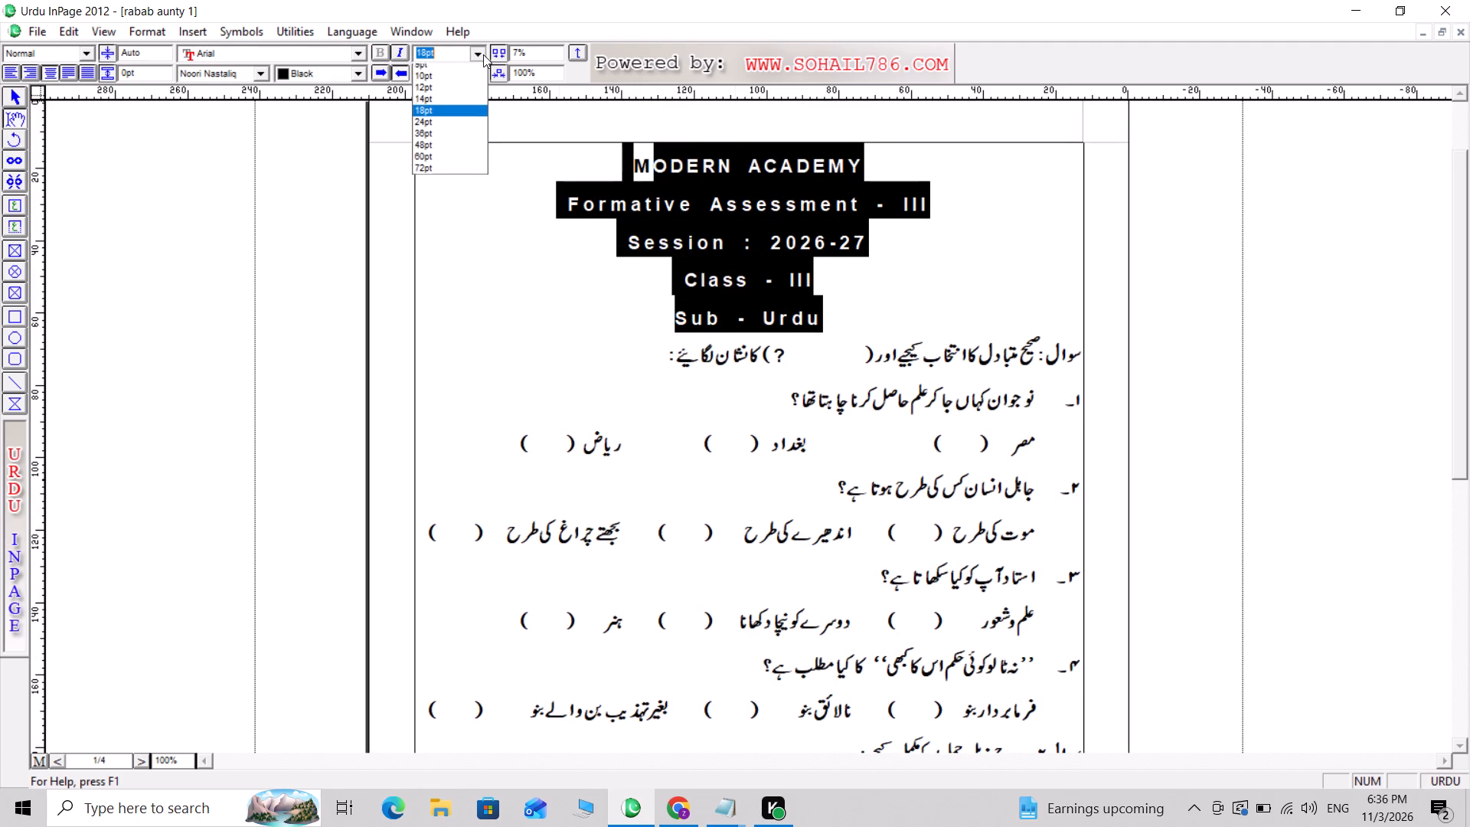
{"action": "left_click", "coordinate": [472, 100]}
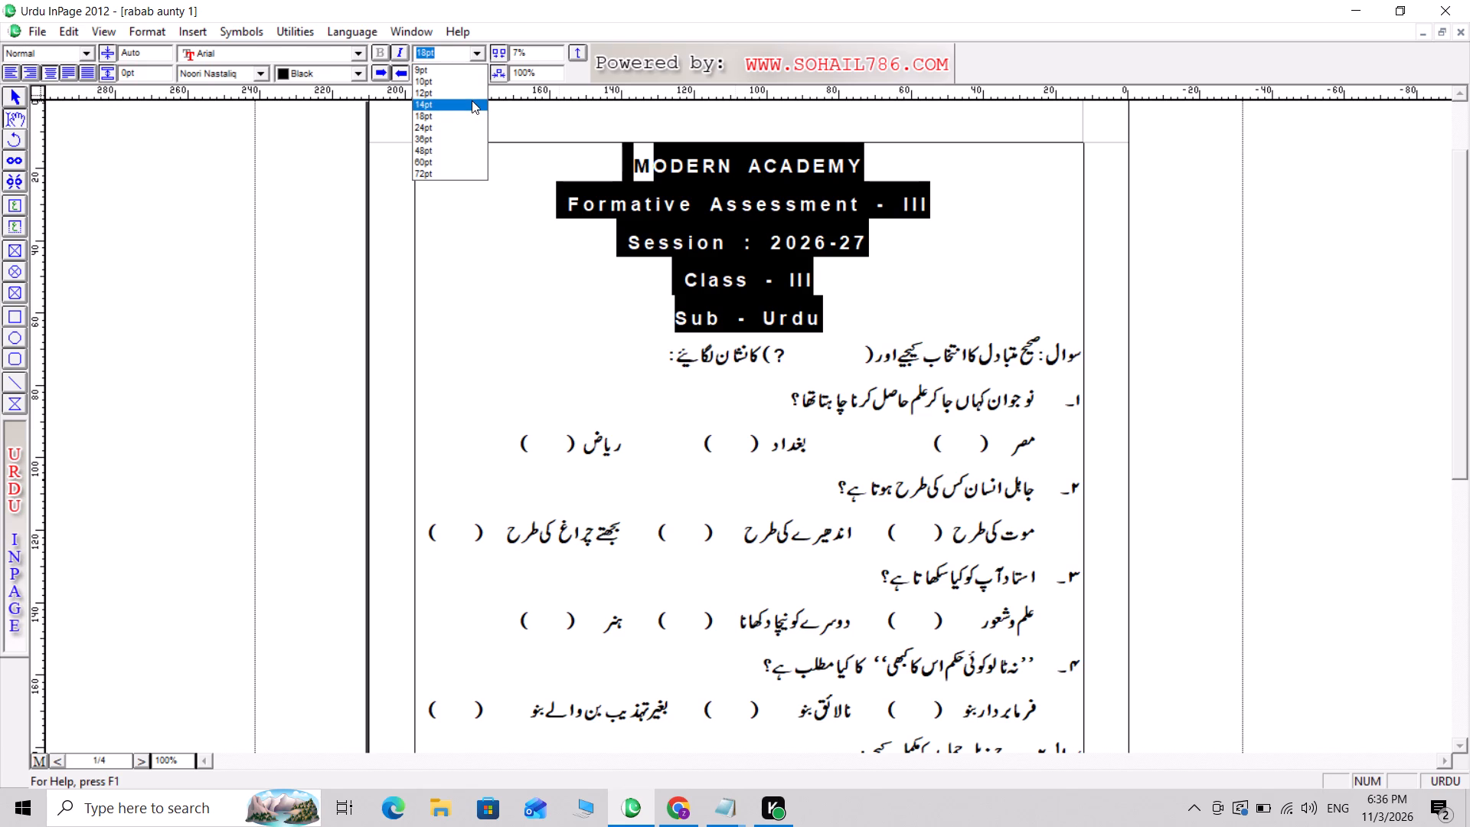
{"action": "left_click", "coordinate": [565, 249]}
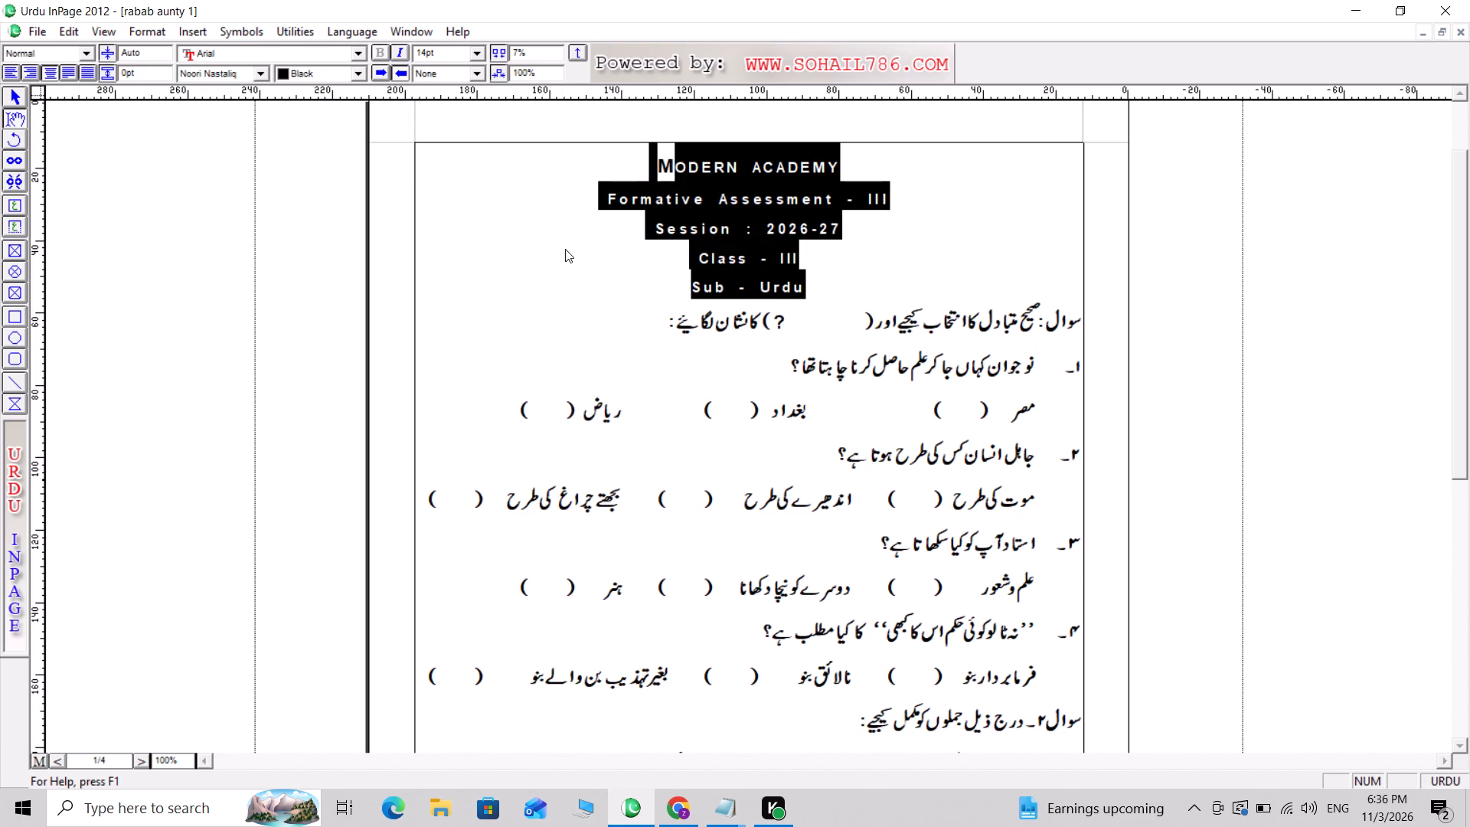
Shrink the box around the English heading to about 88 mm wide and 44 mm high so it fits the heading text.
{"action": "left_click", "coordinate": [8, 88]}
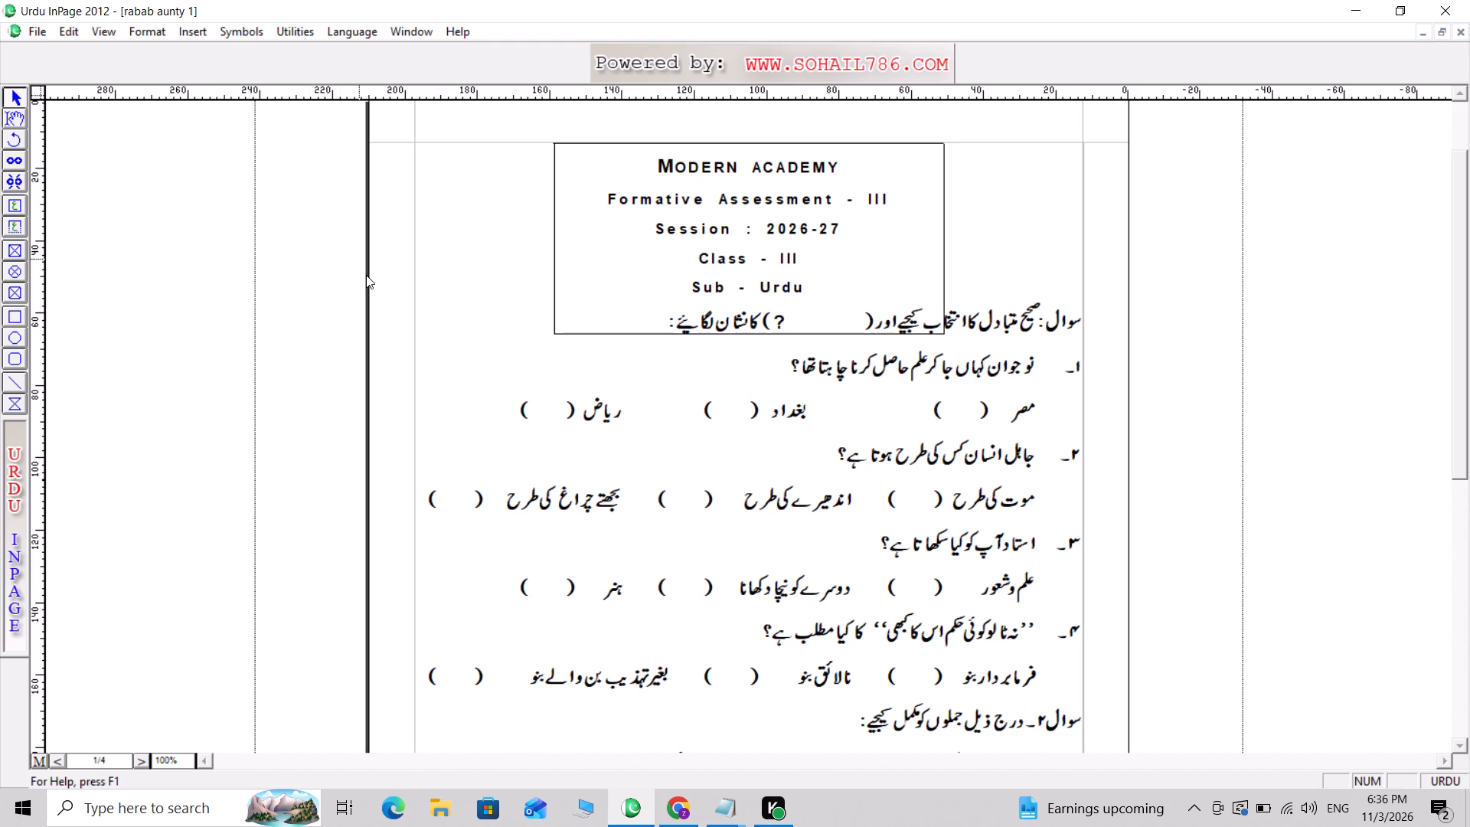
{"action": "left_click", "coordinate": [704, 332]}
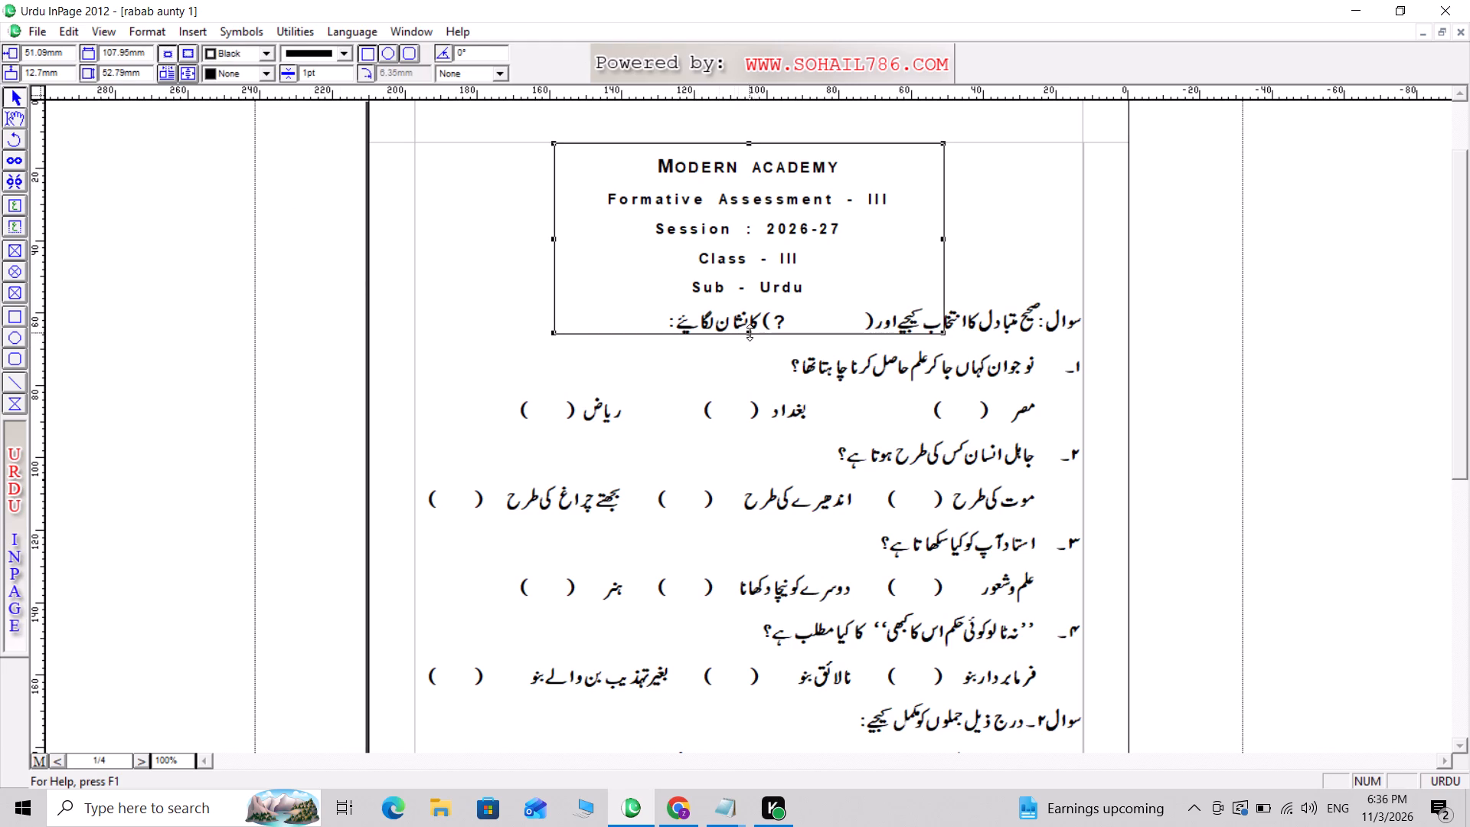
{"action": "left_click_drag", "start_coordinate": [749, 332], "coordinate": [747, 307]}
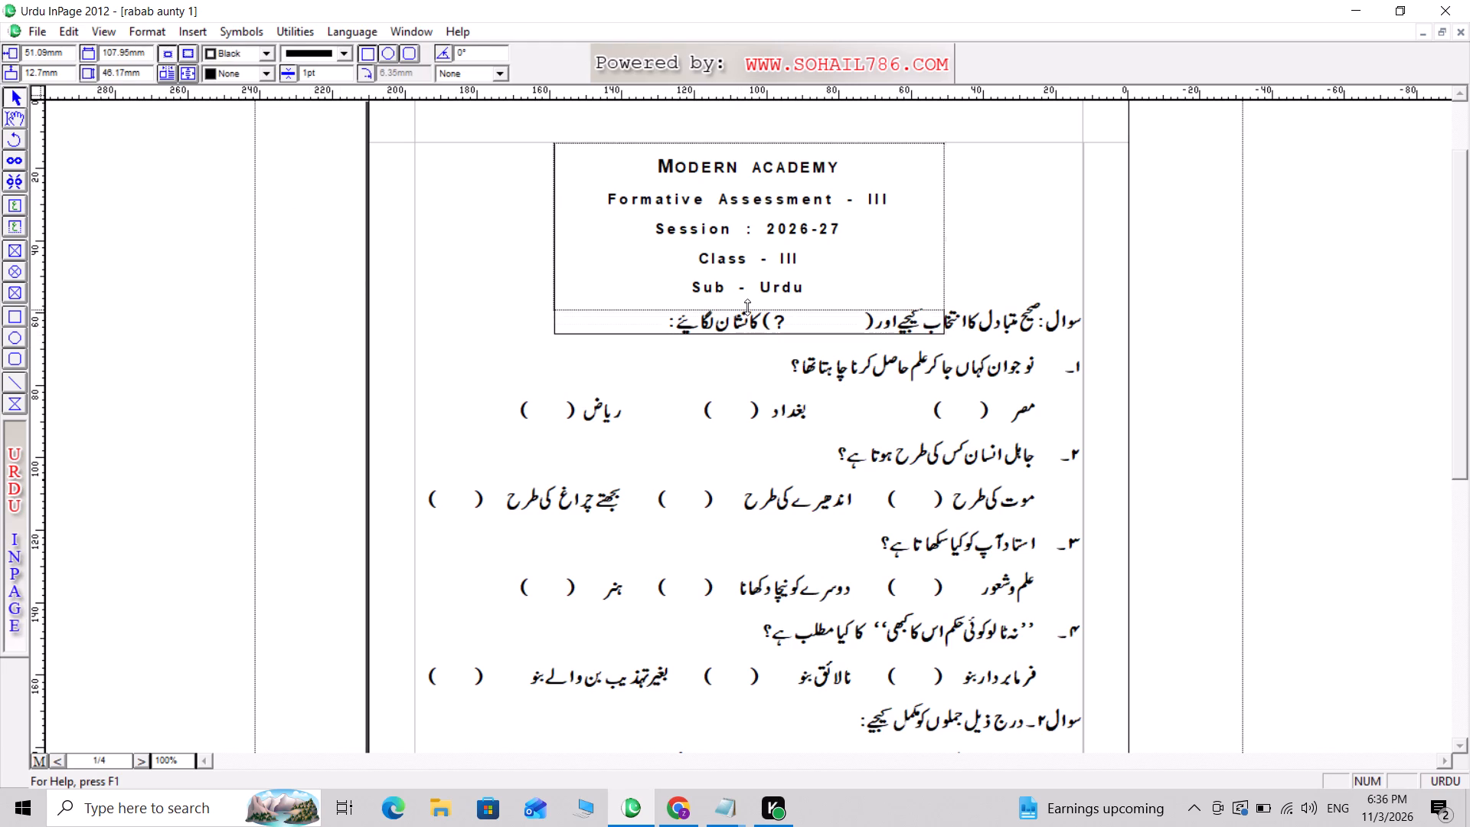
{"action": "left_click_drag", "start_coordinate": [747, 307], "coordinate": [746, 299]}
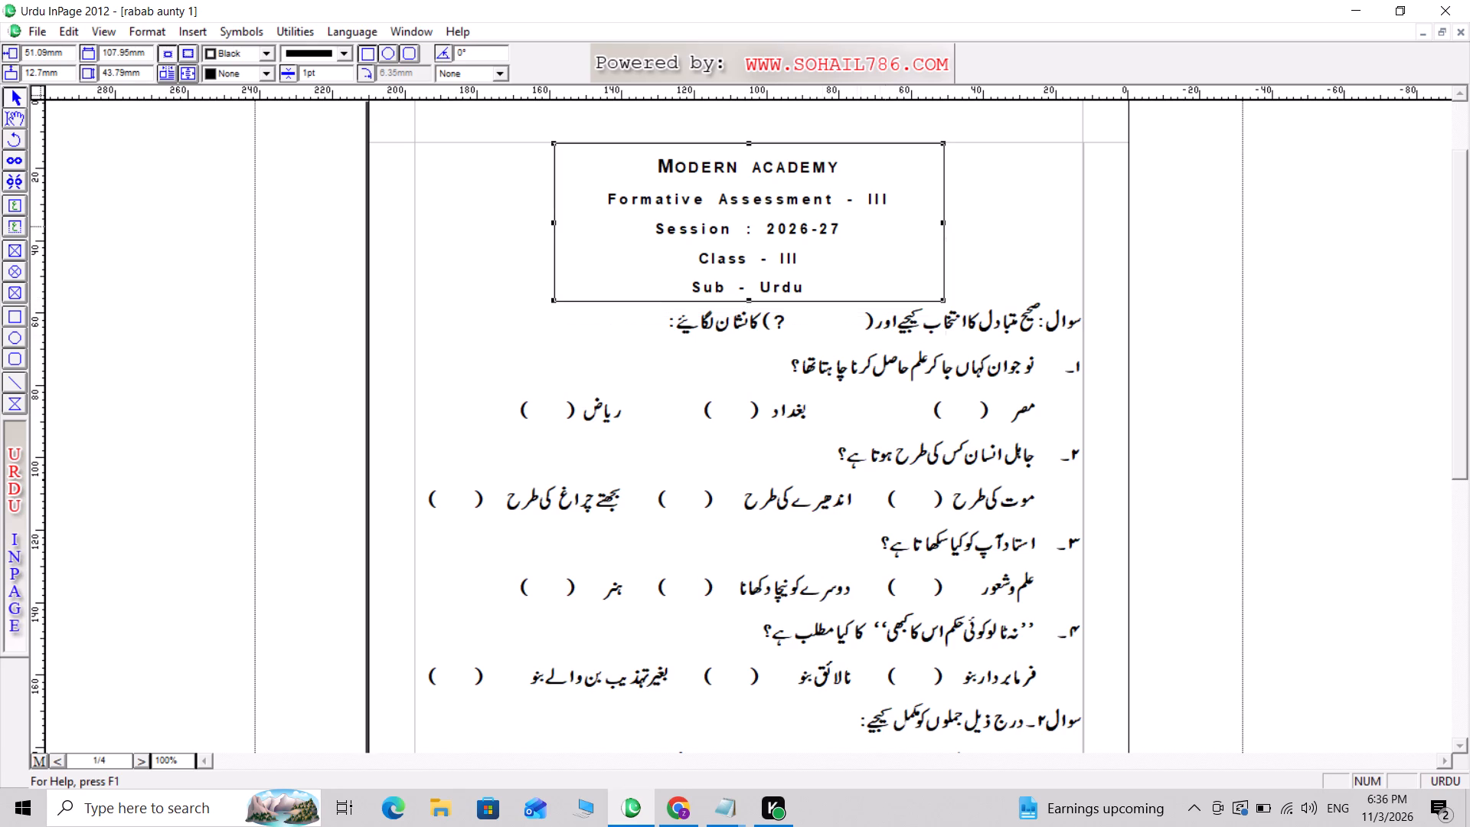
{"action": "left_click_drag", "start_coordinate": [944, 220], "coordinate": [933, 219]}
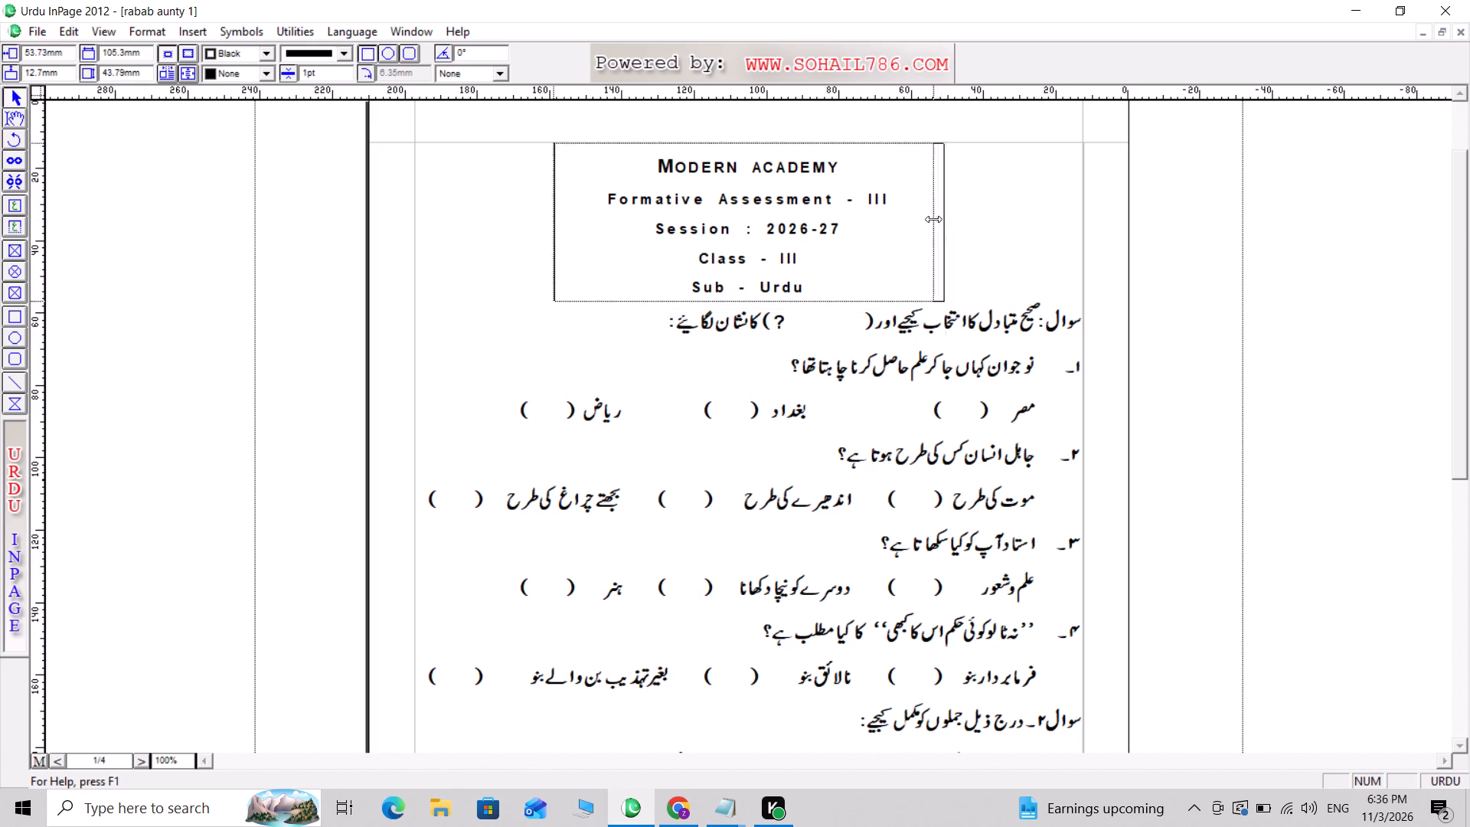
{"action": "left_click_drag", "start_coordinate": [933, 219], "coordinate": [915, 218]}
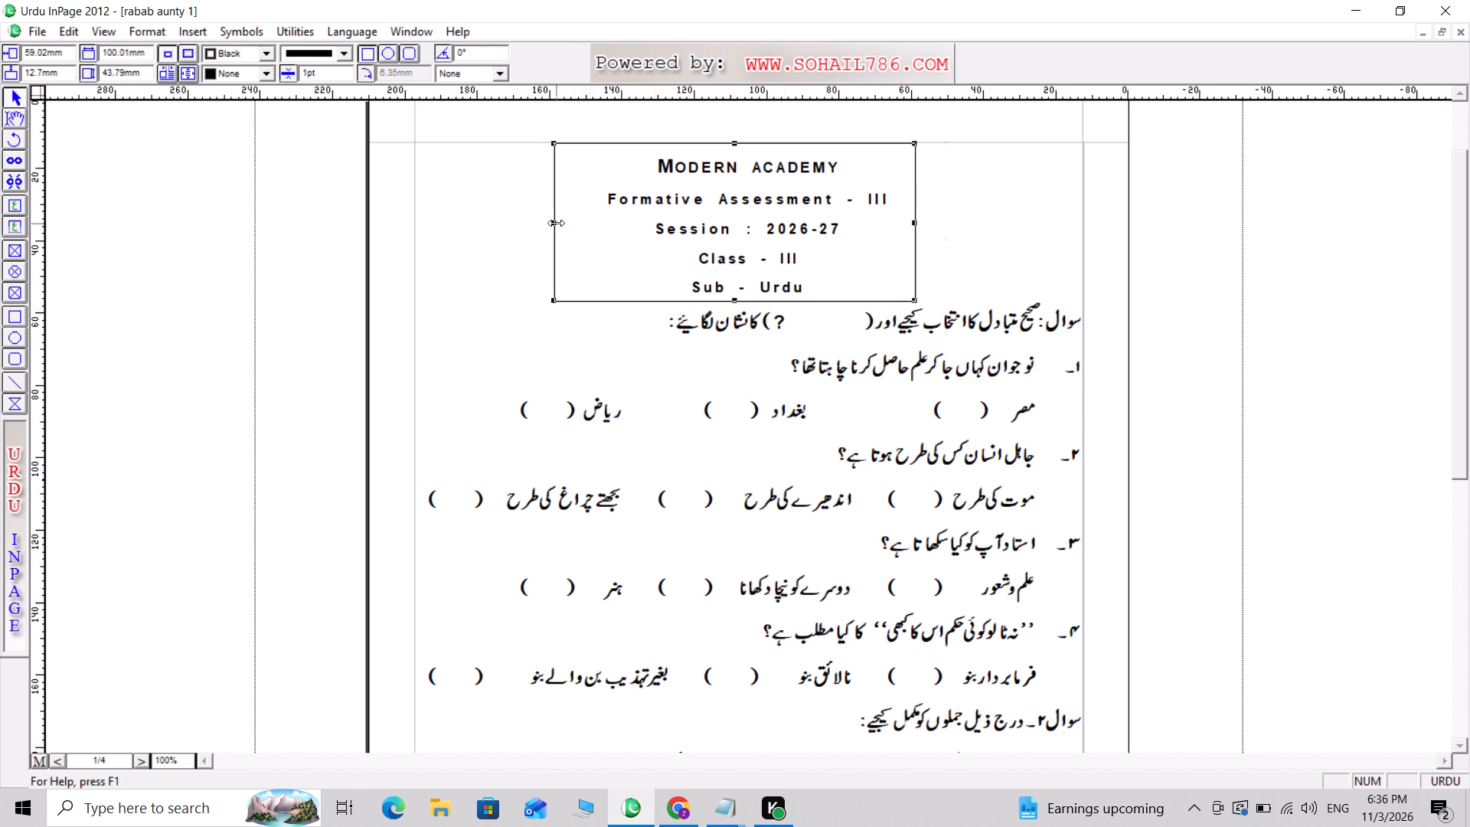
{"action": "left_click_drag", "start_coordinate": [556, 223], "coordinate": [599, 210]}
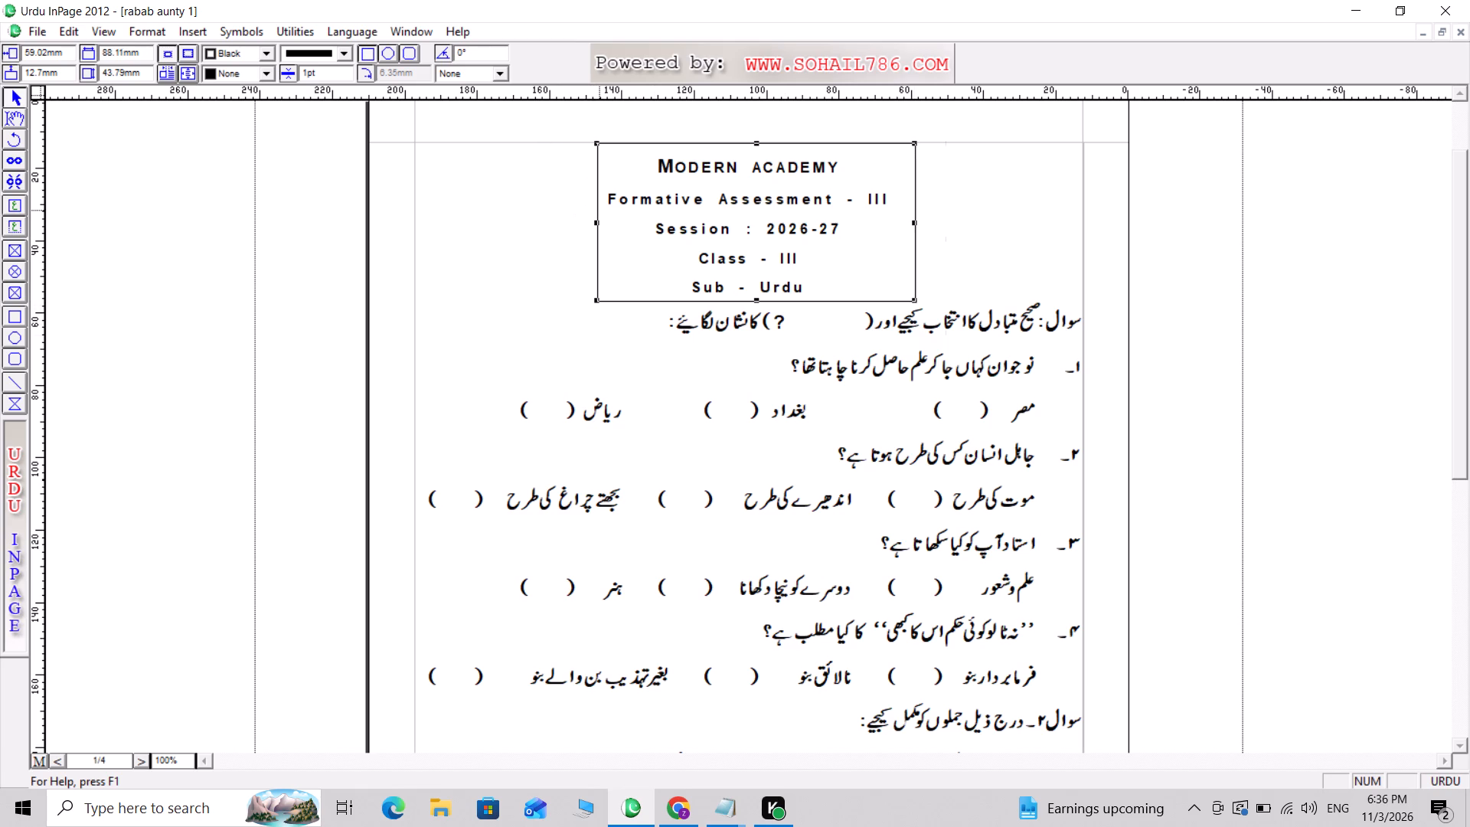
{"action": "left_click", "coordinate": [935, 293]}
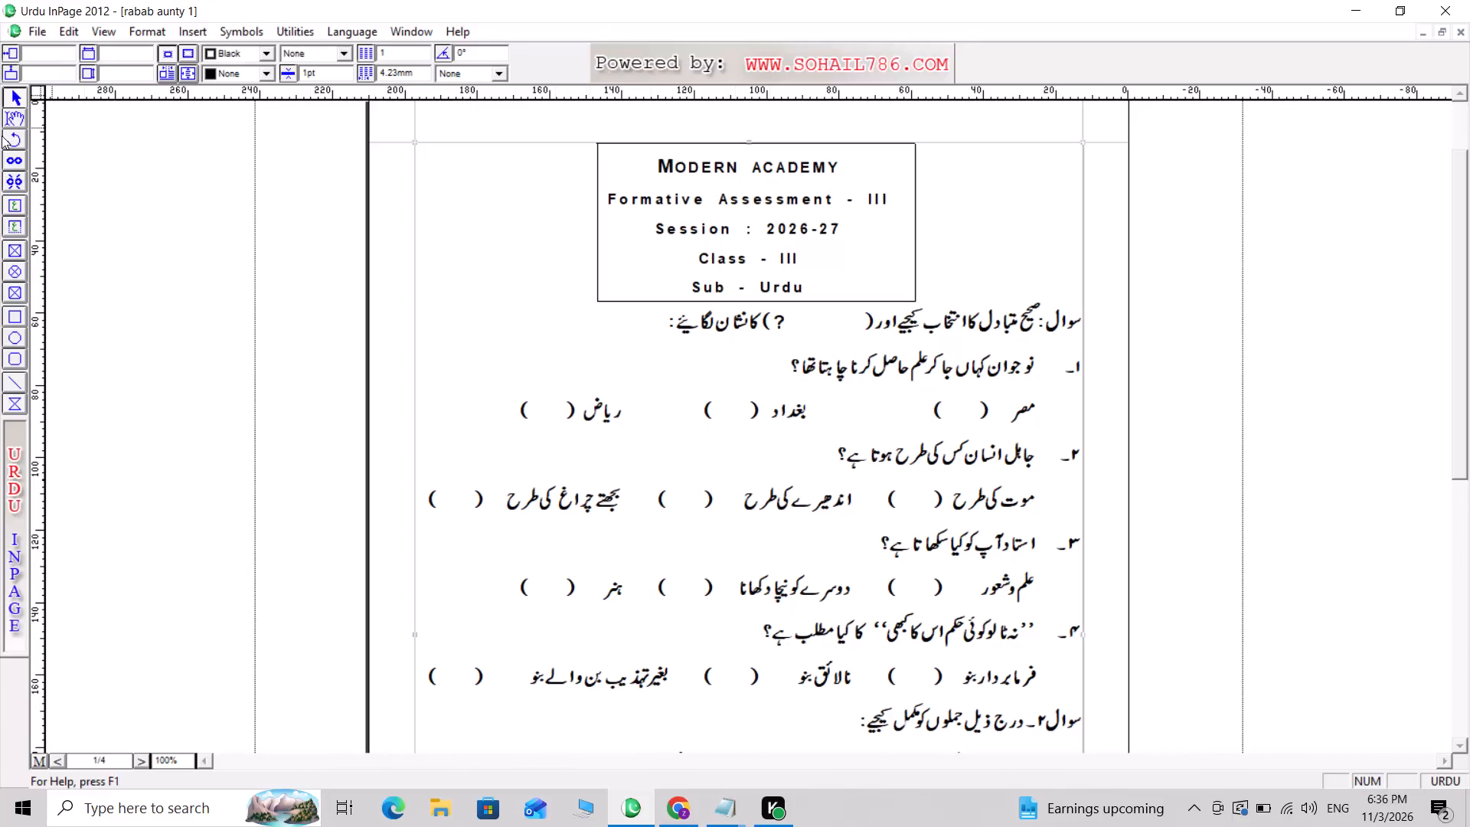
Replace the question mark and wide gap inside the first question heading's brackets with five spaces.
{"action": "left_click", "coordinate": [14, 116]}
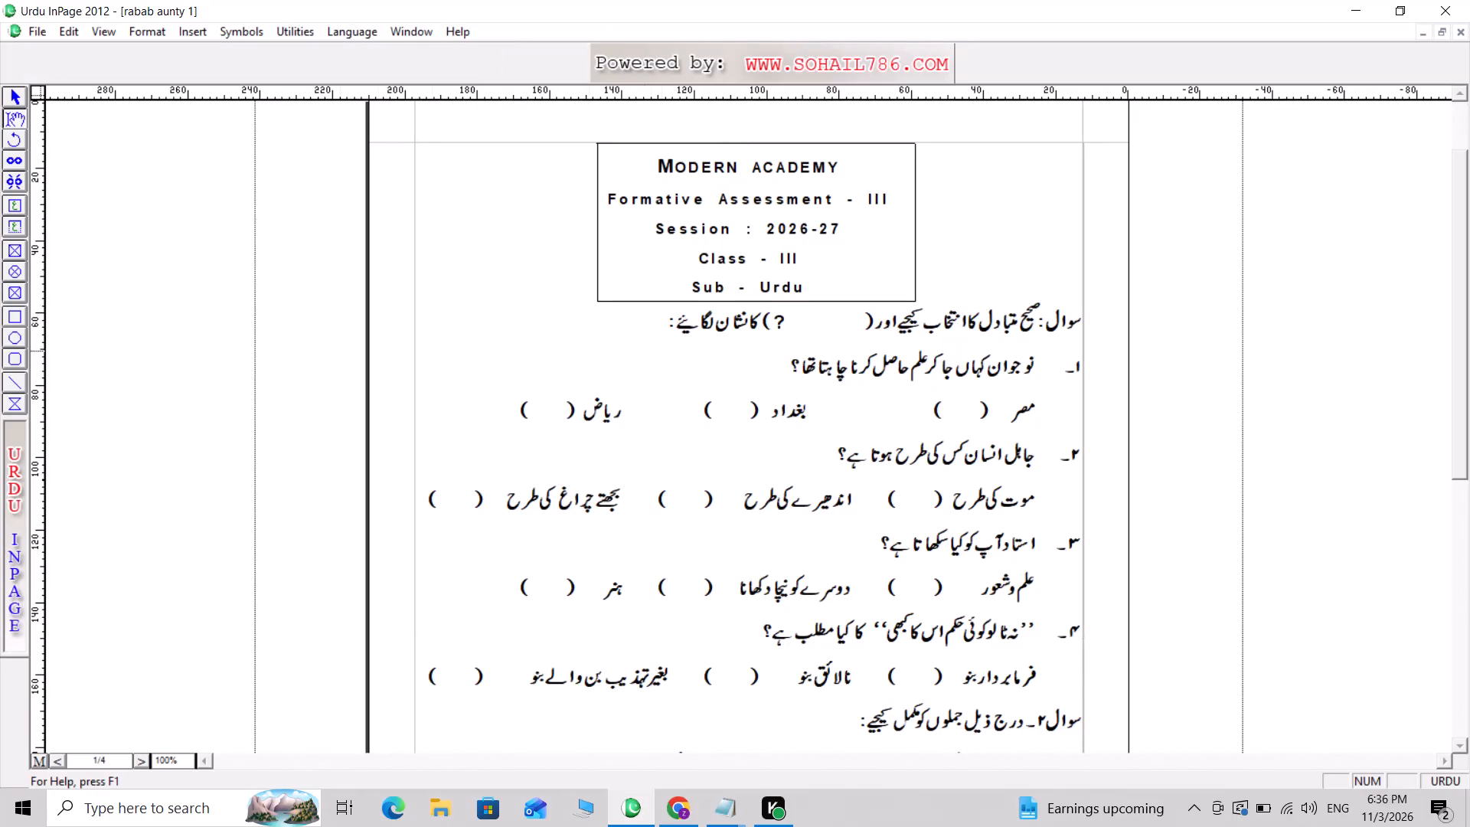
{"action": "left_click", "coordinate": [802, 319]}
{"action": "key", "text": "BackSpace"}
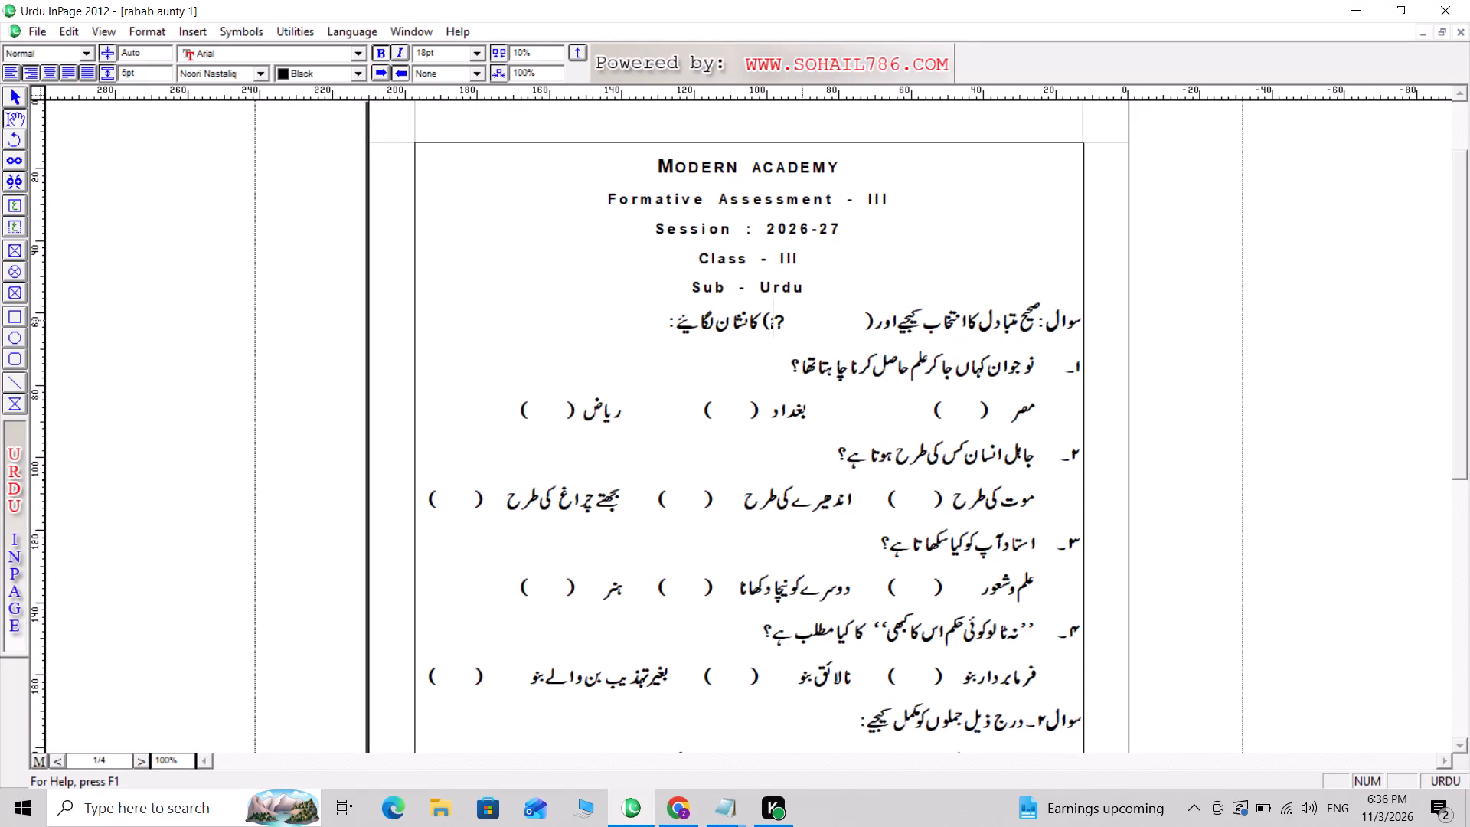
{"action": "key", "text": "space"}
{"action": "key", "text": "space"}
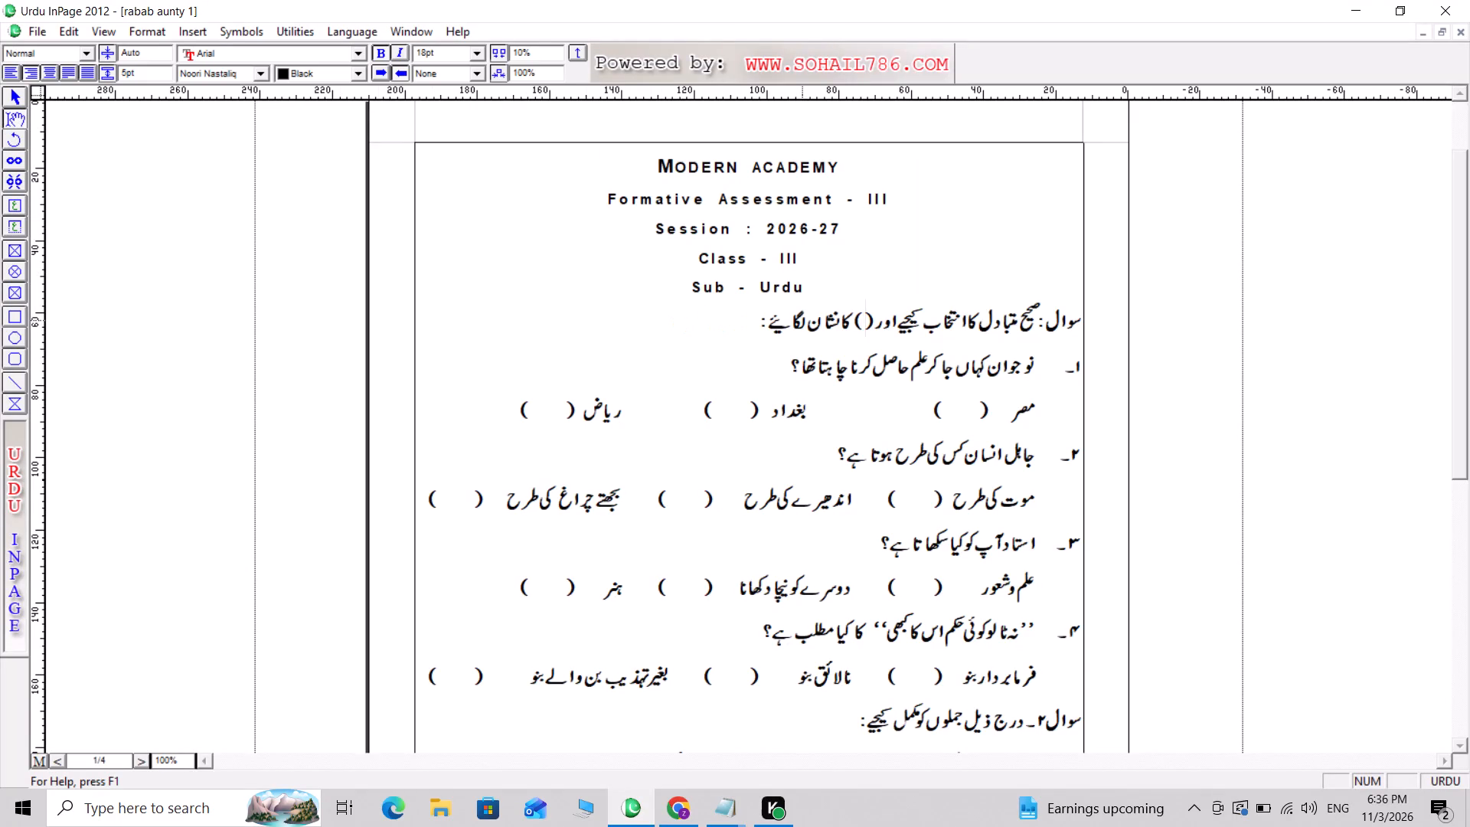
{"action": "key", "text": "space"}
{"action": "key", "text": "space"}
{"action": "key", "text": "space"}
Remove bold from the first question's items ۱ to ۴ and their answer options, leaving the question headings bold.
{"action": "left_click", "coordinate": [1084, 361]}
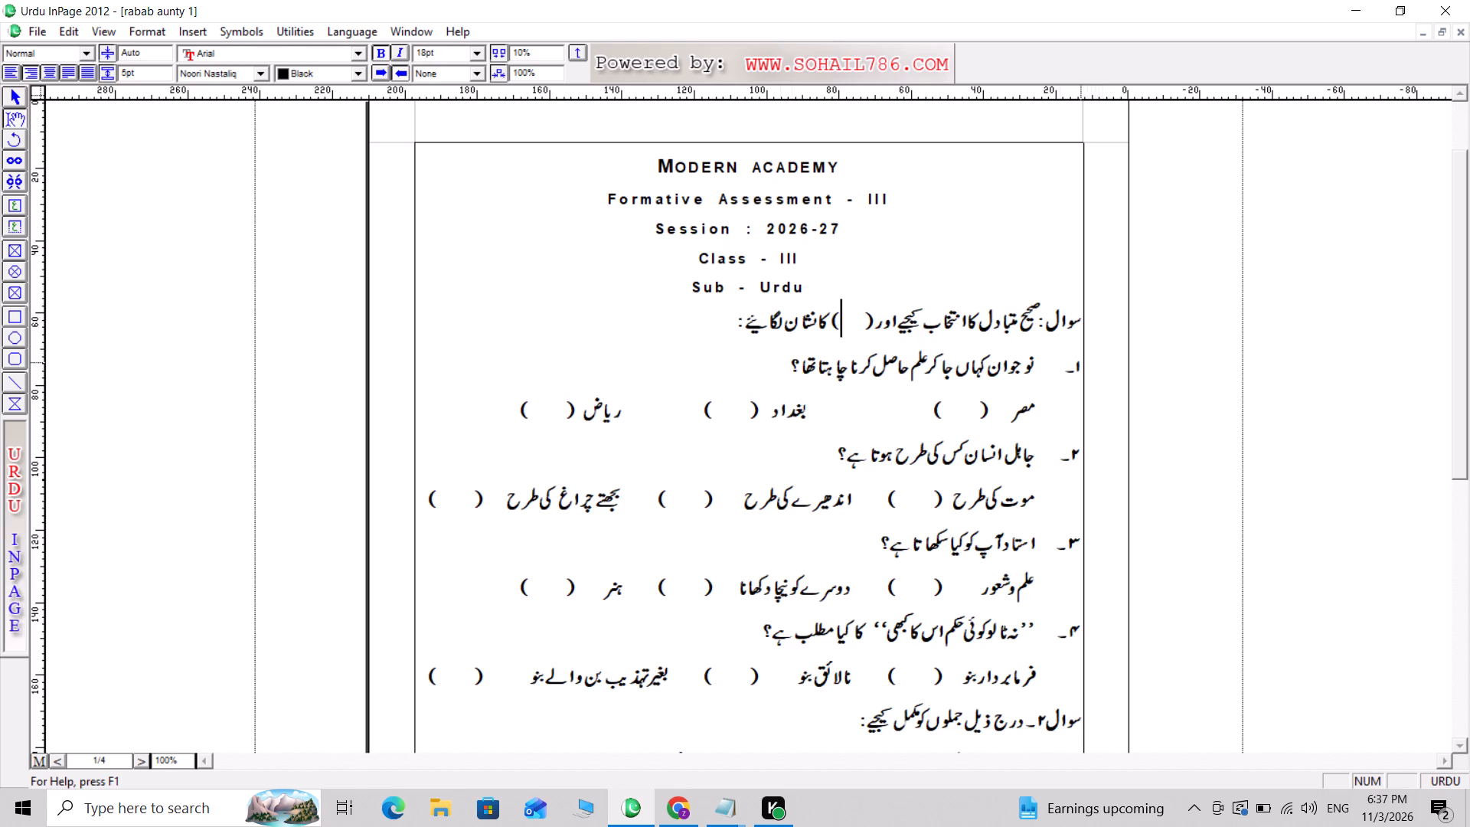
{"action": "left_click_drag", "start_coordinate": [1079, 362], "coordinate": [740, 777]}
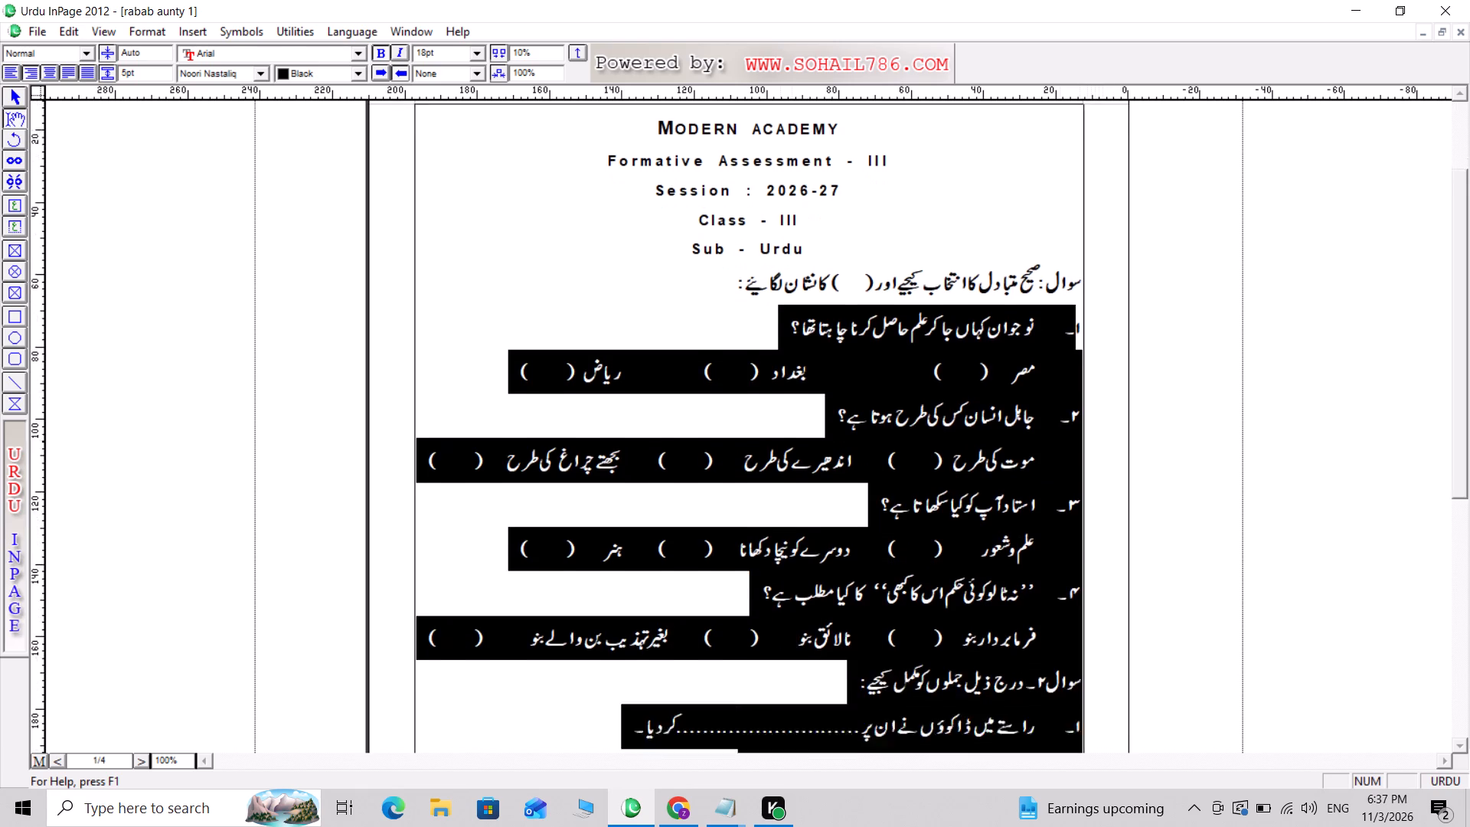
{"action": "left_click_drag", "start_coordinate": [740, 777], "coordinate": [514, 605]}
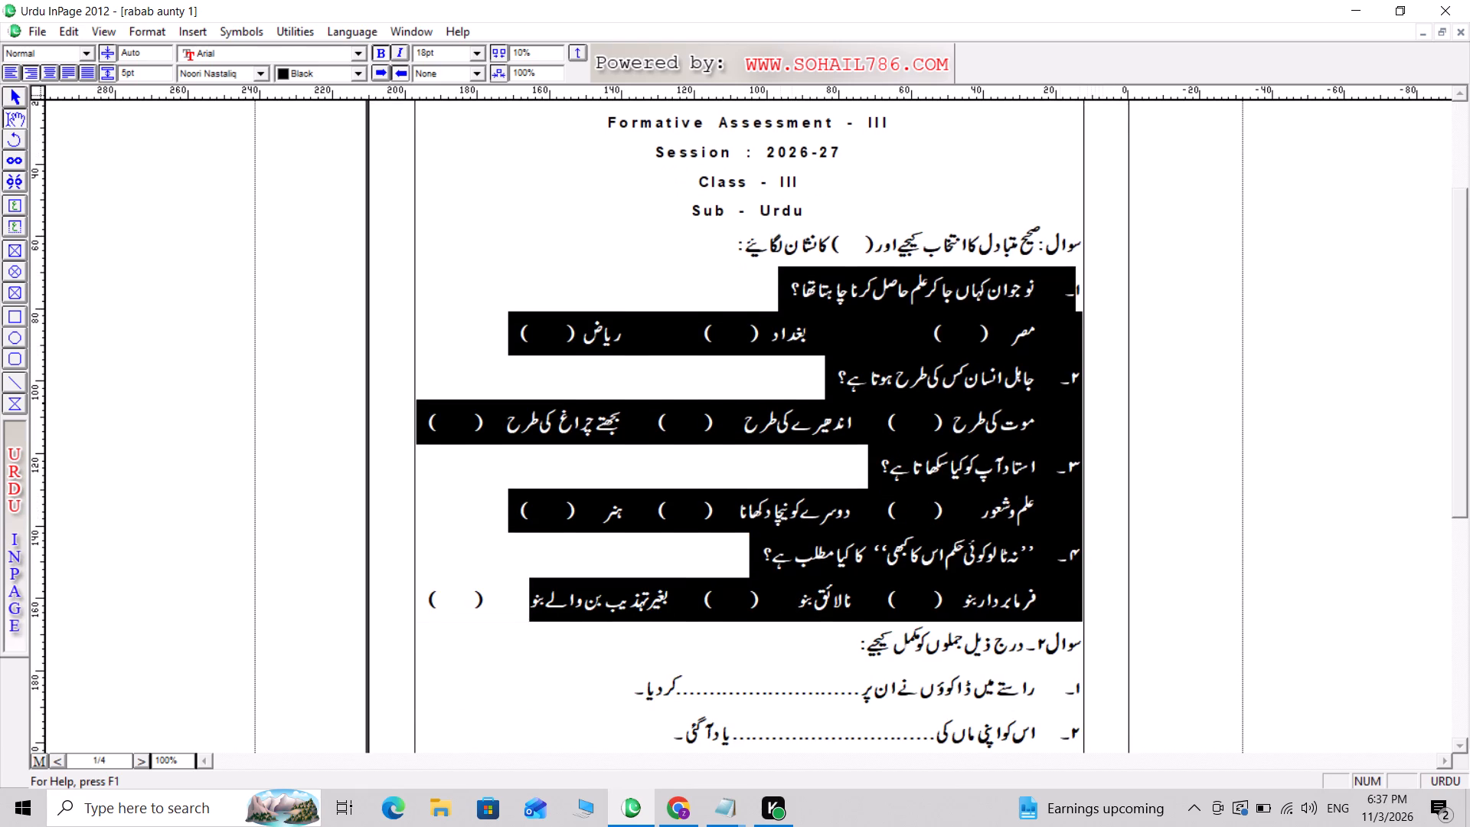
{"action": "left_click_drag", "start_coordinate": [514, 605], "coordinate": [423, 580]}
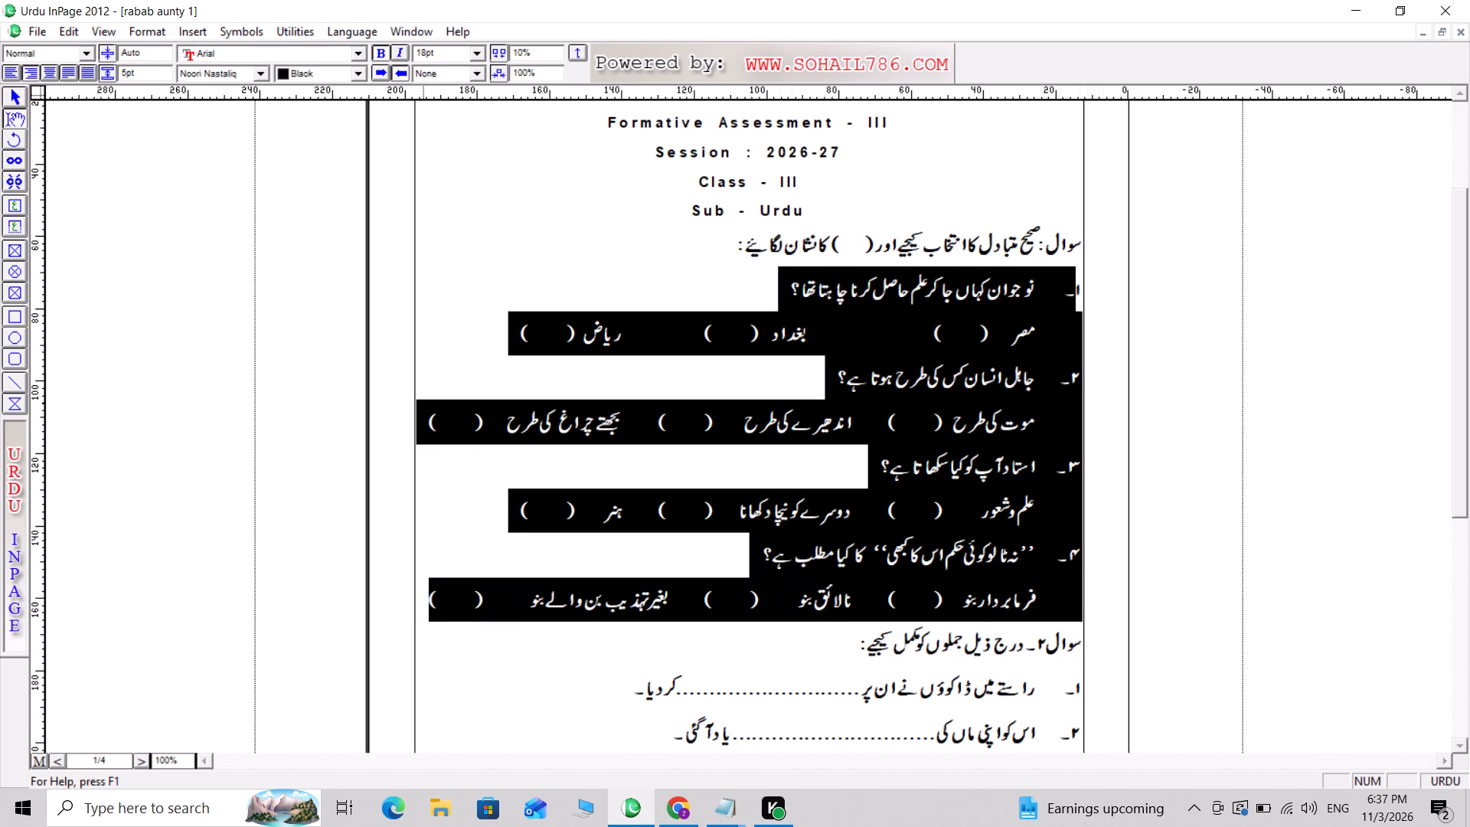
{"action": "key", "text": "ctrl+b"}
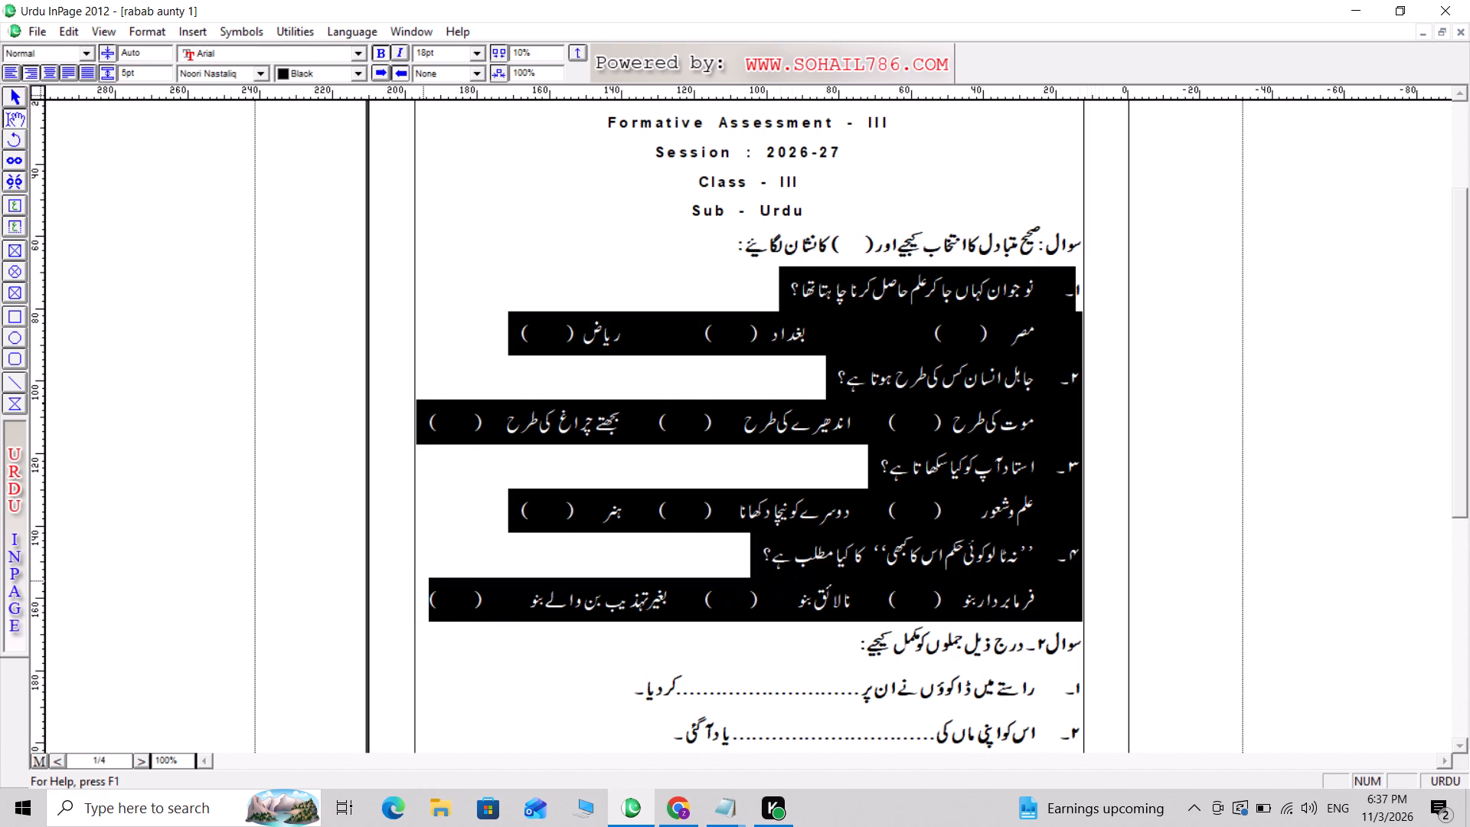
{"action": "left_click", "coordinate": [669, 634]}
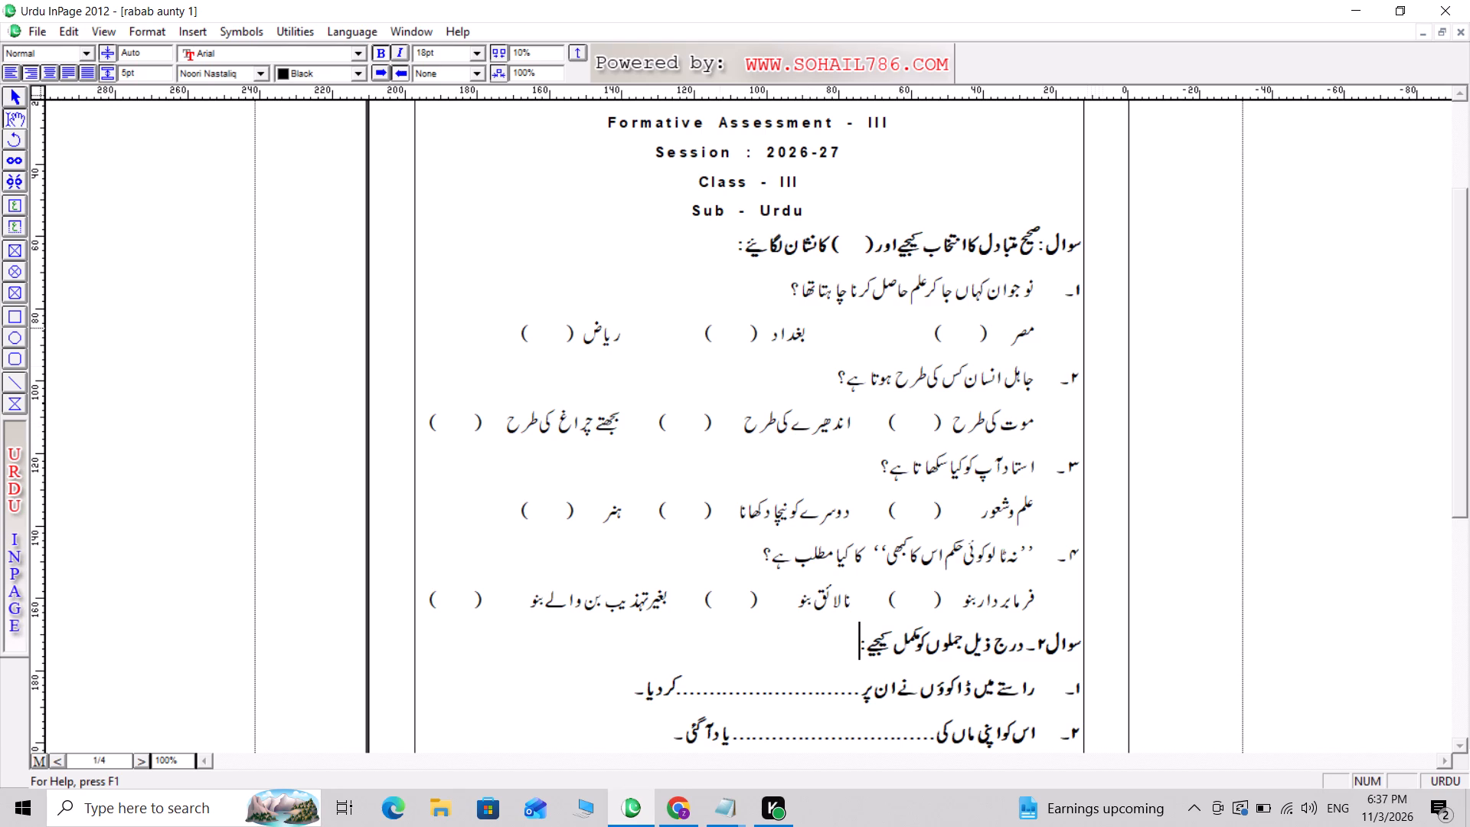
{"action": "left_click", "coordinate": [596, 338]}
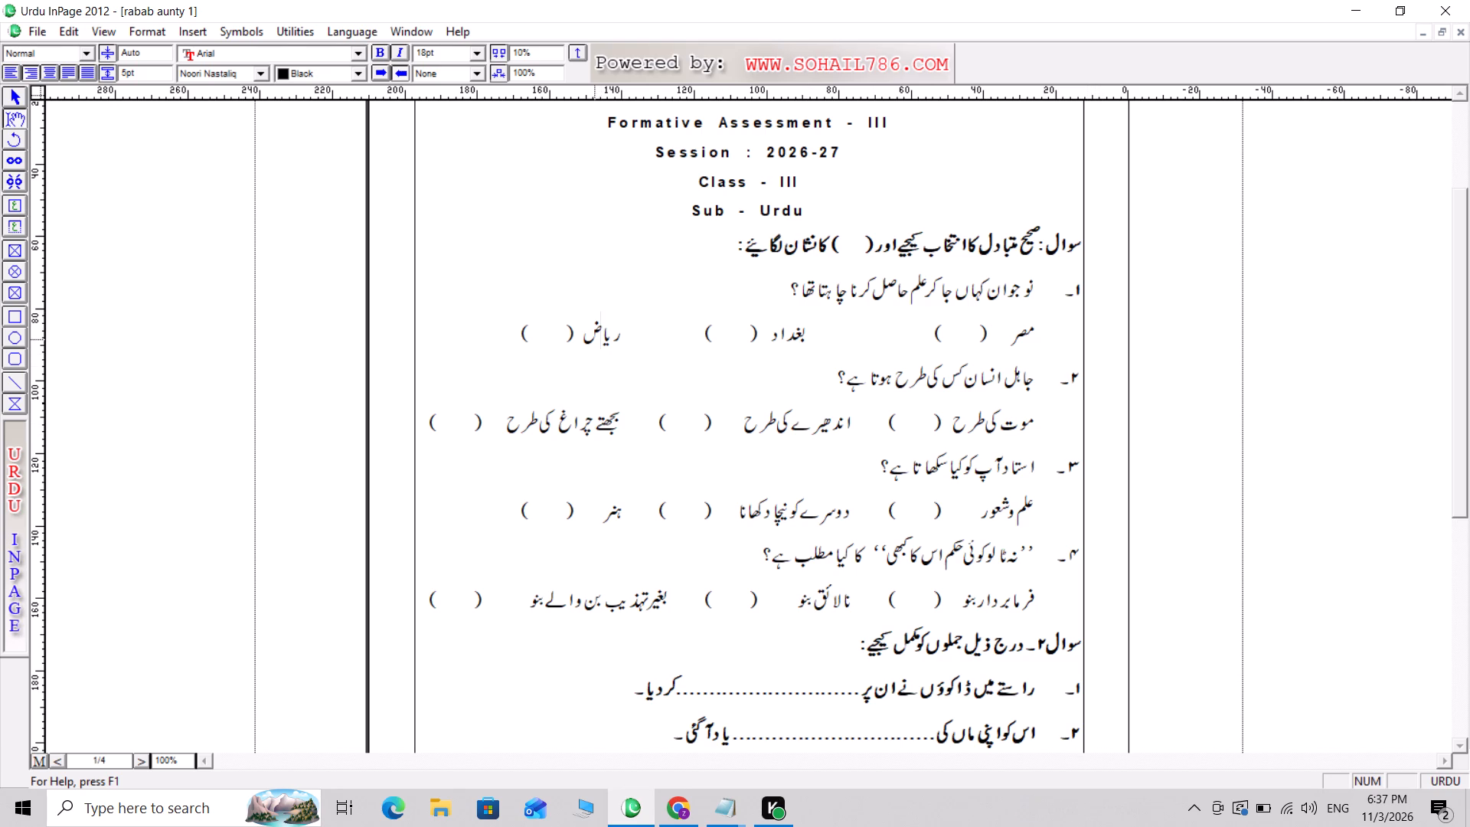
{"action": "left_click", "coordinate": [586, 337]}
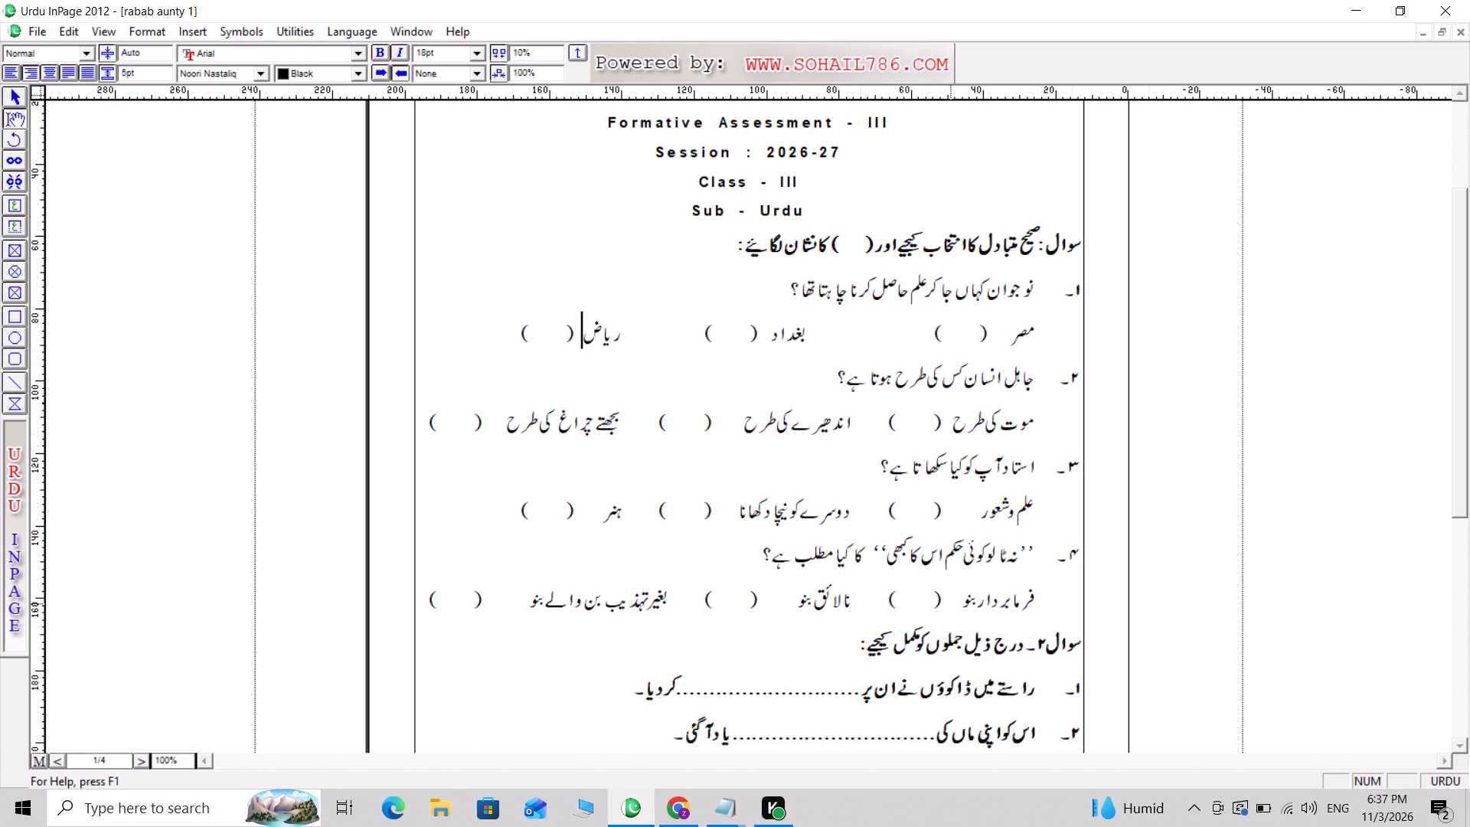
Delete the stray word بن from the last option of item ۴, leaving بغیر تہذیب والے بنو.
{"action": "left_click", "coordinate": [586, 611]}
{"action": "key", "text": "BackSpace"}
{"action": "key", "text": "BackSpace"}
{"action": "key", "text": "BackSpace"}
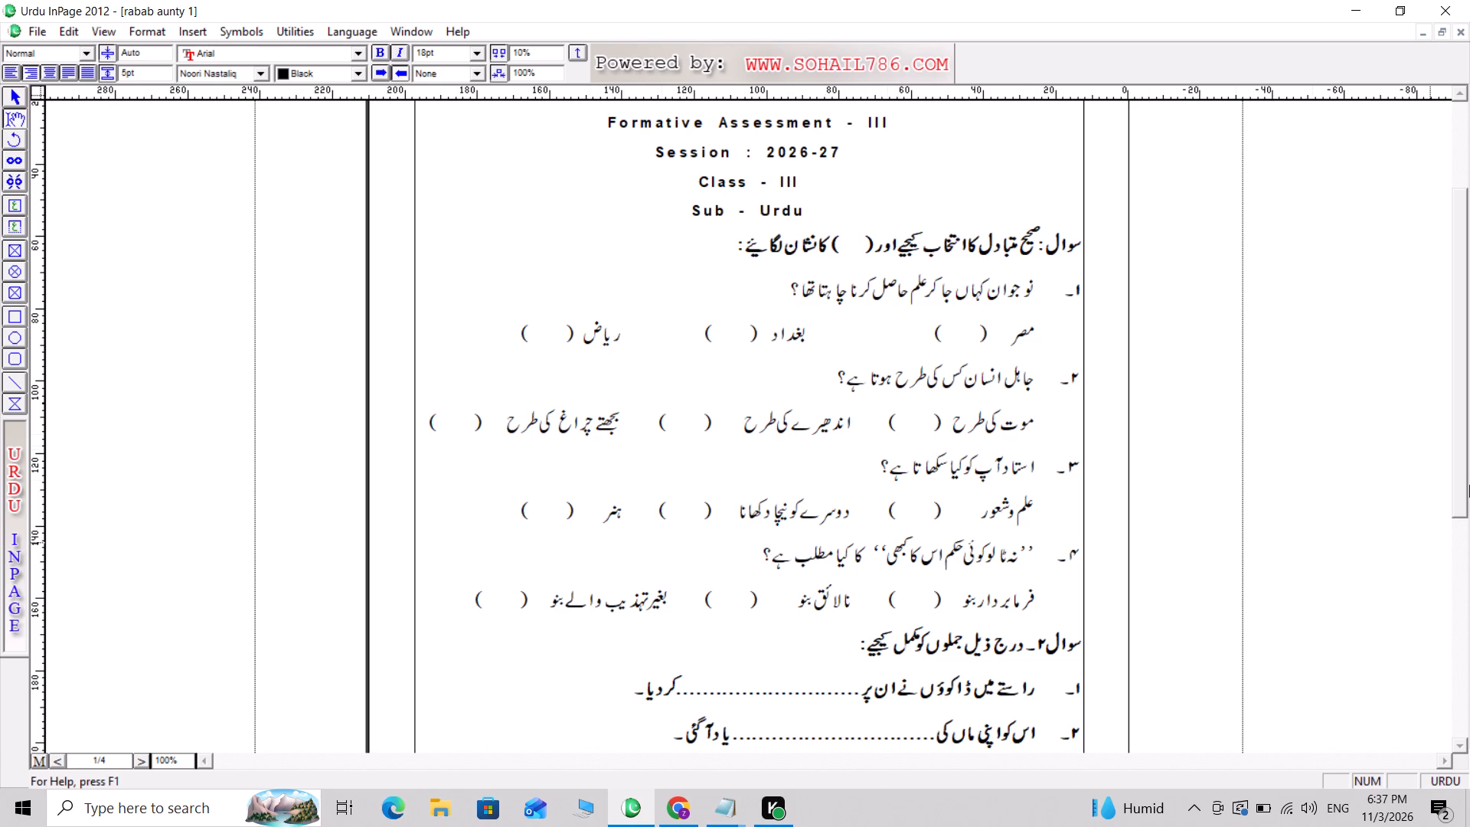
Remove bold from the two fill-in-the-blank sentences under سوال۲.
{"action": "left_click_drag", "start_coordinate": [1469, 485], "coordinate": [1468, 570]}
{"action": "left_click_drag", "start_coordinate": [1462, 511], "coordinate": [1462, 512]}
{"action": "left_click_drag", "start_coordinate": [1462, 512], "coordinate": [1455, 603]}
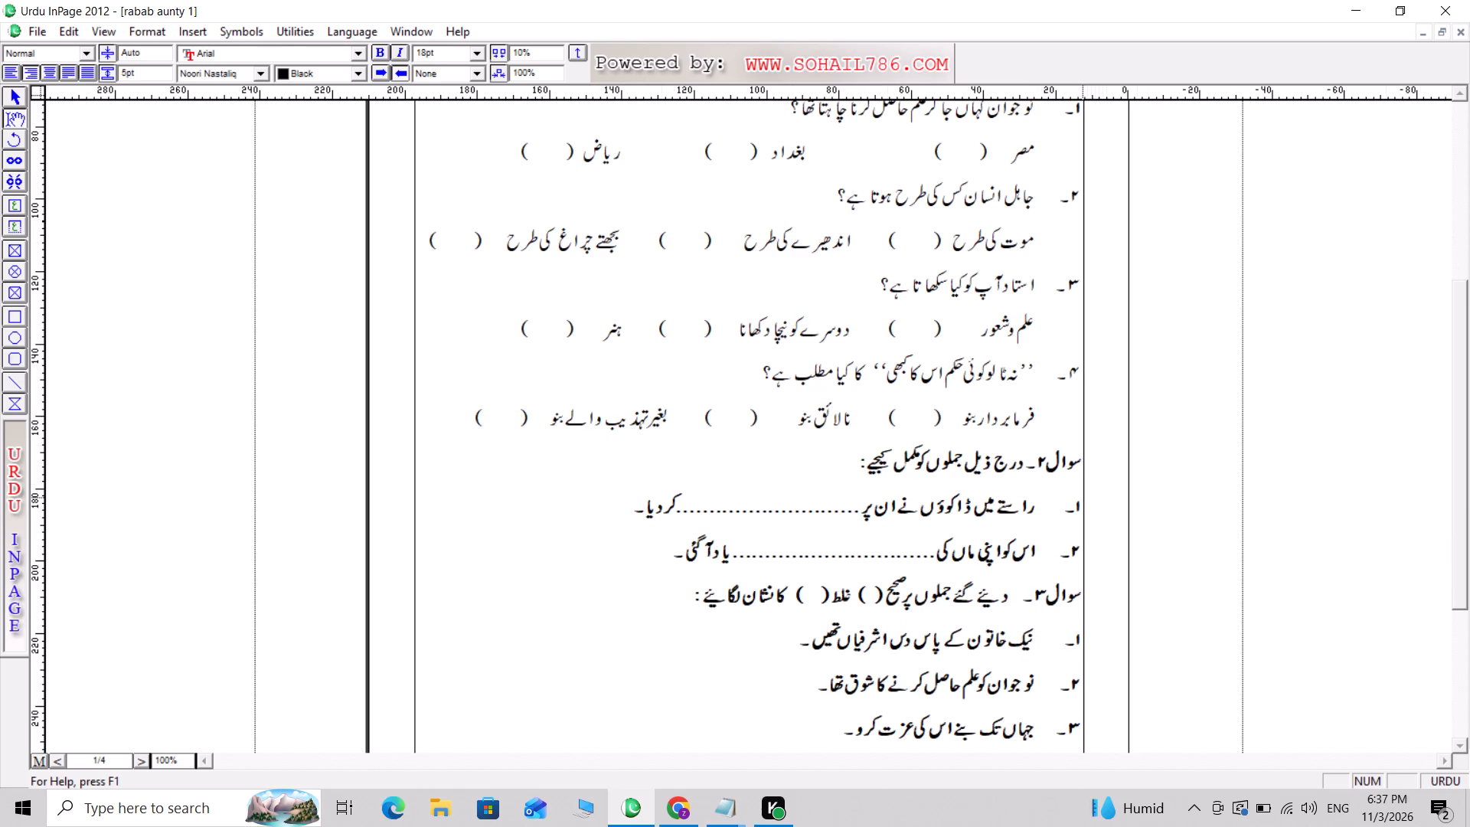
{"action": "left_click_drag", "start_coordinate": [1080, 502], "coordinate": [776, 600]}
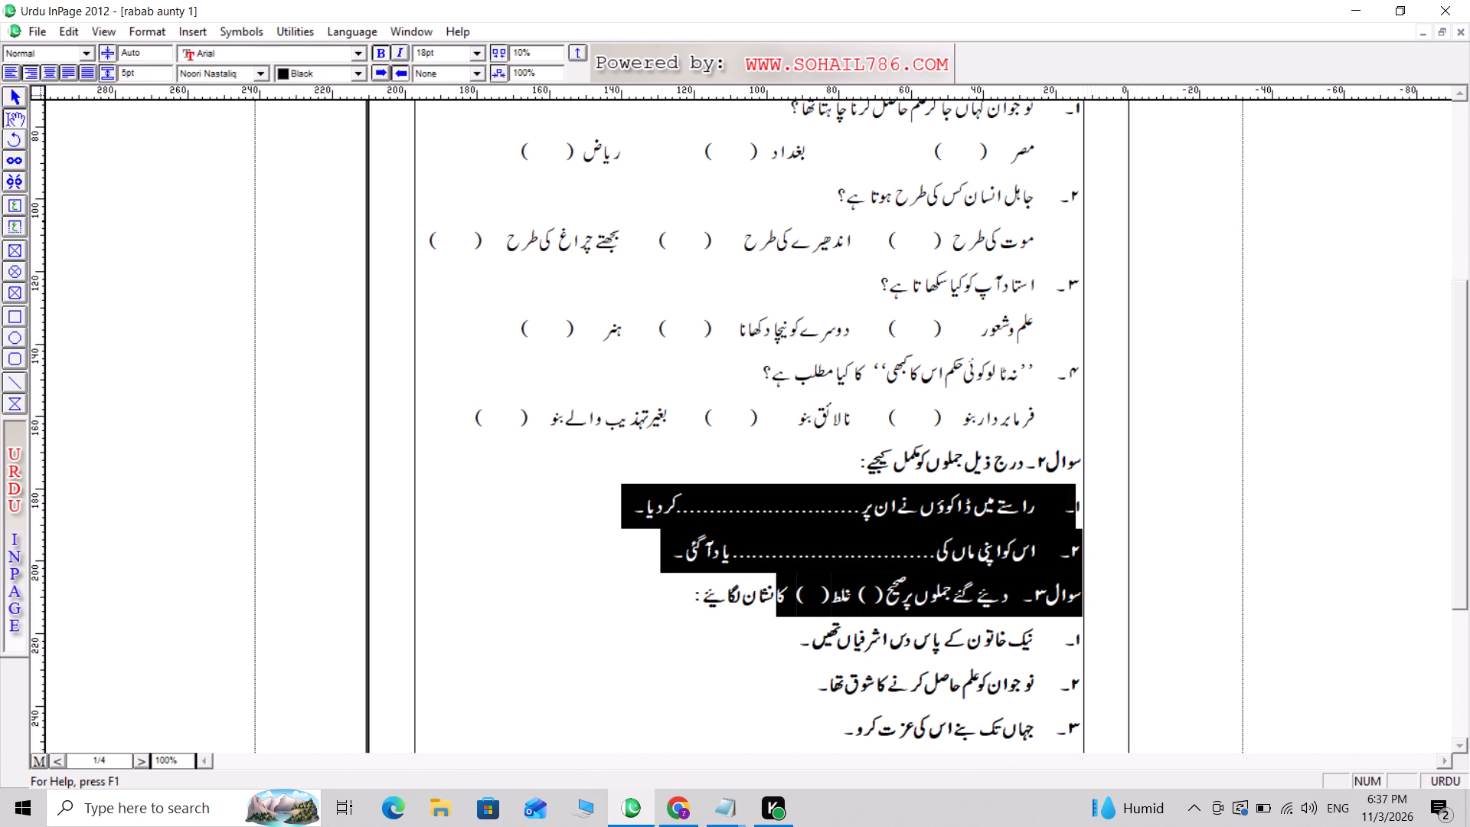
{"action": "left_click_drag", "start_coordinate": [776, 600], "coordinate": [668, 554]}
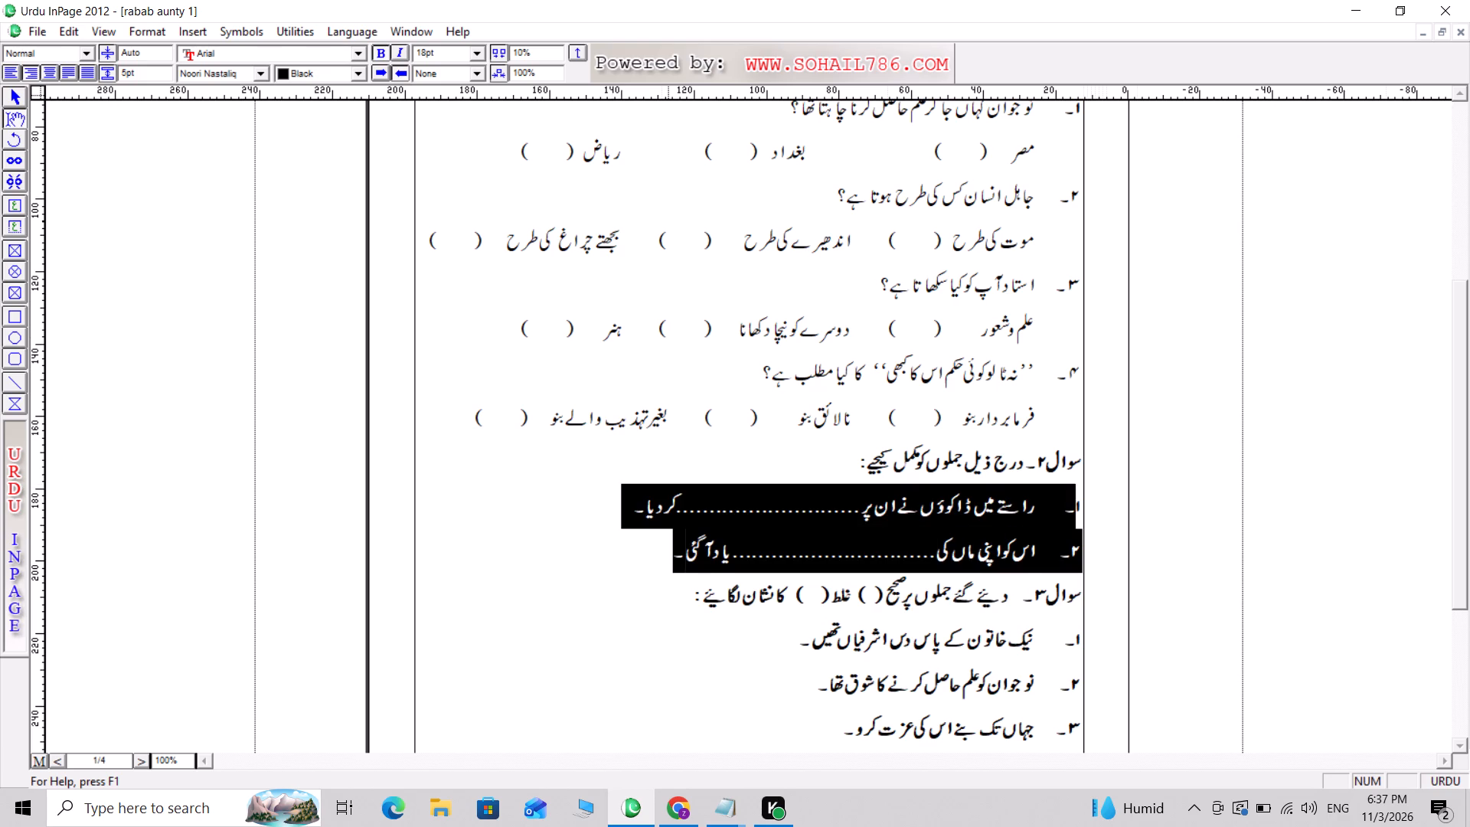
{"action": "key", "text": "ctrl+b"}
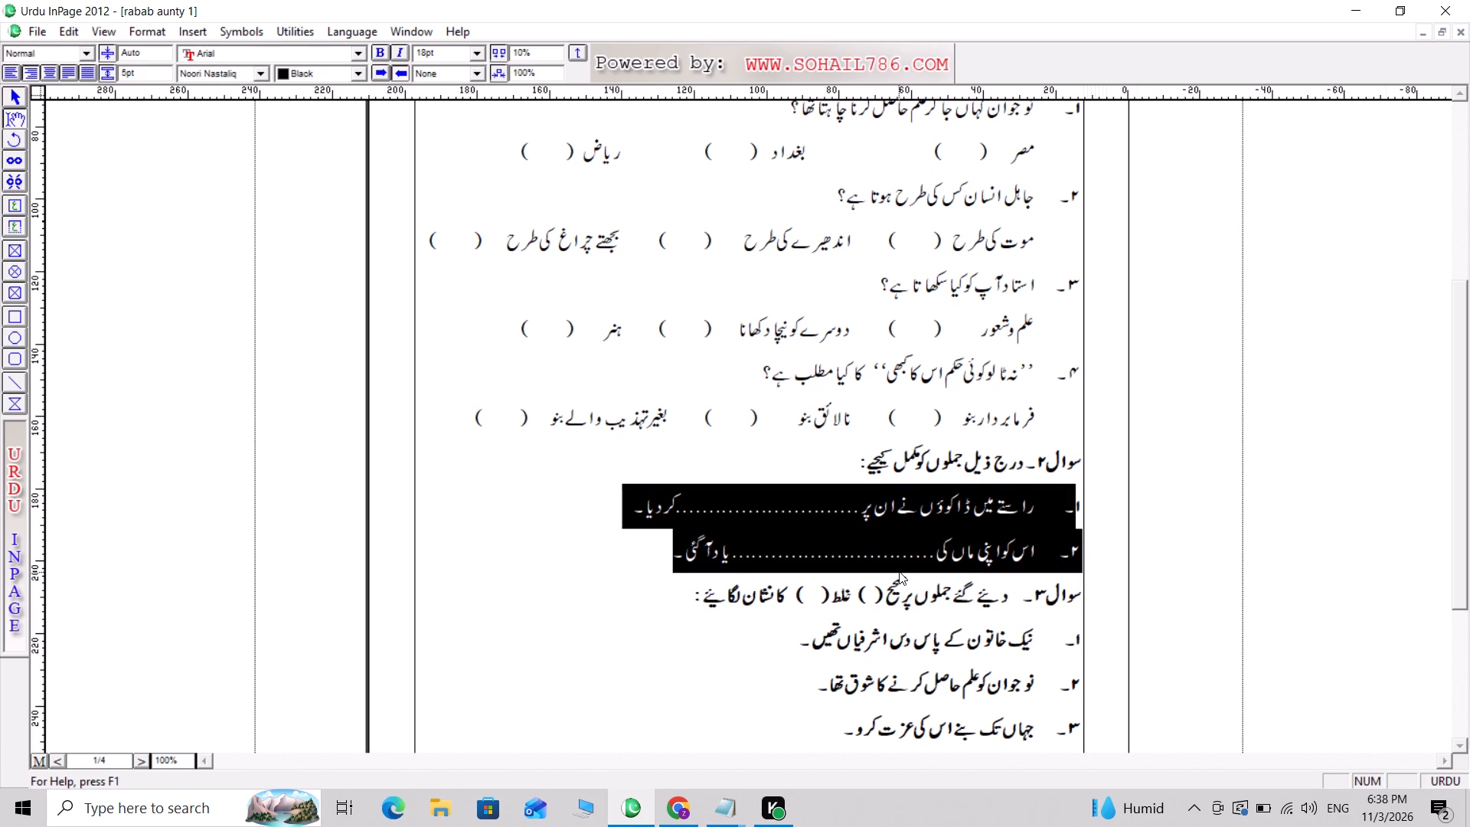
{"action": "left_click", "coordinate": [899, 571]}
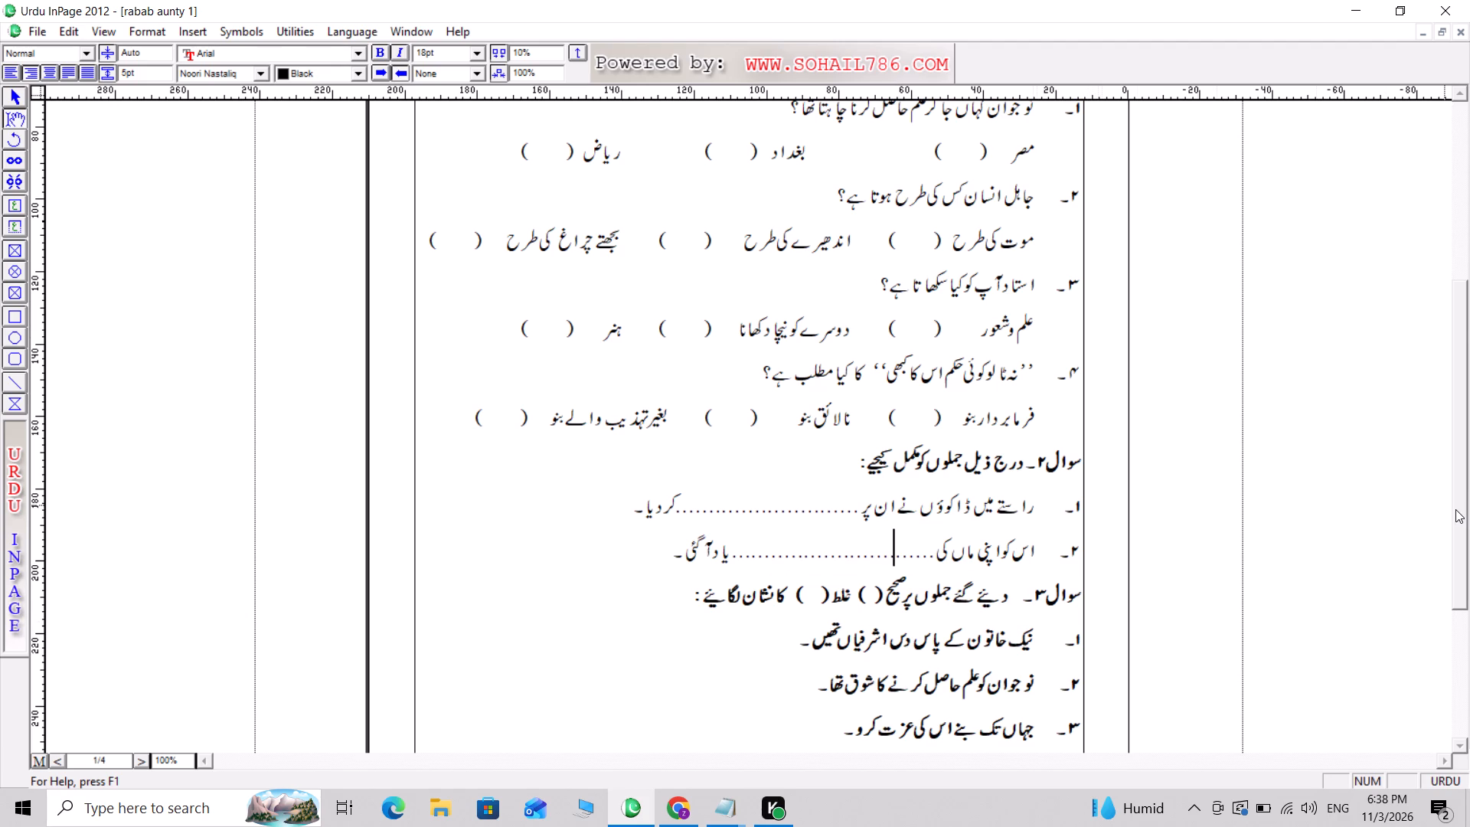
Remove bold from the four true/false statements under سوال۳.
{"action": "left_click_drag", "start_coordinate": [1455, 509], "coordinate": [1453, 562]}
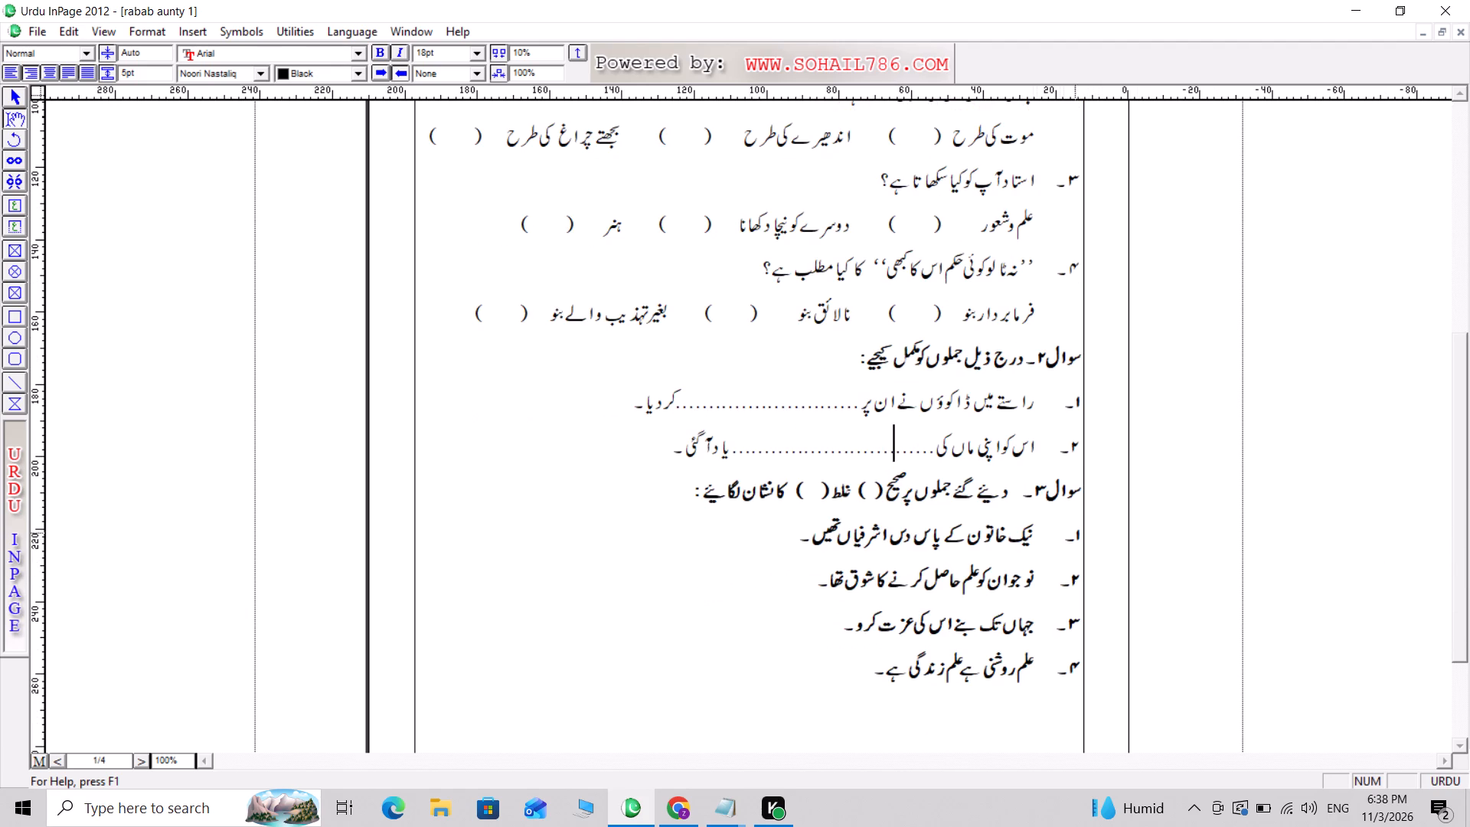
{"action": "left_click_drag", "start_coordinate": [1080, 527], "coordinate": [1017, 657]}
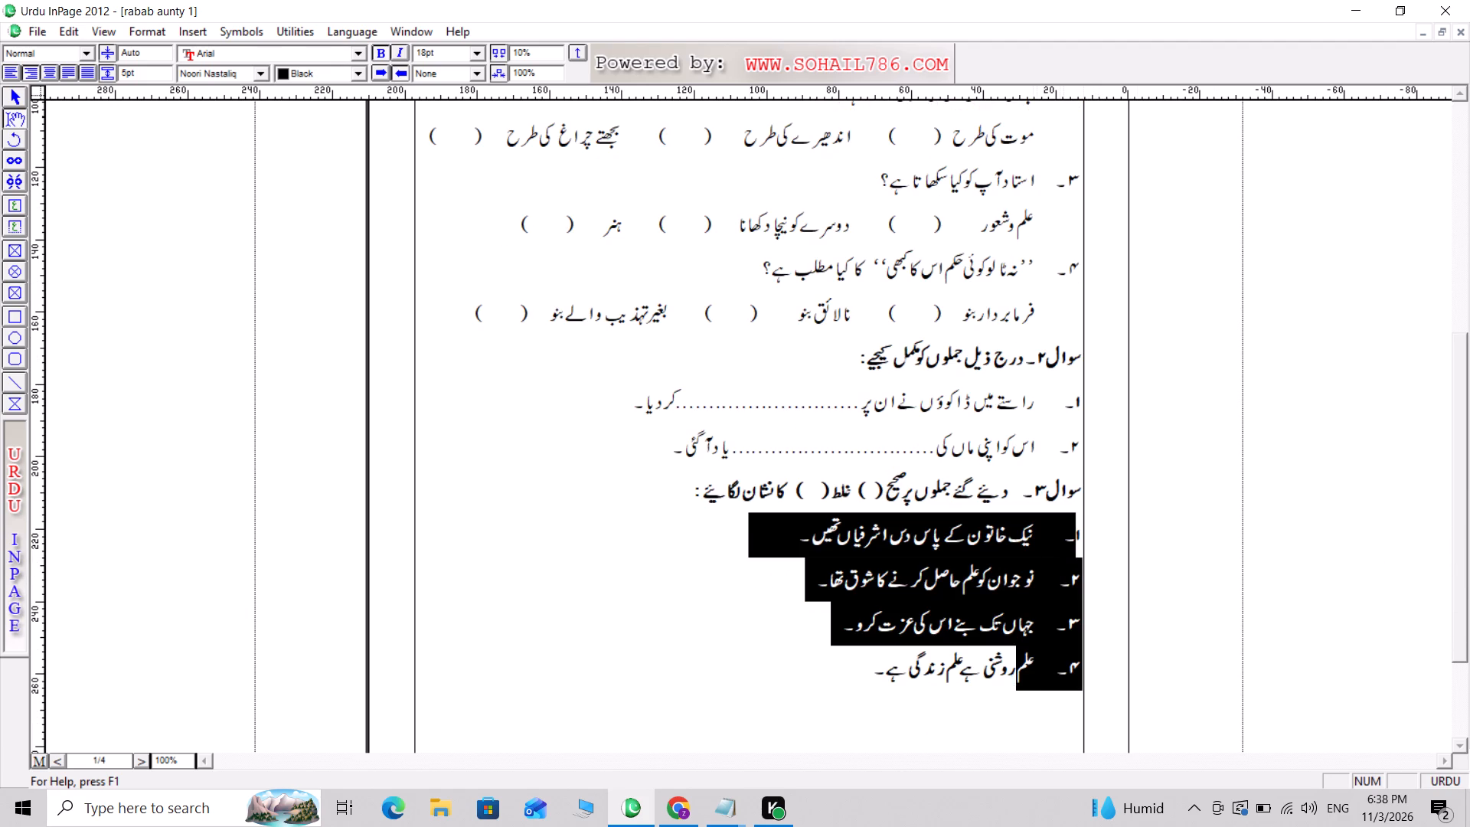
{"action": "left_click_drag", "start_coordinate": [1017, 657], "coordinate": [843, 663]}
{"action": "key", "text": "ctrl+b"}
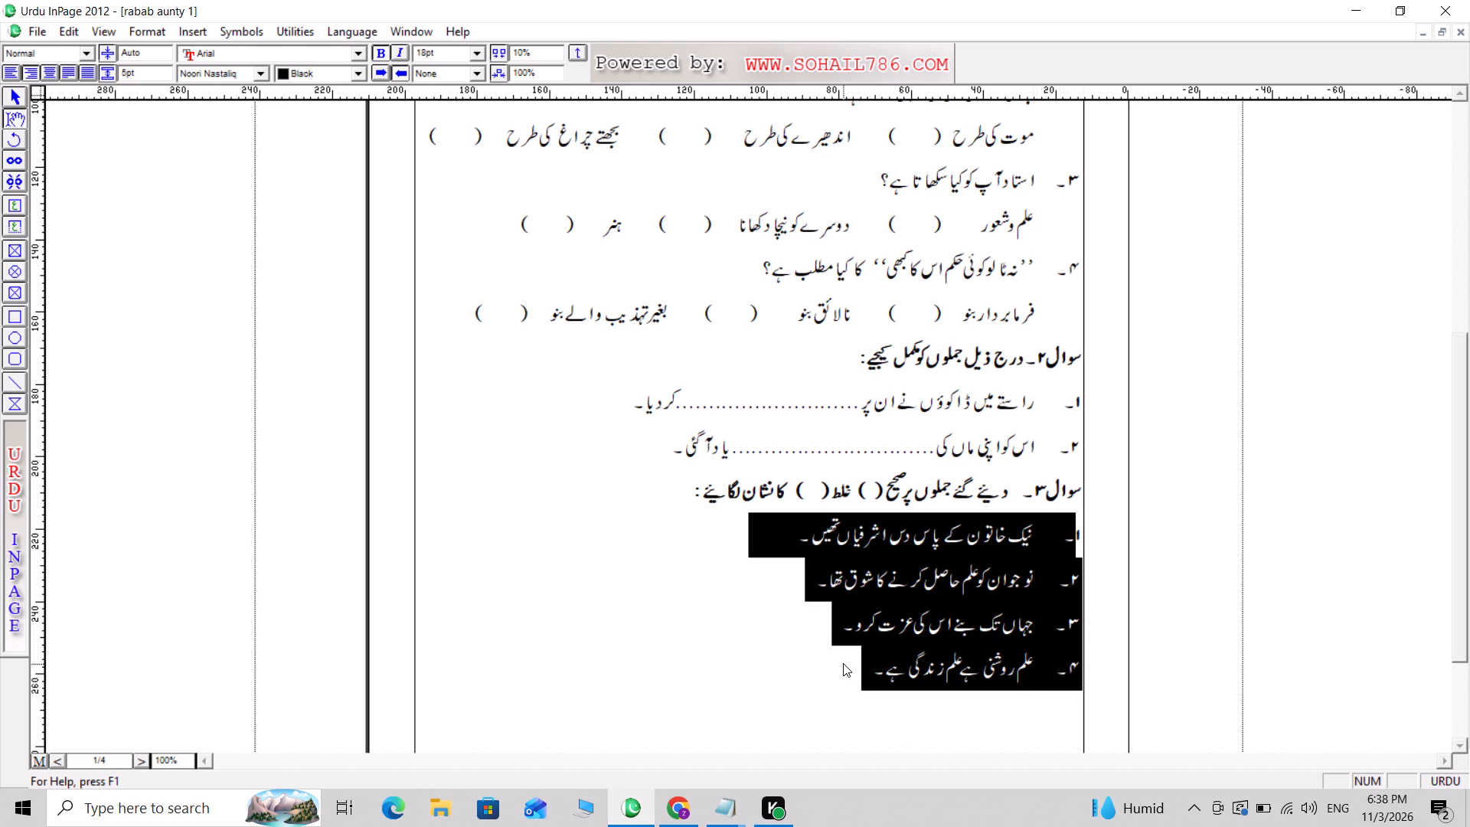
{"action": "left_click", "coordinate": [843, 663]}
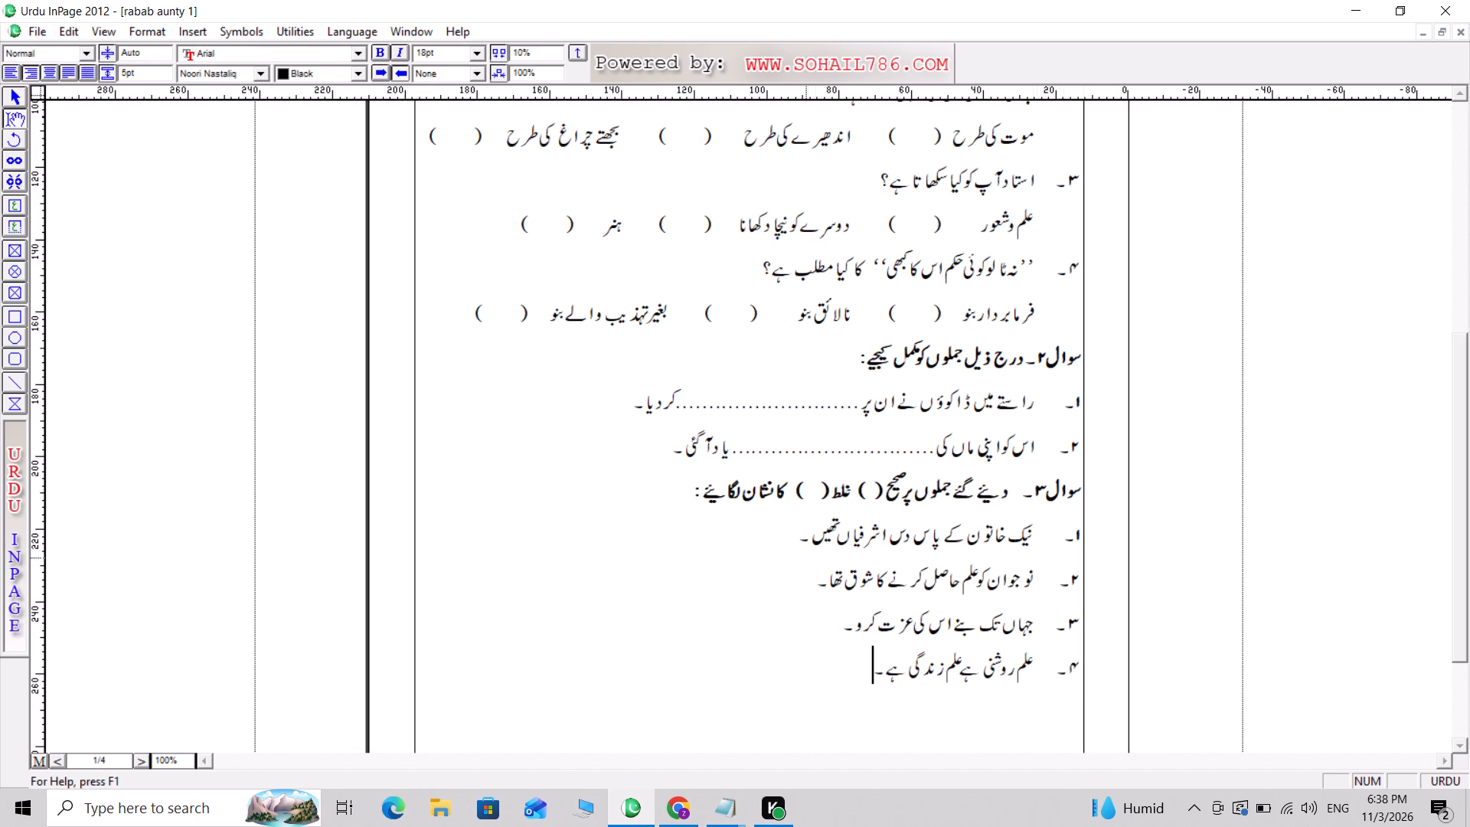
Add a pair of answer brackets with one tab between them after statement ۱ (نیک خاتون) under سوال۳.
{"action": "left_click", "coordinate": [780, 544]}
{"action": "key", "text": "shift+parenright"}
{"action": "key", "text": "Tab"}
{"action": "key", "text": "shift+parenleft"}
{"action": "key", "text": "Down"}
Add a pair of answer brackets with one tab between them after statement ۲ (نوجوان) under سوال۳.
{"action": "key", "text": "Tab"}
{"action": "key", "text": "Tab"}
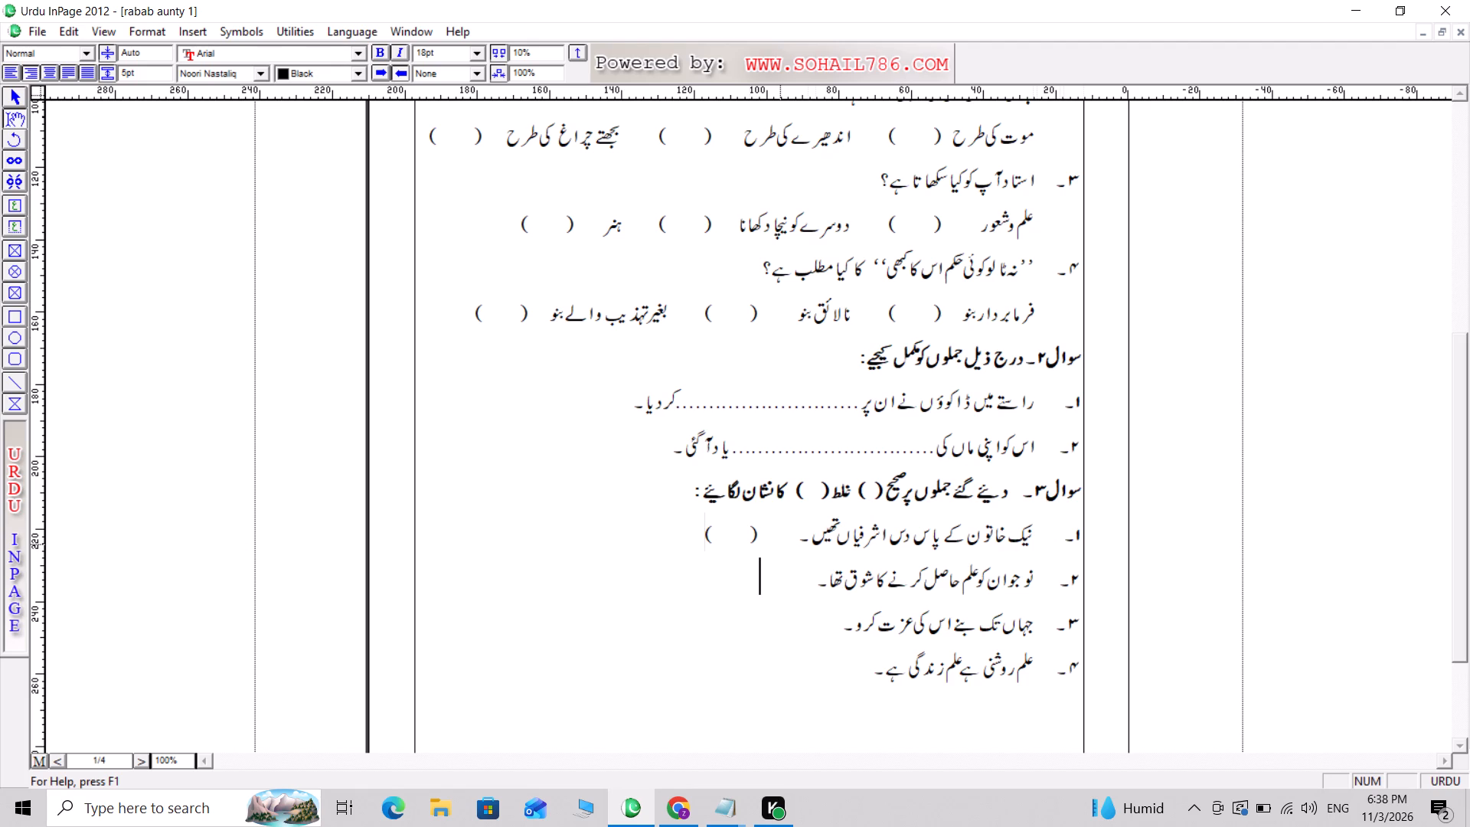
{"action": "key", "text": "0"}
{"action": "key", "text": "BackSpace"}
{"action": "key", "text": "shift+parenright"}
{"action": "key", "text": "Tab"}
{"action": "key", "text": "shift+parenleft"}
Add a matching pair of answer brackets with one tab between them after statement ۳ (جہاں تک بنے) under سوال۳.
{"action": "key", "text": "Down"}
{"action": "key", "text": "Tab"}
{"action": "key", "text": "Tab"}
{"action": "key", "text": "shift+parenright"}
{"action": "key", "text": "Tab"}
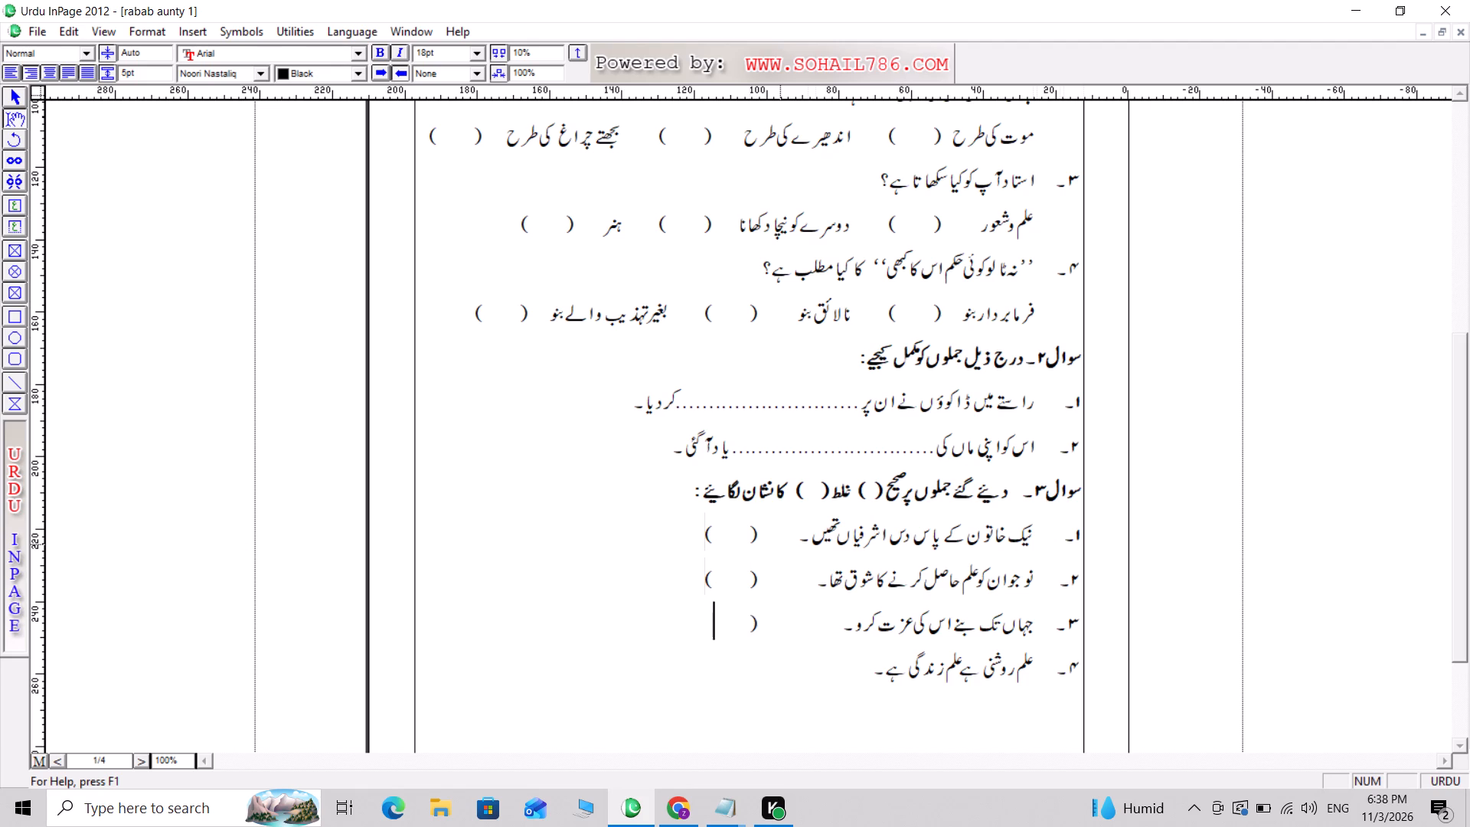
{"action": "key", "text": "shift+parenleft"}
Add a matching pair of answer brackets with one tab between them after statement ۴ (علم روشنی ہے) under سوال۳.
{"action": "key", "text": "Down"}
{"action": "key", "text": "Tab"}
{"action": "key", "text": "Tab"}
{"action": "key", "text": "Tab"}
{"action": "key", "text": "shift+parenright"}
{"action": "key", "text": "Tab"}
{"action": "key", "text": "shift+parenleft"}
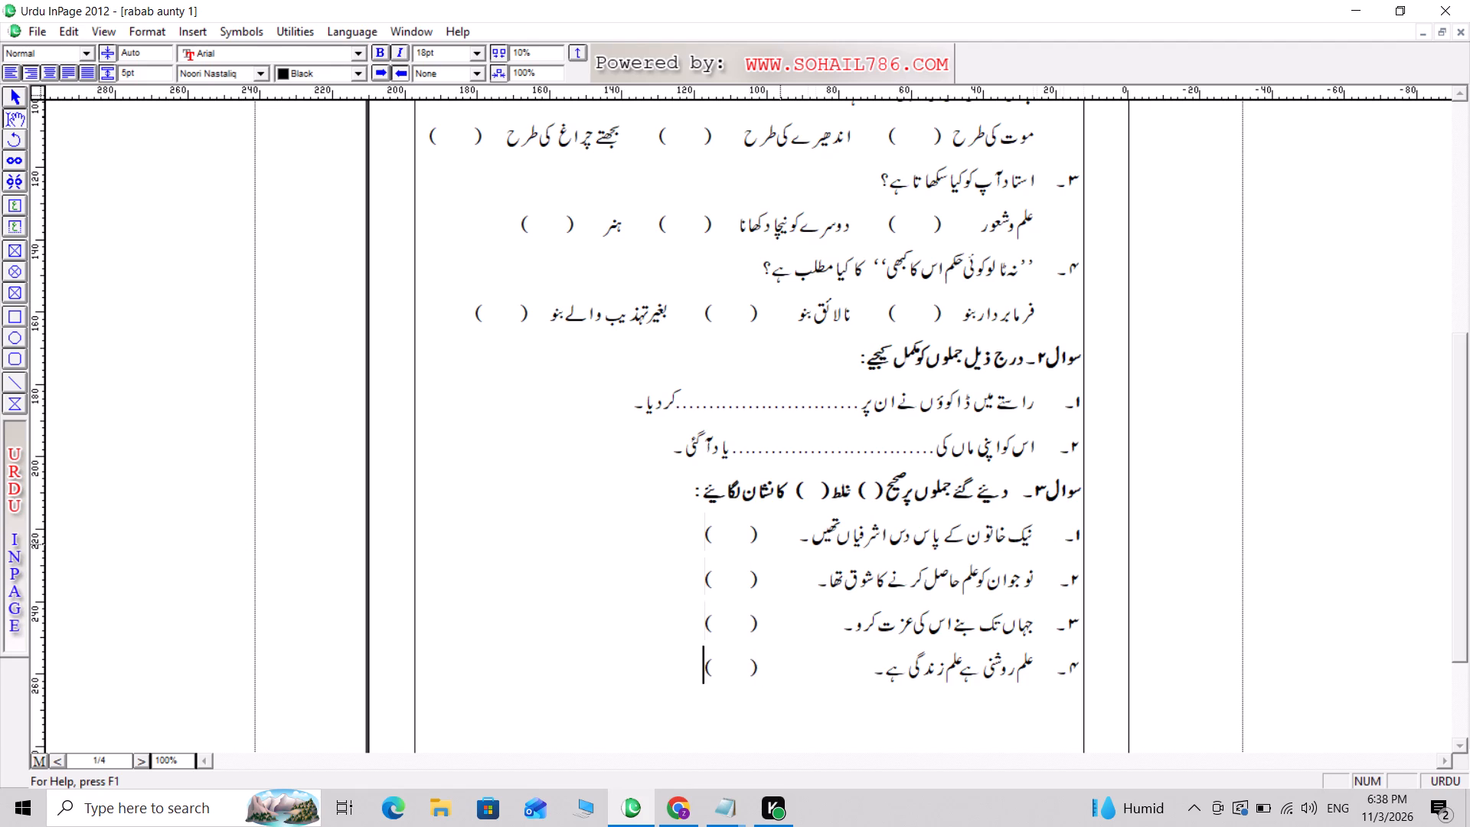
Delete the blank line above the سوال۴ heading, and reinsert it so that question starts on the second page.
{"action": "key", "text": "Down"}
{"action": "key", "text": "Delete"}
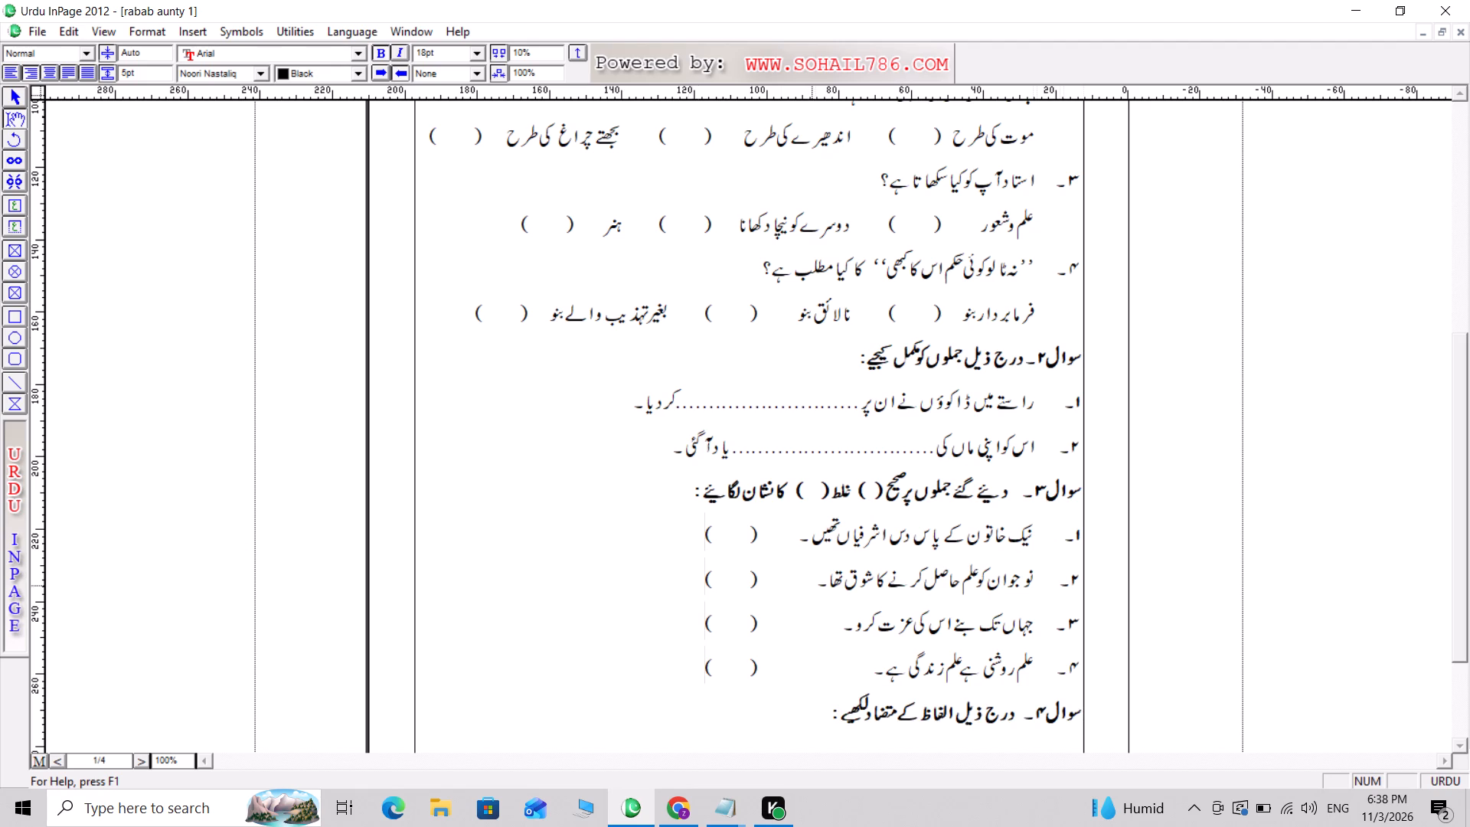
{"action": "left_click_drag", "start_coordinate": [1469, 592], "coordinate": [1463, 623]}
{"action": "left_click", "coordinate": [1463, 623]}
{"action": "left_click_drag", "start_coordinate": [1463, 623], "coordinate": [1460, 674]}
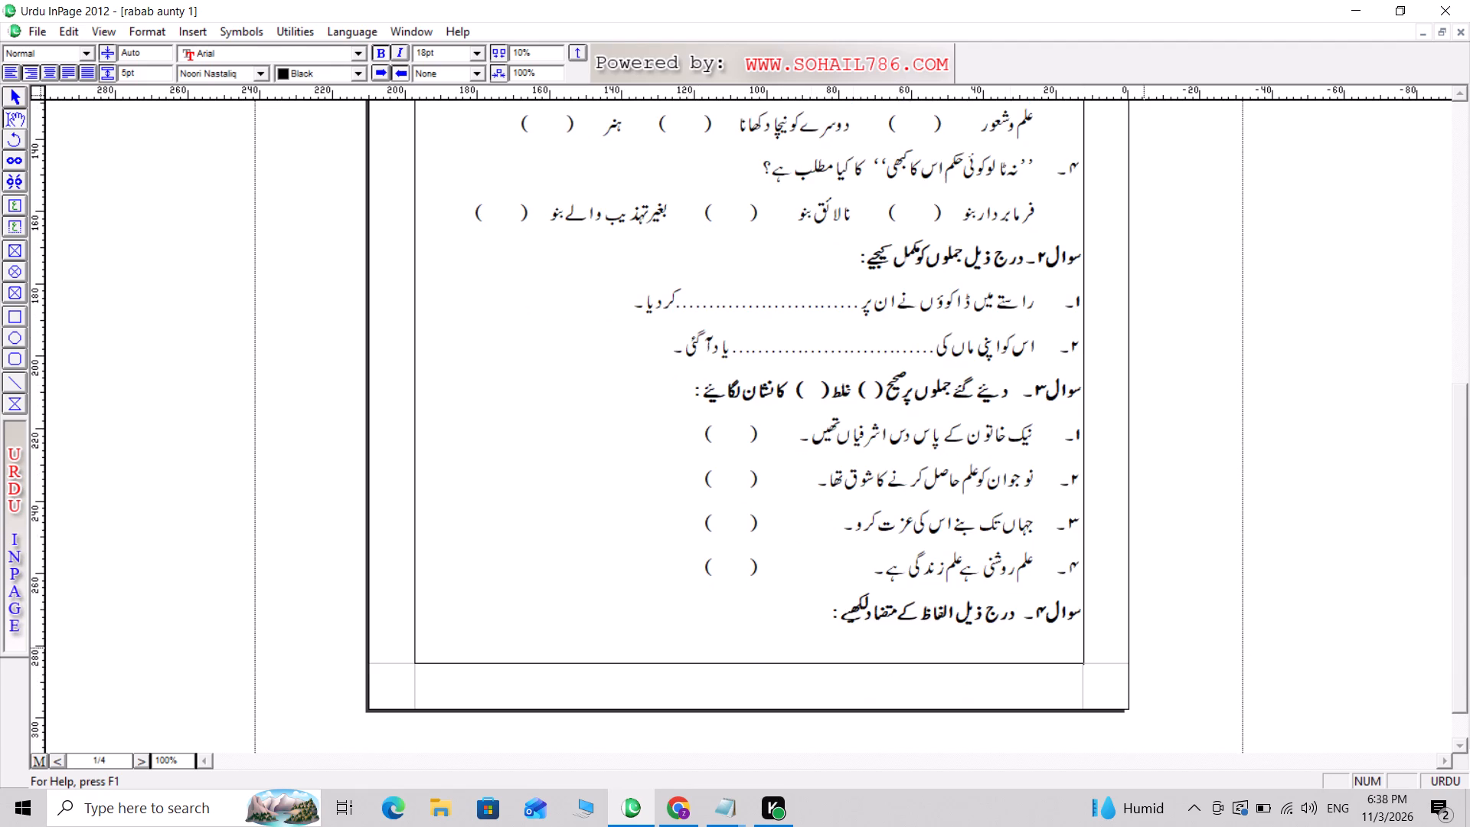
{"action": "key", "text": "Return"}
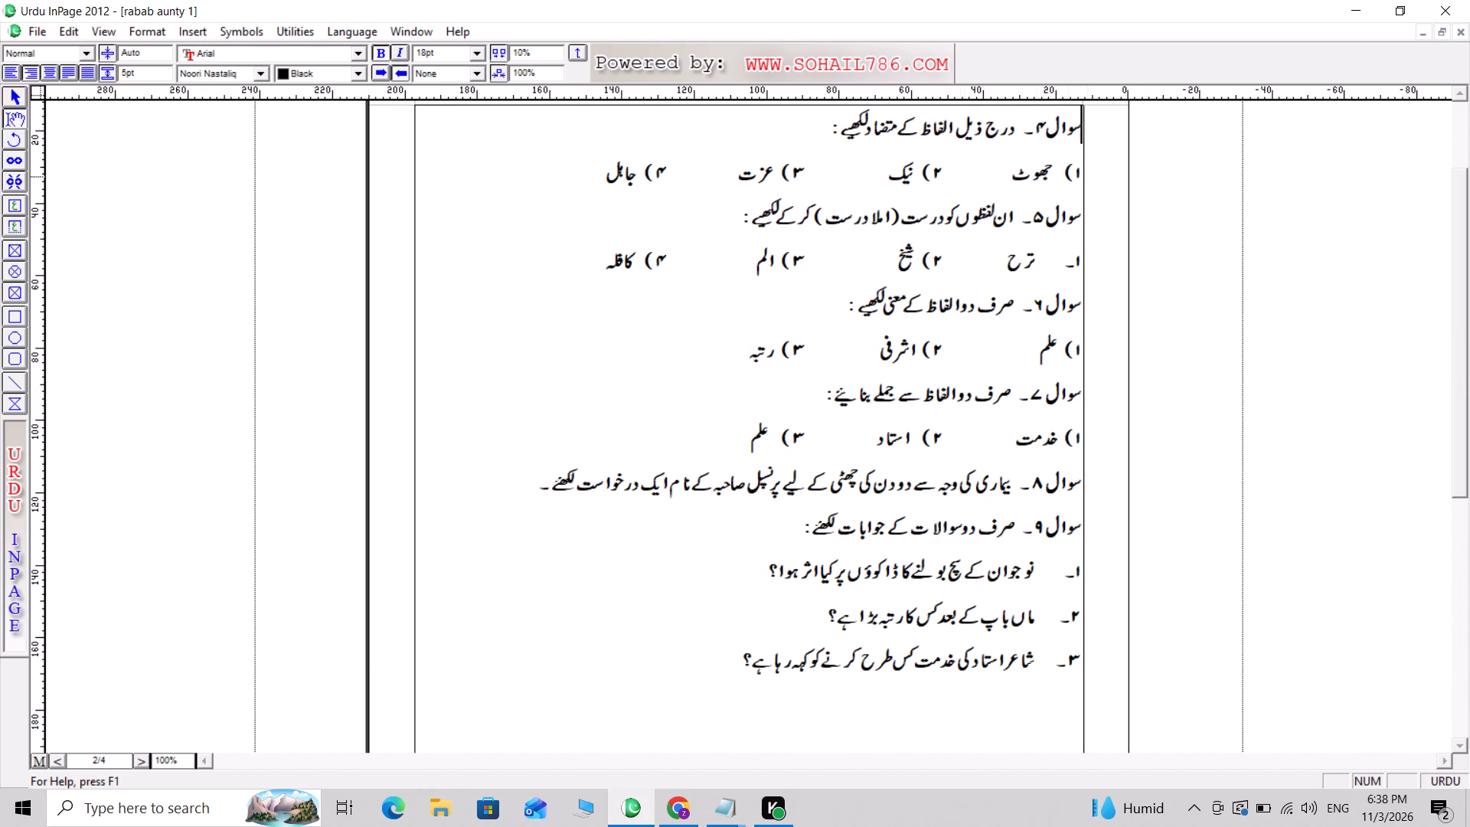
Remove bold from the numbered word rows under سوال۴, سوال۵, سوال۶ and سوال۷, keeping the question headings bold.
{"action": "left_click_drag", "start_coordinate": [1083, 171], "coordinate": [787, 139]}
{"action": "left_click_drag", "start_coordinate": [787, 139], "coordinate": [590, 175]}
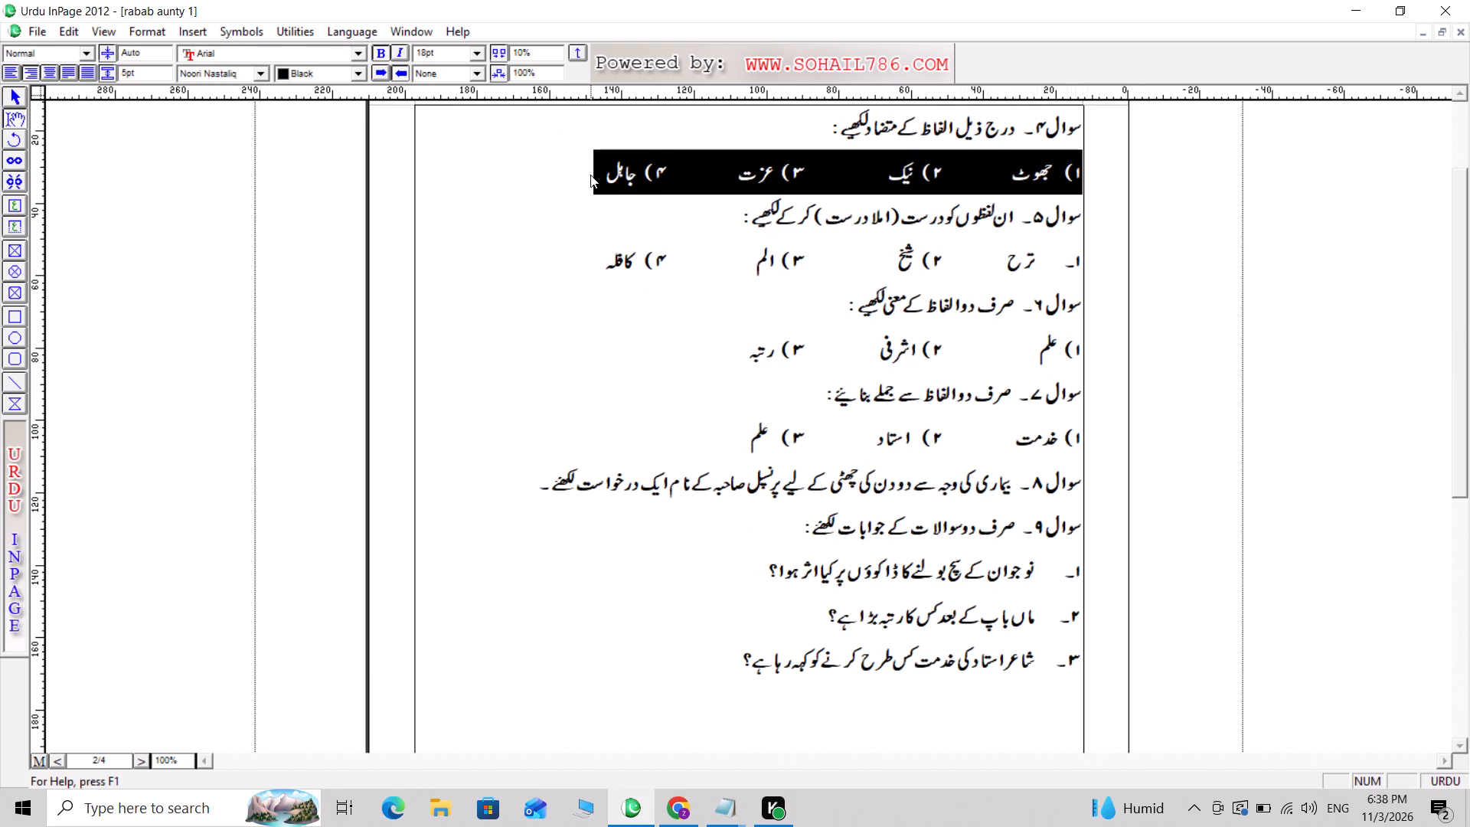
{"action": "key", "text": "ctrl+b"}
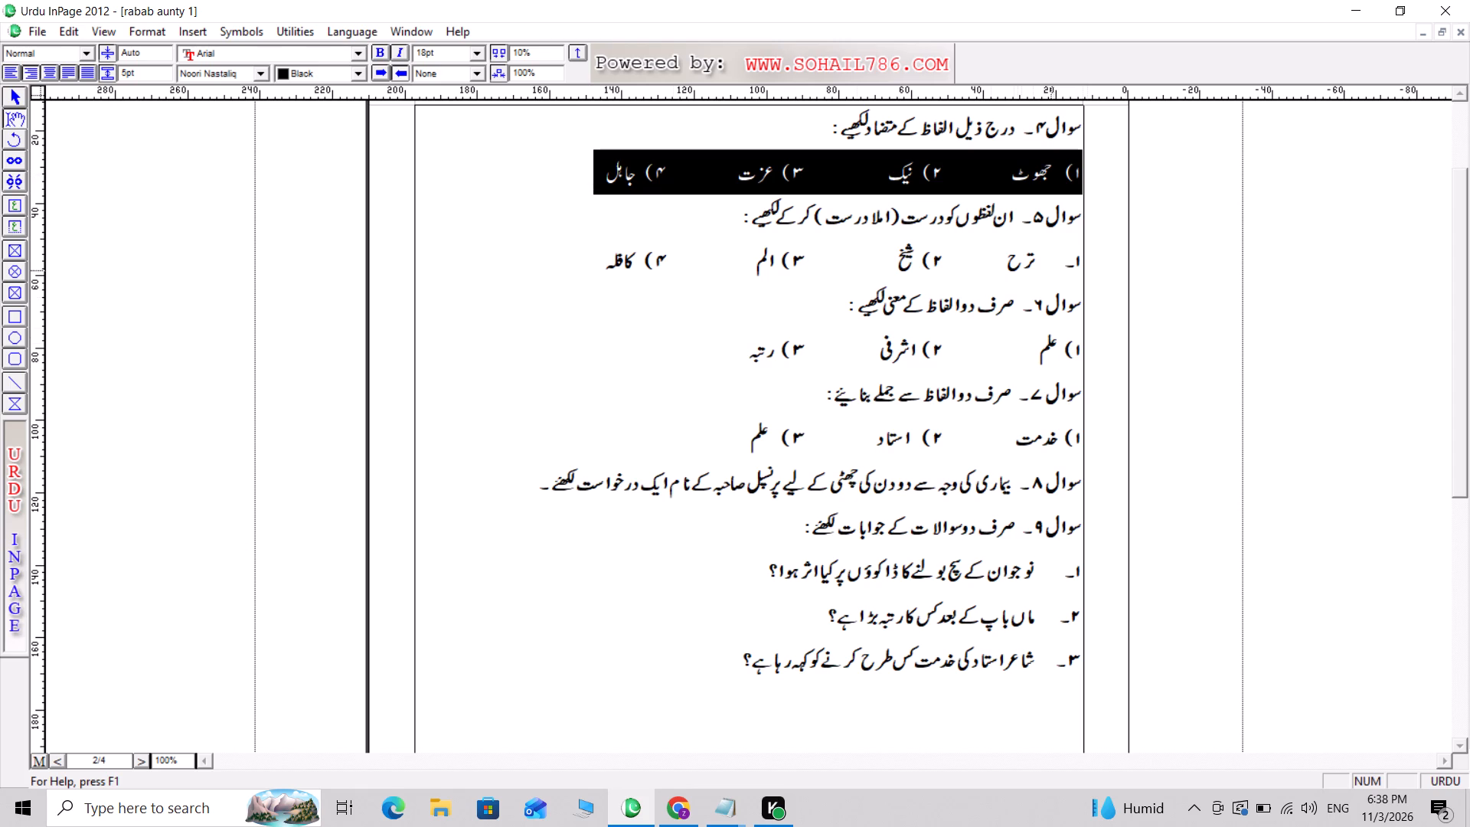
{"action": "left_click_drag", "start_coordinate": [1080, 257], "coordinate": [1073, 253]}
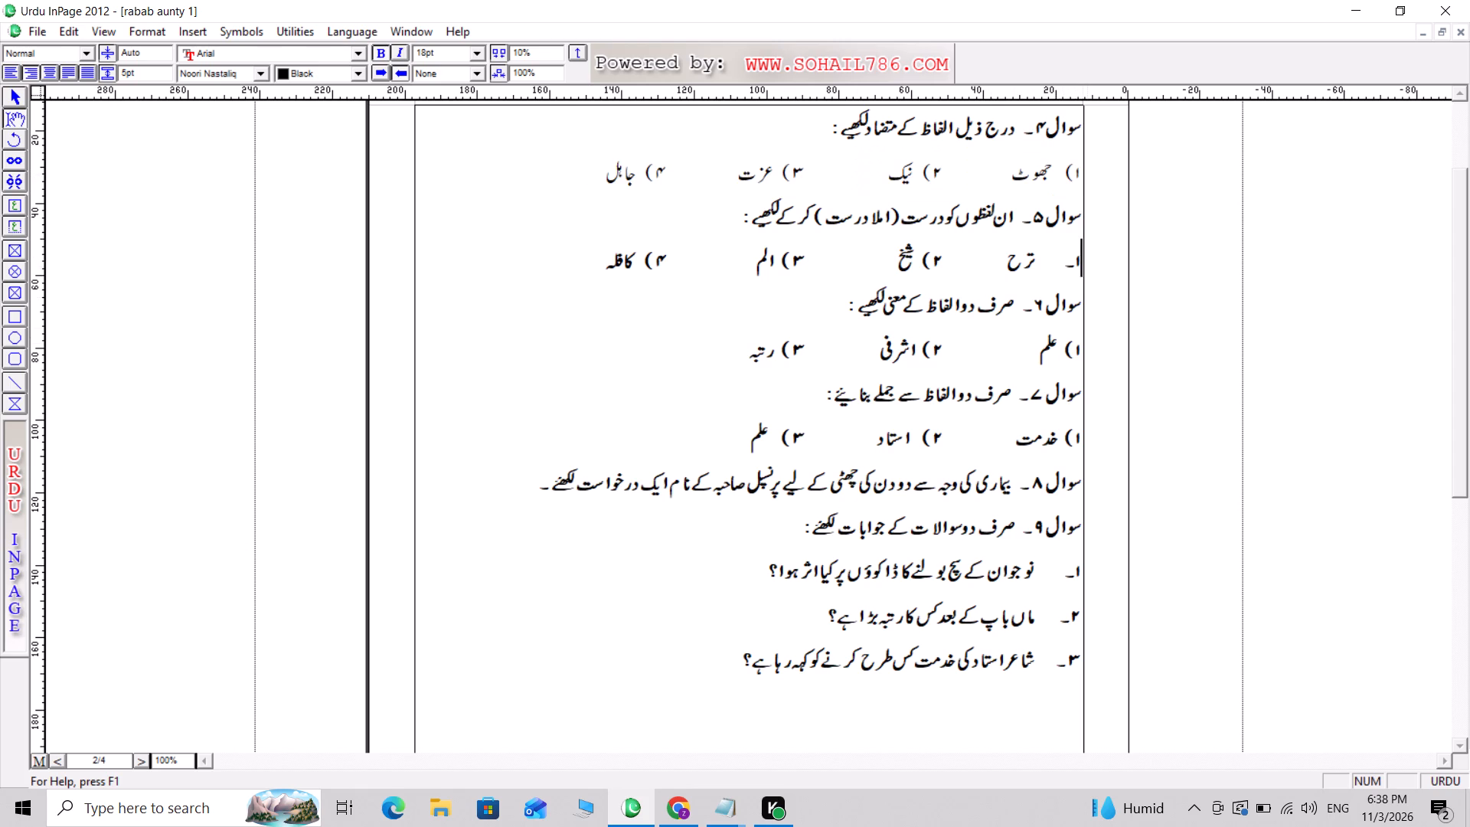
{"action": "left_click_drag", "start_coordinate": [1073, 253], "coordinate": [544, 276]}
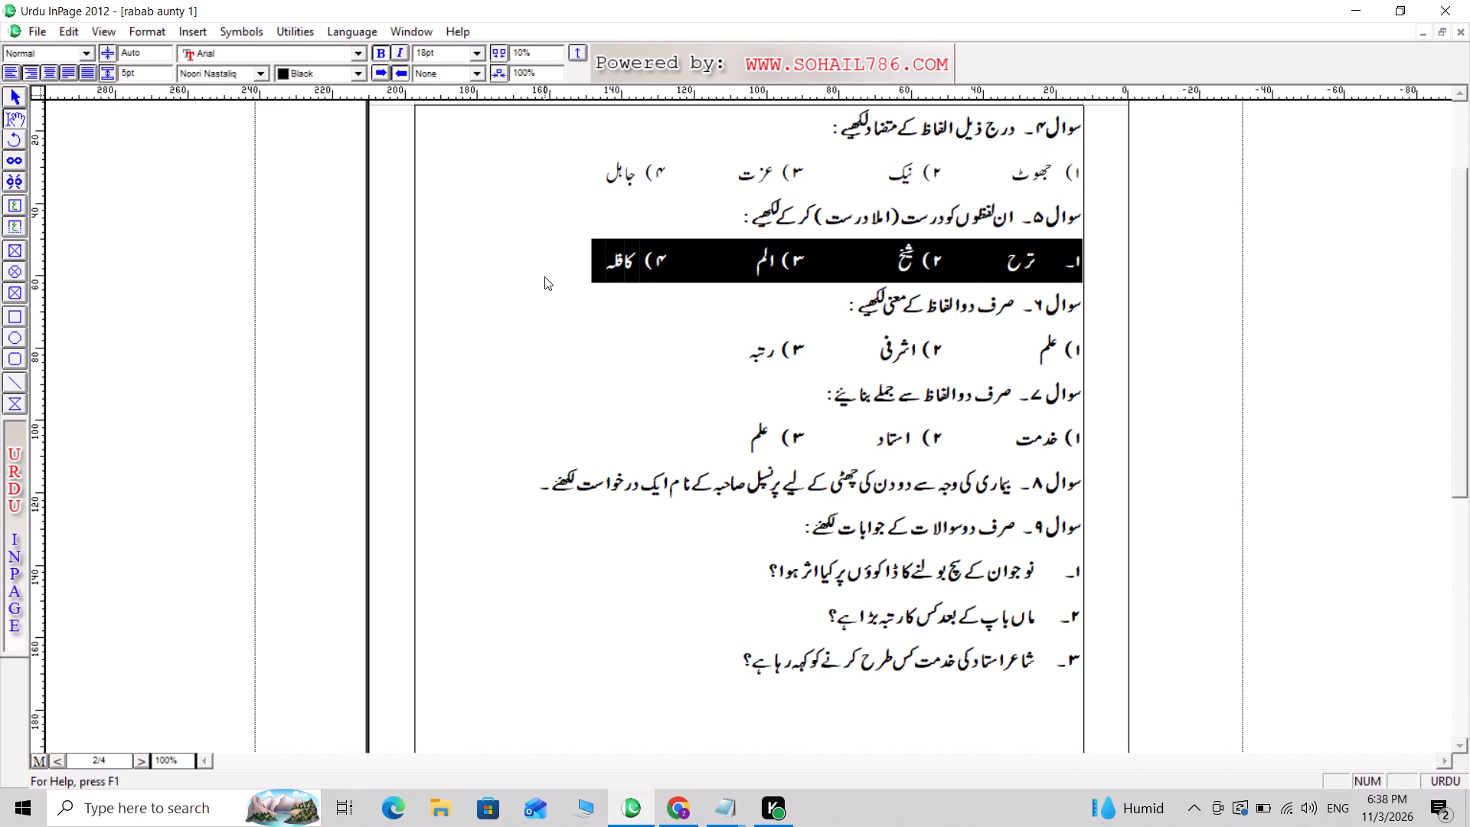
{"action": "key", "text": "ctrl+b"}
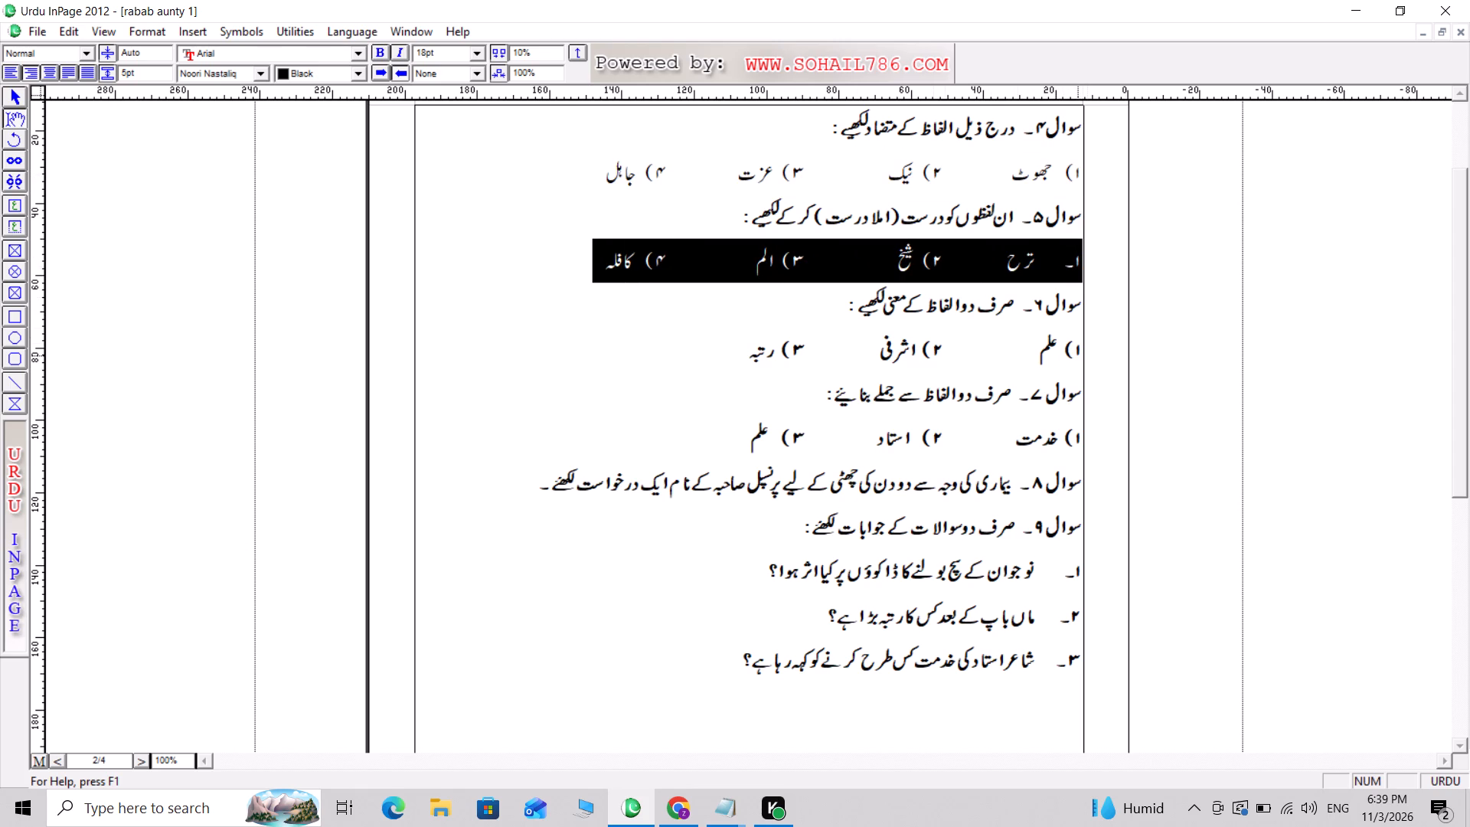
{"action": "left_click_drag", "start_coordinate": [1086, 346], "coordinate": [1098, 341]}
{"action": "left_click_drag", "start_coordinate": [1098, 341], "coordinate": [1082, 339]}
{"action": "left_click_drag", "start_coordinate": [1082, 339], "coordinate": [744, 358]}
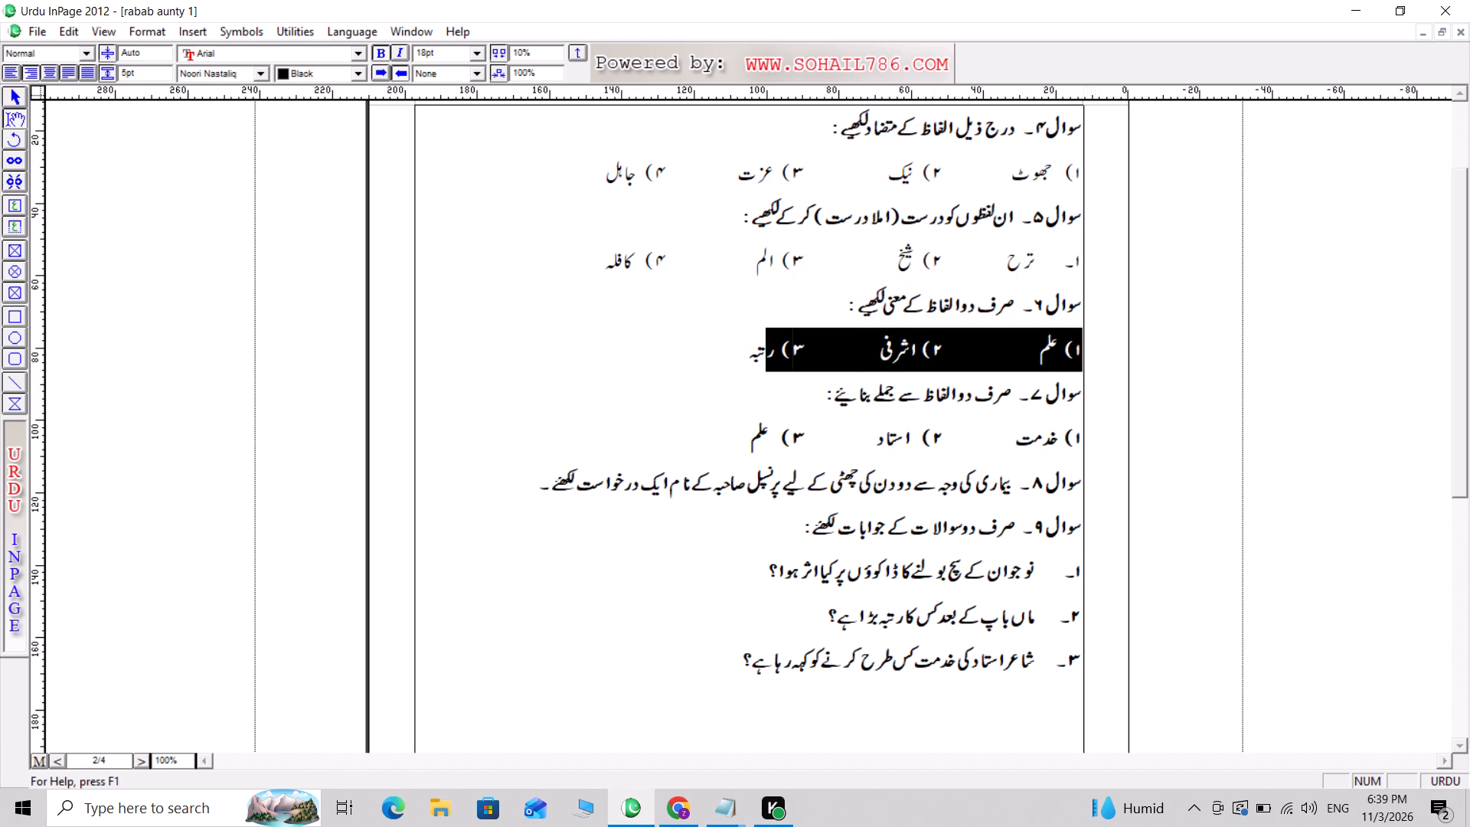
{"action": "left_click_drag", "start_coordinate": [744, 358], "coordinate": [708, 360]}
{"action": "key", "text": "ctrl+b"}
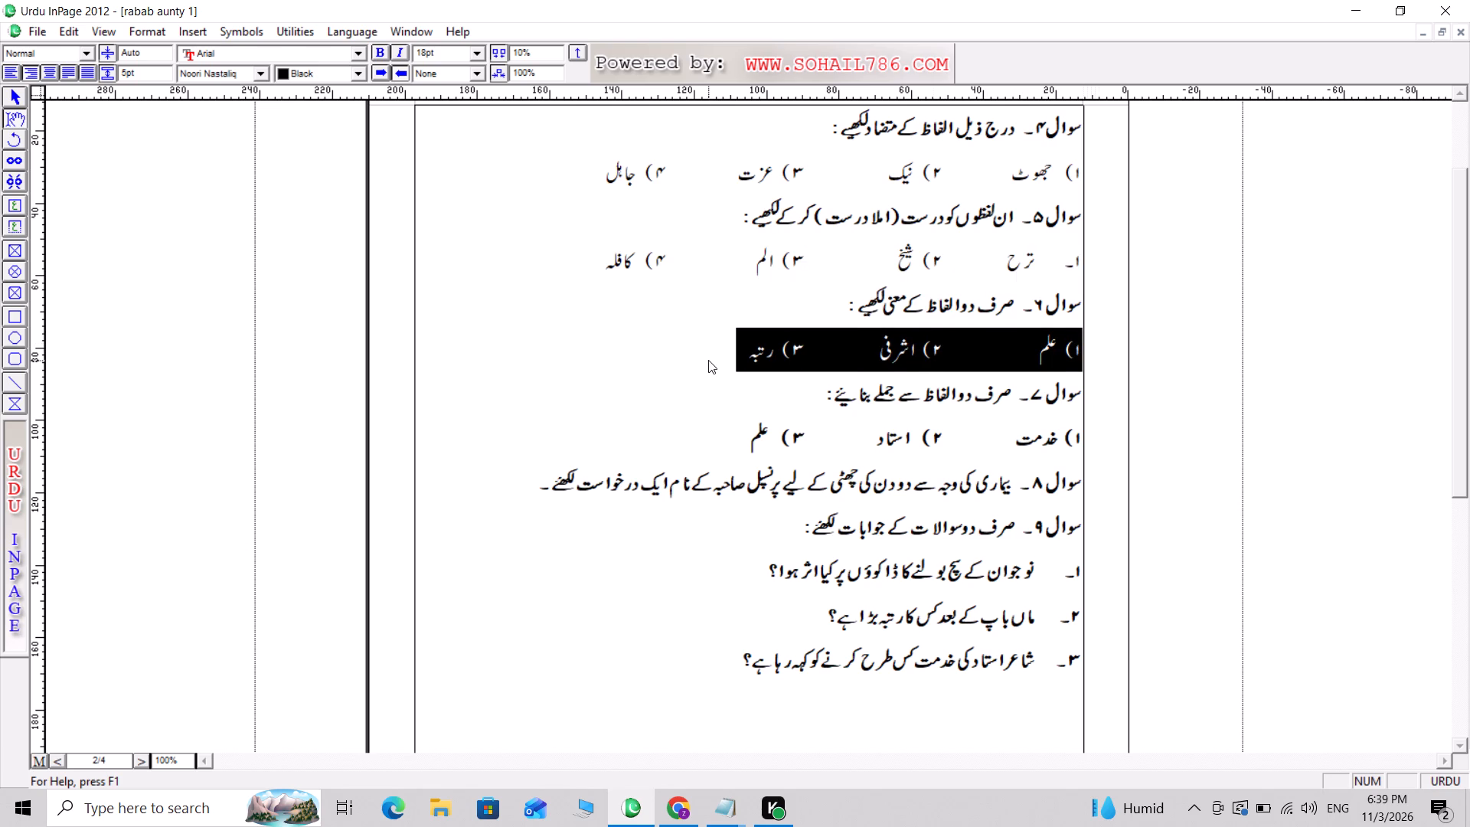
{"action": "left_click_drag", "start_coordinate": [1083, 433], "coordinate": [670, 440]}
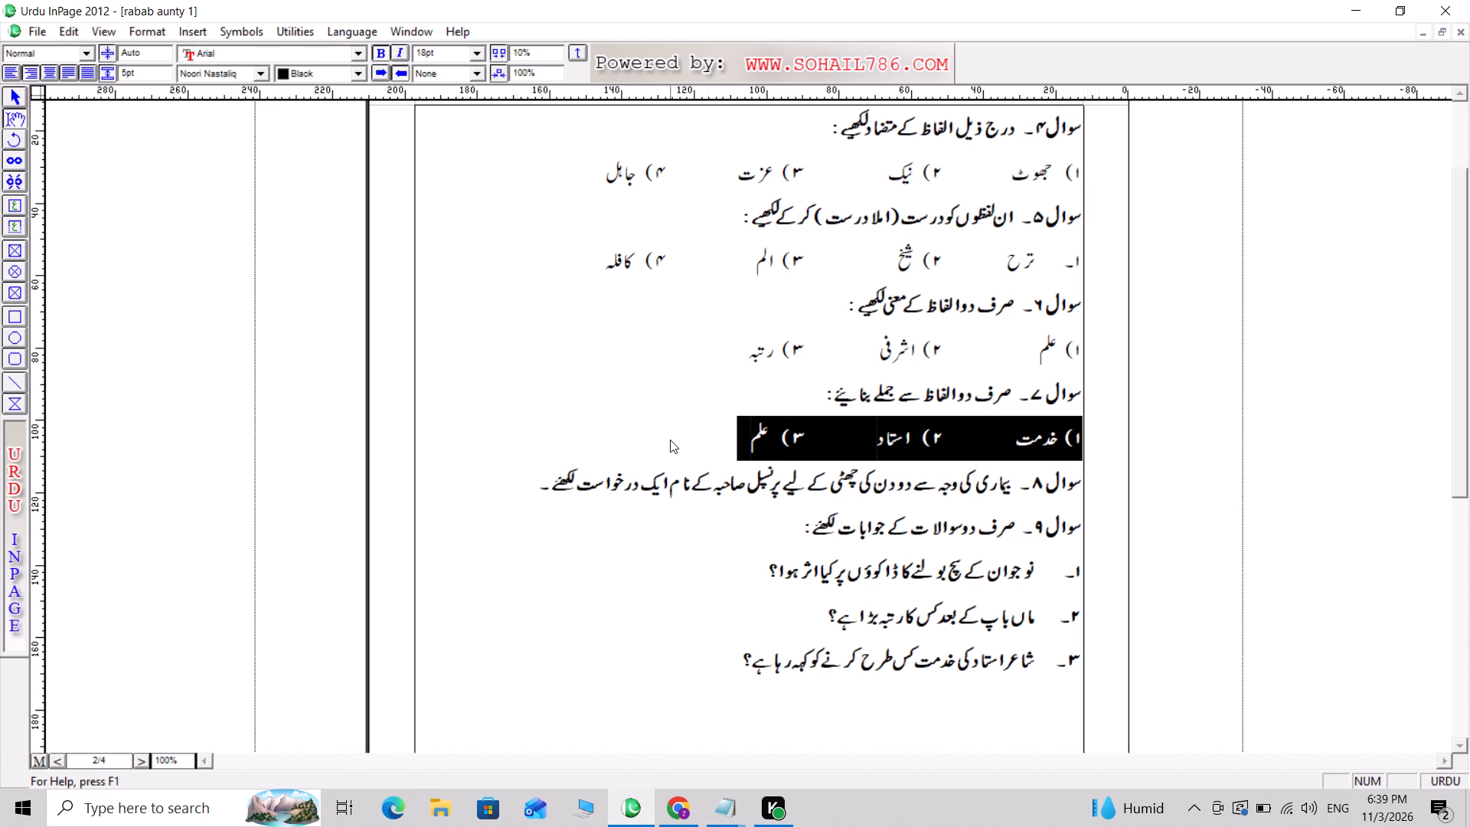
{"action": "key", "text": "ctrl+b"}
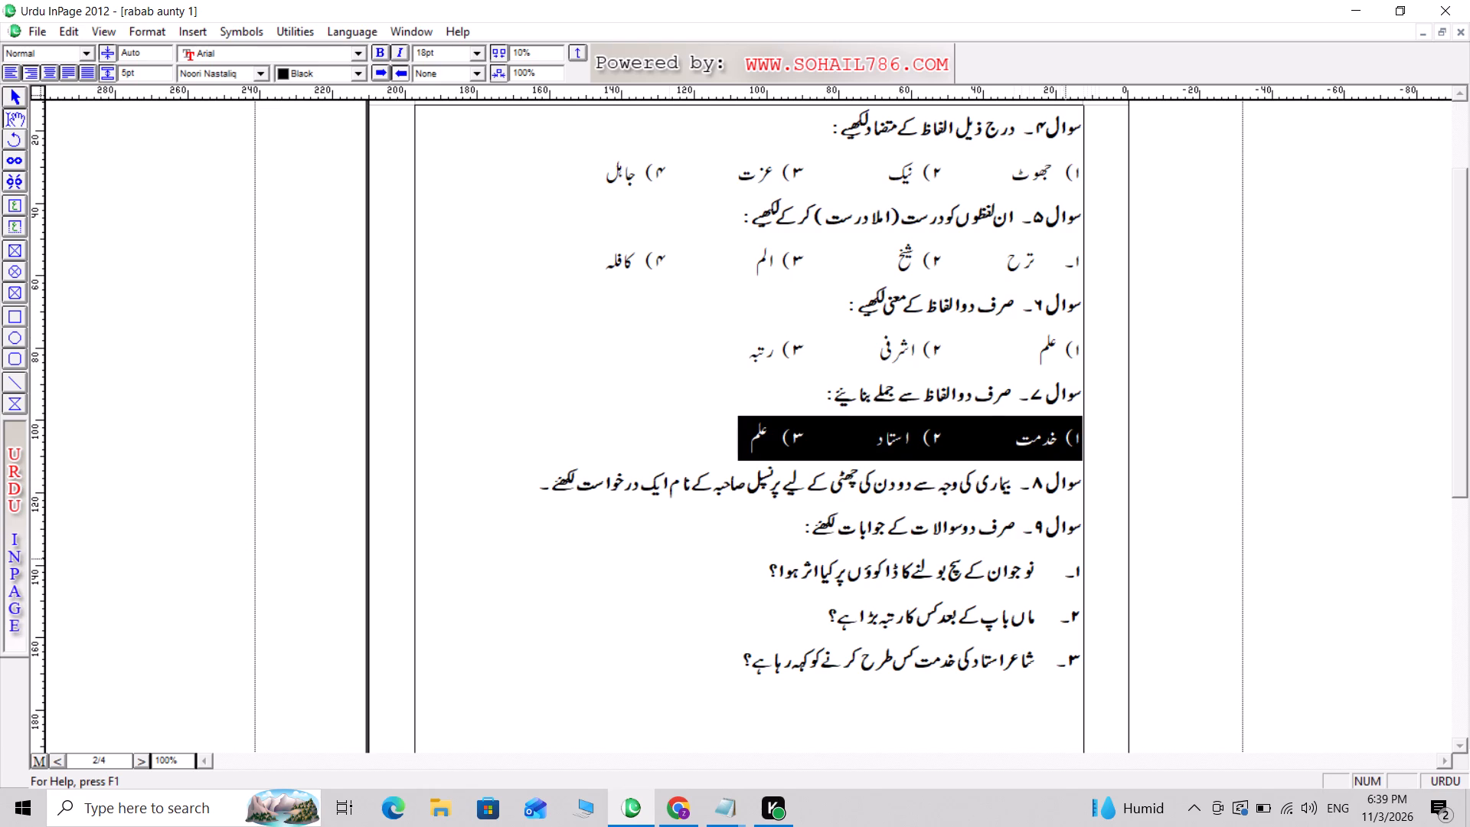
Remove bold from the three numbered questions under سوال۹.
{"action": "left_click_drag", "start_coordinate": [1083, 566], "coordinate": [918, 719]}
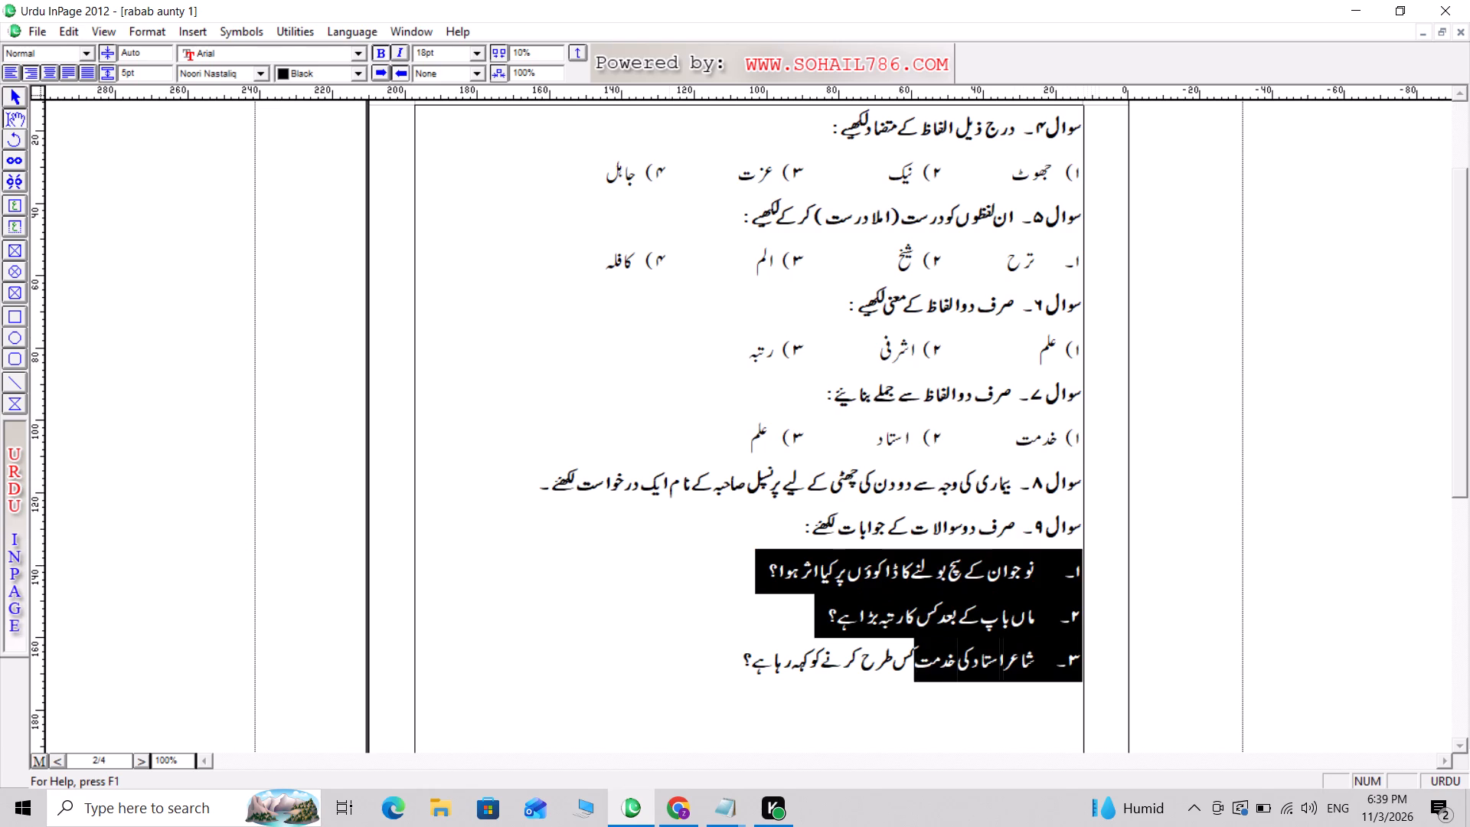
{"action": "left_click_drag", "start_coordinate": [918, 719], "coordinate": [676, 652]}
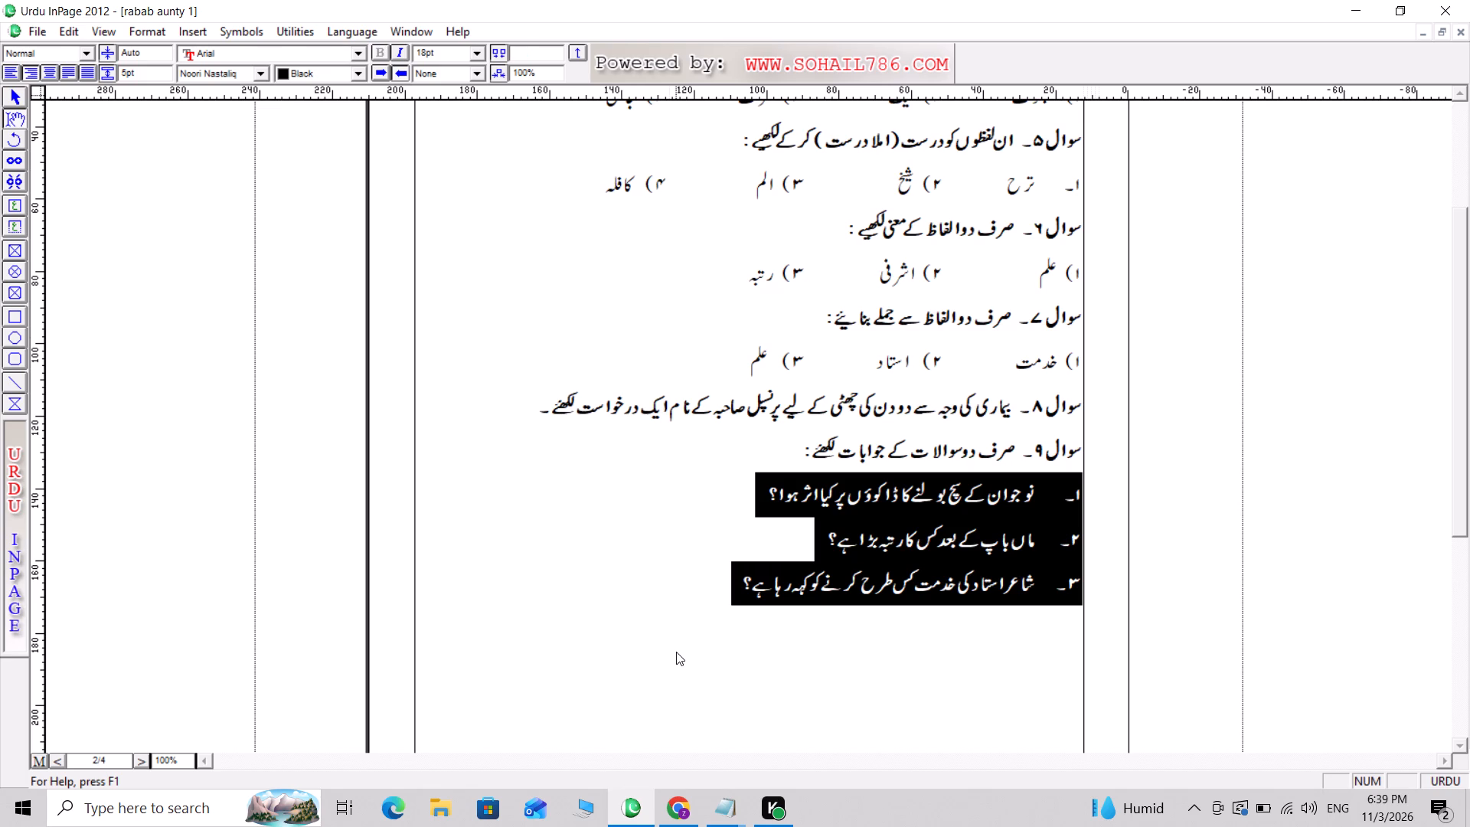
{"action": "key", "text": "ctrl+b"}
{"action": "key", "text": "ctrl+b"}
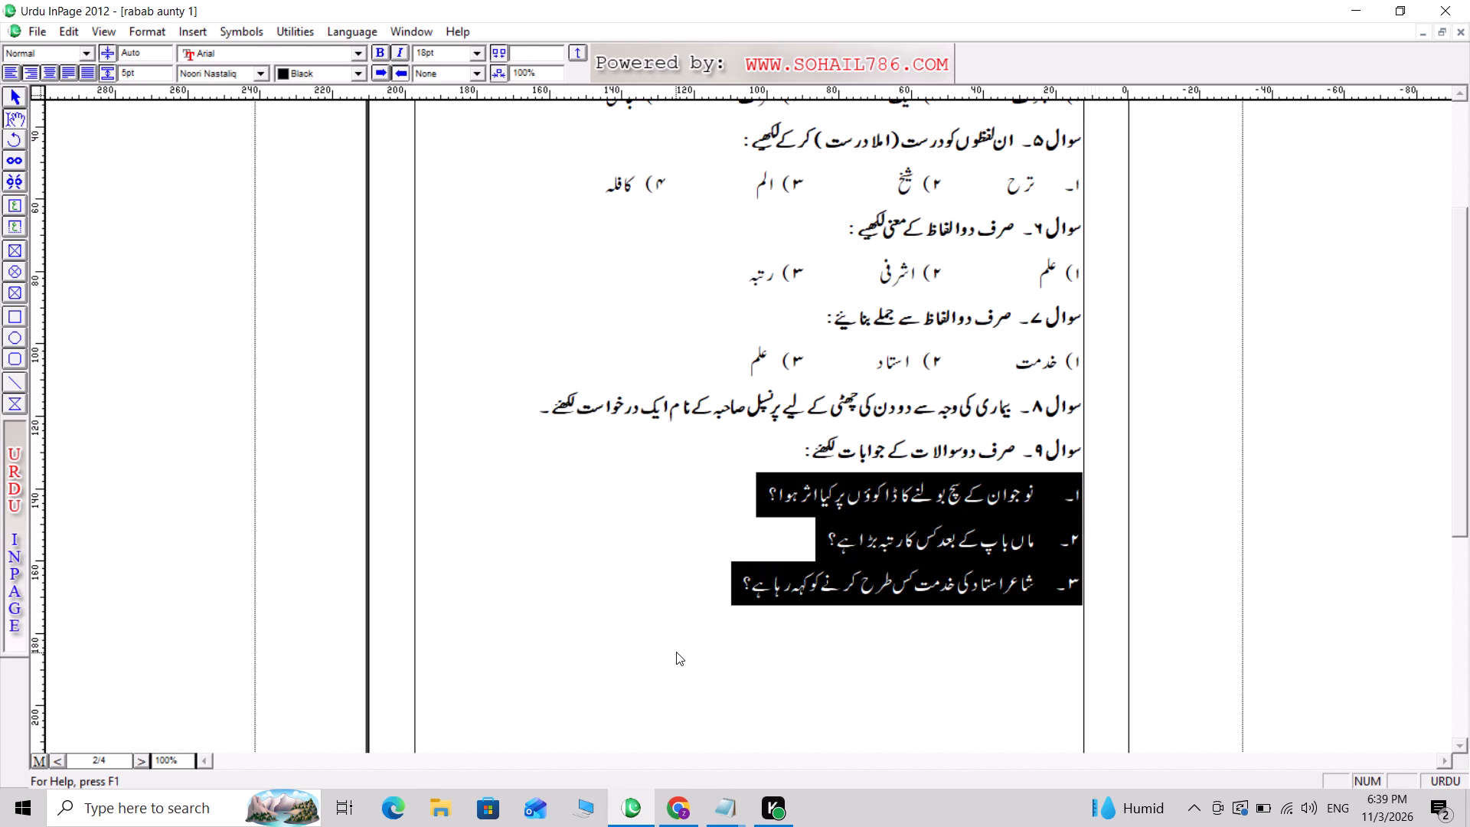
Insert a blank line between سوال۸ and the سوال۹ heading, and save the document.
{"action": "left_click", "coordinate": [1079, 442]}
{"action": "key", "text": "Return"}
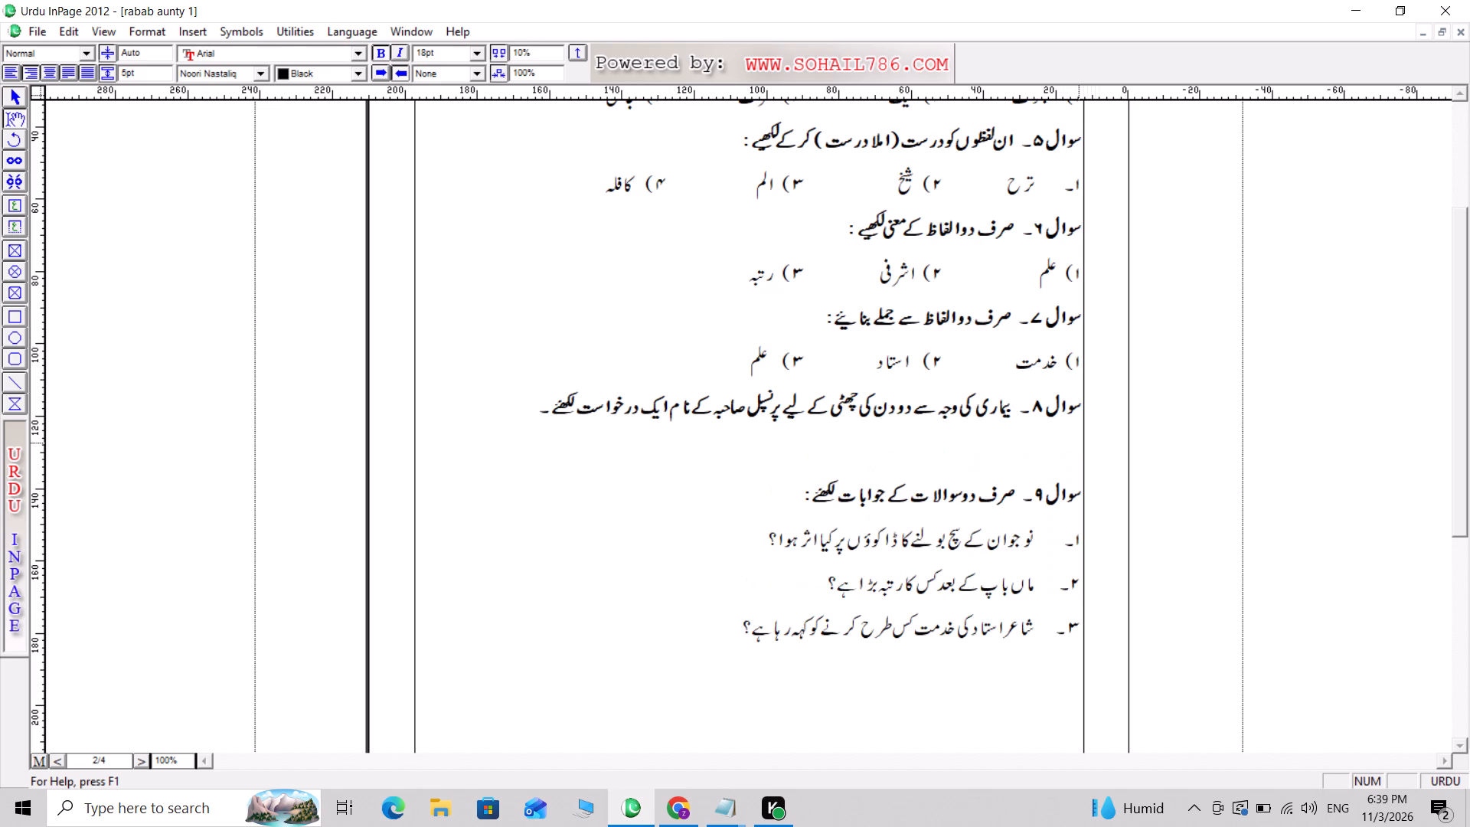
{"action": "key", "text": "ctrl+s"}
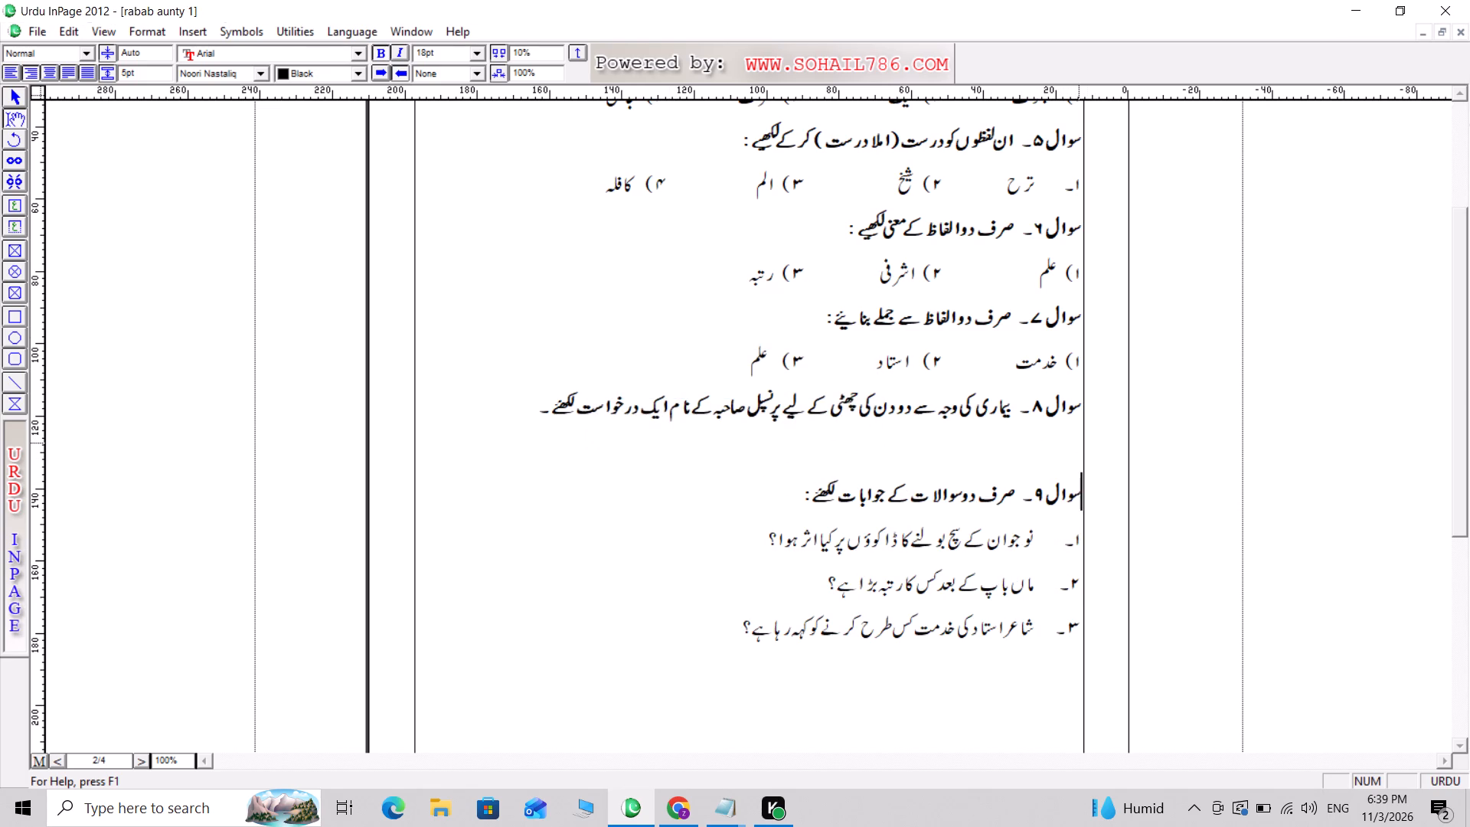
Go back up through the paper from سوال۹ to the multiple-choice items on the first page.
{"action": "key", "text": "Up"}
{"action": "key", "text": "Up"}
{"action": "key", "text": "Up"}
{"action": "key", "text": "Up"}
{"action": "key", "text": "Up"}
{"action": "key", "text": "Up"}
{"action": "key", "text": "Up"}
{"action": "key", "text": "Up"}
{"action": "key", "text": "Up"}
{"action": "key", "text": "Up"}
{"action": "key", "text": "Up"}
{"action": "key", "text": "Up"}
{"action": "key", "text": "Up"}
{"action": "key", "text": "Up"}
{"action": "key", "text": "Up"}
{"action": "key", "text": "Up"}
{"action": "key", "text": "Up"}
{"action": "key", "text": "Up"}
{"action": "key", "text": "Up"}
{"action": "key", "text": "Up"}
{"action": "key", "text": "Up"}
{"action": "key", "text": "Up"}
{"action": "key", "text": "Up"}
{"action": "key", "text": "Up"}
{"action": "key", "text": "Up"}
{"action": "key", "text": "Up"}
{"action": "key", "text": "Up"}
{"action": "key", "text": "Up"}
{"action": "key", "text": "Up"}
{"action": "key", "text": "Up"}
{"action": "key", "text": "Up"}
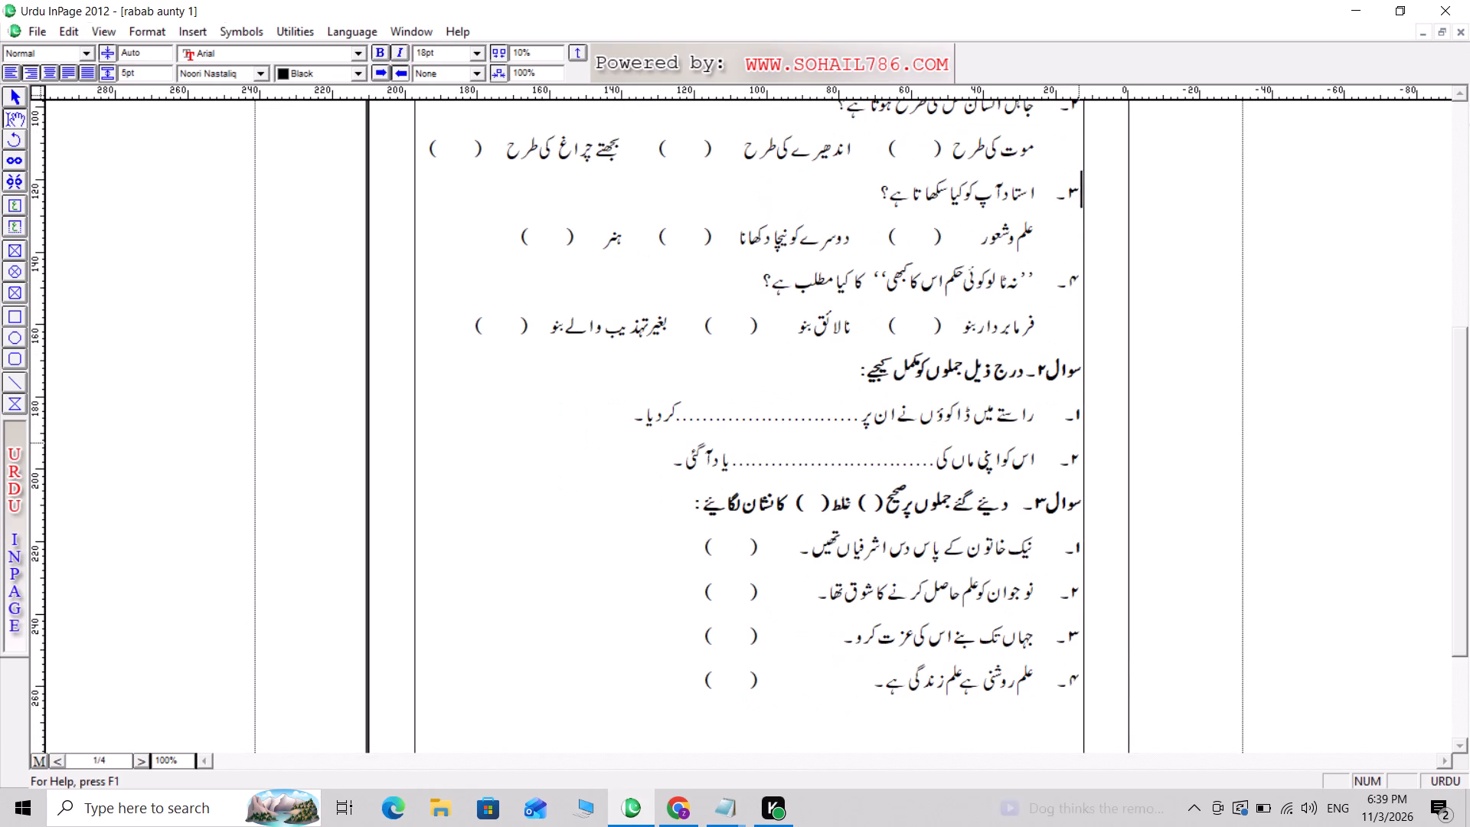
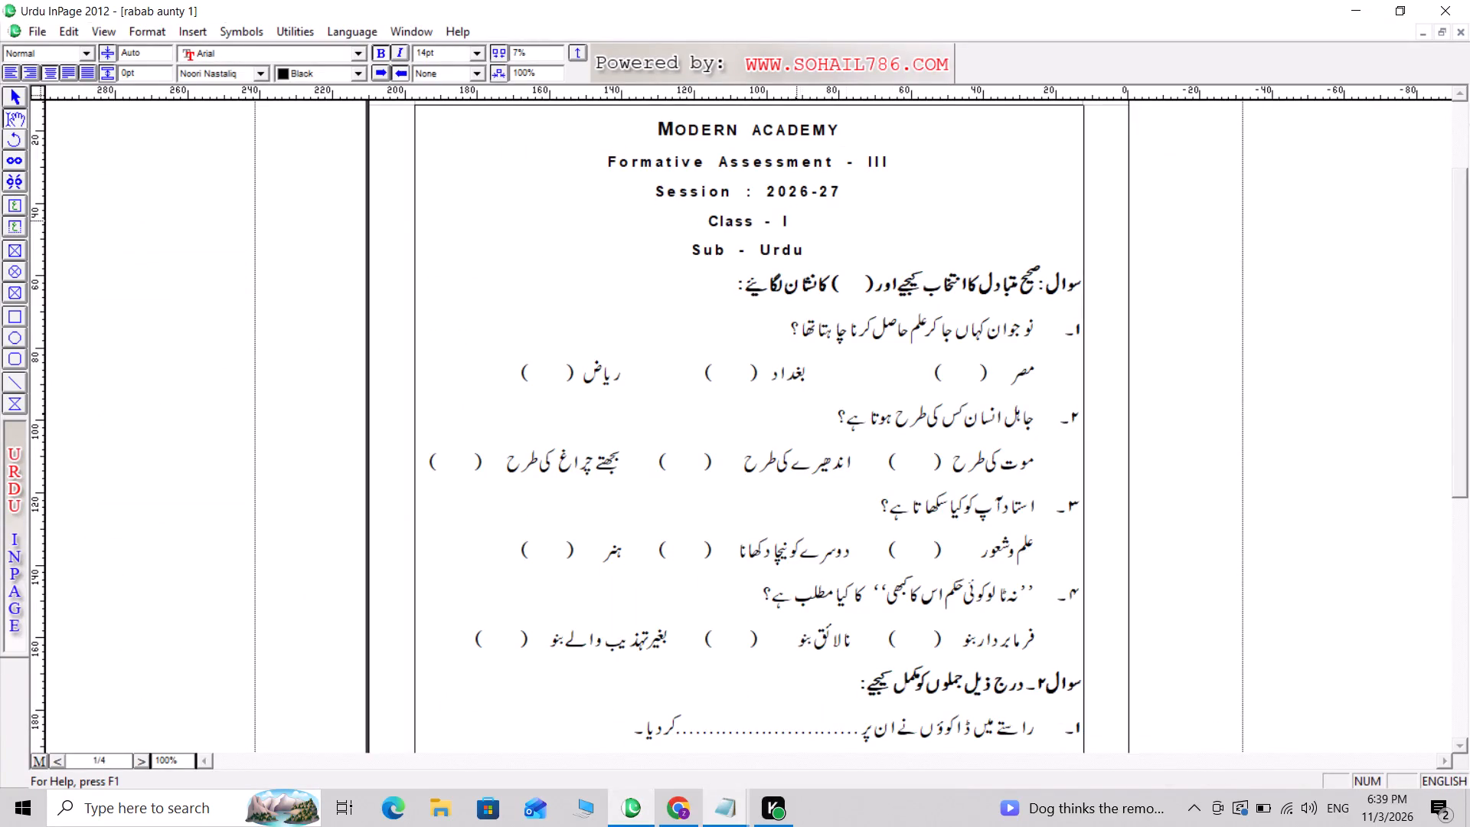
Change the class line in the paper's header to Class - IV and save the document.
{"action": "key", "text": "Left"}
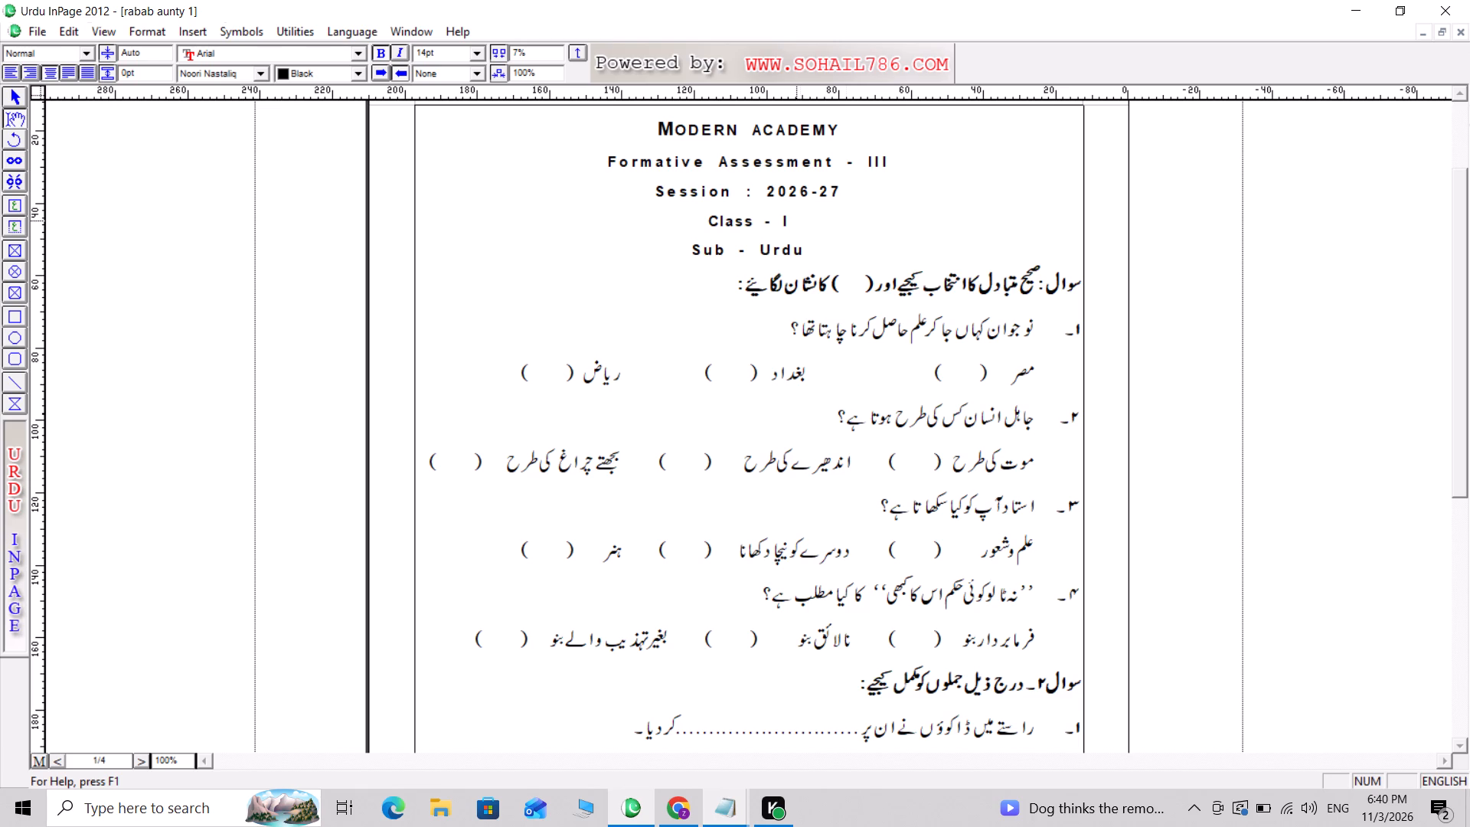
{"action": "key", "text": "shift+v"}
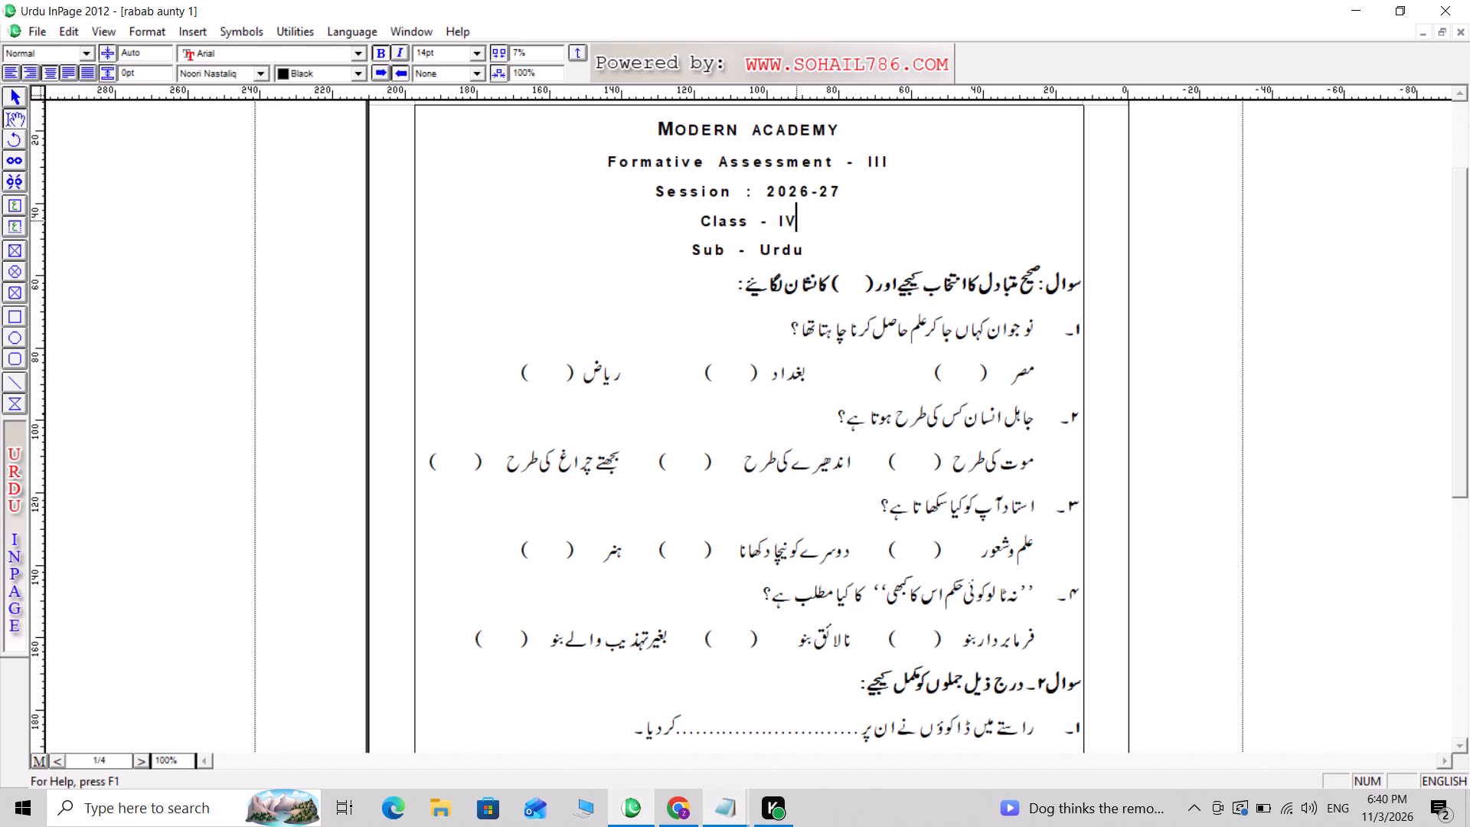
{"action": "key", "text": "ctrl+s"}
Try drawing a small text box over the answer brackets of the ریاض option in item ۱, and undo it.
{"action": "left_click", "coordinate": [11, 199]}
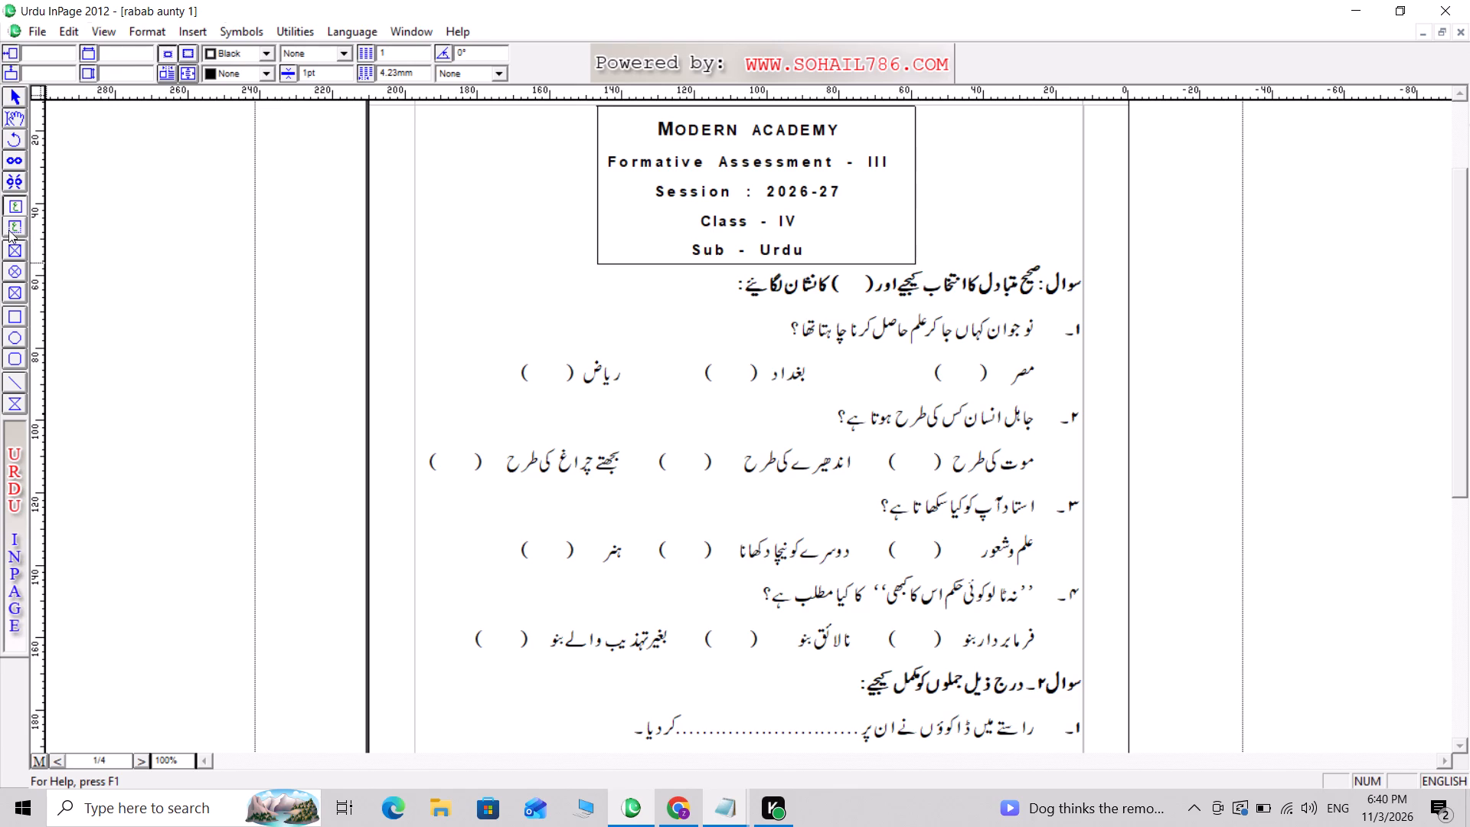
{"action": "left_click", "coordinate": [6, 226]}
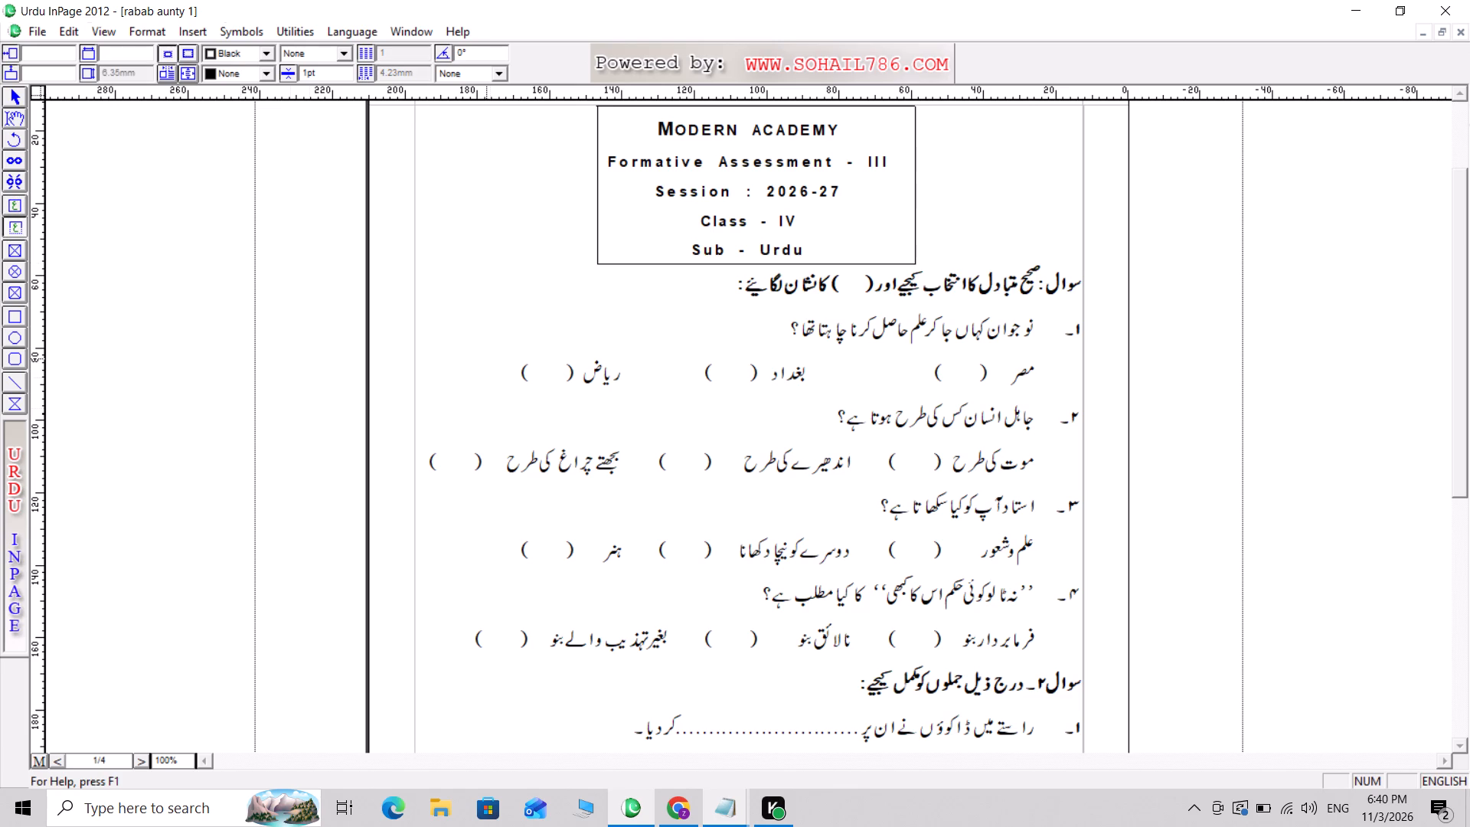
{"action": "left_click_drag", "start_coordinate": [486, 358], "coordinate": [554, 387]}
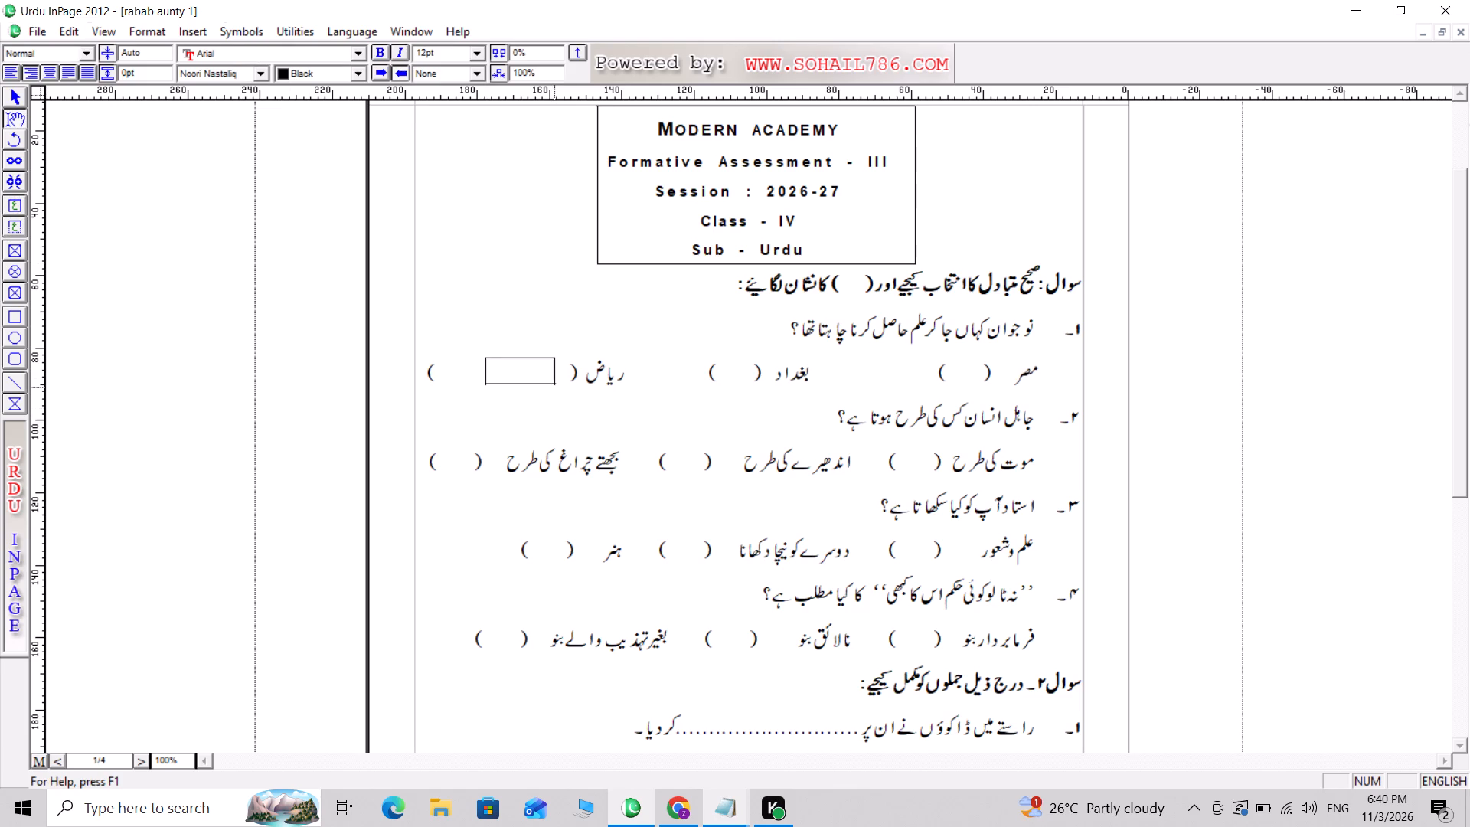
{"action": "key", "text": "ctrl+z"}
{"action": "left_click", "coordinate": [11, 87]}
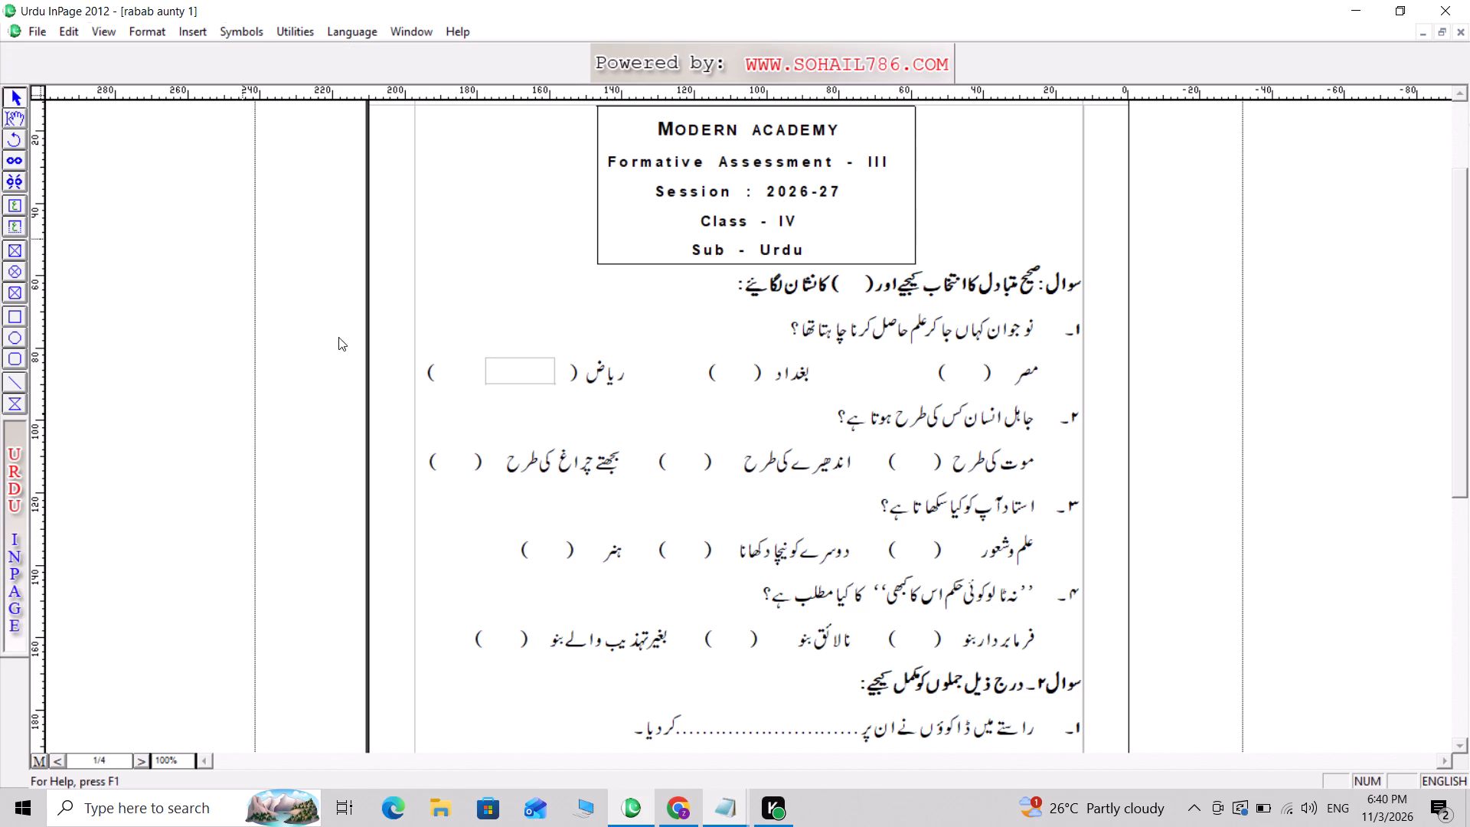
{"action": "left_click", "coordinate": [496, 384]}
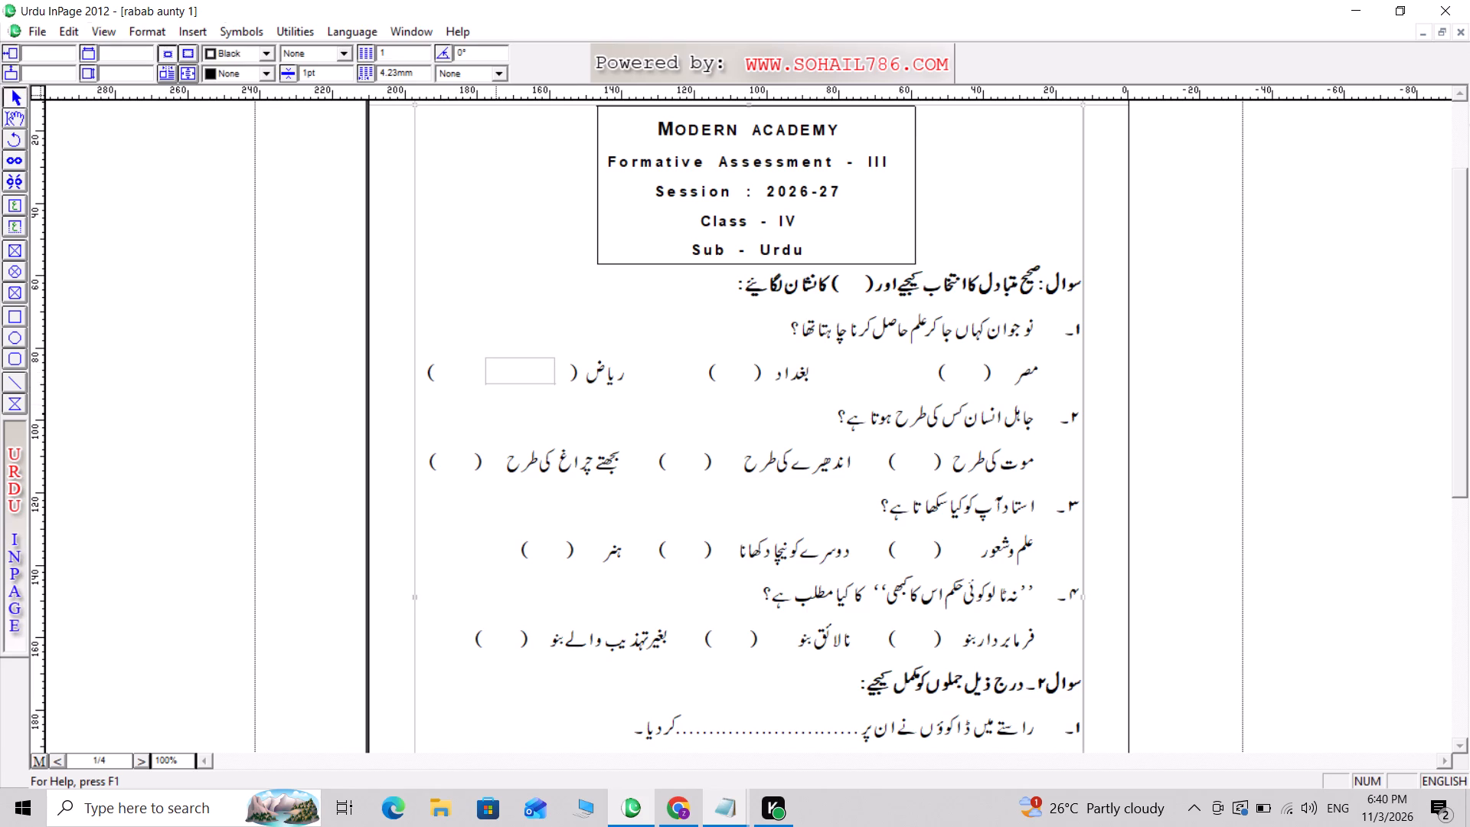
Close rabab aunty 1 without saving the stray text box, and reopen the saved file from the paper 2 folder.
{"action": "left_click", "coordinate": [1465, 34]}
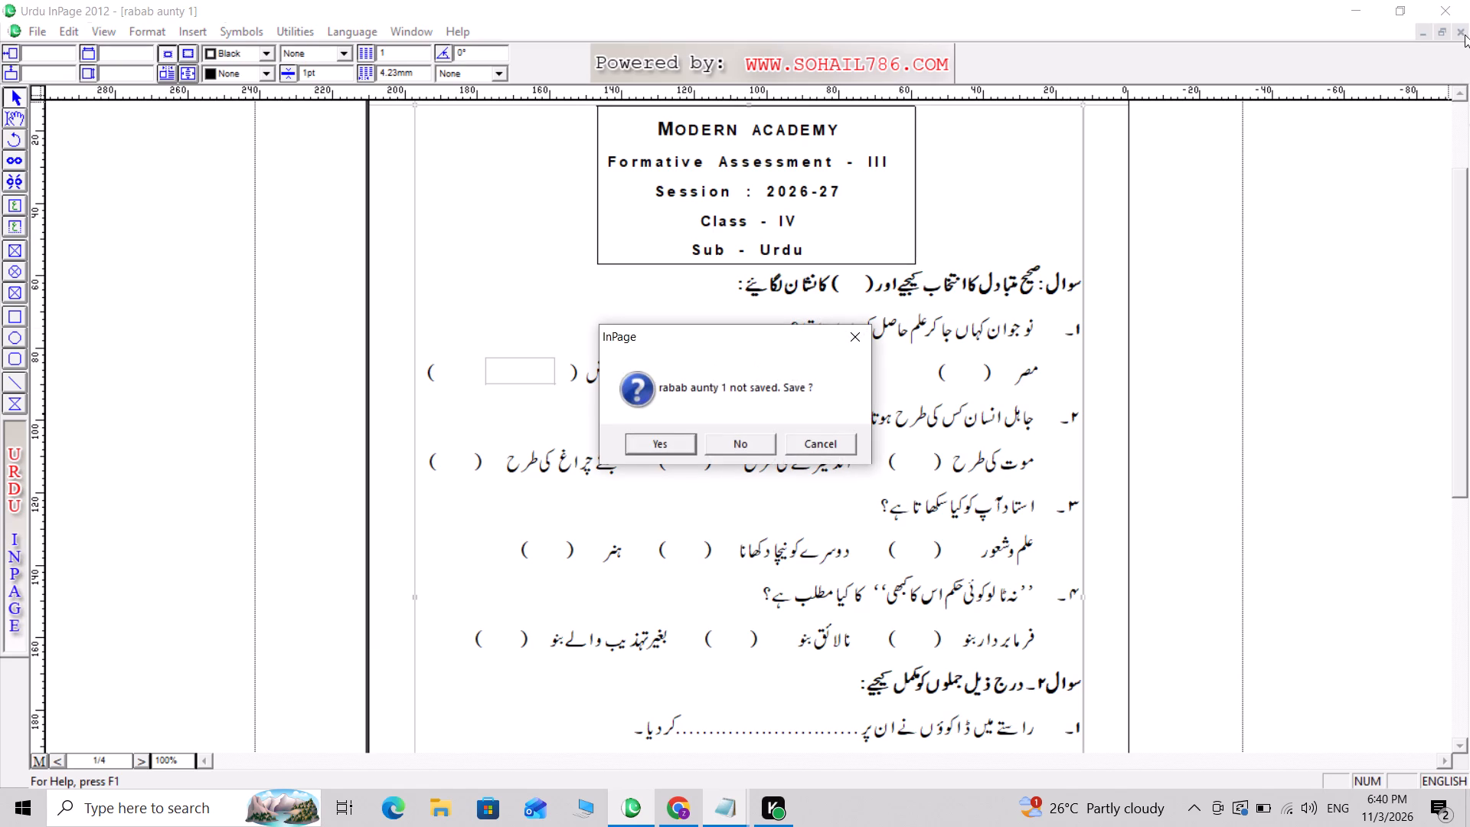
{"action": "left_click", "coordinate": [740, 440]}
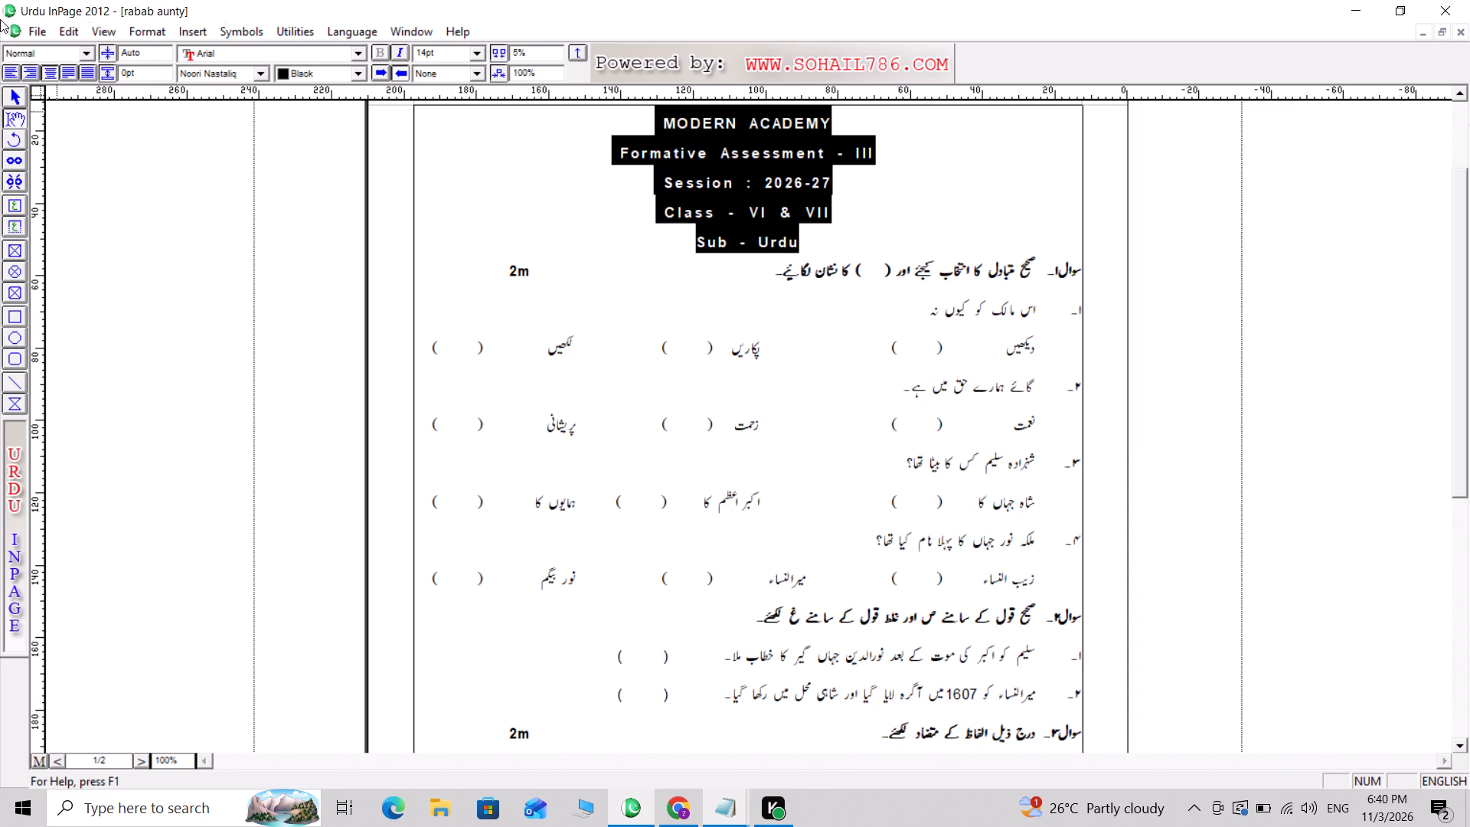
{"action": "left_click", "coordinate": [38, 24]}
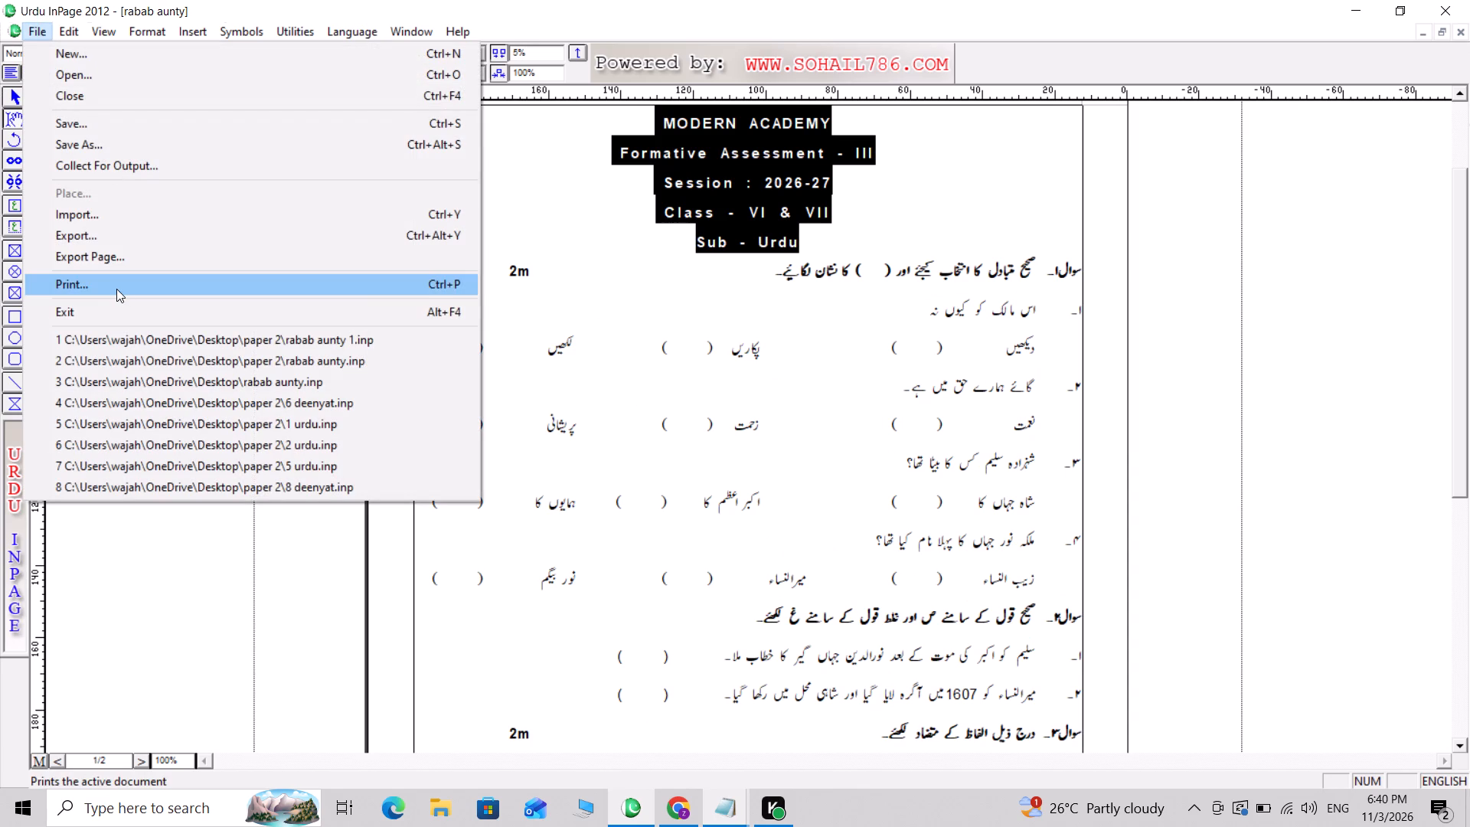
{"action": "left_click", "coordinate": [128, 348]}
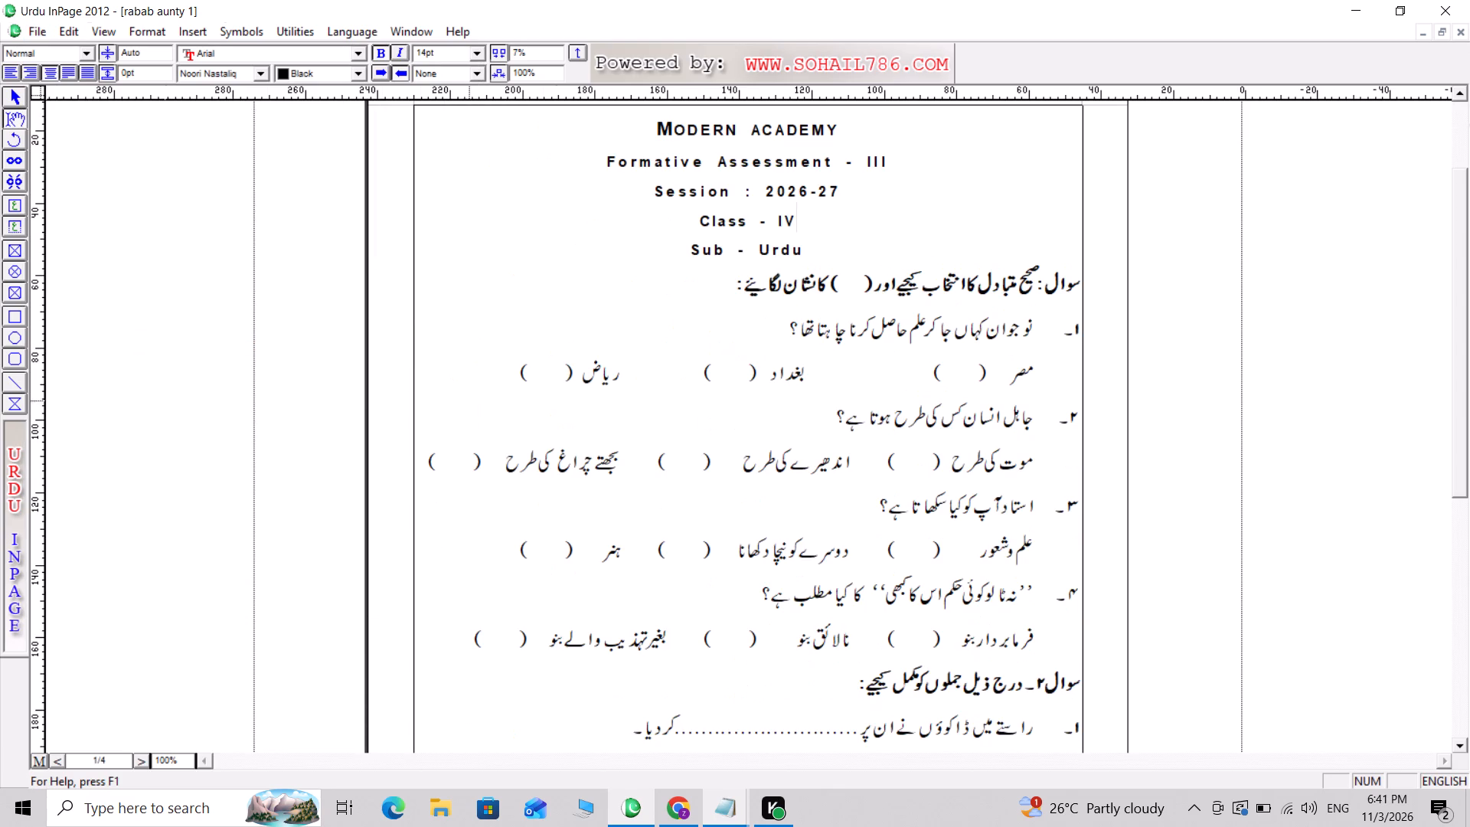
Review the reopened paper from the multiple-choice items through the end of سوال۳ and on to the second page.
{"action": "left_click", "coordinate": [569, 444]}
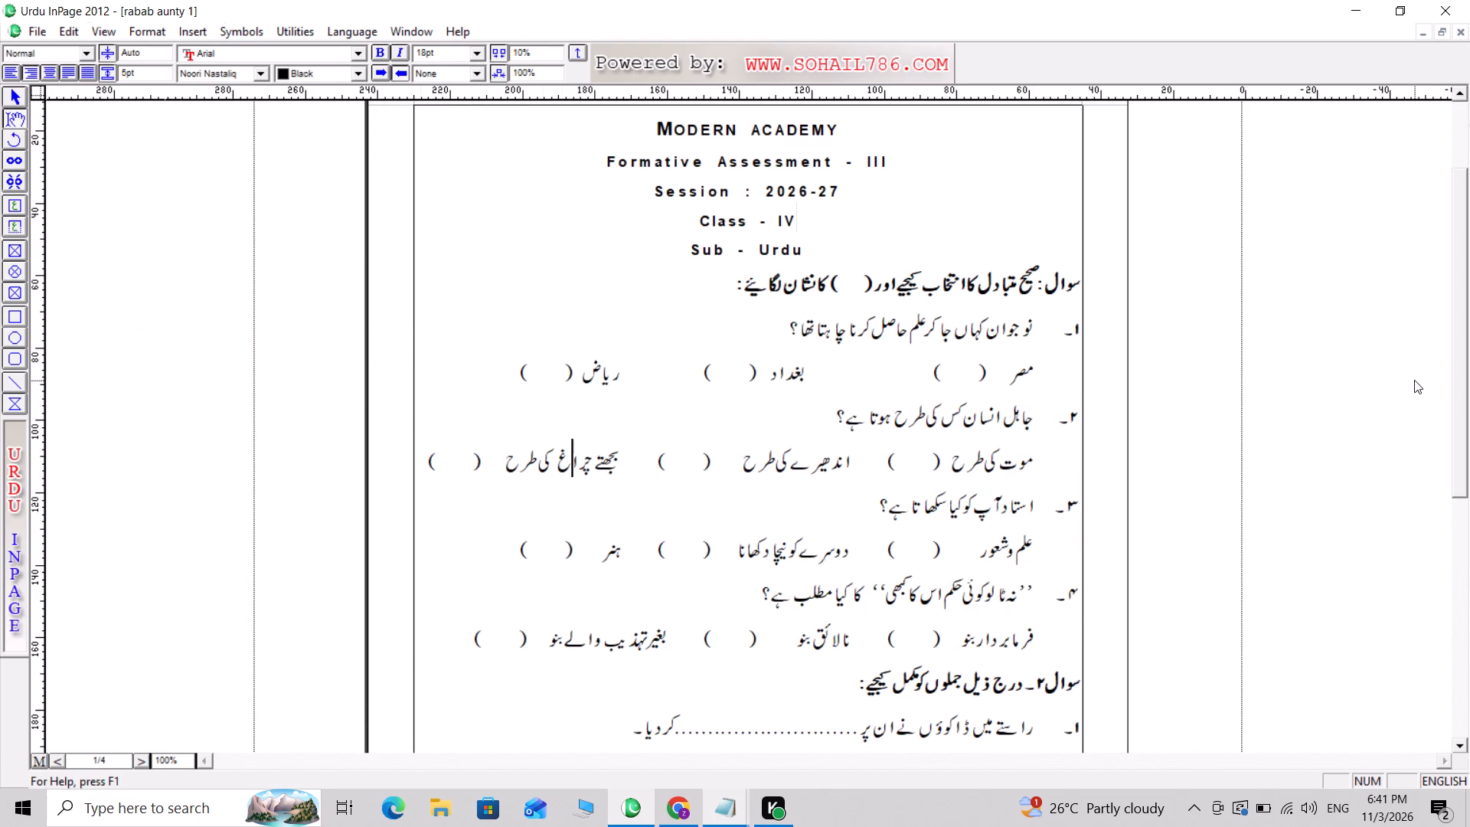
{"action": "left_click_drag", "start_coordinate": [1464, 374], "coordinate": [1457, 617]}
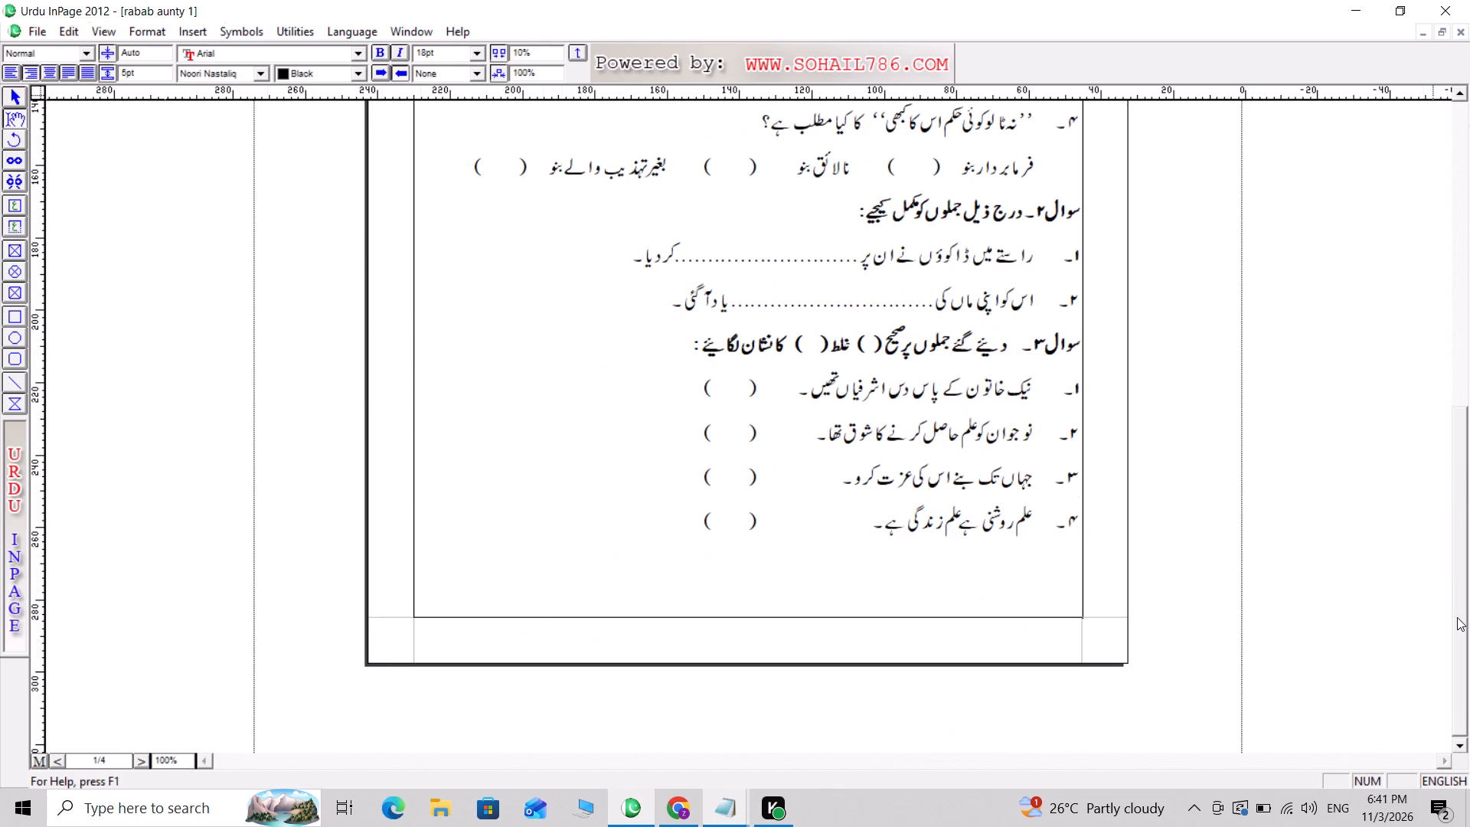
{"action": "left_click", "coordinate": [1045, 570]}
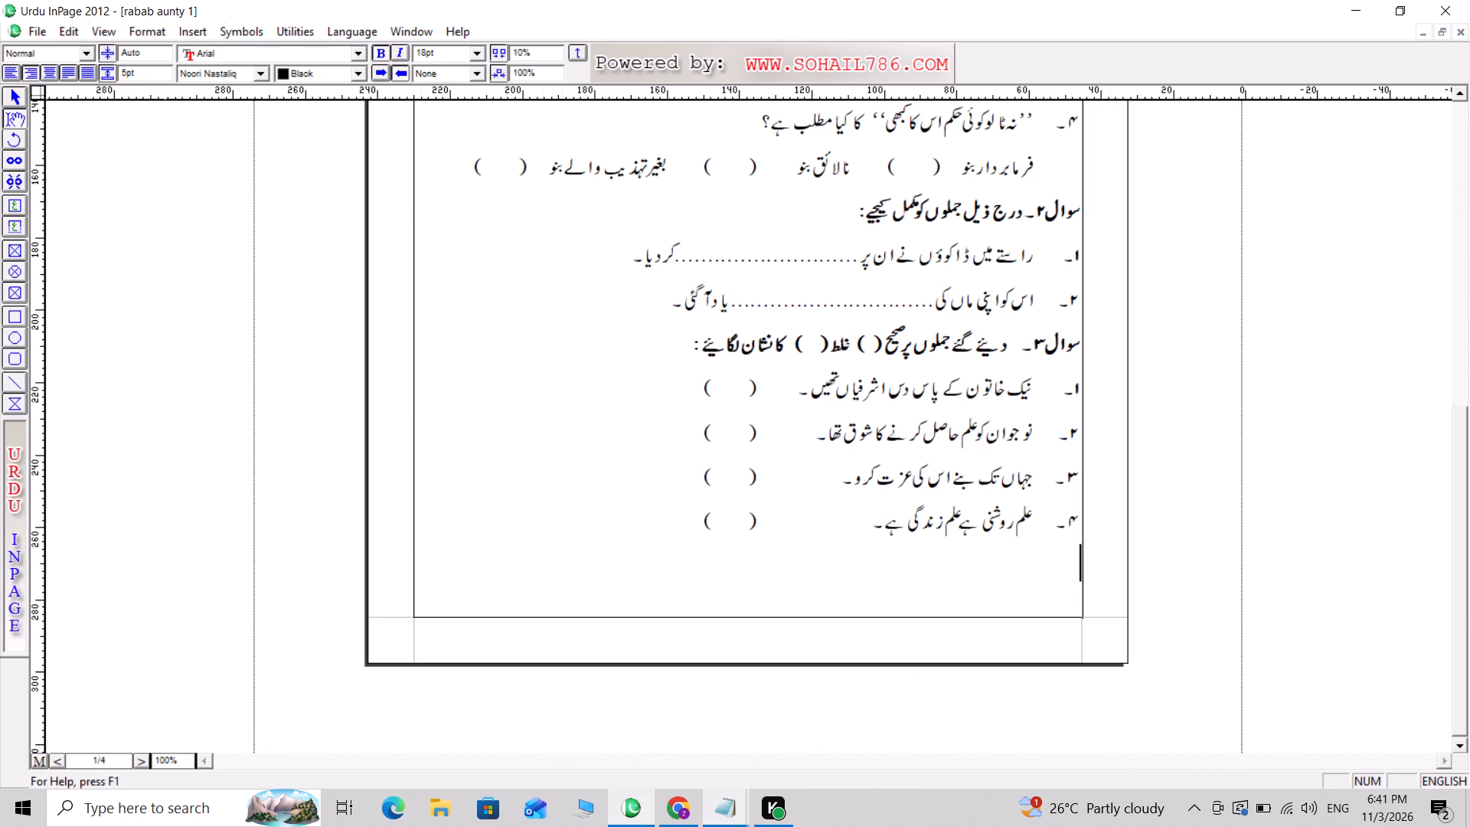
{"action": "key", "text": "Down"}
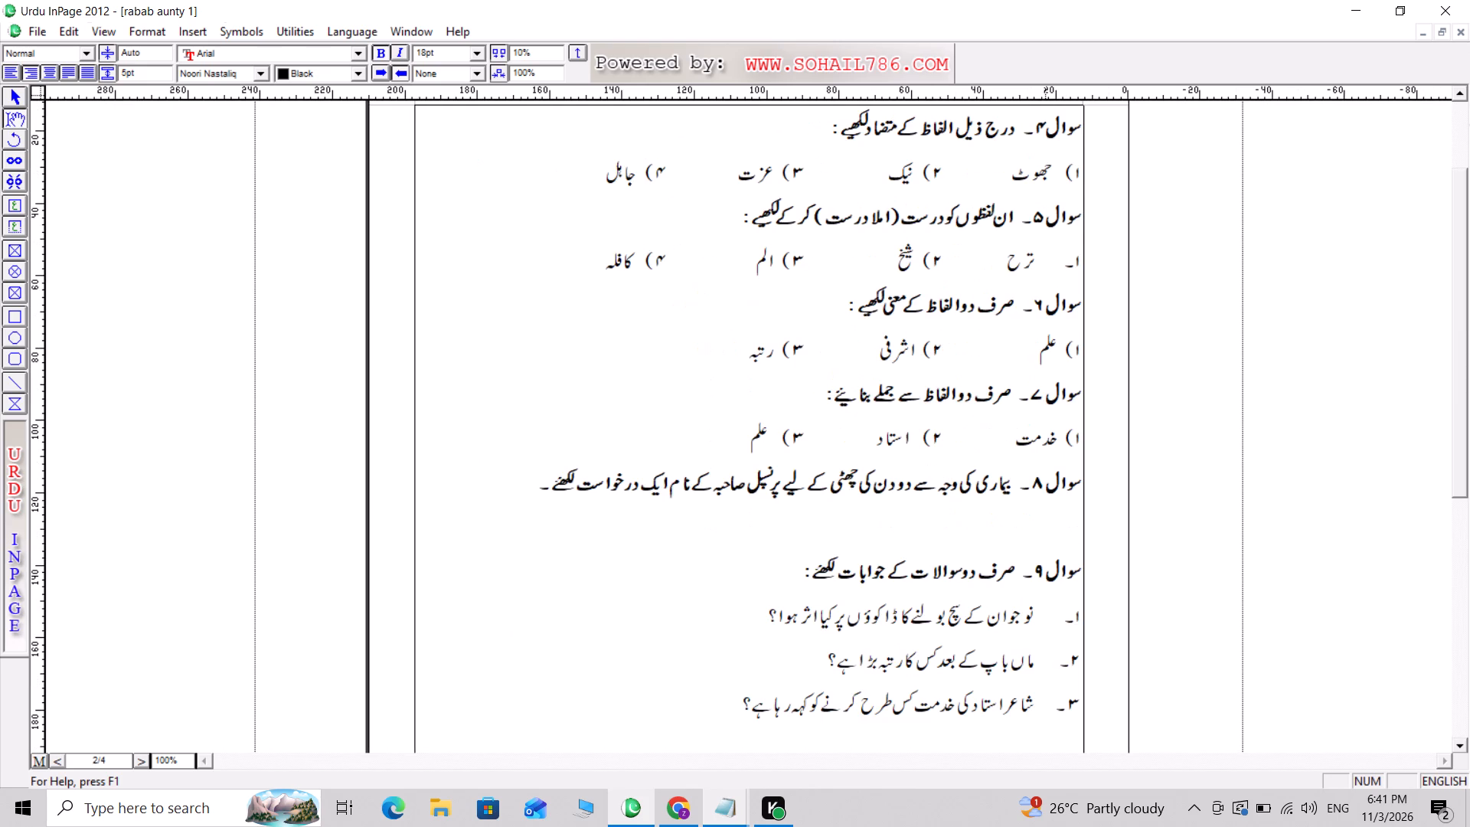
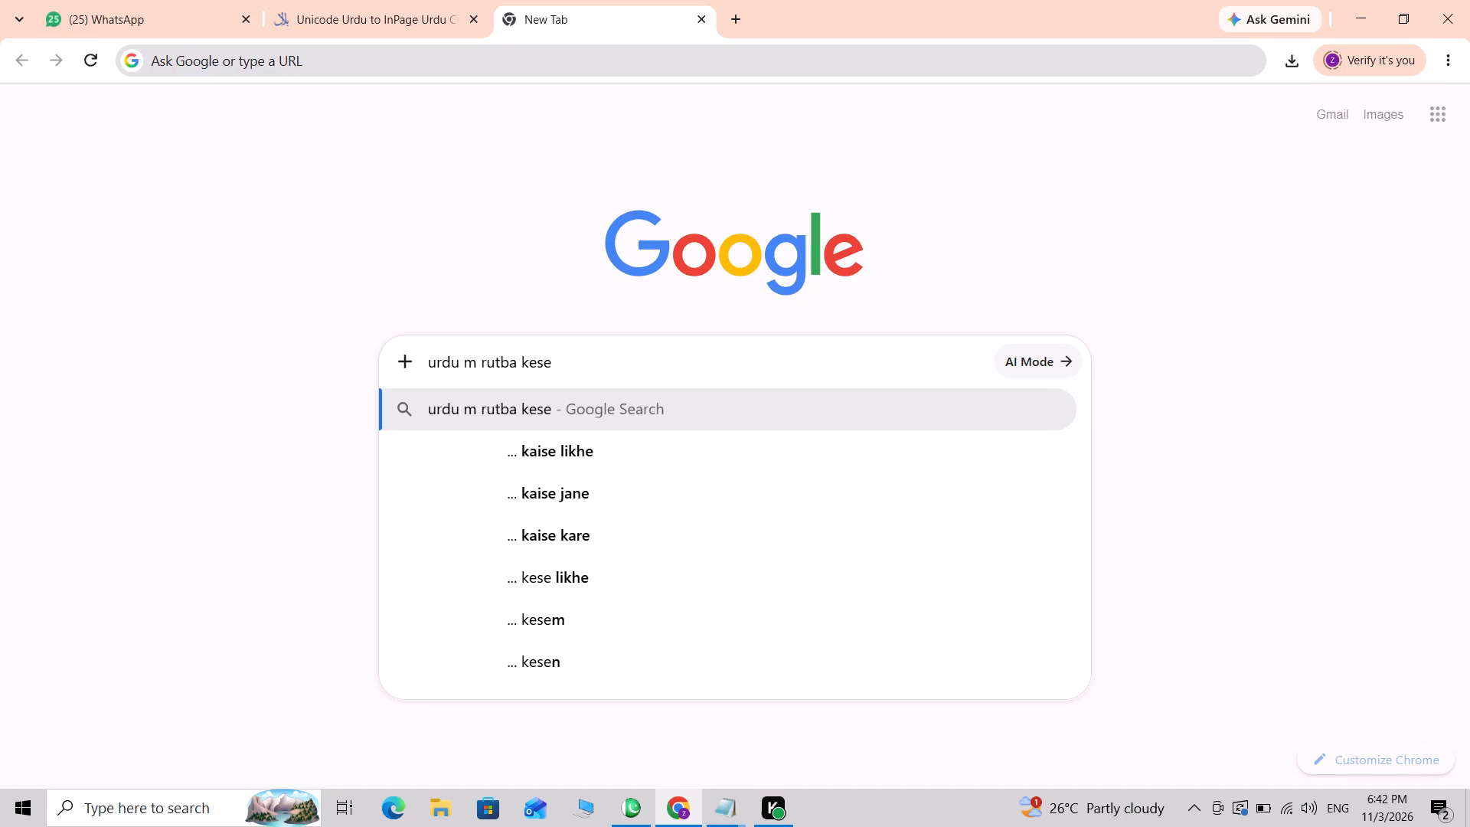
Search Google for the Urdu spelling of rutba using the suggested query "urdu m rutba kaise likhe".
{"action": "left_click", "coordinate": [554, 460]}
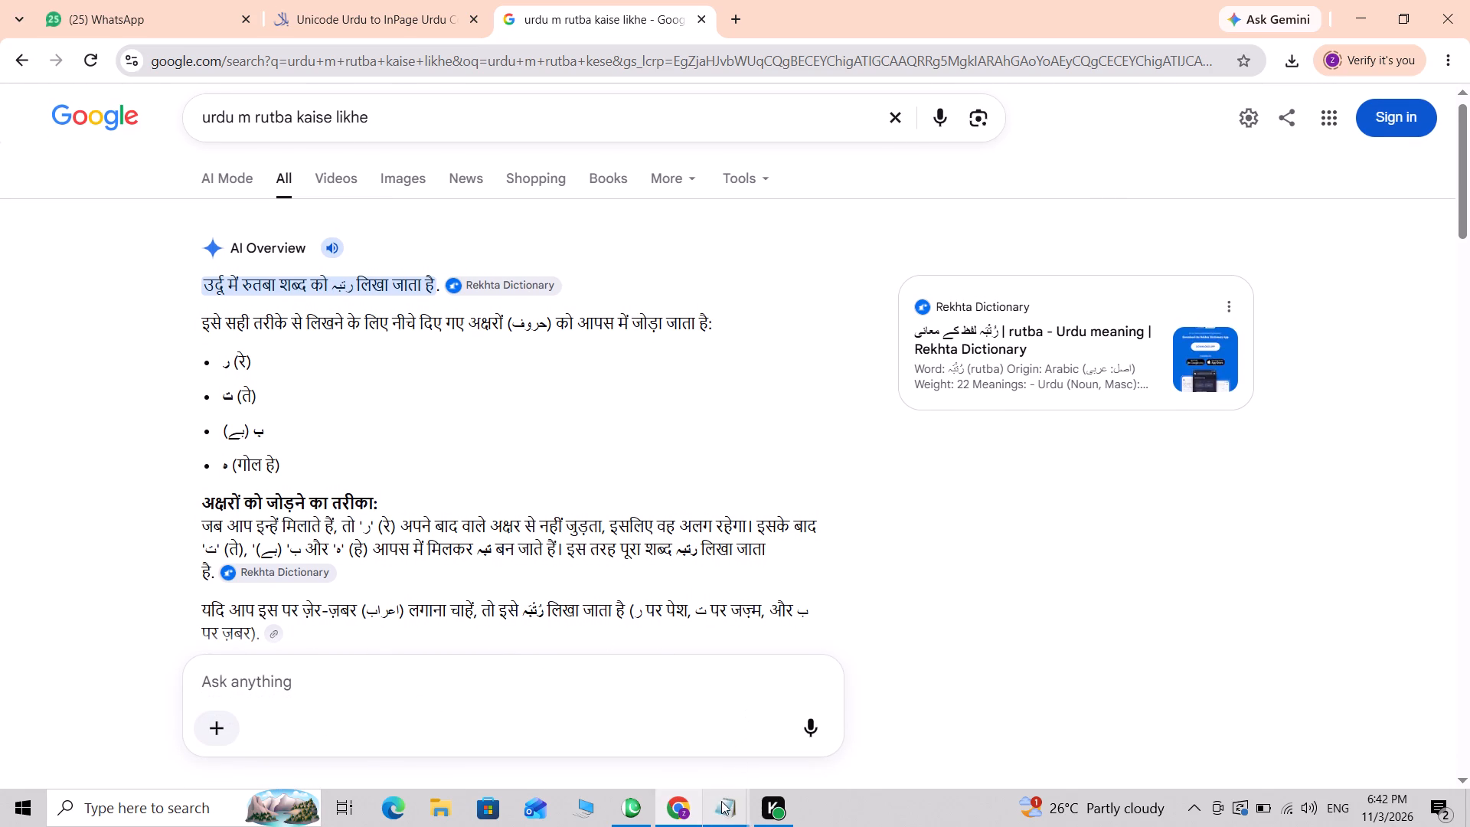
Switch from the browser back to the rabab aunty 1 exam paper in InPage.
{"action": "left_click", "coordinate": [648, 811]}
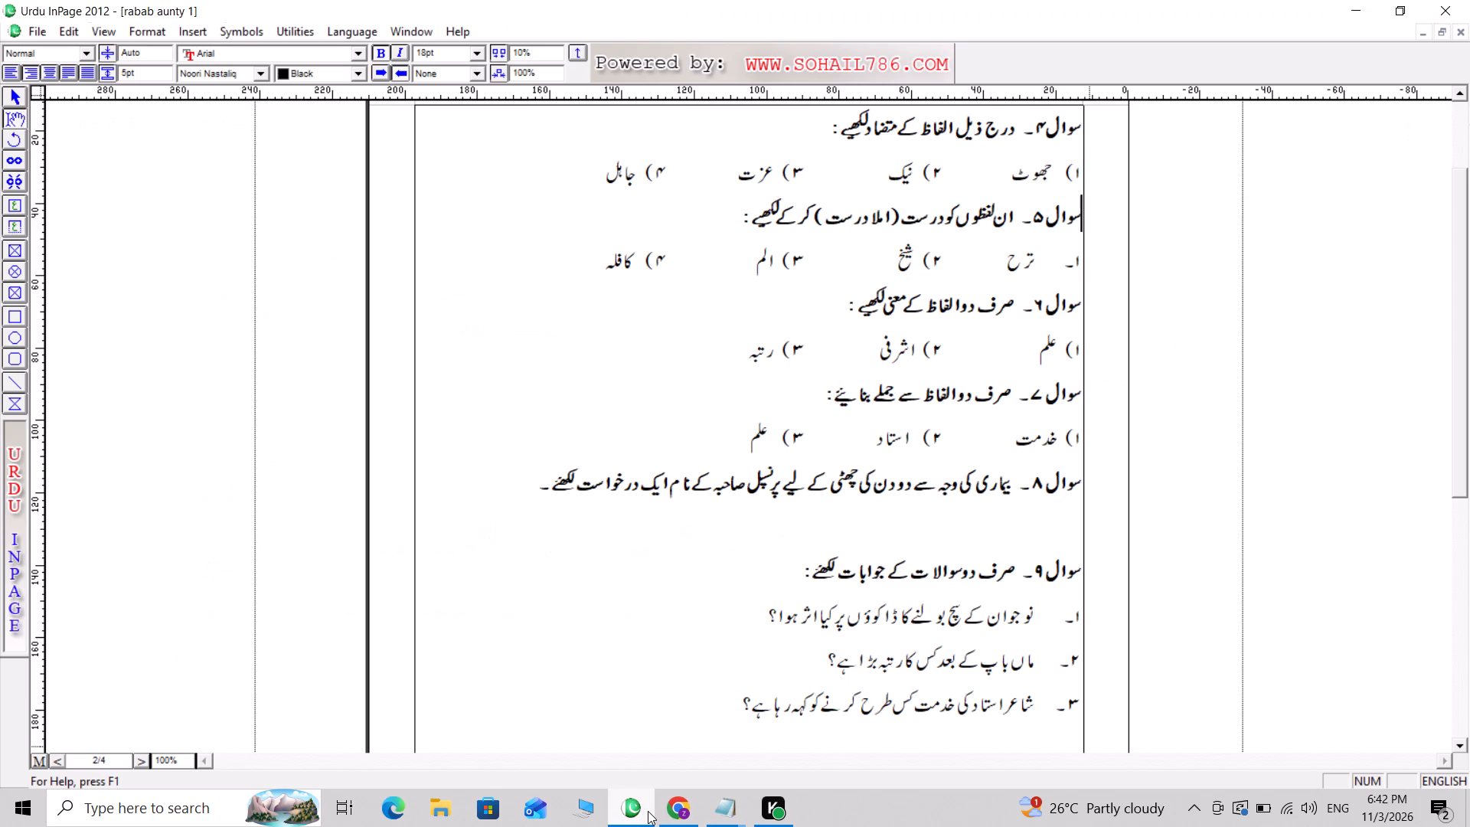
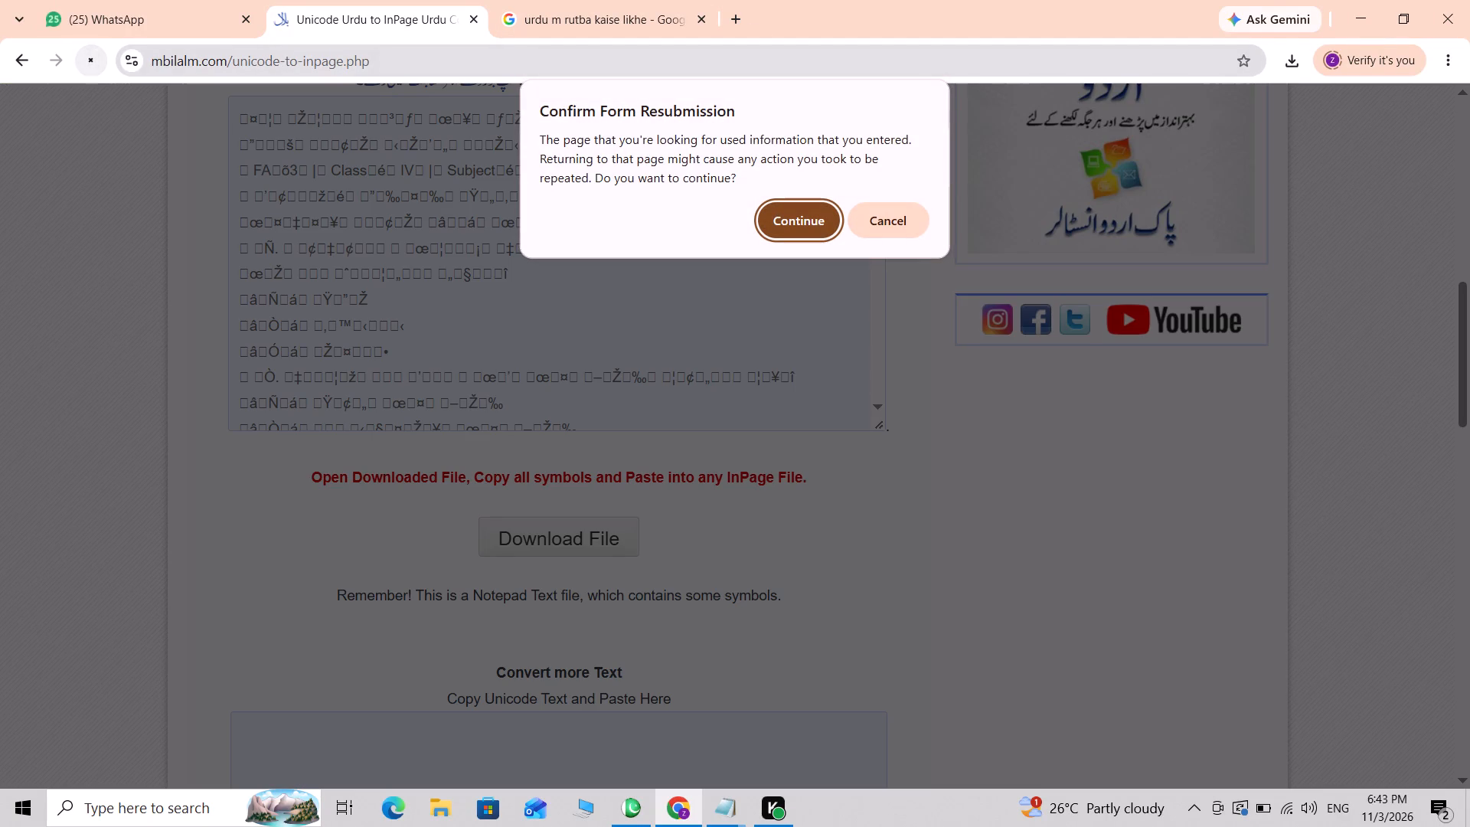
Reload the Unicode Urdu to InPage converter page, allowing the form data to be resubmitted.
{"action": "left_click", "coordinate": [774, 217]}
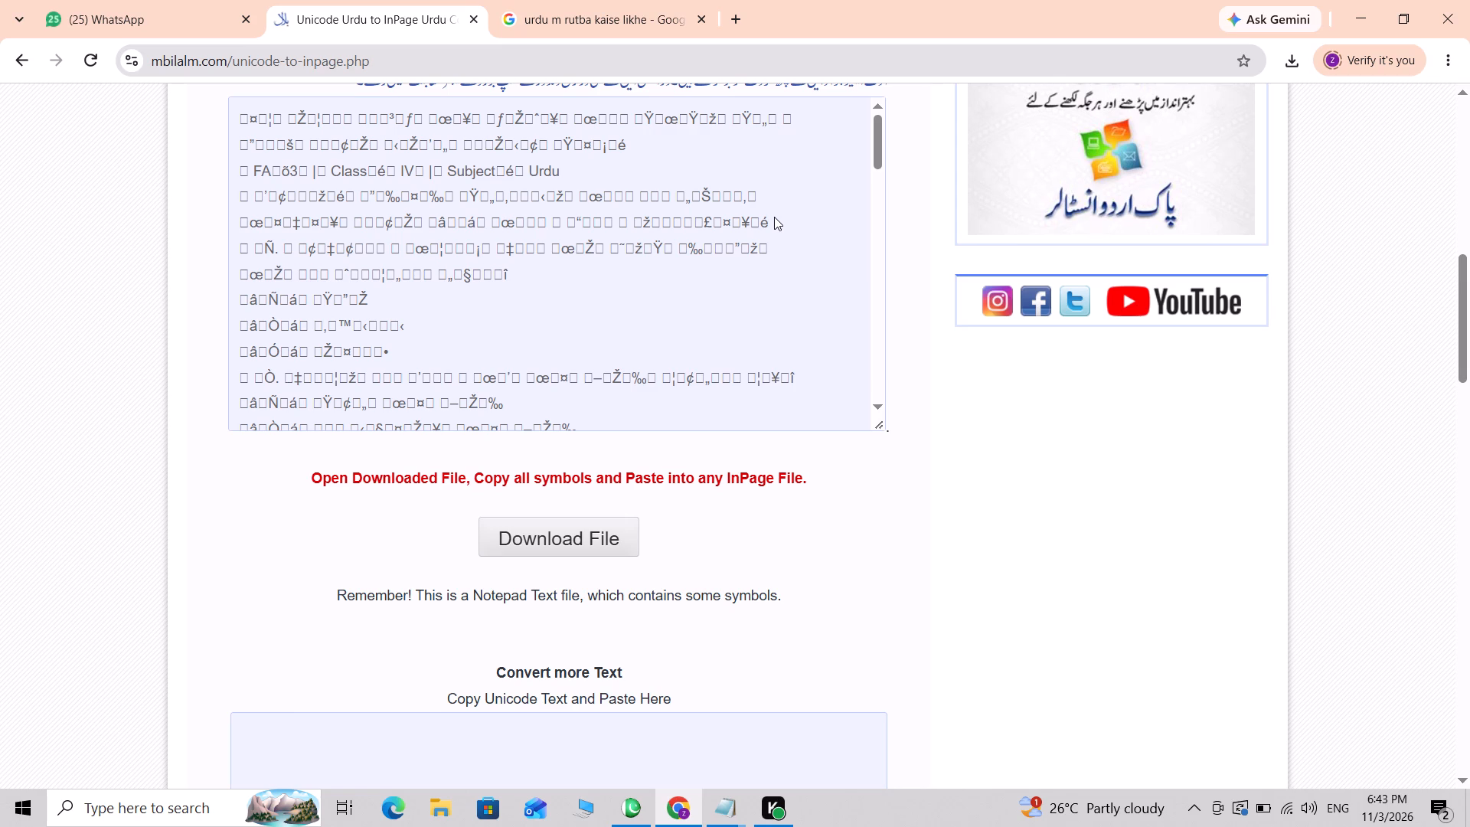
{"action": "scroll", "coordinate": [774, 217], "scroll_direction": "up", "scroll_amount": 7}
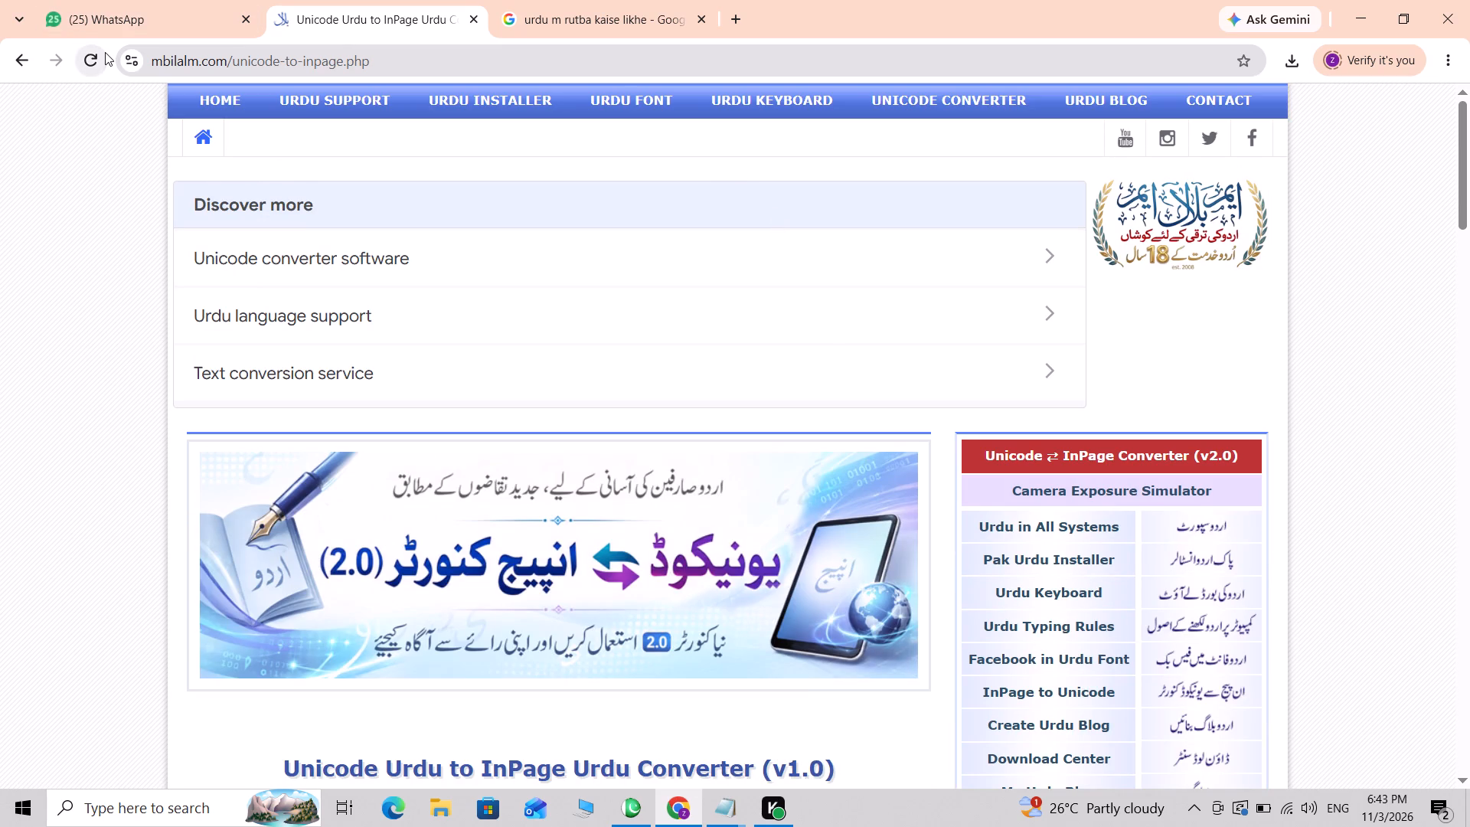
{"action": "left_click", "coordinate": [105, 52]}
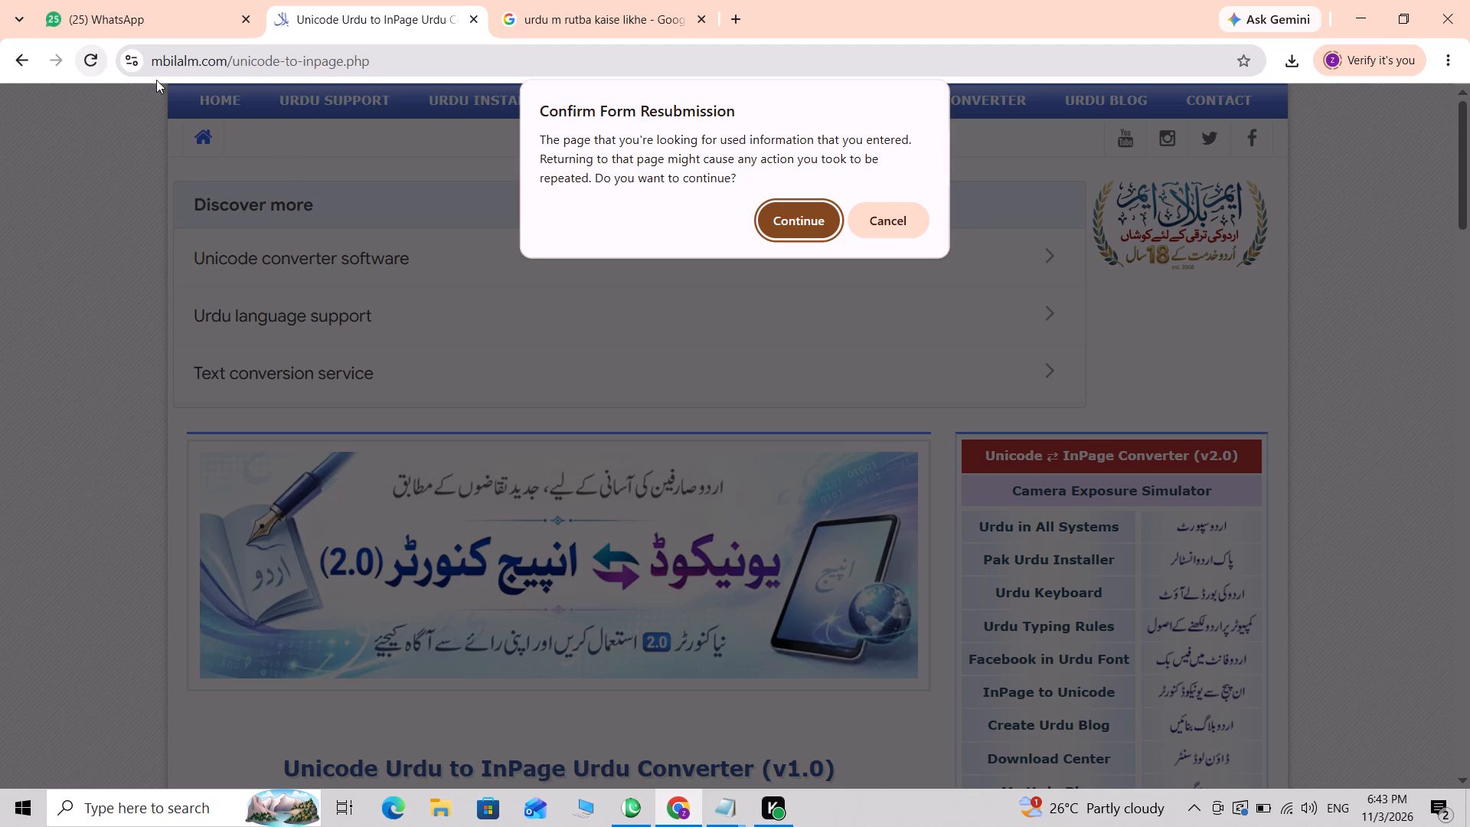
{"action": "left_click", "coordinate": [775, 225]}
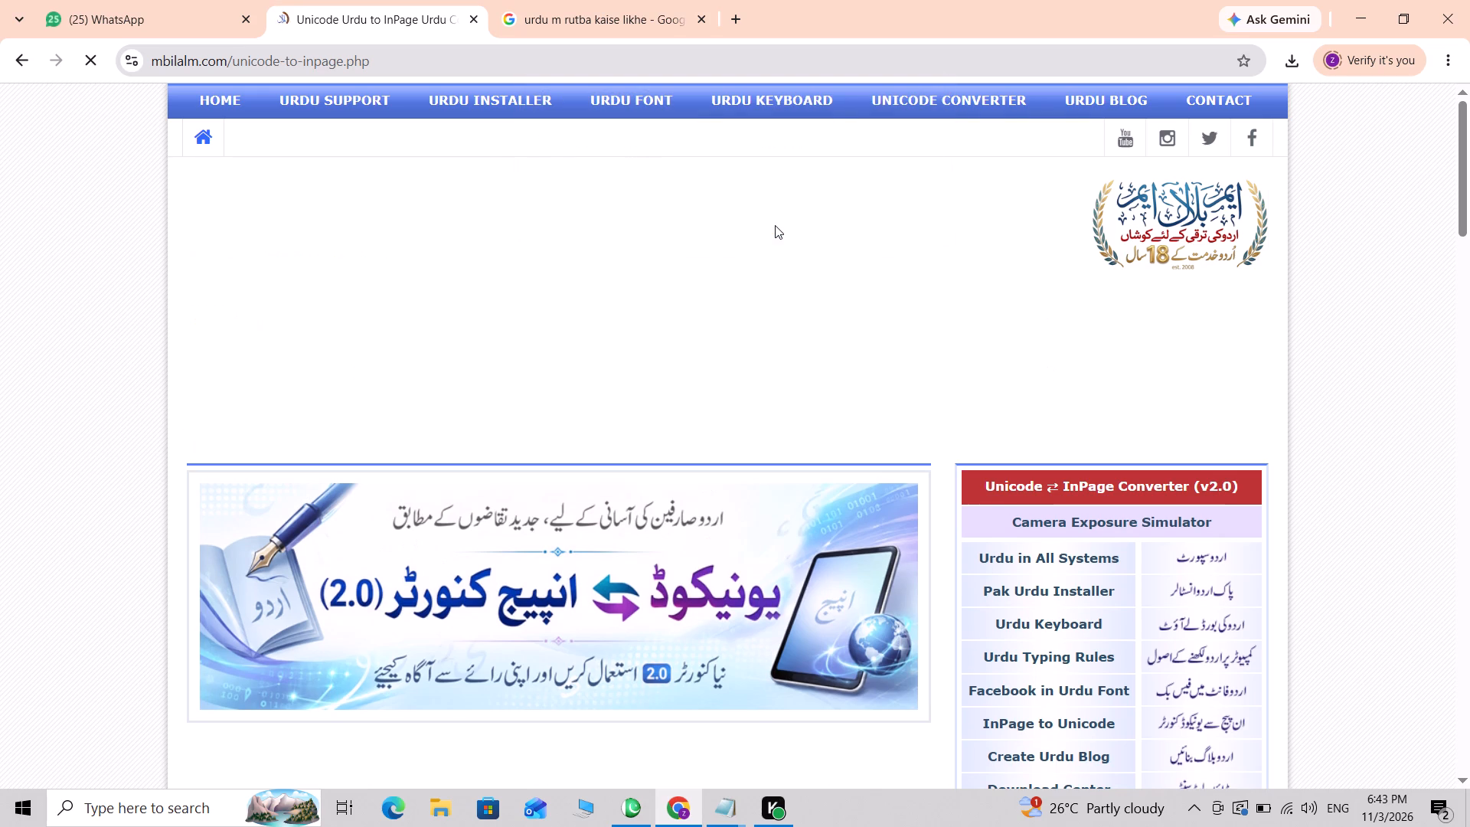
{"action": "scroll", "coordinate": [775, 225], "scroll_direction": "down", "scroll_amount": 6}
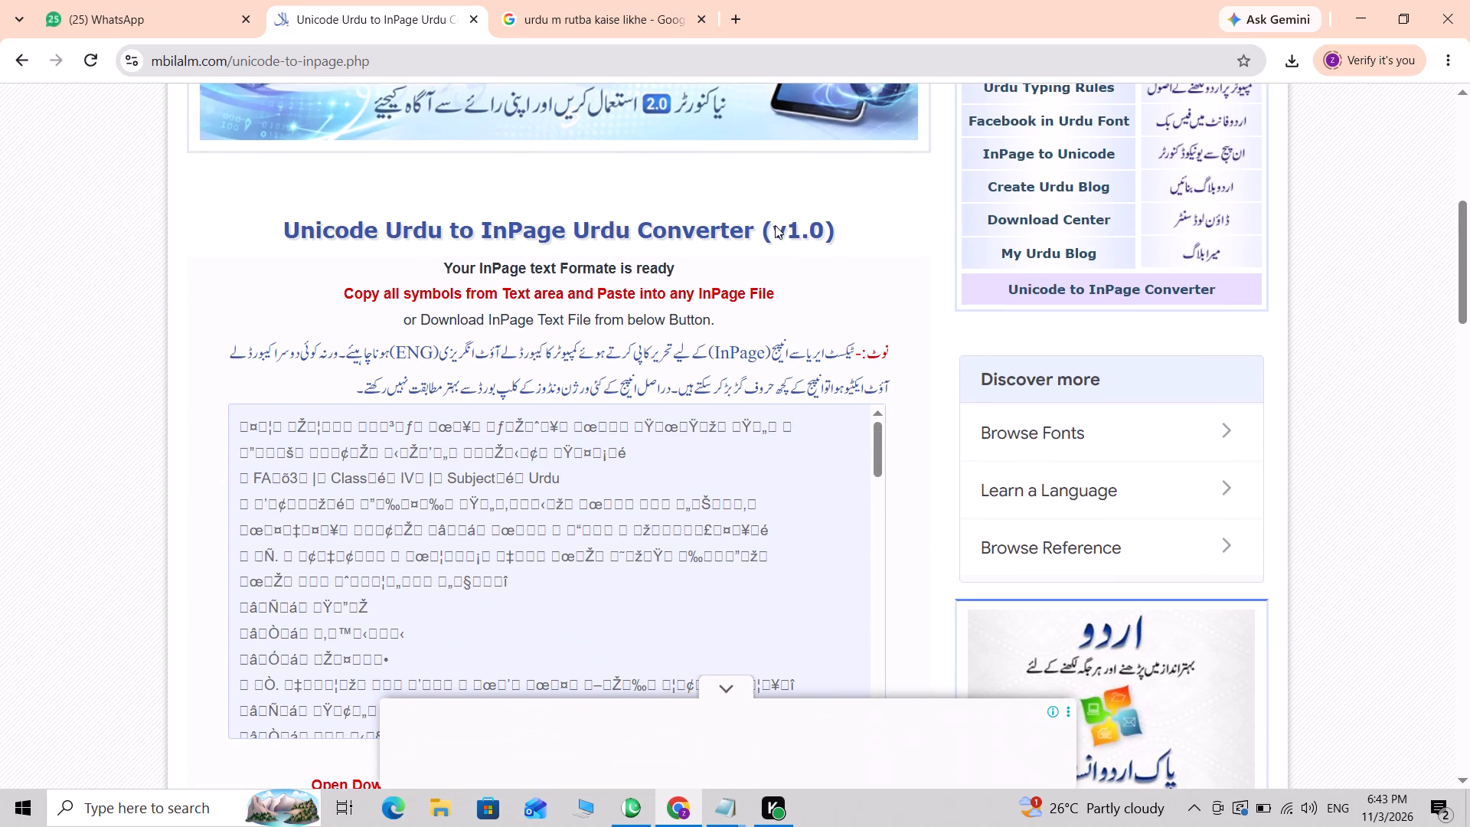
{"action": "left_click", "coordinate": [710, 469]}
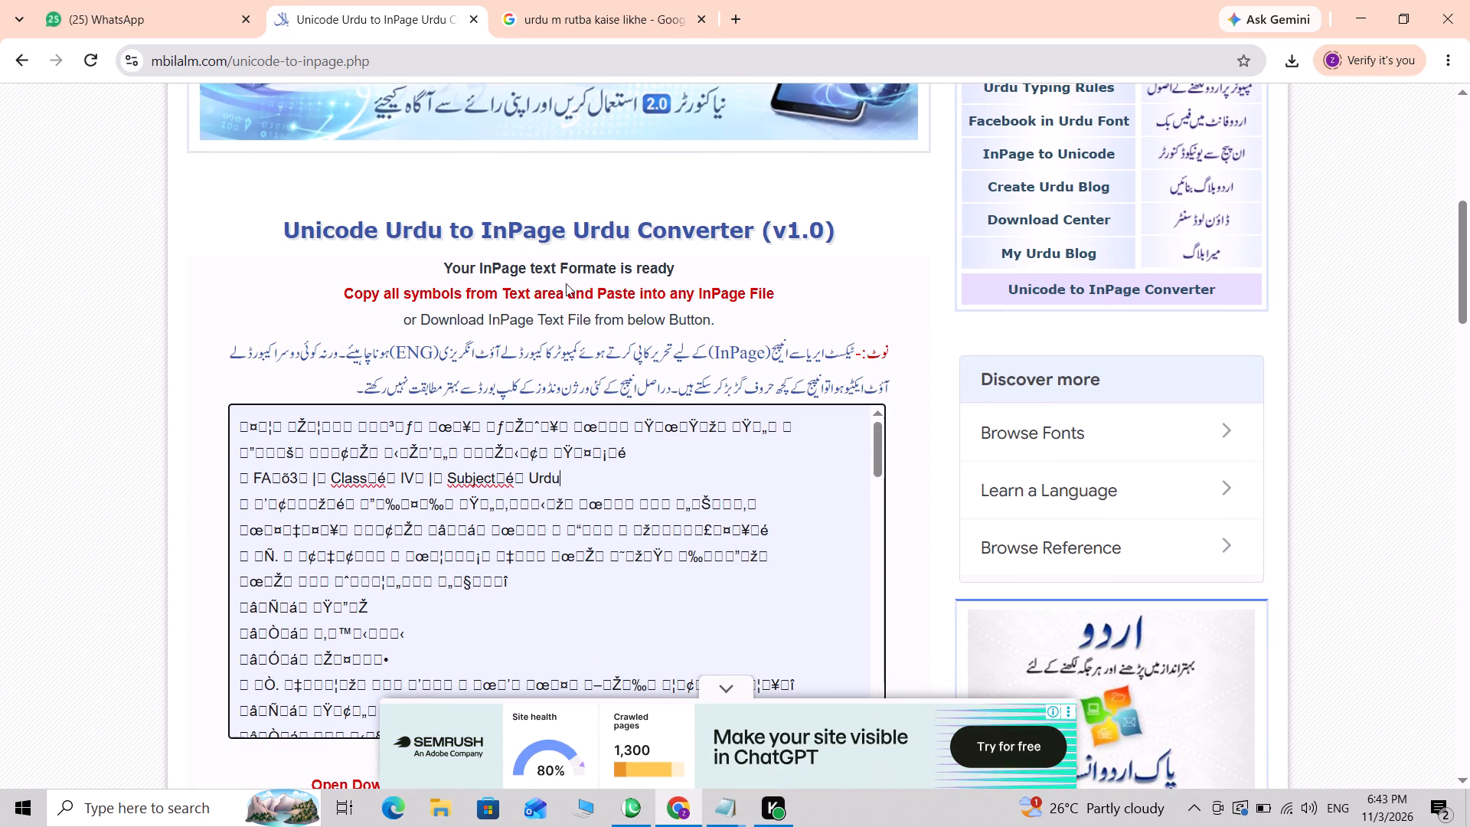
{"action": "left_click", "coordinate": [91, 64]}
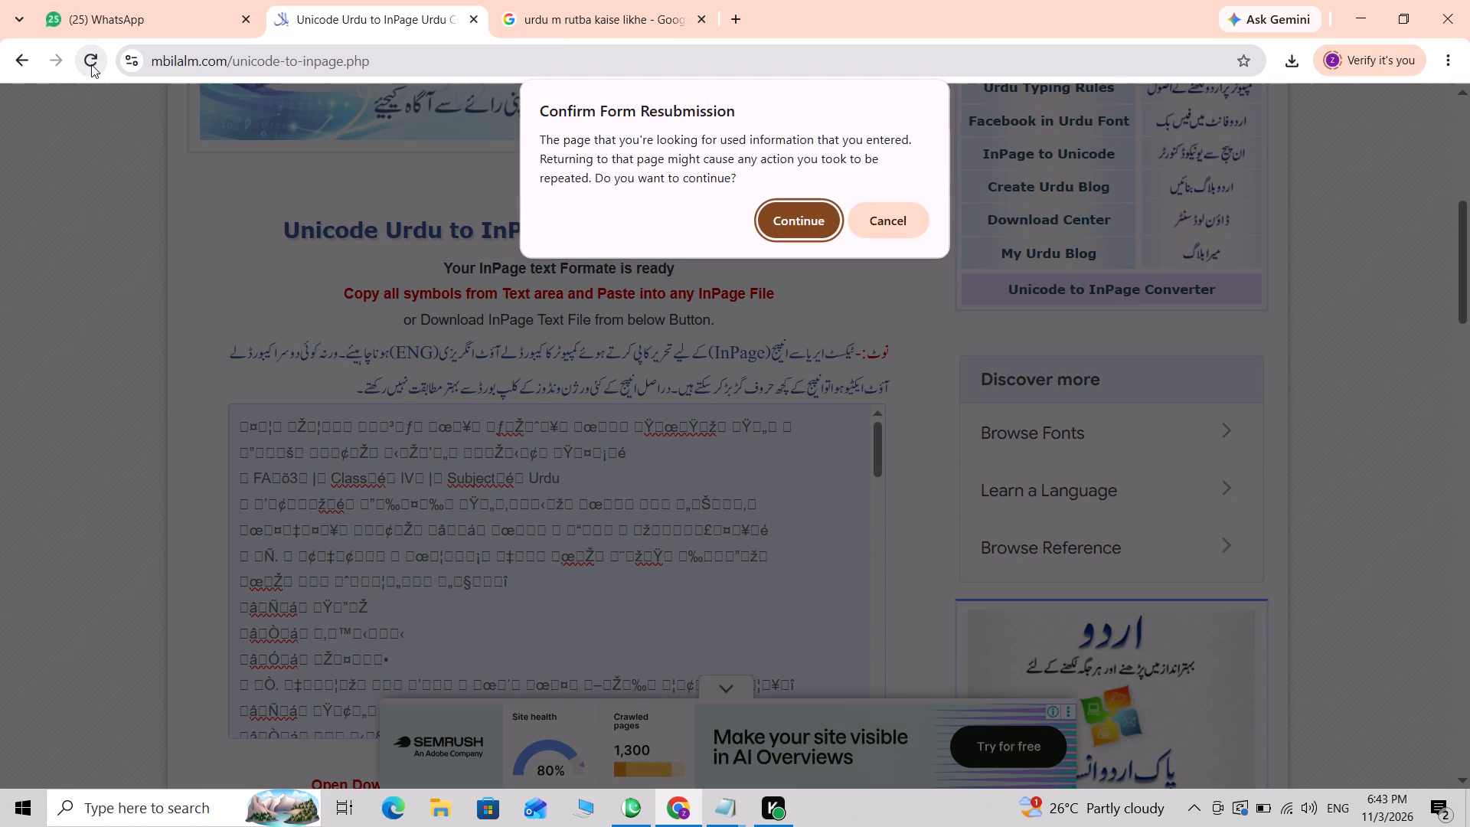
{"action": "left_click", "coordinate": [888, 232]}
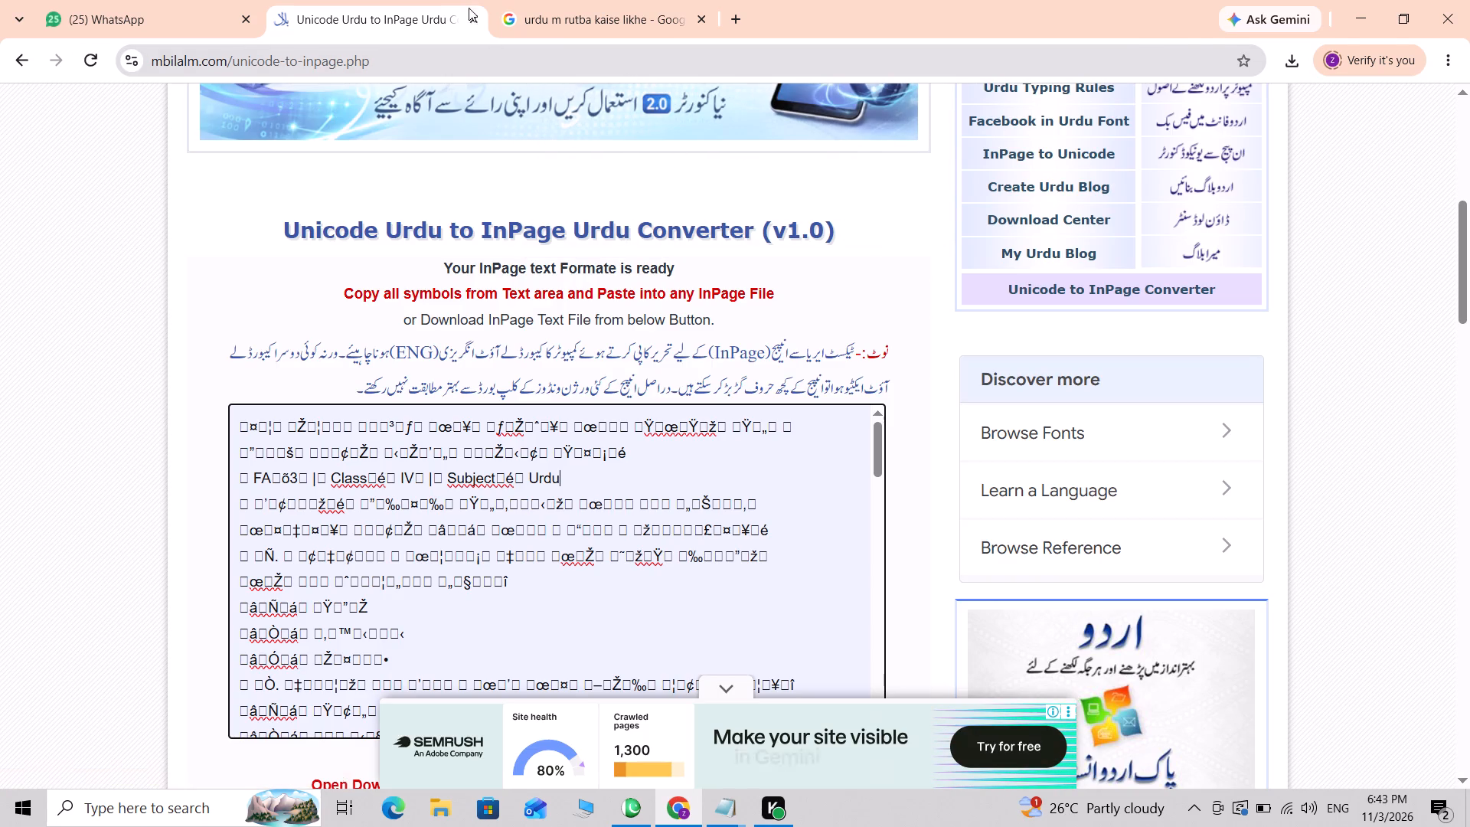
Close the old converter page and reopen the M Bilal M Unicode Urdu to InPage converter from a Google search for "unicode to inpage converter".
{"action": "left_click", "coordinate": [475, 15]}
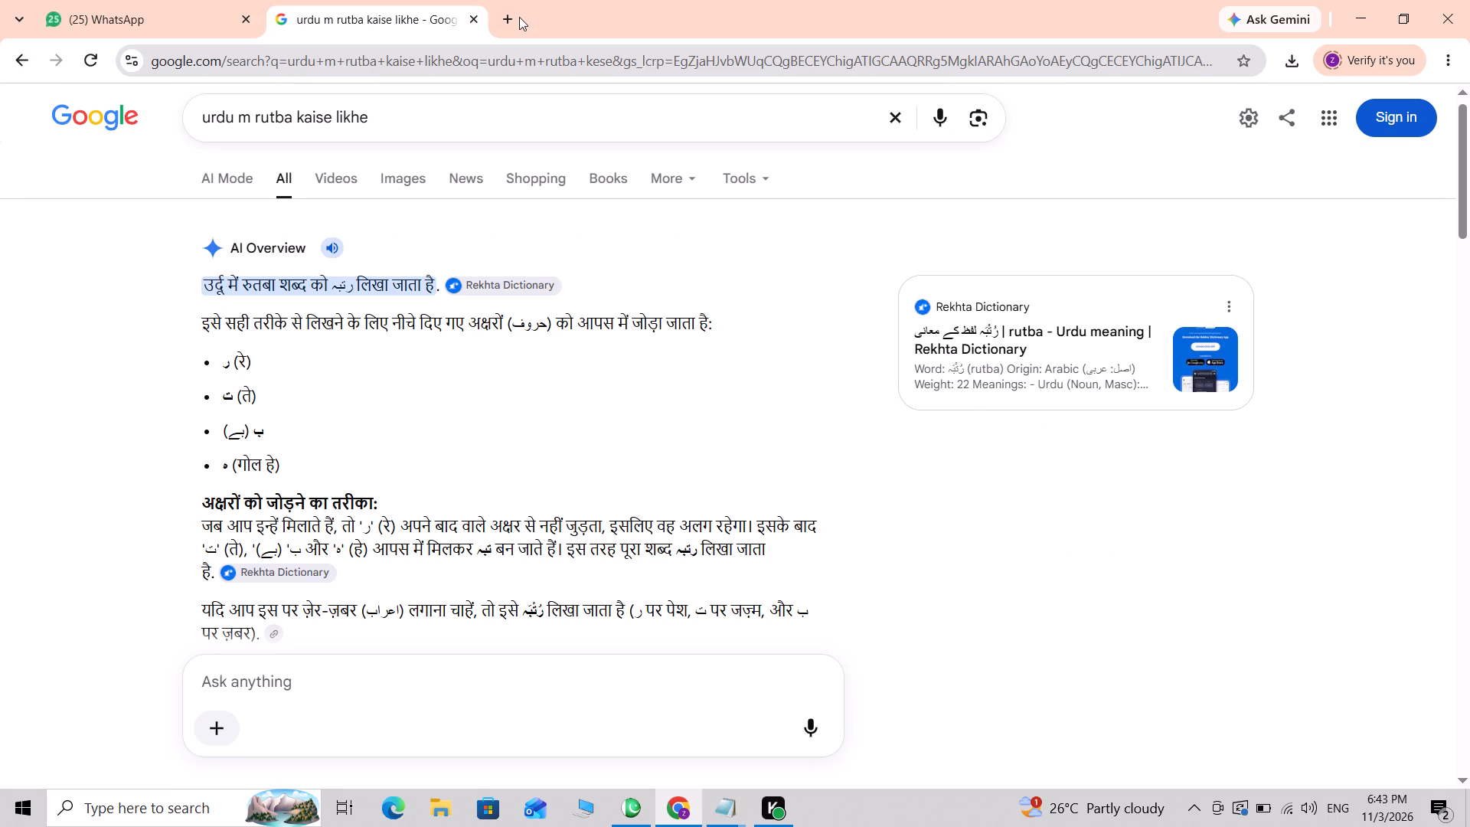
{"action": "left_click", "coordinate": [519, 17]}
{"action": "left_click", "coordinate": [515, 54]}
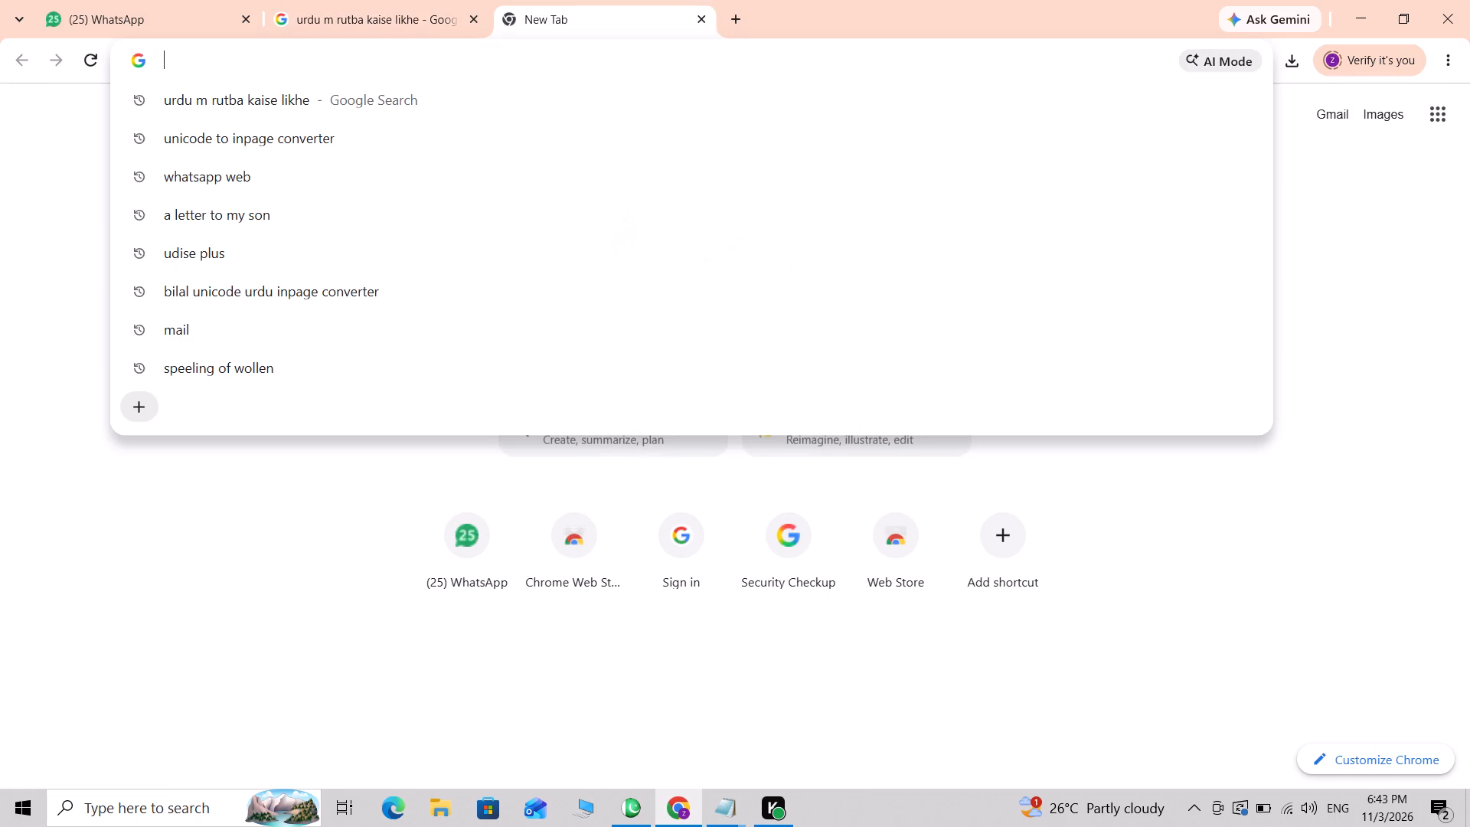
{"action": "left_click", "coordinate": [511, 150]}
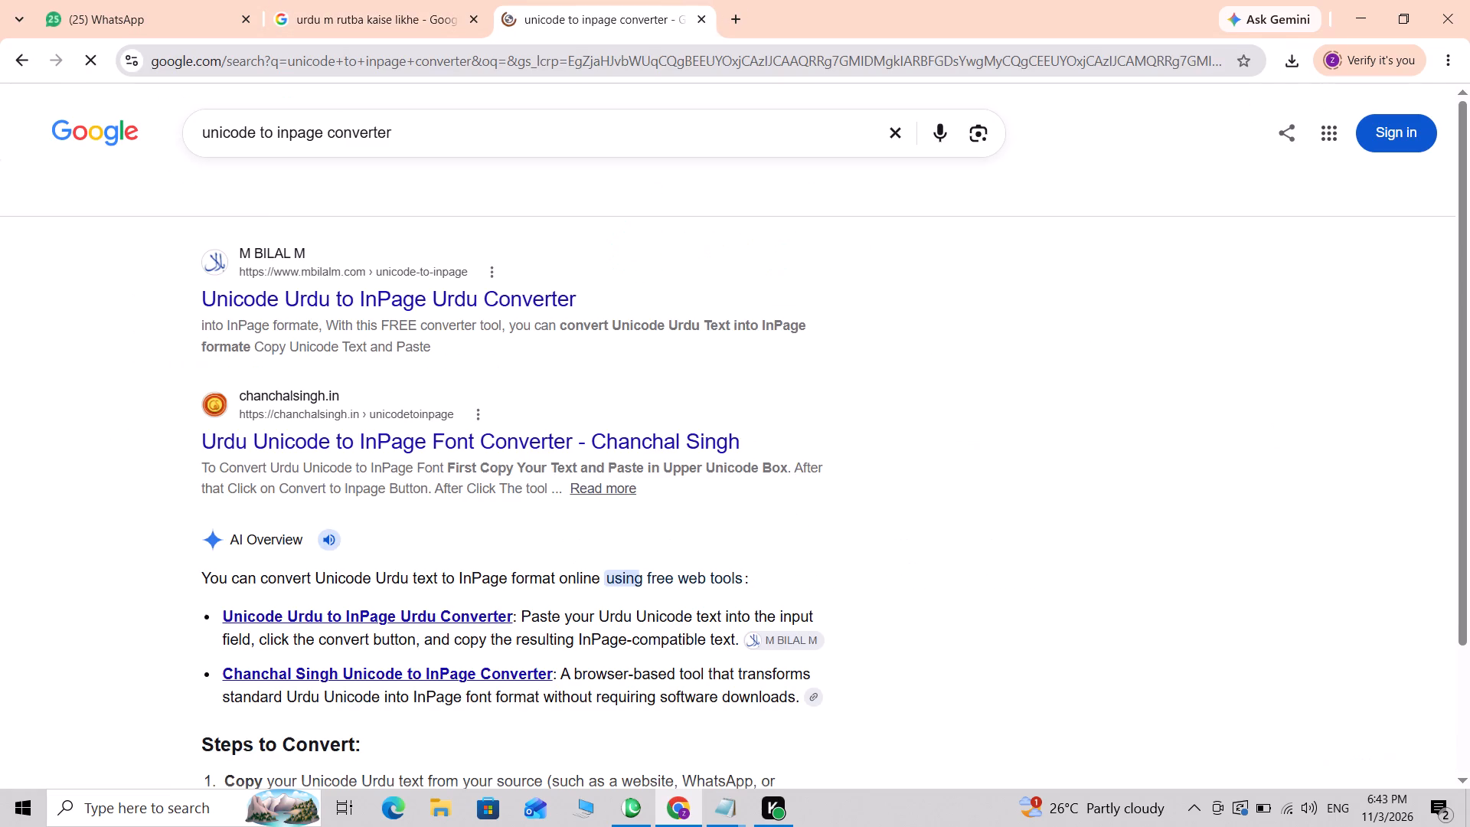
{"action": "left_click", "coordinate": [321, 302]}
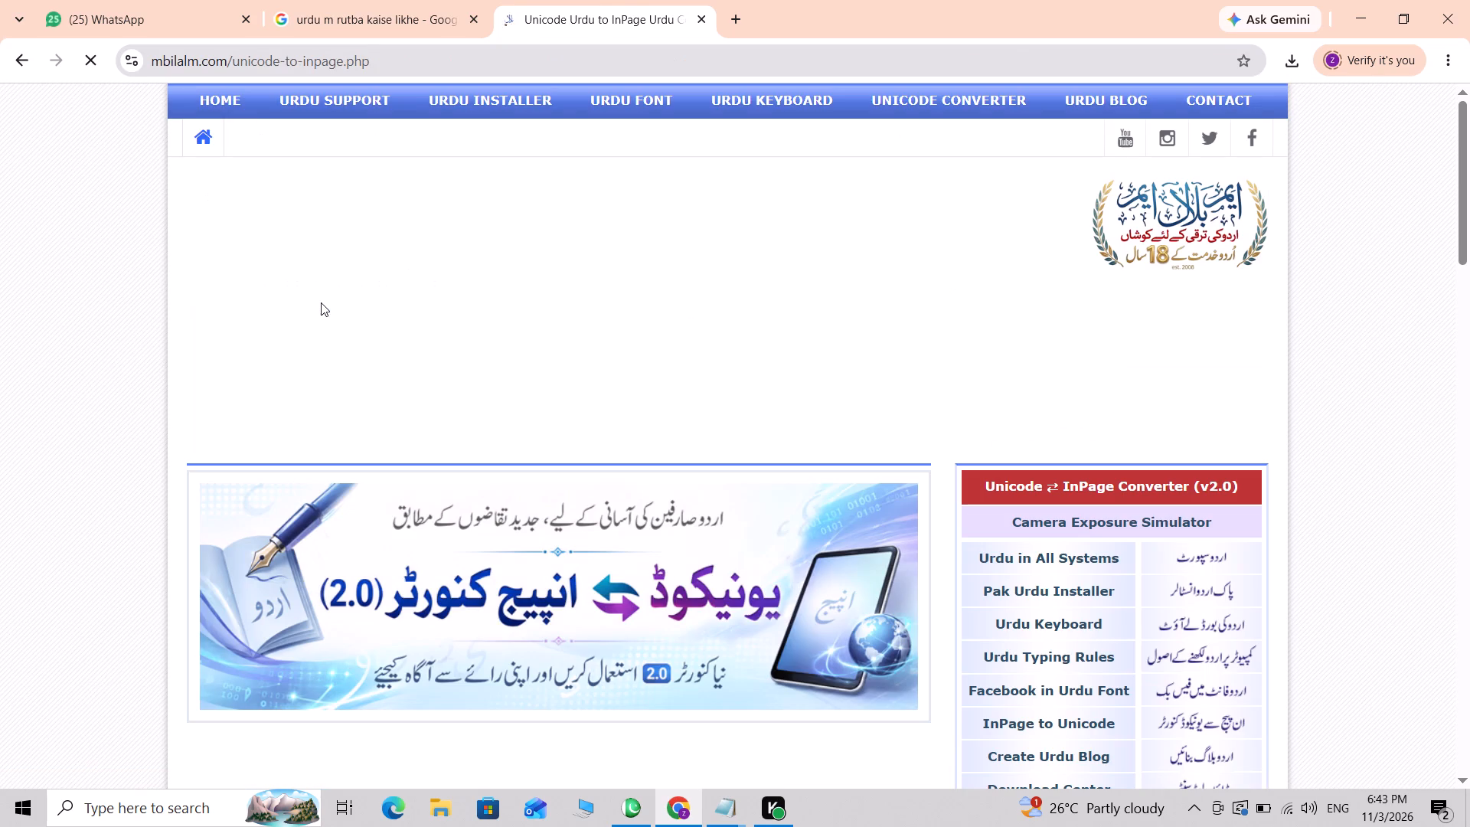
Paste the copied Urdu exam text into the converter's Unicode box and convert it to InPage format.
{"action": "scroll", "coordinate": [321, 302], "scroll_direction": "down", "scroll_amount": 2}
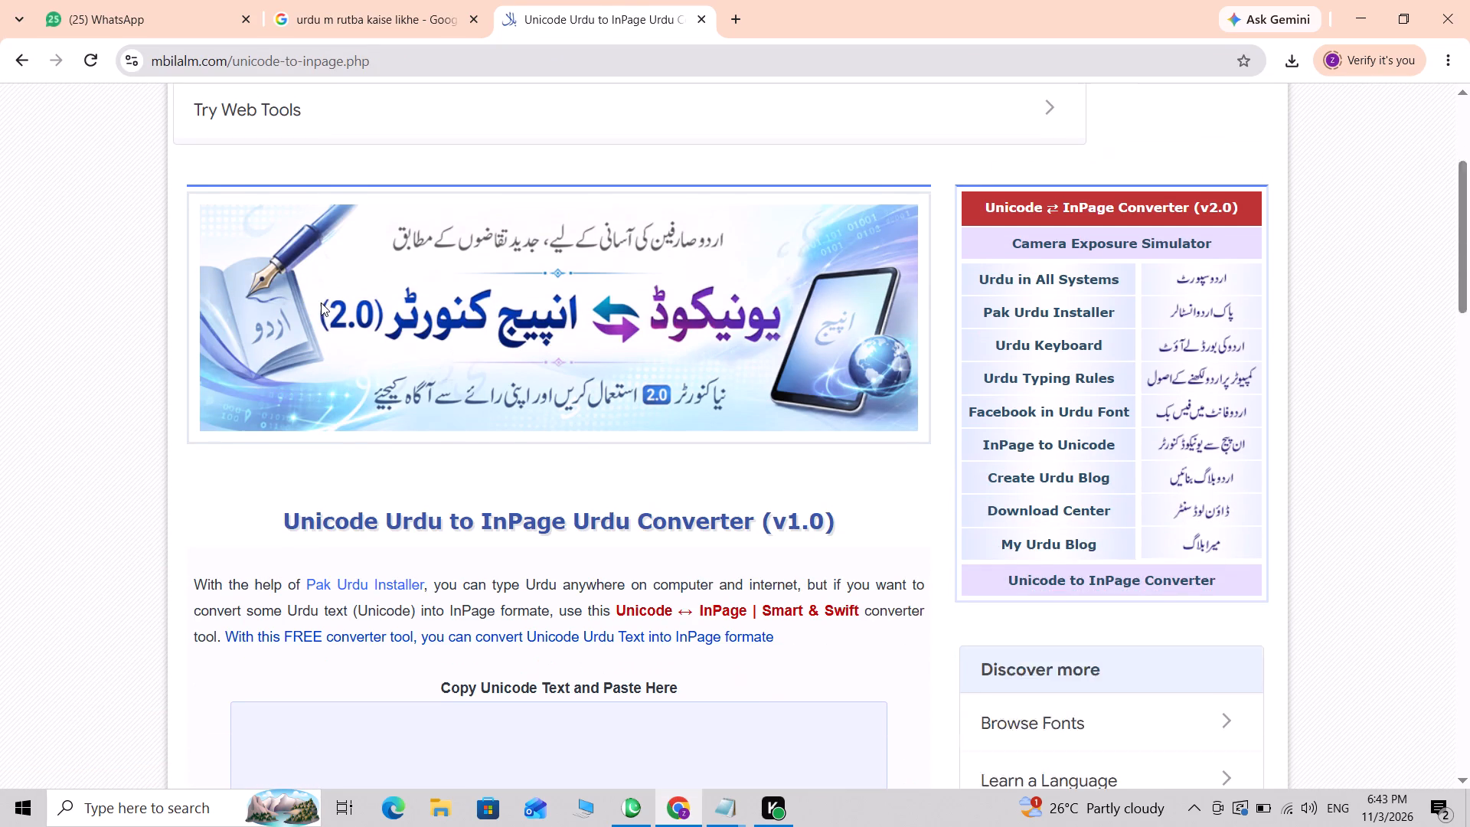
{"action": "scroll", "coordinate": [321, 302], "scroll_direction": "down", "scroll_amount": 4}
{"action": "left_click", "coordinate": [407, 429]}
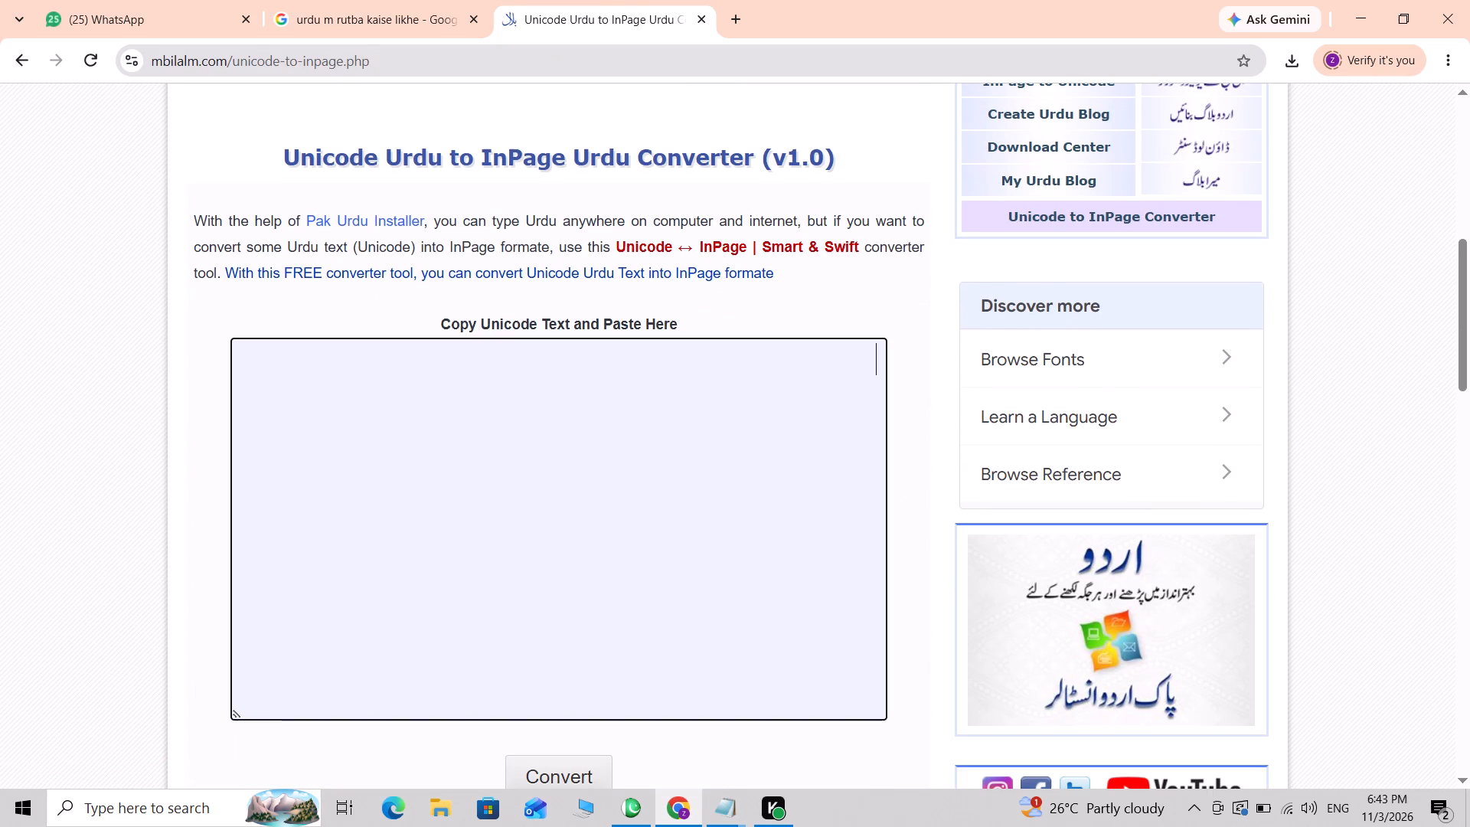
{"action": "key", "text": "ctrl+v"}
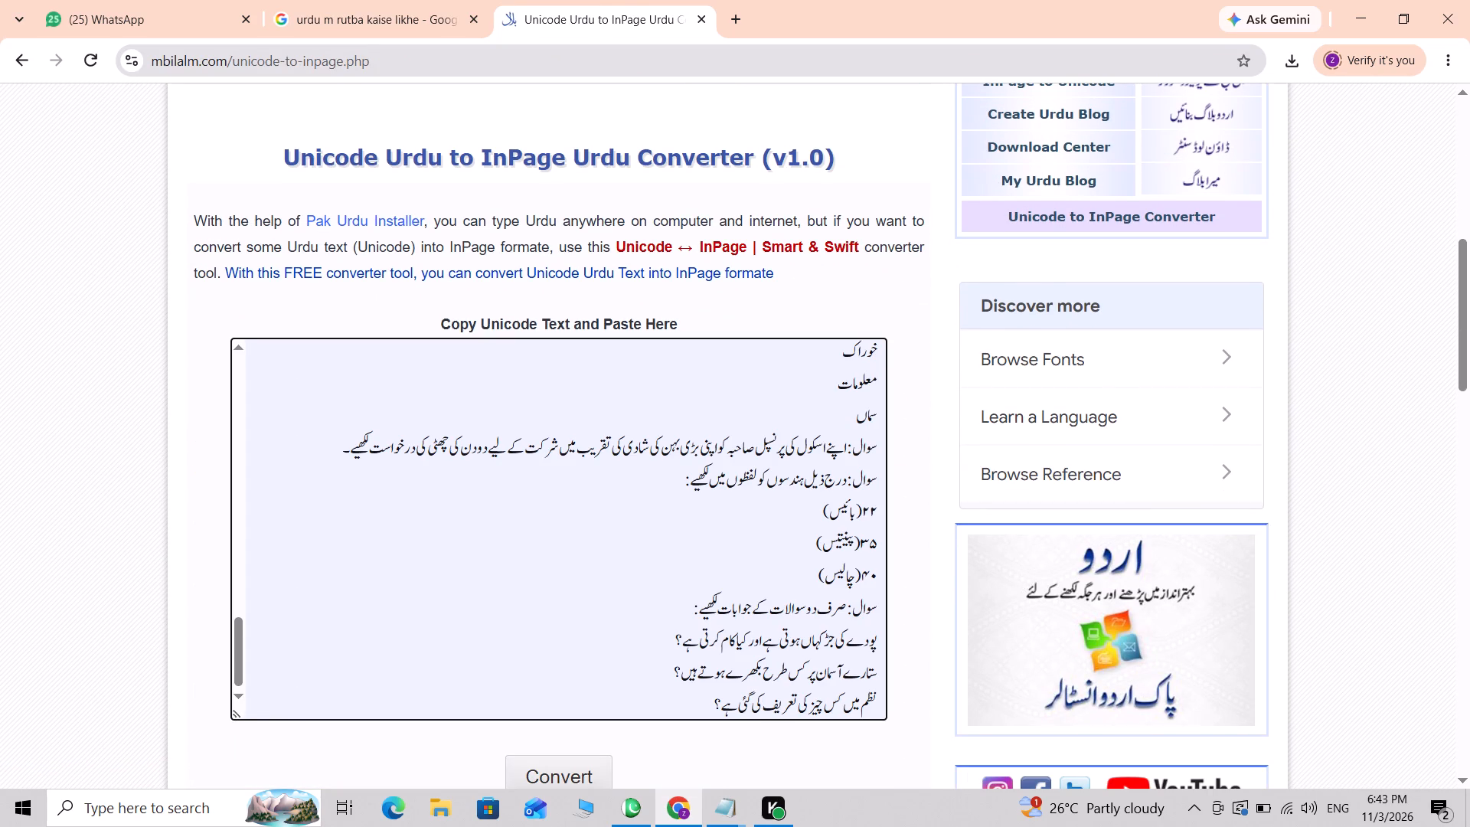
{"action": "left_click", "coordinate": [407, 429]}
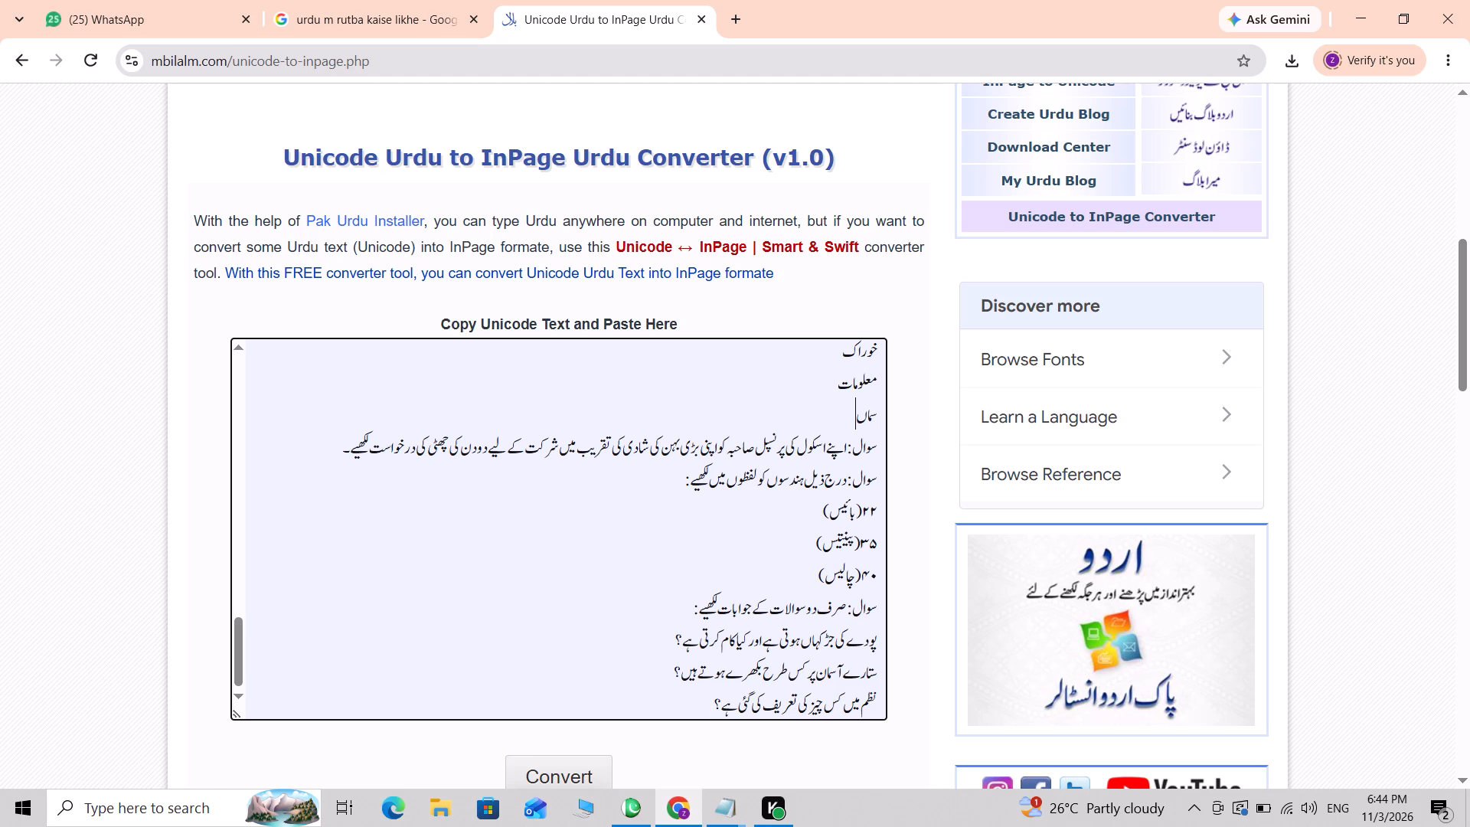
{"action": "scroll", "coordinate": [407, 429], "scroll_direction": "down", "scroll_amount": 2}
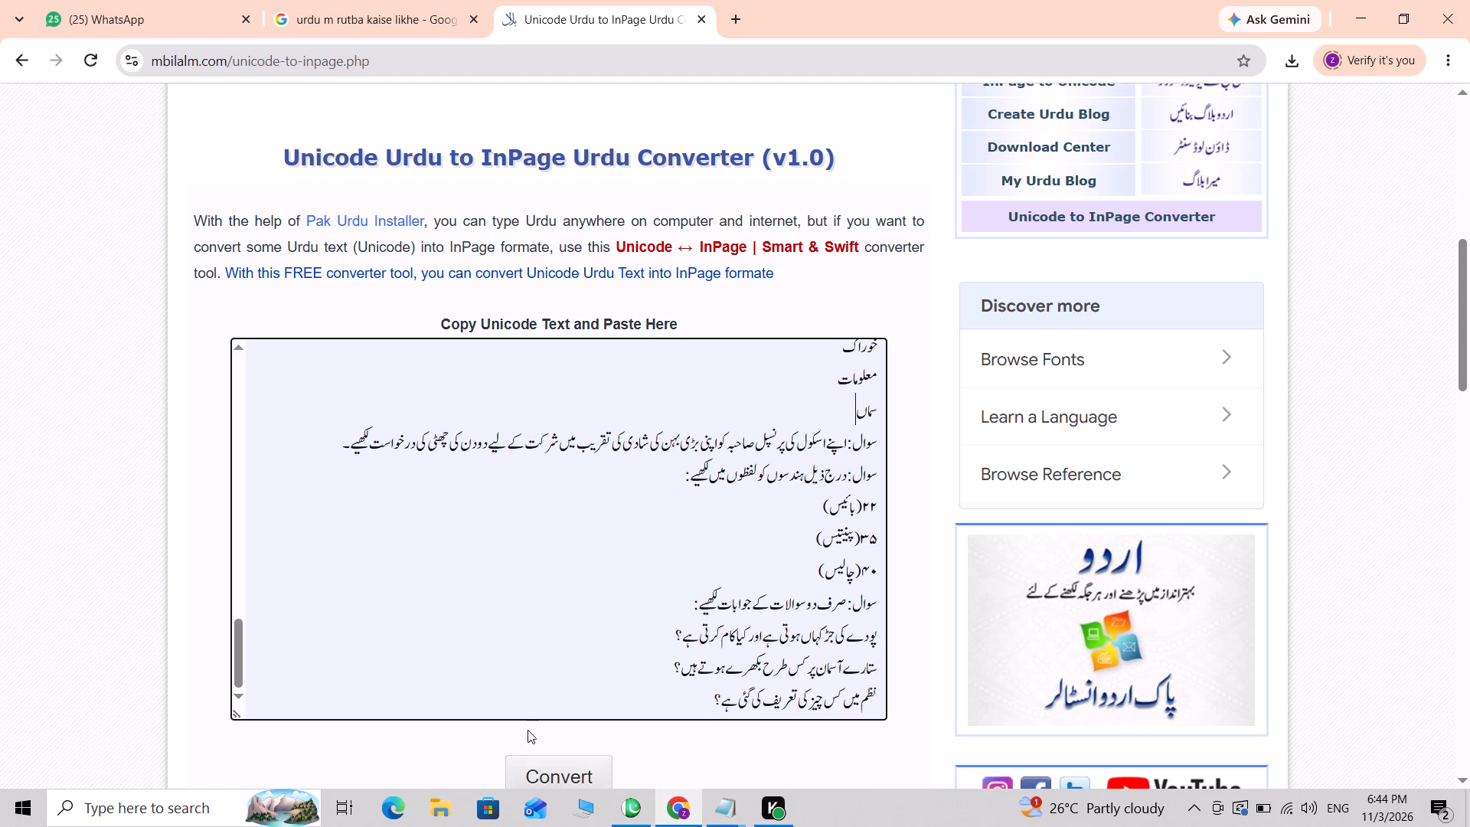
{"action": "left_click", "coordinate": [540, 773]}
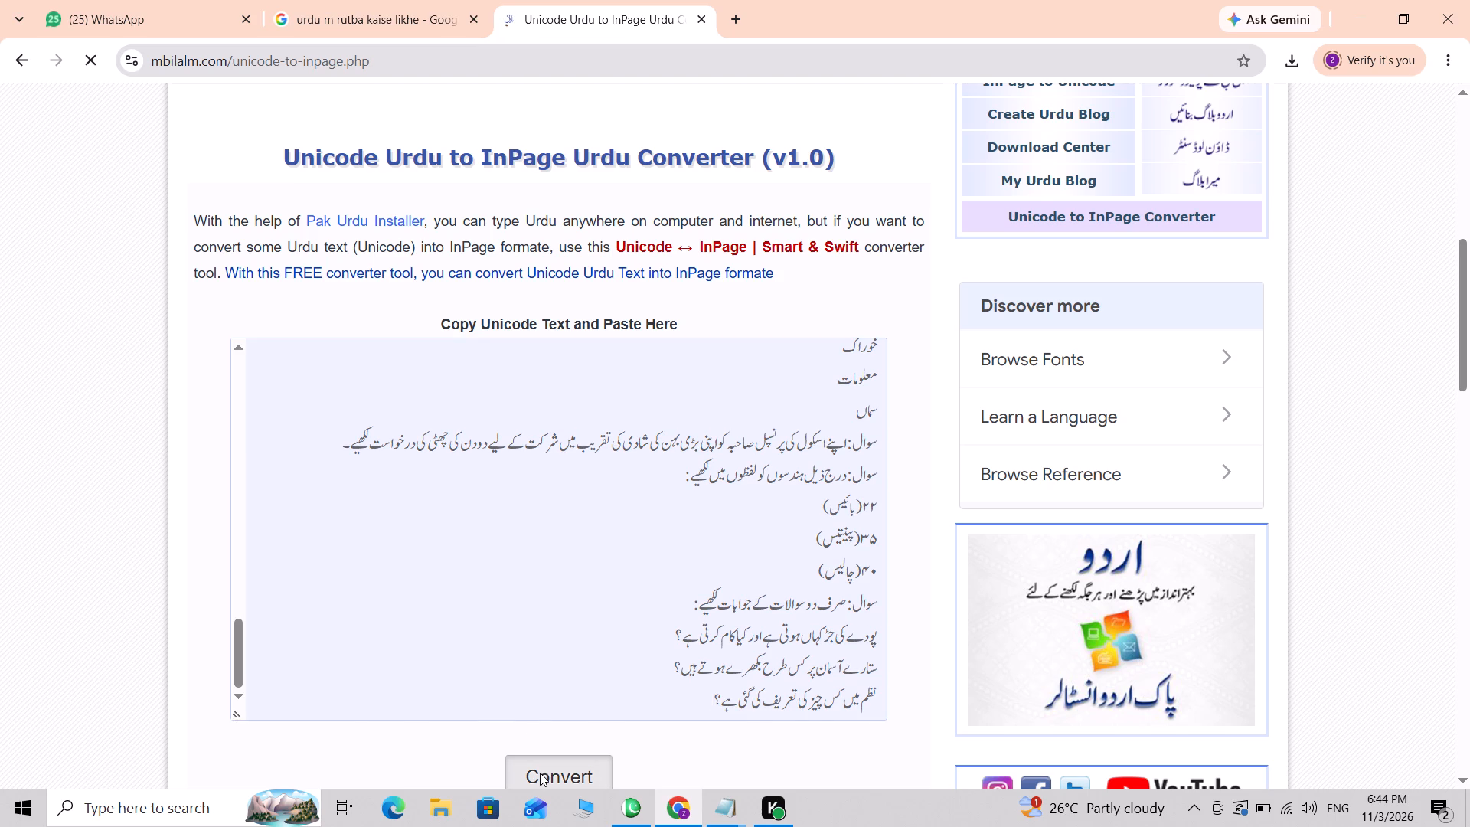
Download the converted InPage text file, open it in Notepad and copy all of its symbols.
{"action": "scroll", "coordinate": [540, 773], "scroll_direction": "down", "scroll_amount": 3}
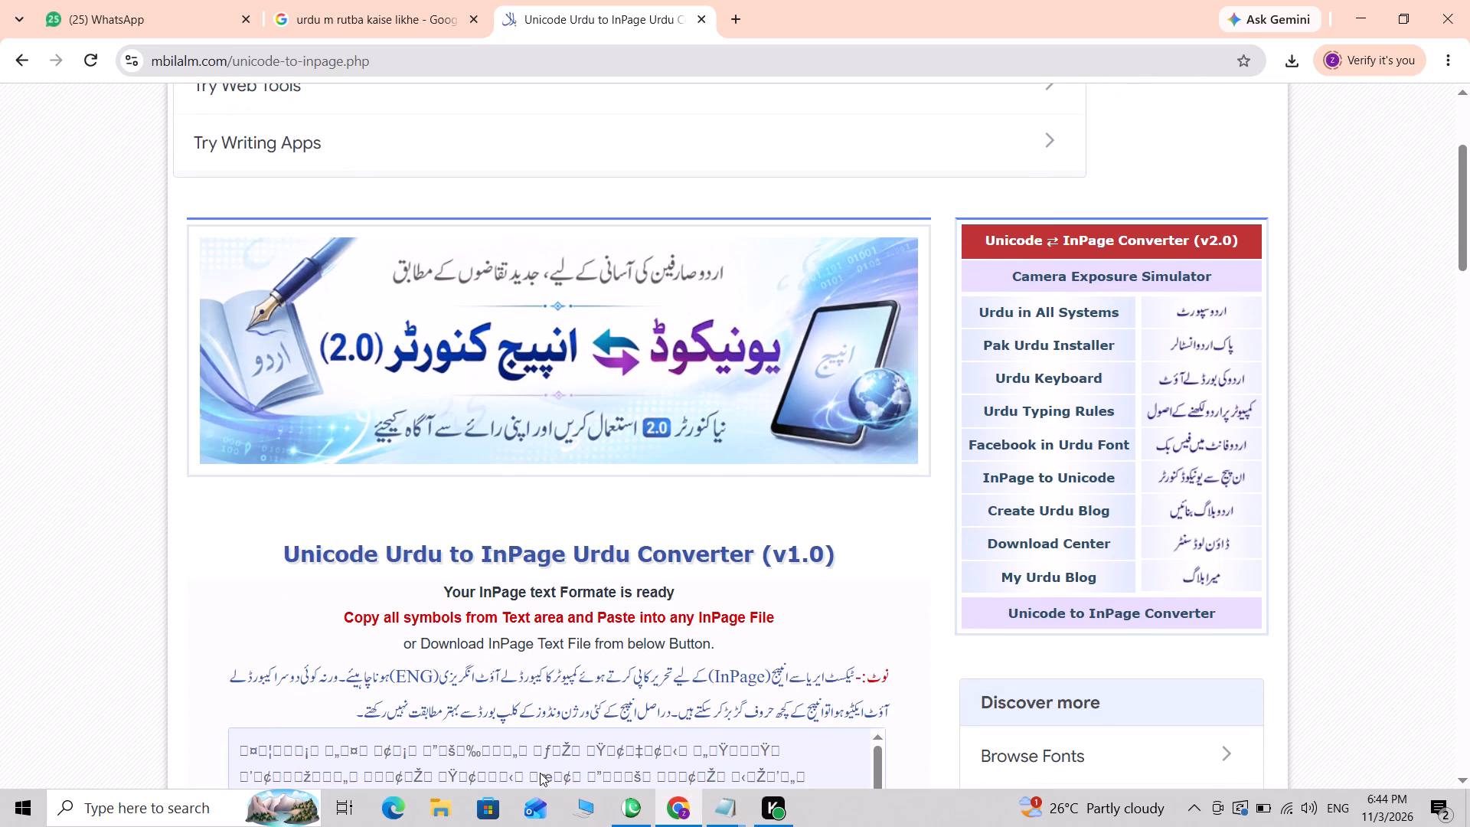
{"action": "scroll", "coordinate": [540, 773], "scroll_direction": "down", "scroll_amount": 6}
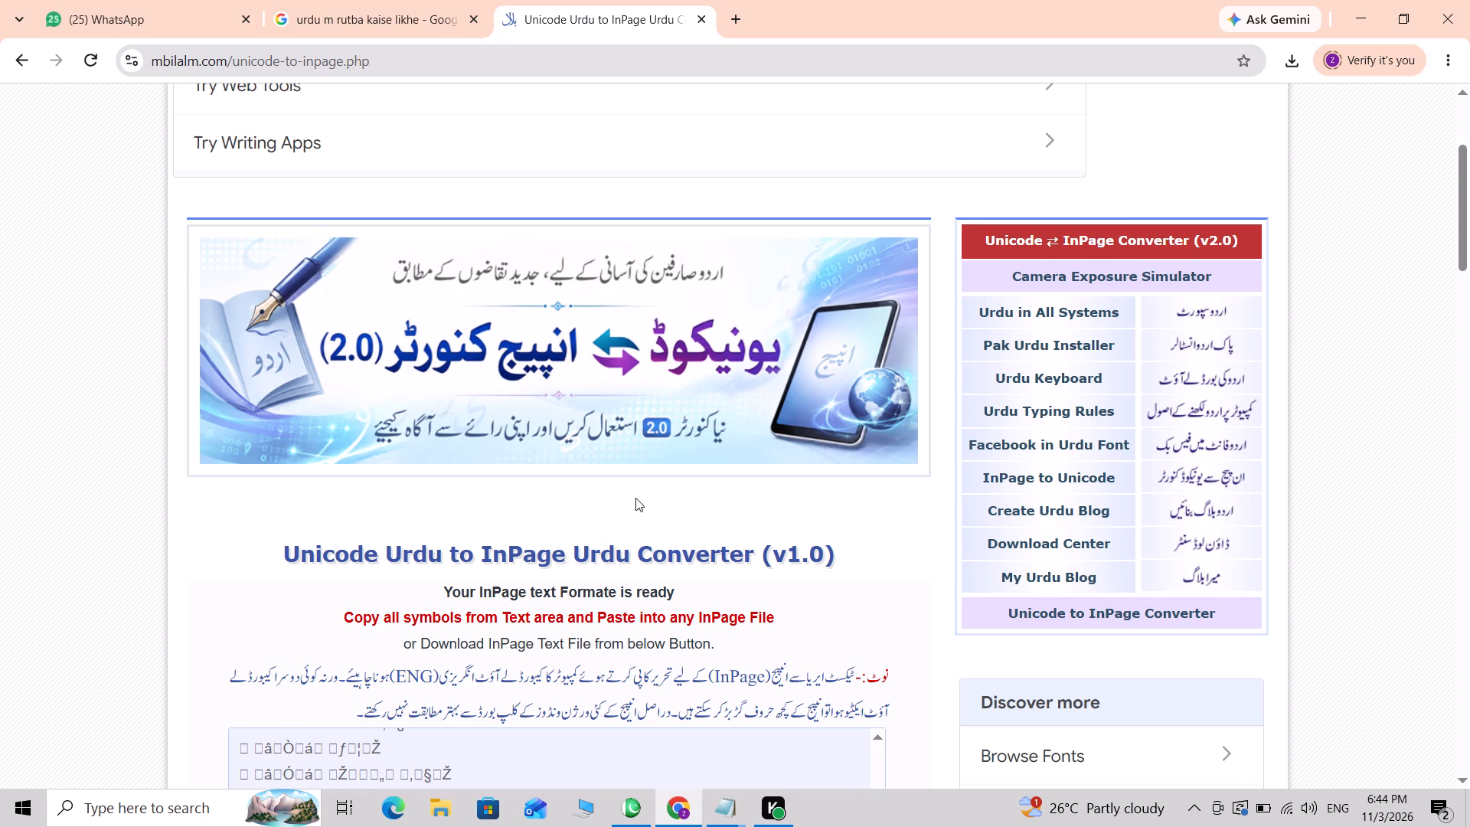
{"action": "scroll", "coordinate": [635, 498], "scroll_direction": "down", "scroll_amount": 6}
{"action": "scroll", "coordinate": [667, 404], "scroll_direction": "down", "scroll_amount": 1}
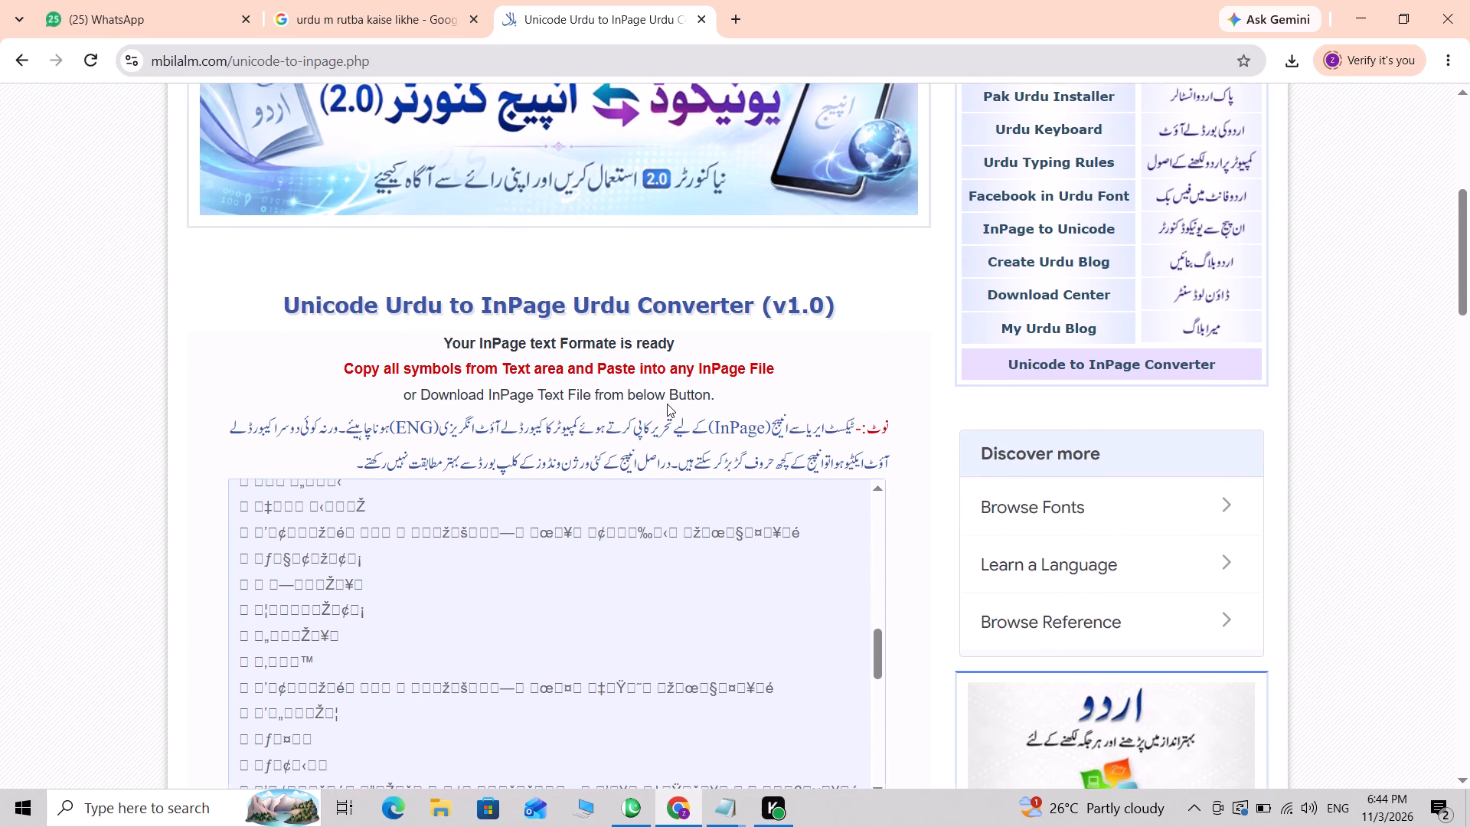
{"action": "scroll", "coordinate": [667, 404], "scroll_direction": "down", "scroll_amount": 2}
{"action": "left_click", "coordinate": [571, 652]}
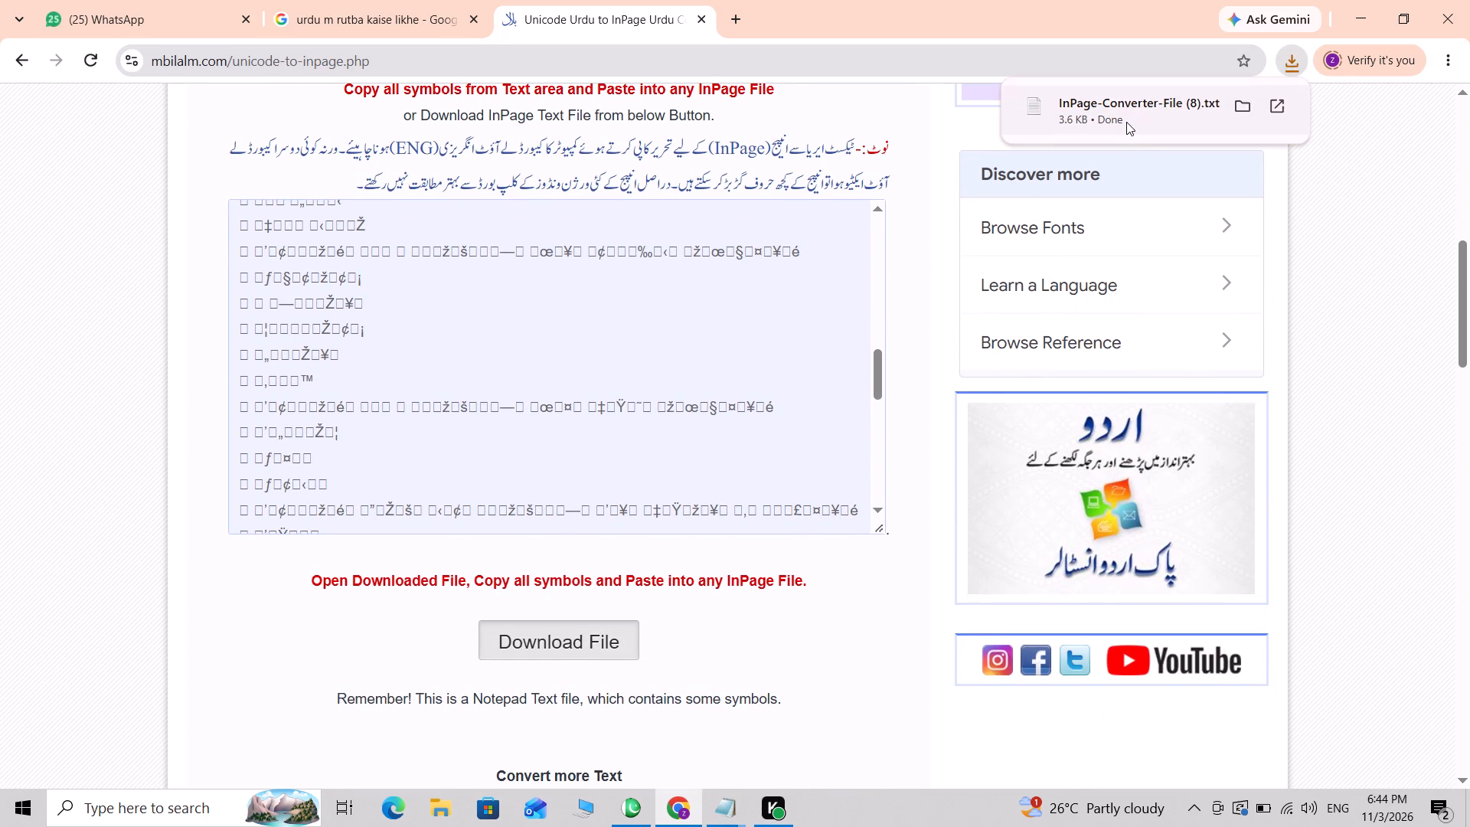
{"action": "left_click", "coordinate": [1126, 122]}
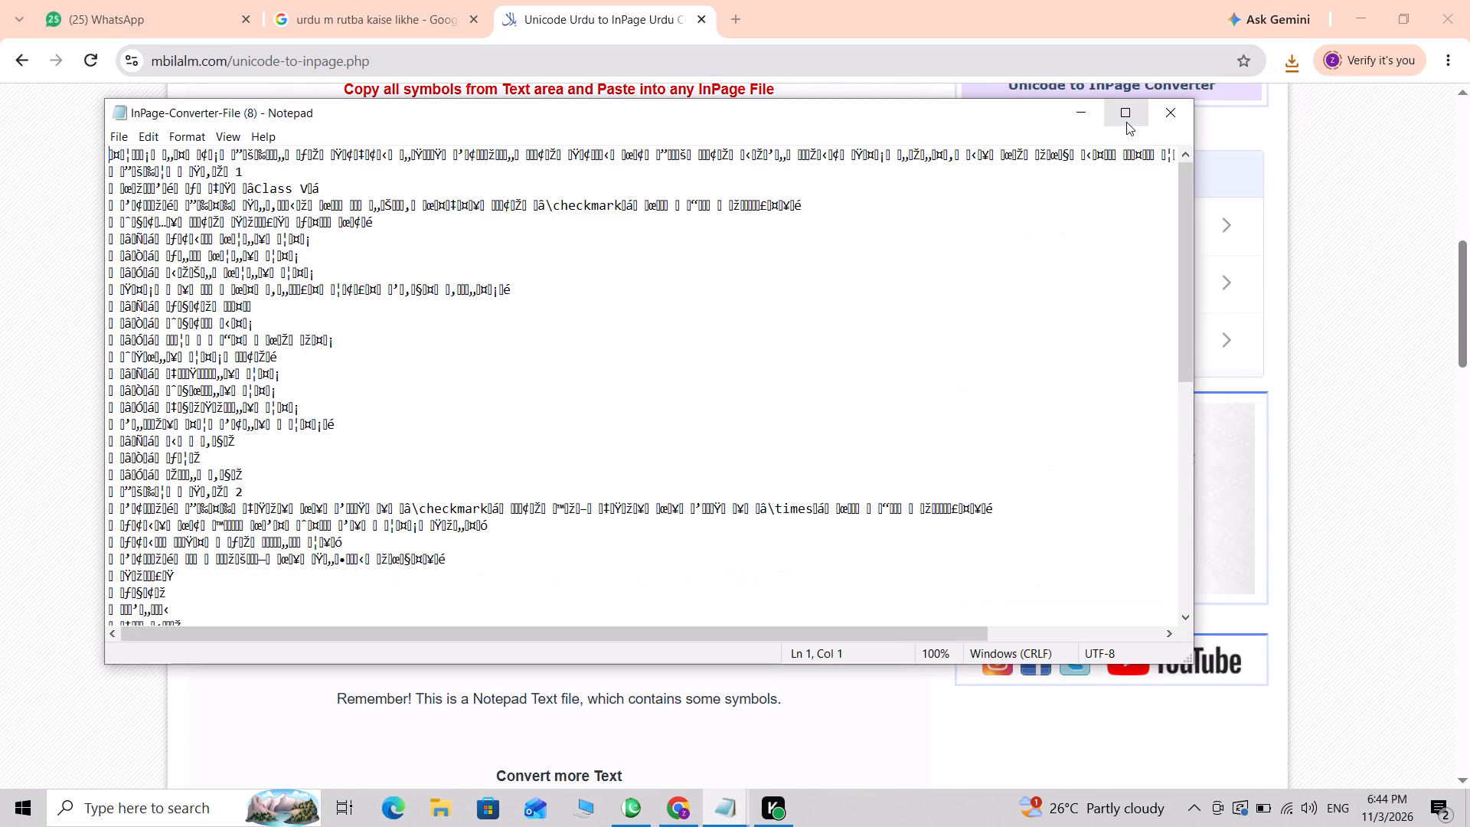
{"action": "key", "text": "ctrl+a"}
{"action": "key", "text": "ctrl+c"}
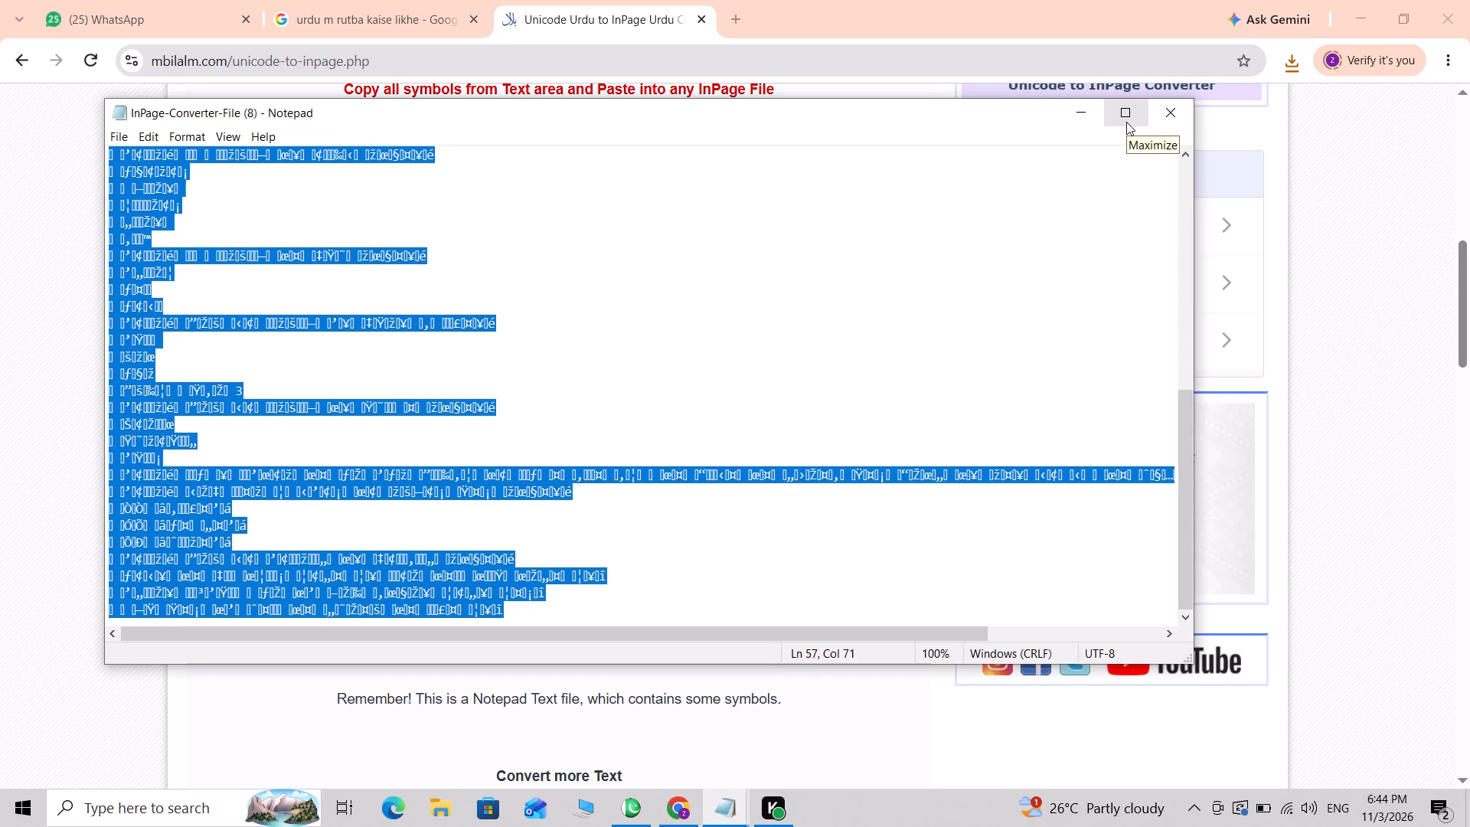
Switch to InPage and save the open exam paper as a new document named "rabab aunty 2".
{"action": "left_click", "coordinate": [635, 805]}
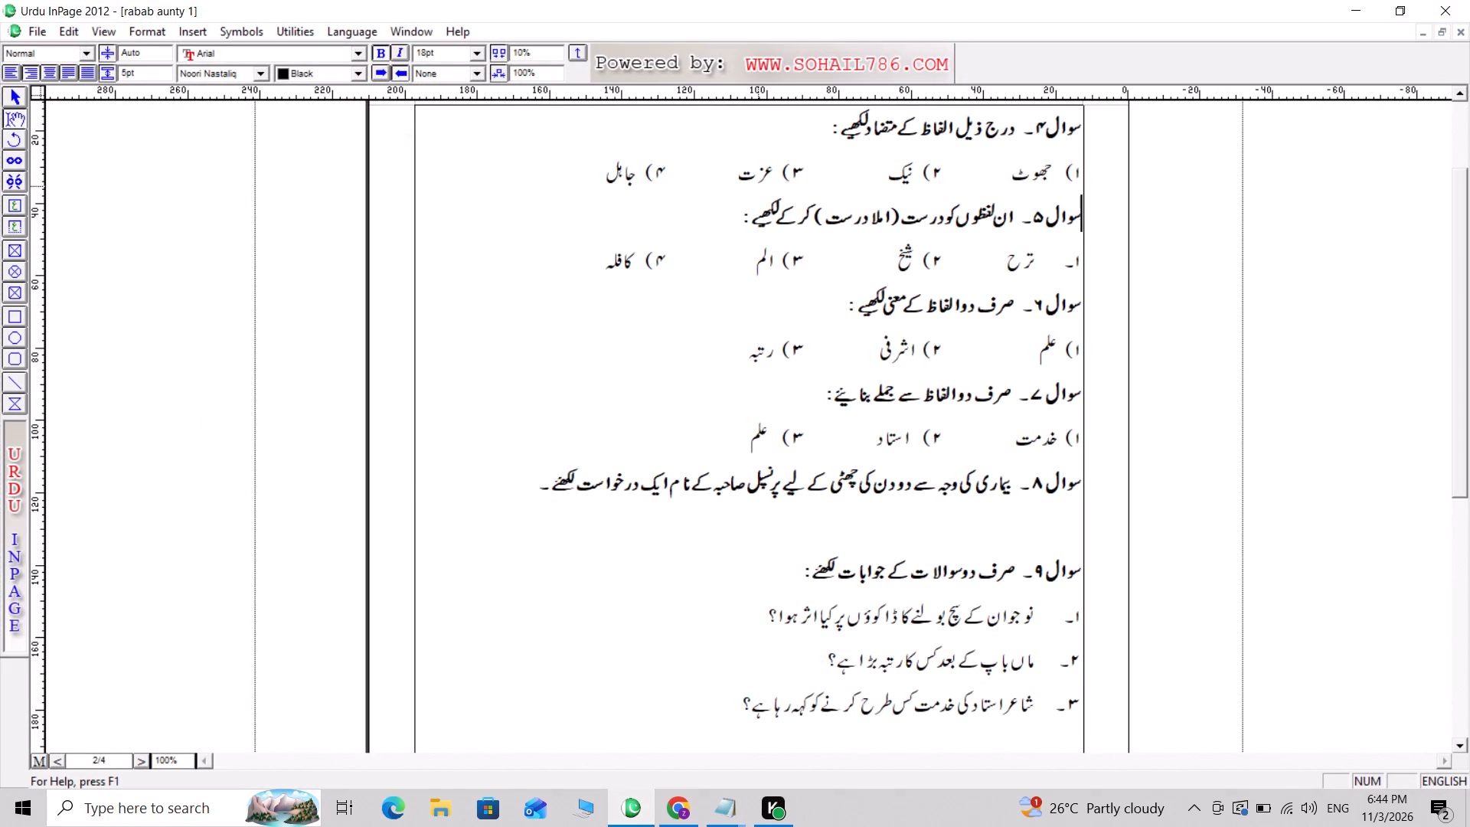
{"action": "left_click", "coordinate": [45, 27]}
{"action": "left_click", "coordinate": [65, 145]}
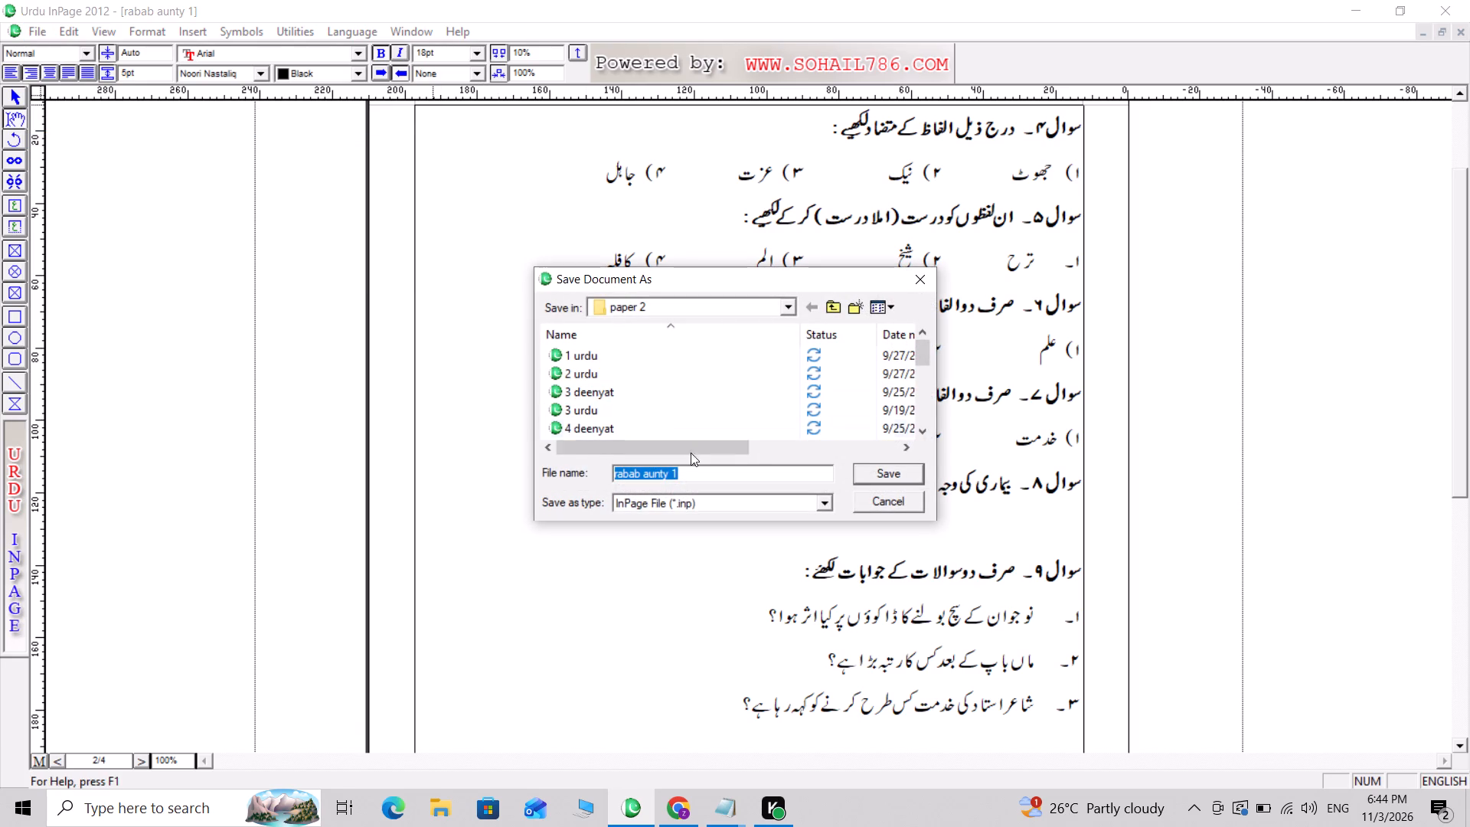
{"action": "left_click", "coordinate": [693, 473]}
{"action": "key", "text": "BackSpace"}
{"action": "key", "text": "2"}
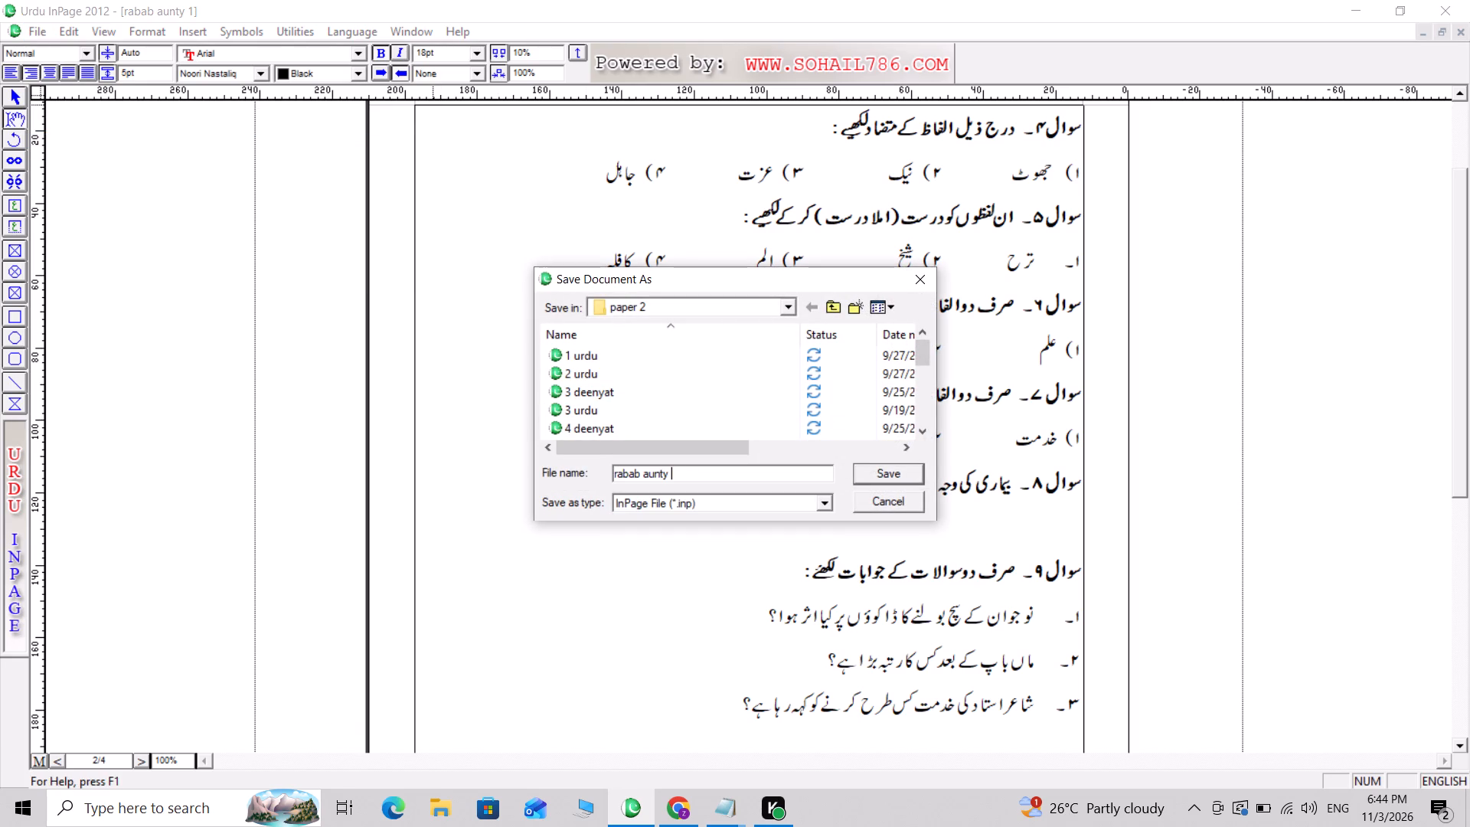
{"action": "left_click", "coordinate": [903, 473]}
Delete all the old questions on the second page, from question 4 through question 9.
{"action": "left_click_drag", "start_coordinate": [1459, 362], "coordinate": [1443, 233]}
{"action": "left_click_drag", "start_coordinate": [1080, 253], "coordinate": [808, 826]}
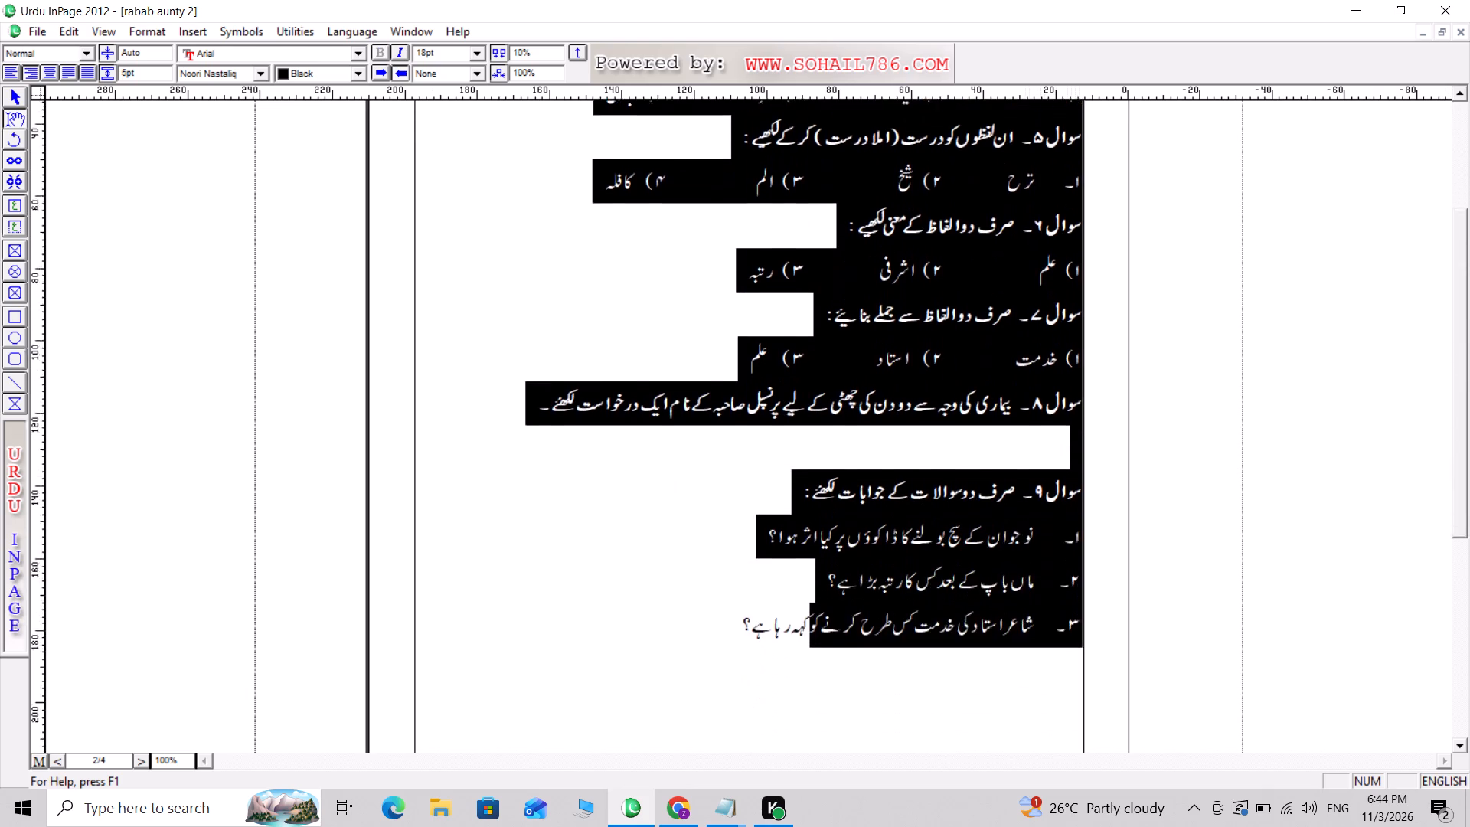
{"action": "left_click_drag", "start_coordinate": [808, 826], "coordinate": [665, 826]}
{"action": "key", "text": "Delete"}
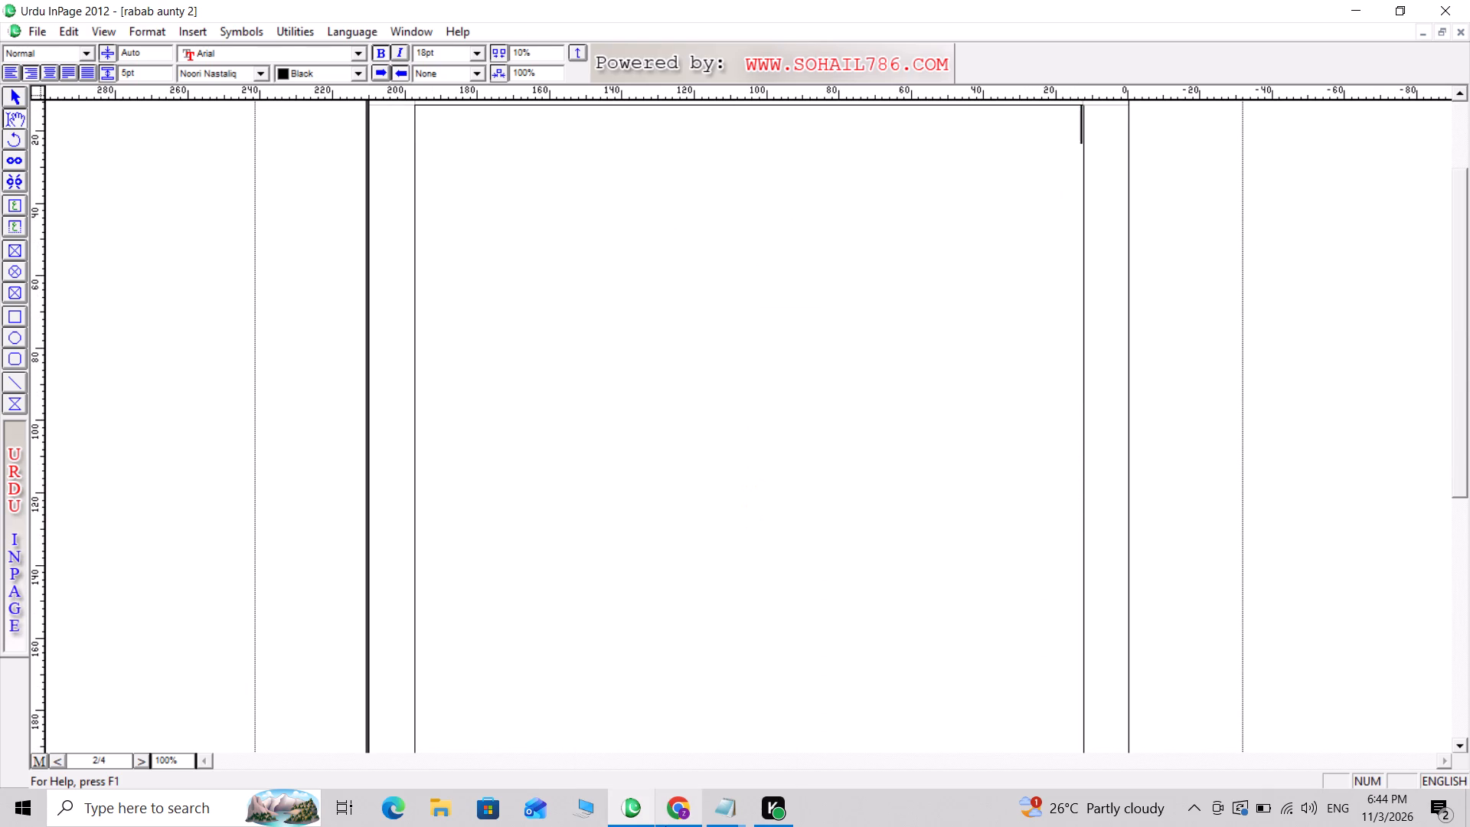
Delete the old first-page questions, keeping the Modern Academy header and the first question's heading line.
{"action": "key", "text": "Up"}
{"action": "key", "text": "Up"}
{"action": "key", "text": "Up"}
{"action": "key", "text": "Up"}
{"action": "key", "text": "Up"}
{"action": "key", "text": "Up"}
{"action": "key", "text": "Up"}
{"action": "key", "text": "Up"}
{"action": "key", "text": "Up"}
{"action": "key", "text": "Up"}
{"action": "key", "text": "Up"}
{"action": "key", "text": "Up"}
{"action": "key", "text": "Up"}
{"action": "key", "text": "Up"}
{"action": "key", "text": "Up"}
{"action": "key", "text": "Up"}
{"action": "key", "text": "Up"}
{"action": "key", "text": "Up"}
{"action": "key", "text": "Up"}
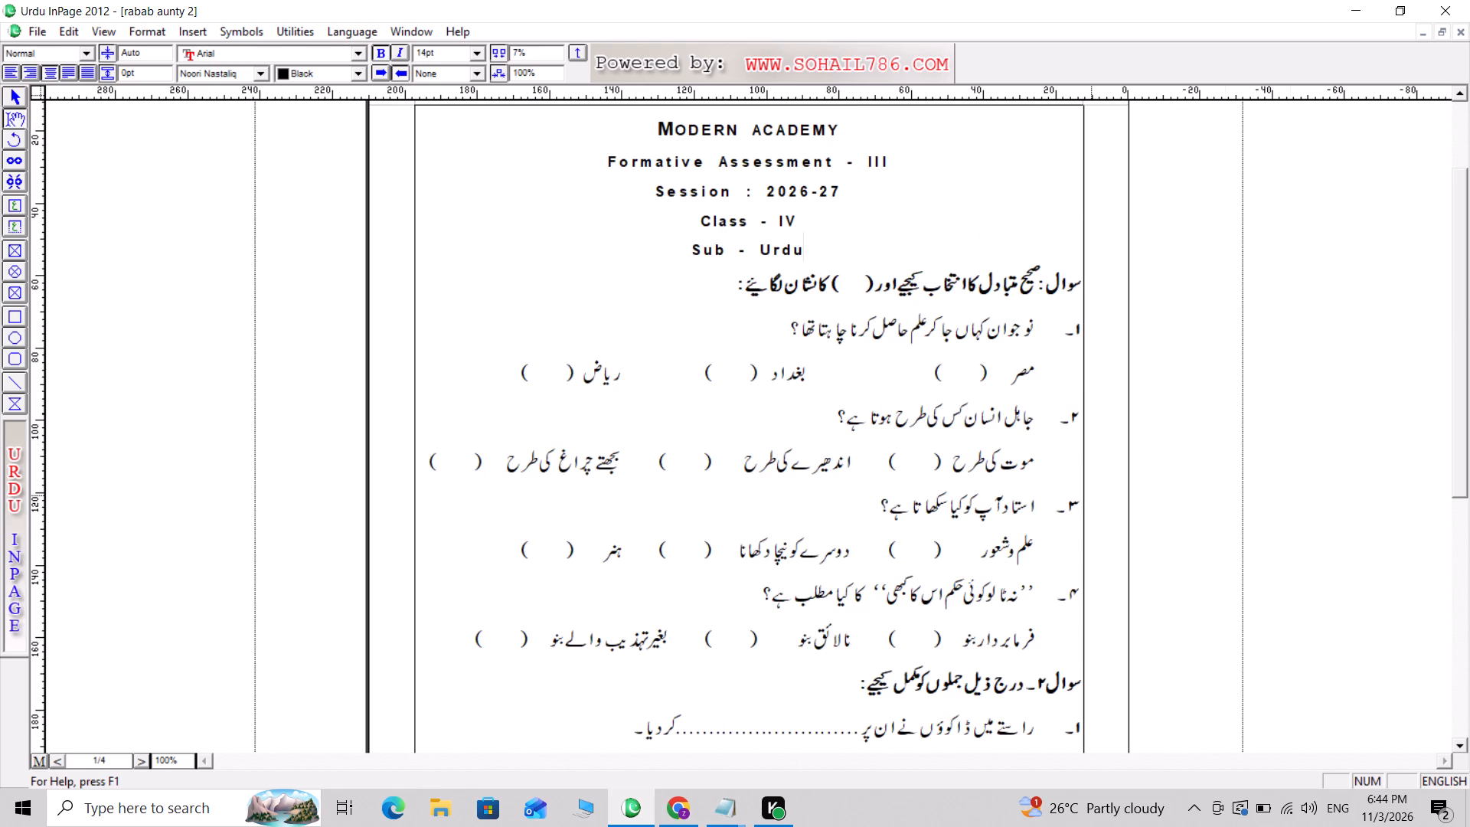
{"action": "left_click_drag", "start_coordinate": [1081, 327], "coordinate": [879, 594]}
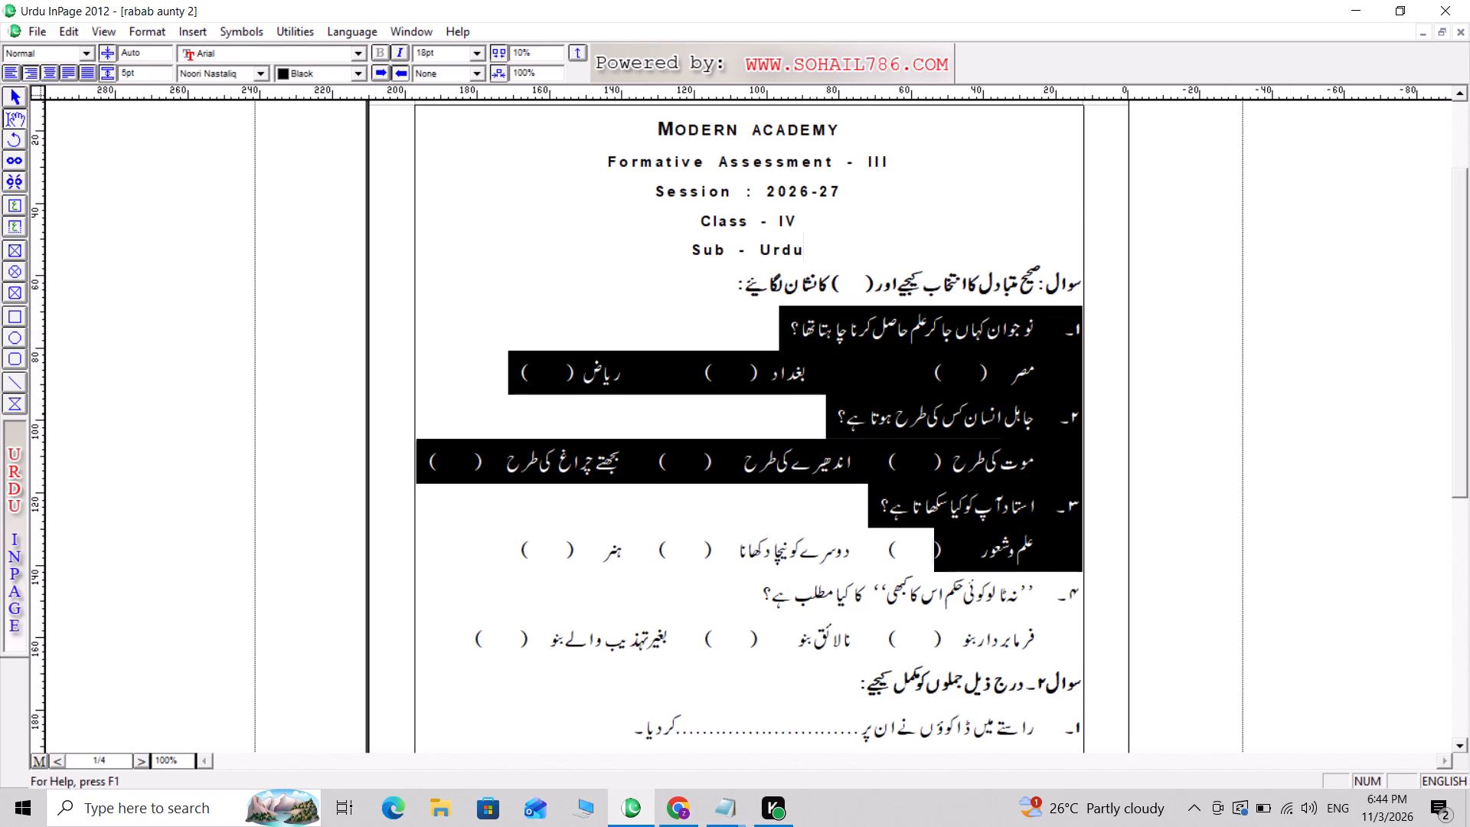
{"action": "left_click_drag", "start_coordinate": [879, 594], "coordinate": [541, 760]}
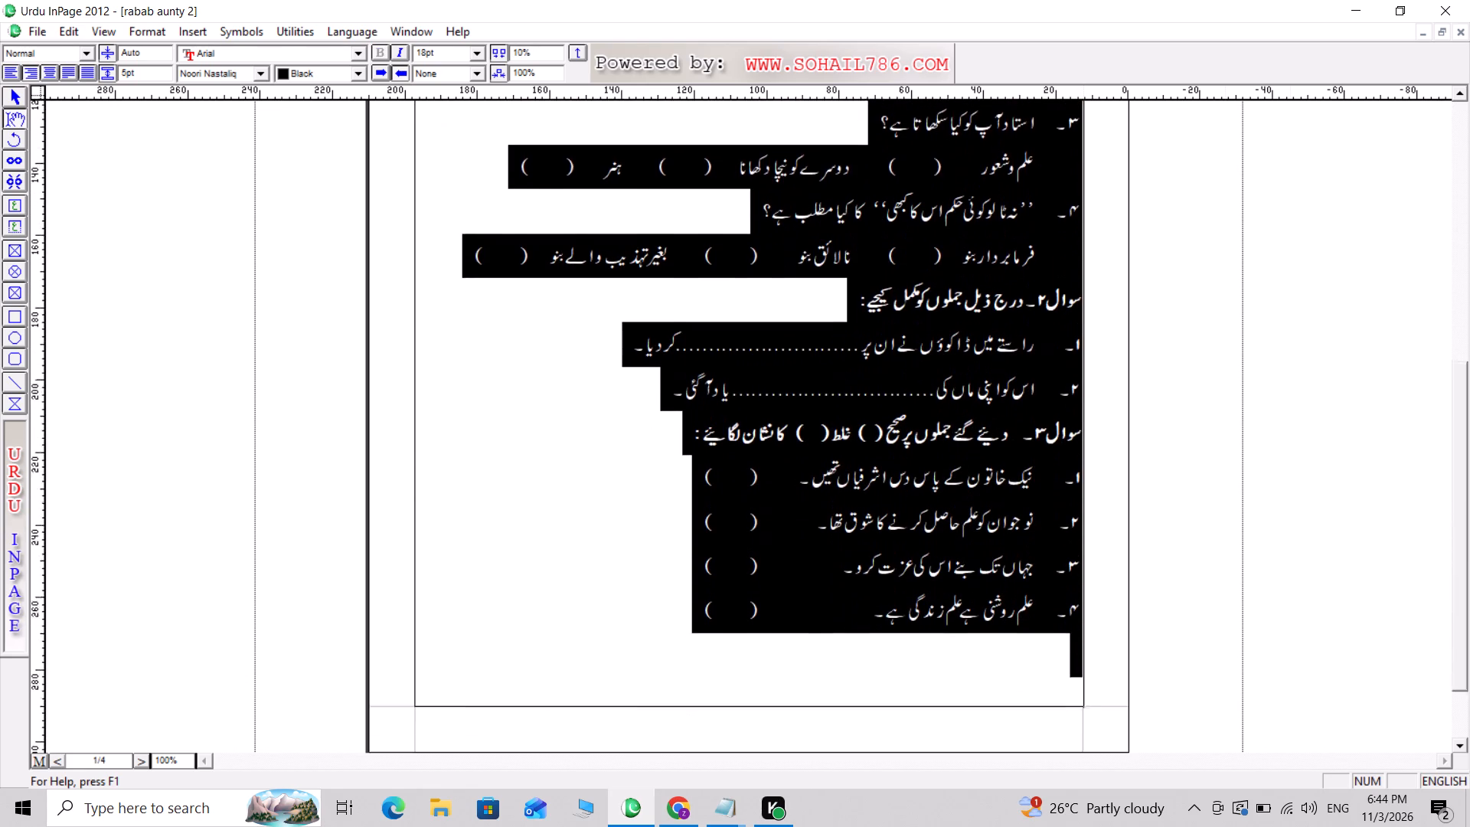
{"action": "left_click_drag", "start_coordinate": [541, 760], "coordinate": [541, 759]}
{"action": "key", "text": "Delete"}
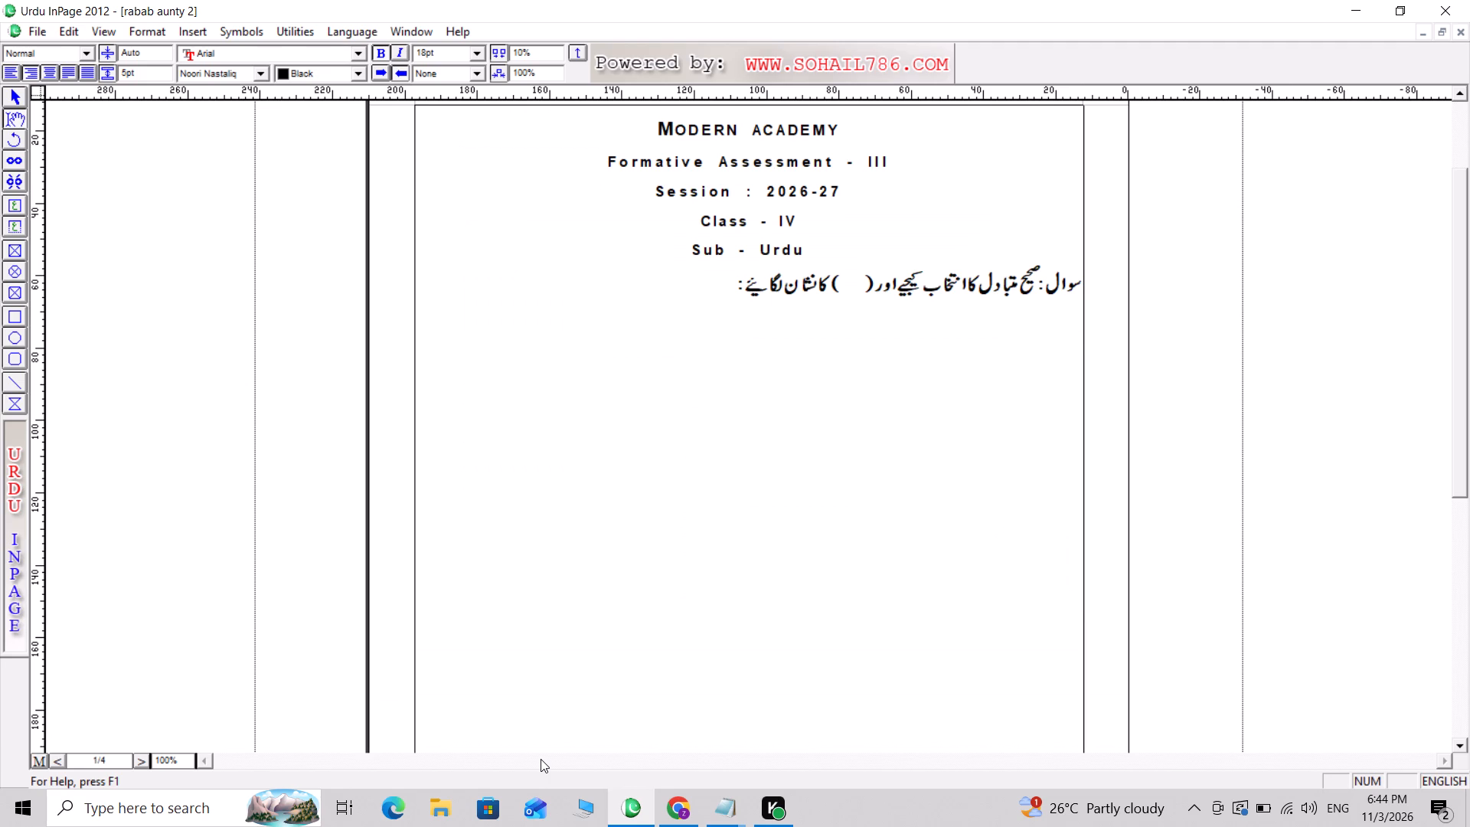
Paste the converted Urdu exam text below the first question's heading.
{"action": "key", "text": "ctrl+v"}
{"action": "left_click", "coordinate": [541, 759]}
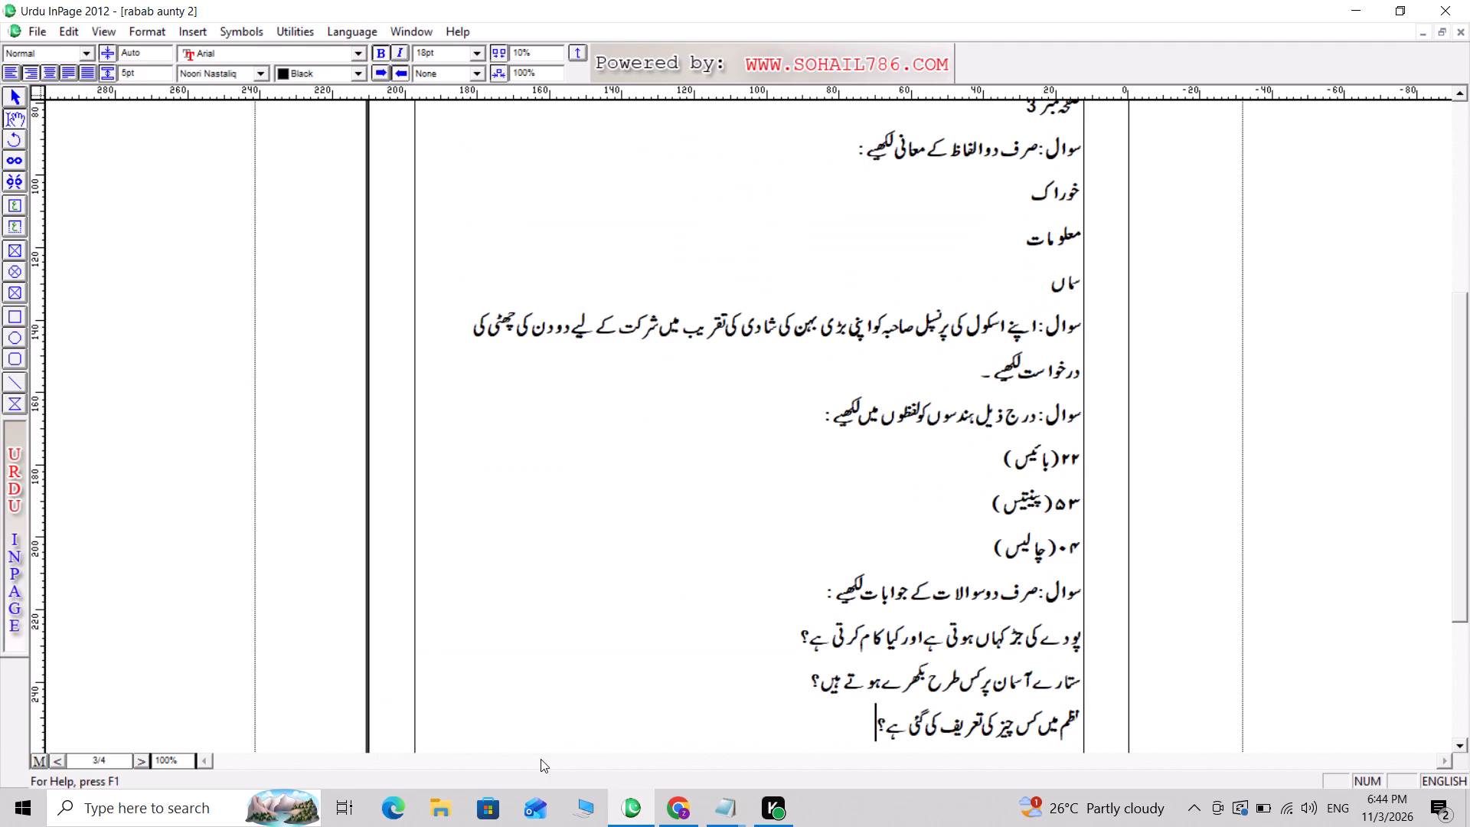
Delete the pasted introductory sentence, page 1 label, Class V line and duplicate question heading below the first question's heading on page 1.
{"action": "key", "text": "Up"}
{"action": "key", "text": "Up"}
{"action": "key", "text": "Up"}
{"action": "key", "text": "Up"}
{"action": "key", "text": "Up"}
{"action": "key", "text": "Up"}
{"action": "key", "text": "Up"}
{"action": "key", "text": "Up"}
{"action": "key", "text": "Up"}
{"action": "key", "text": "Up"}
{"action": "key", "text": "Up"}
{"action": "key", "text": "Up"}
{"action": "key", "text": "Up"}
{"action": "key", "text": "Up"}
{"action": "key", "text": "Up"}
{"action": "key", "text": "Up"}
{"action": "key", "text": "Up"}
{"action": "key", "text": "Up"}
{"action": "key", "text": "Up"}
{"action": "key", "text": "Up"}
{"action": "key", "text": "Up"}
{"action": "key", "text": "Up"}
{"action": "key", "text": "Up"}
{"action": "key", "text": "Up"}
{"action": "key", "text": "Up"}
{"action": "key", "text": "Up"}
{"action": "key", "text": "Up"}
{"action": "key", "text": "Up"}
{"action": "key", "text": "Up"}
{"action": "key", "text": "Up"}
{"action": "key", "text": "Up"}
{"action": "key", "text": "Up"}
{"action": "key", "text": "Up"}
{"action": "key", "text": "Up"}
{"action": "key", "text": "Up"}
{"action": "key", "text": "Up"}
{"action": "key", "text": "Up"}
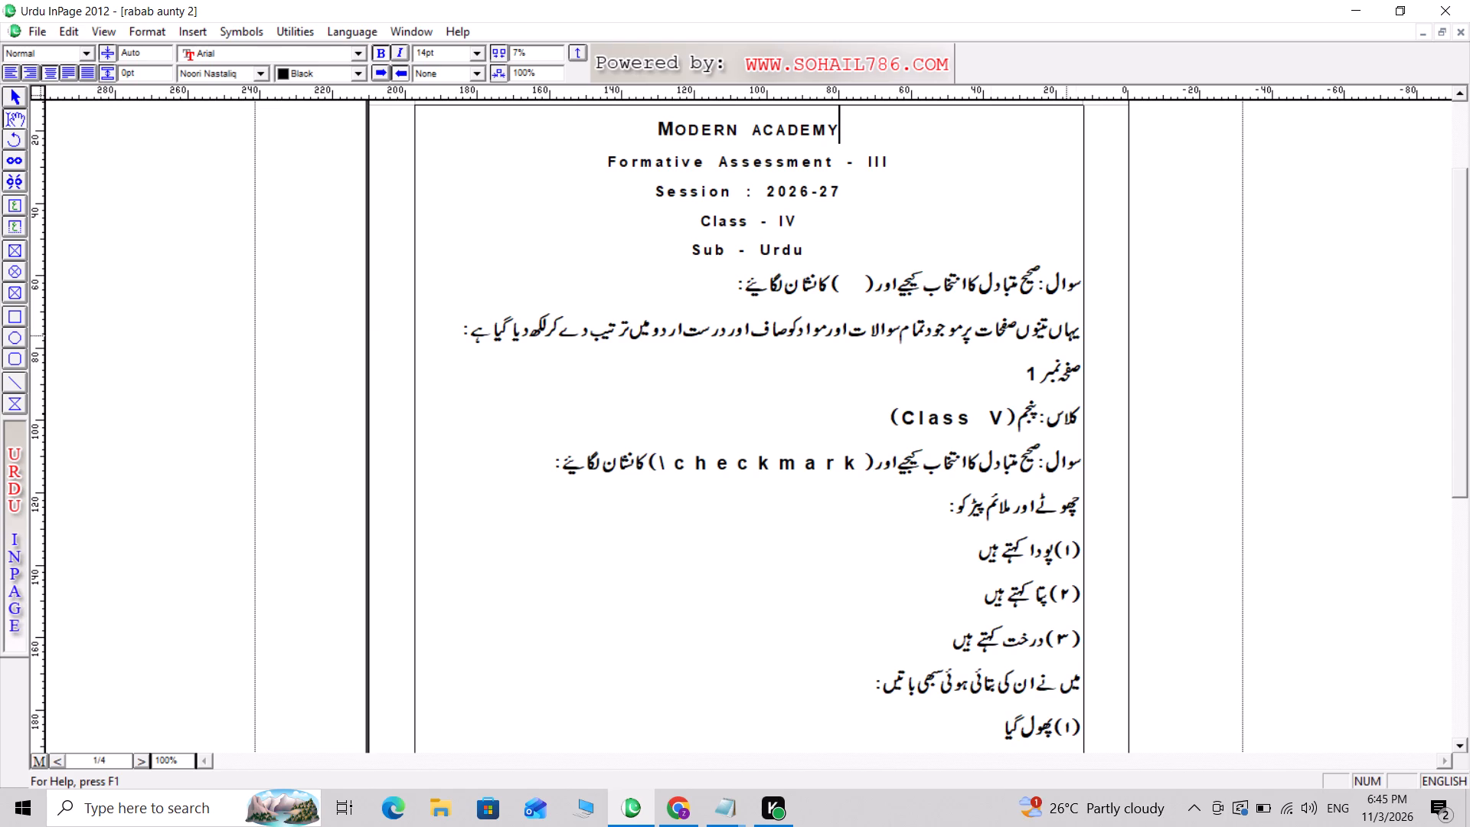
{"action": "left_click_drag", "start_coordinate": [1080, 326], "coordinate": [1026, 420]}
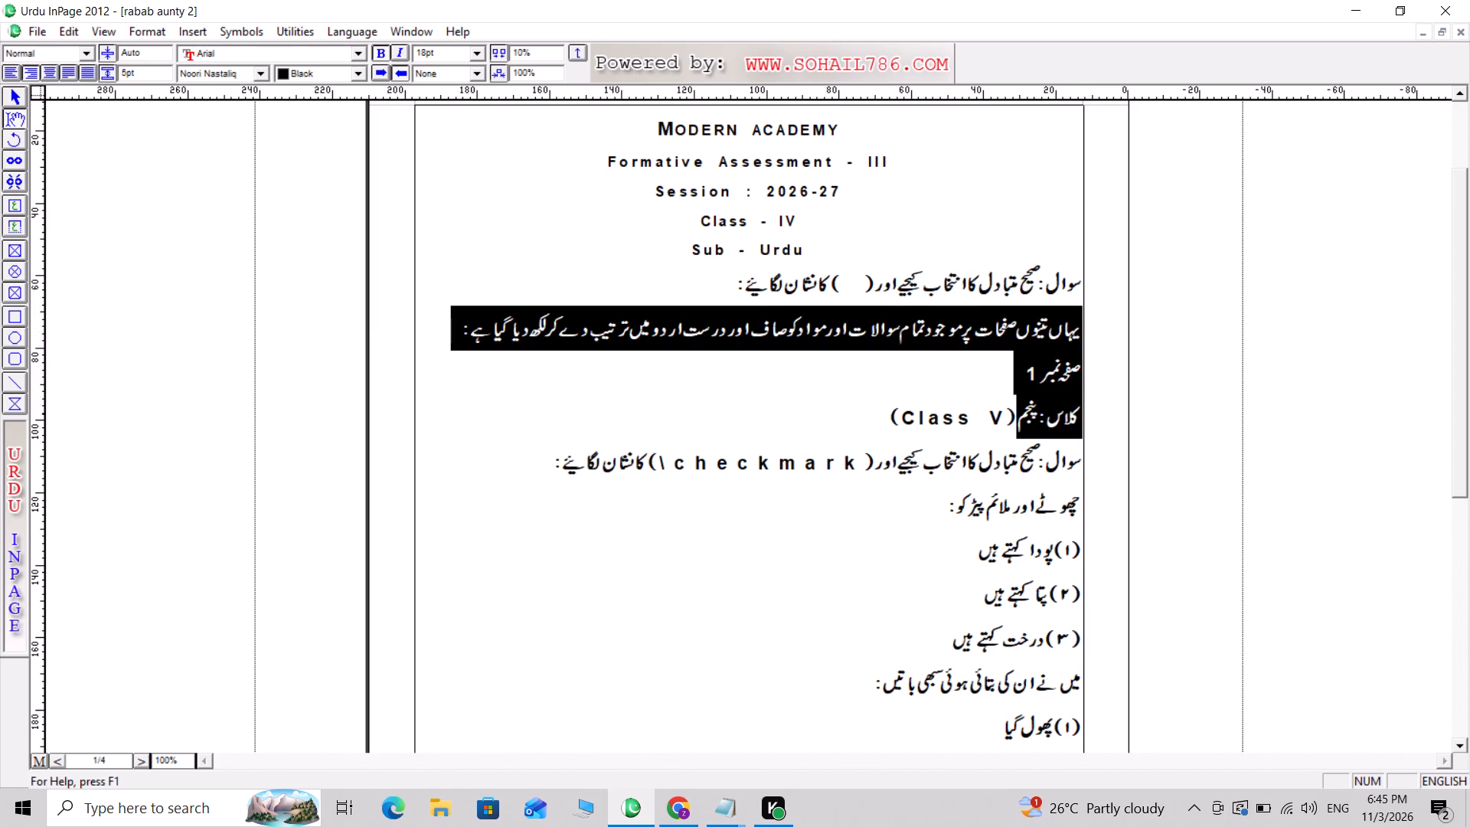
{"action": "left_click_drag", "start_coordinate": [1026, 420], "coordinate": [685, 621]}
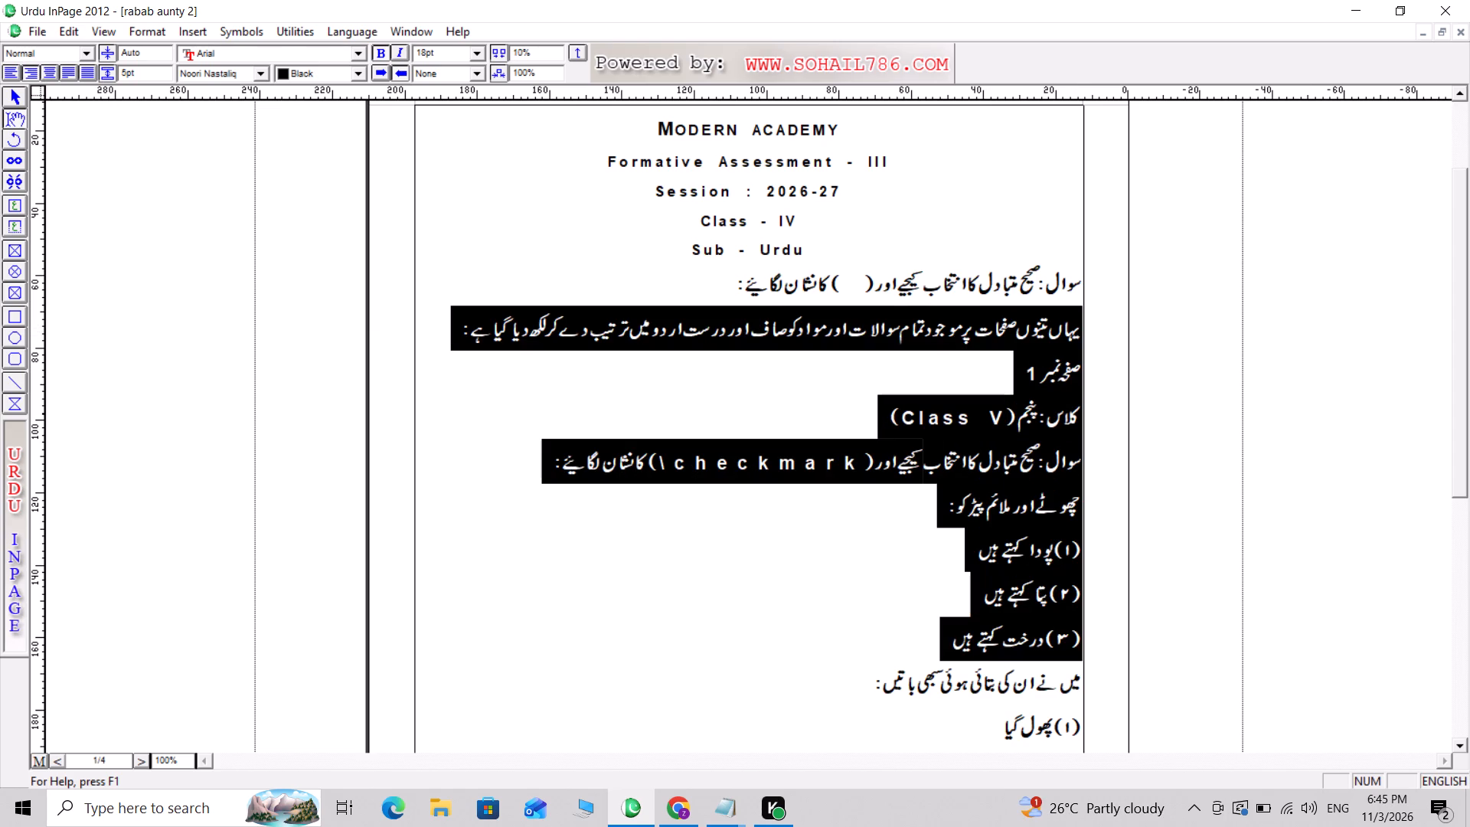
{"action": "left_click_drag", "start_coordinate": [685, 621], "coordinate": [536, 463]}
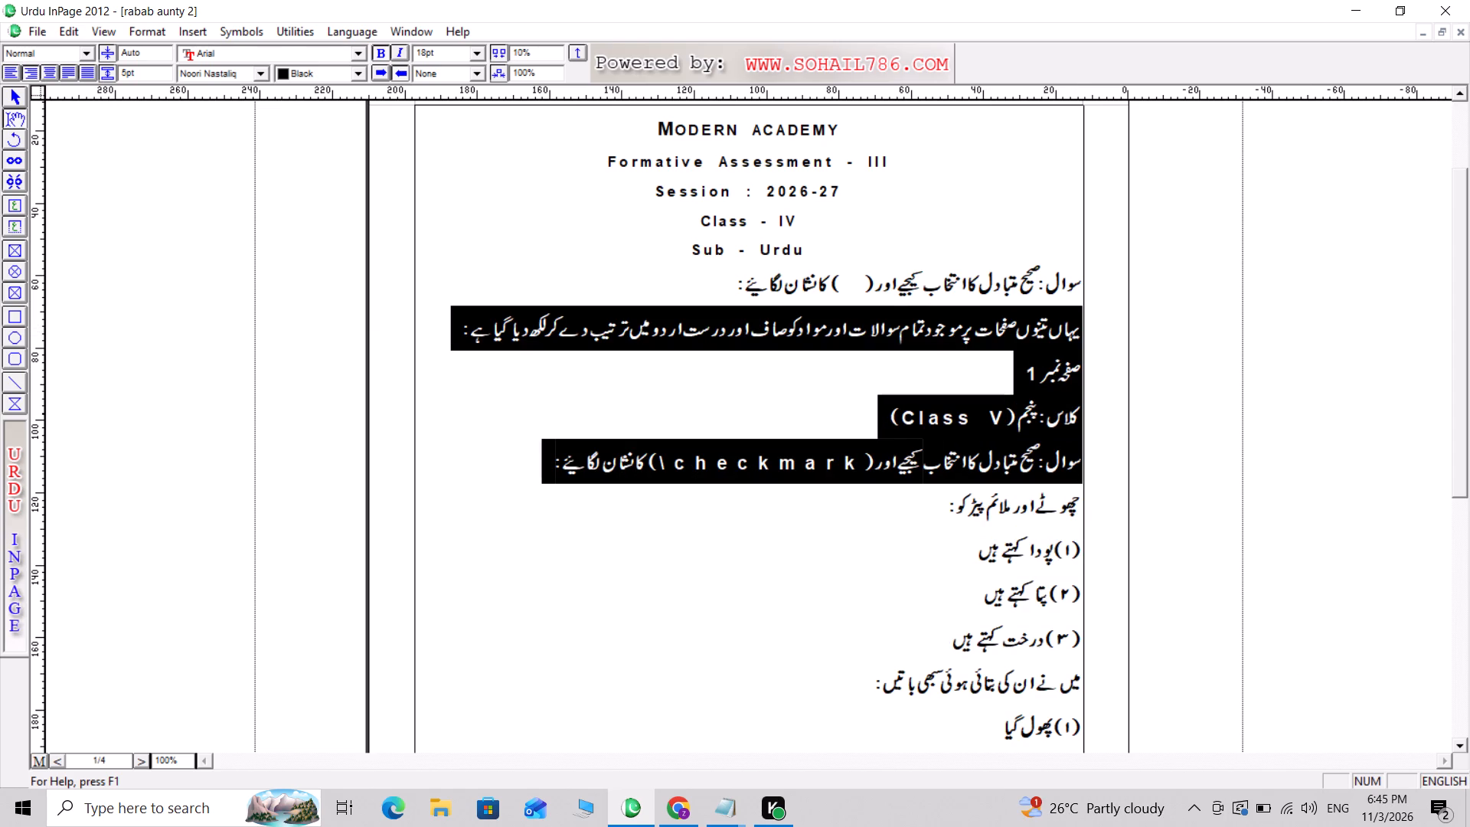
{"action": "left_click_drag", "start_coordinate": [536, 463], "coordinate": [528, 463]}
{"action": "key", "text": "Delete"}
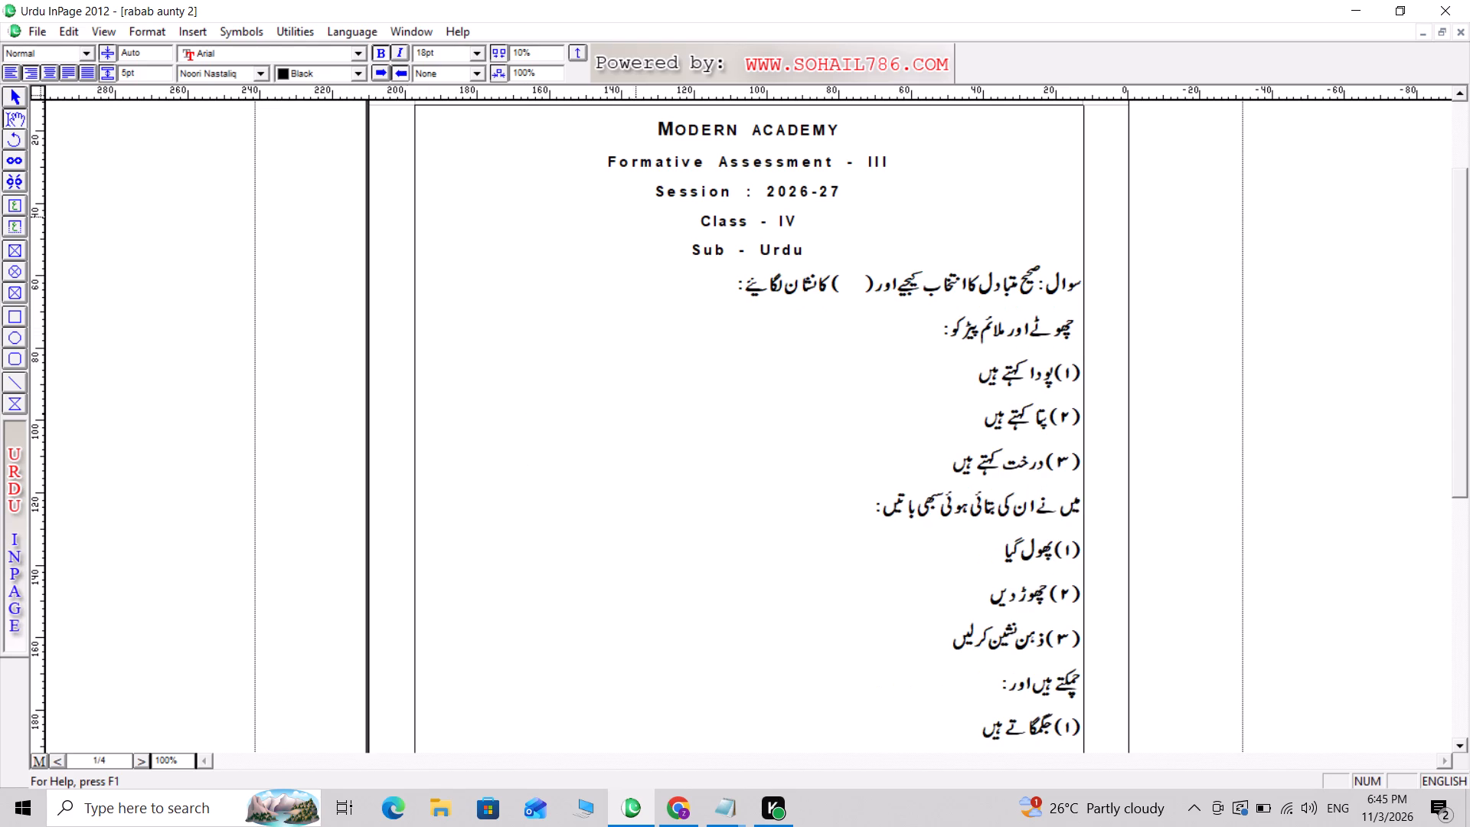
Change the class in the Modern Academy header to V and save the document.
{"action": "left_click", "coordinate": [782, 221]}
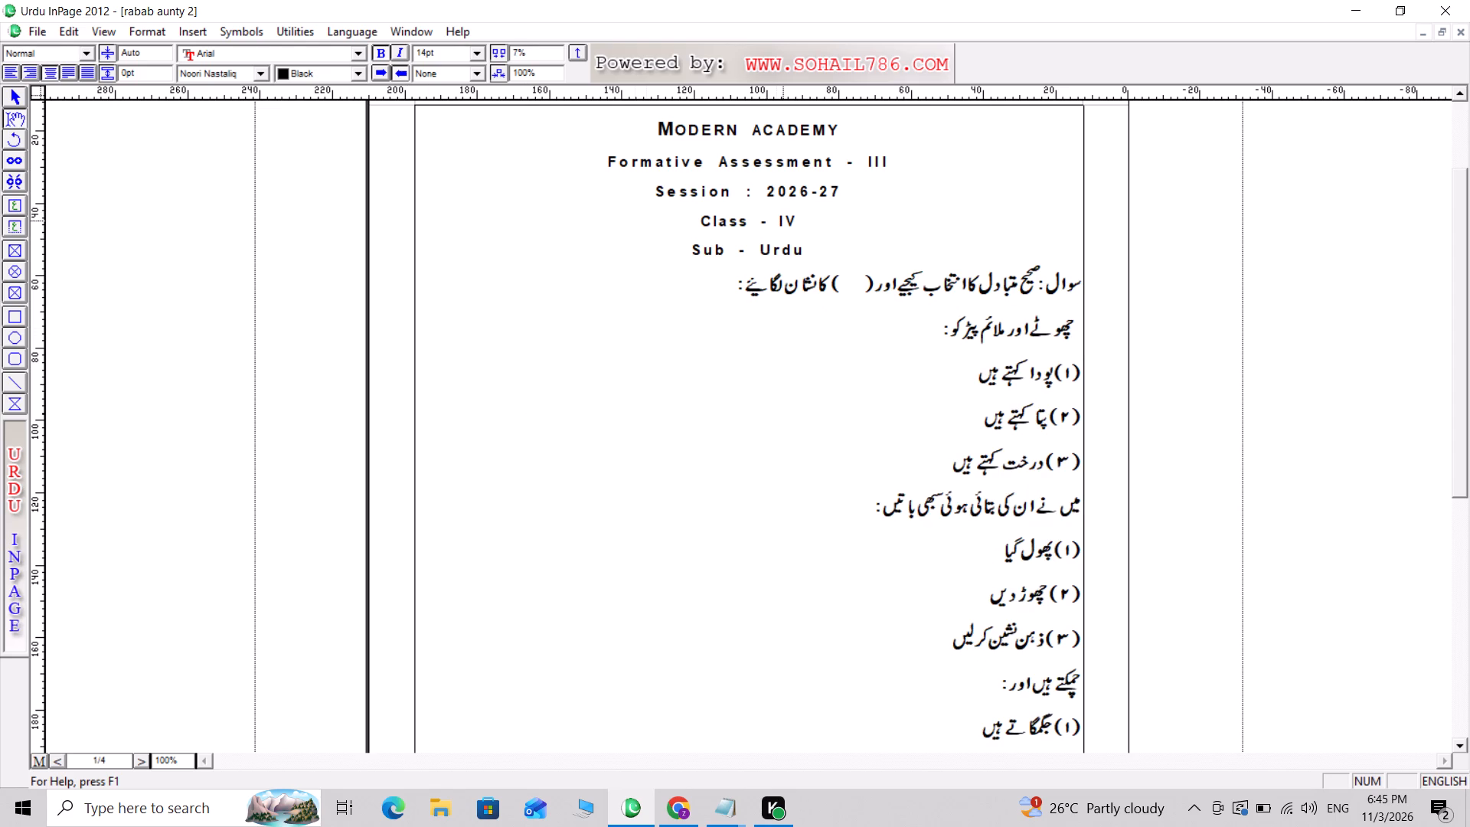
{"action": "key", "text": "Delete"}
{"action": "key", "text": "ctrl+s"}
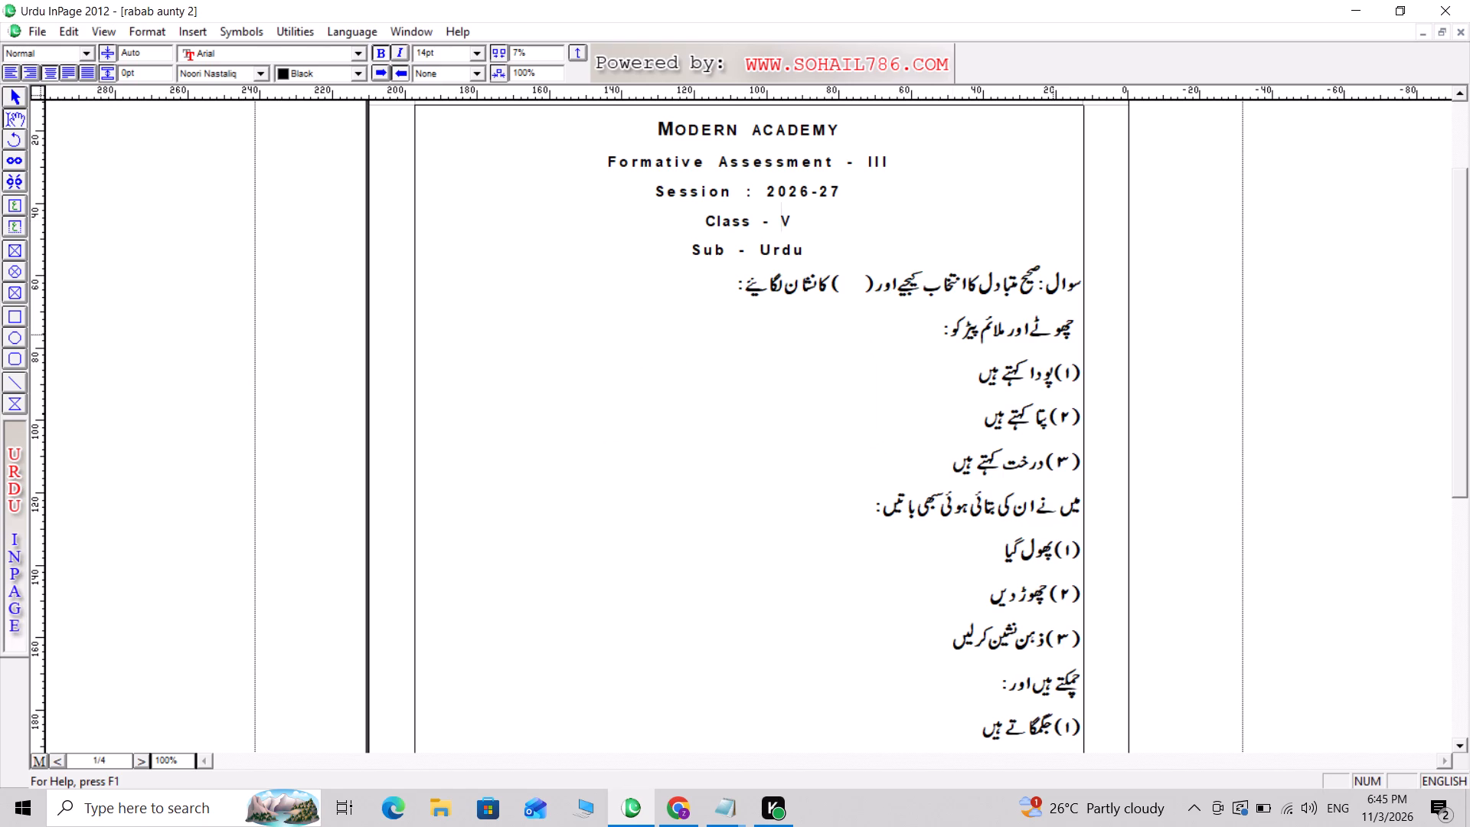
Remove the stray leading space before the first sub-question and number it "1." in Urdu, followed by a tab gap.
{"action": "left_click", "coordinate": [1077, 325]}
{"action": "key", "text": "BackSpace"}
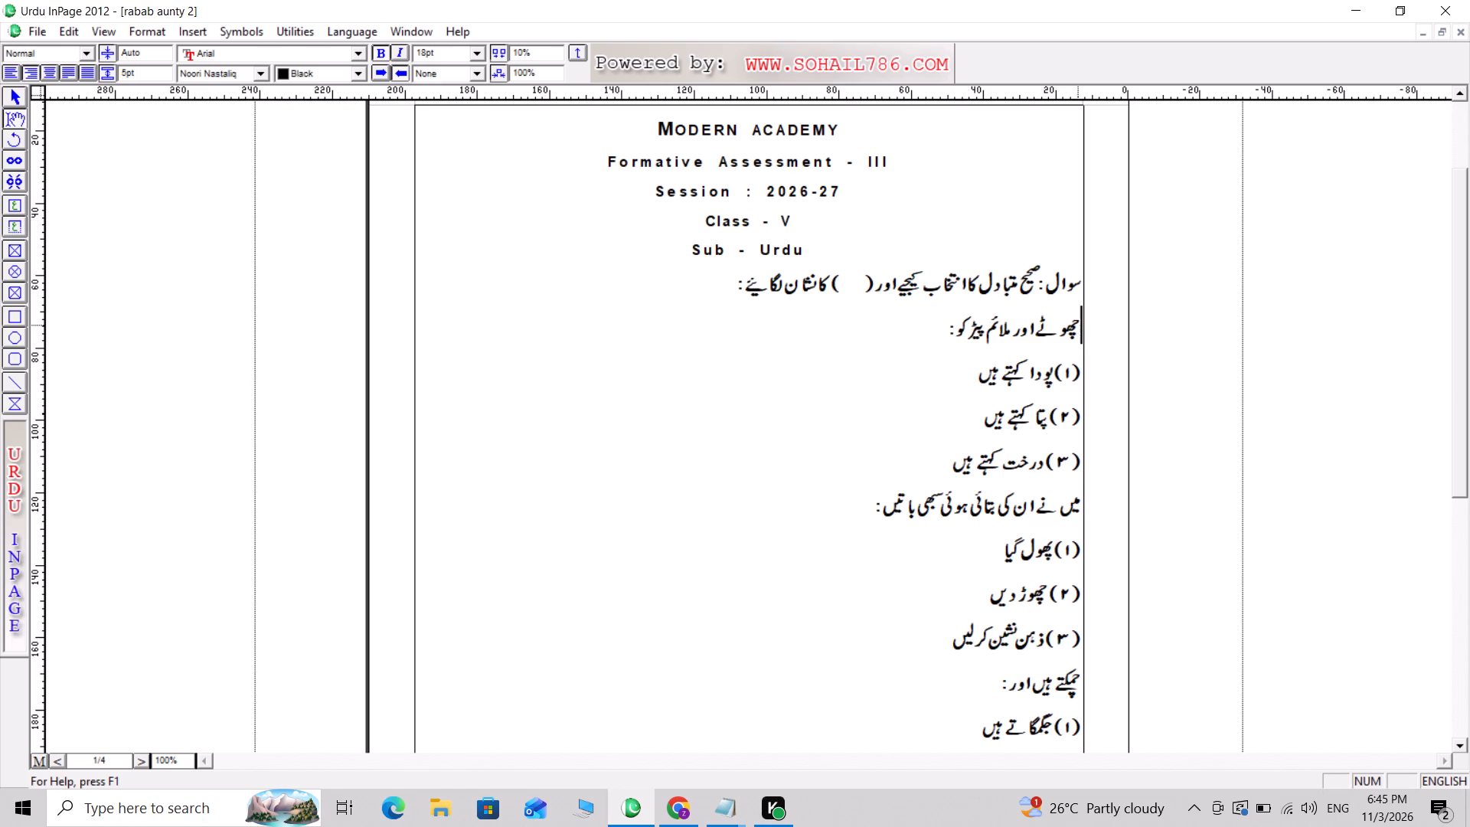
{"action": "key", "text": "1"}
{"action": "key", "text": "BackSpace"}
{"action": "key", "text": "ctrl+space"}
{"action": "type", "text": "1."}
{"action": "key", "text": "Tab"}
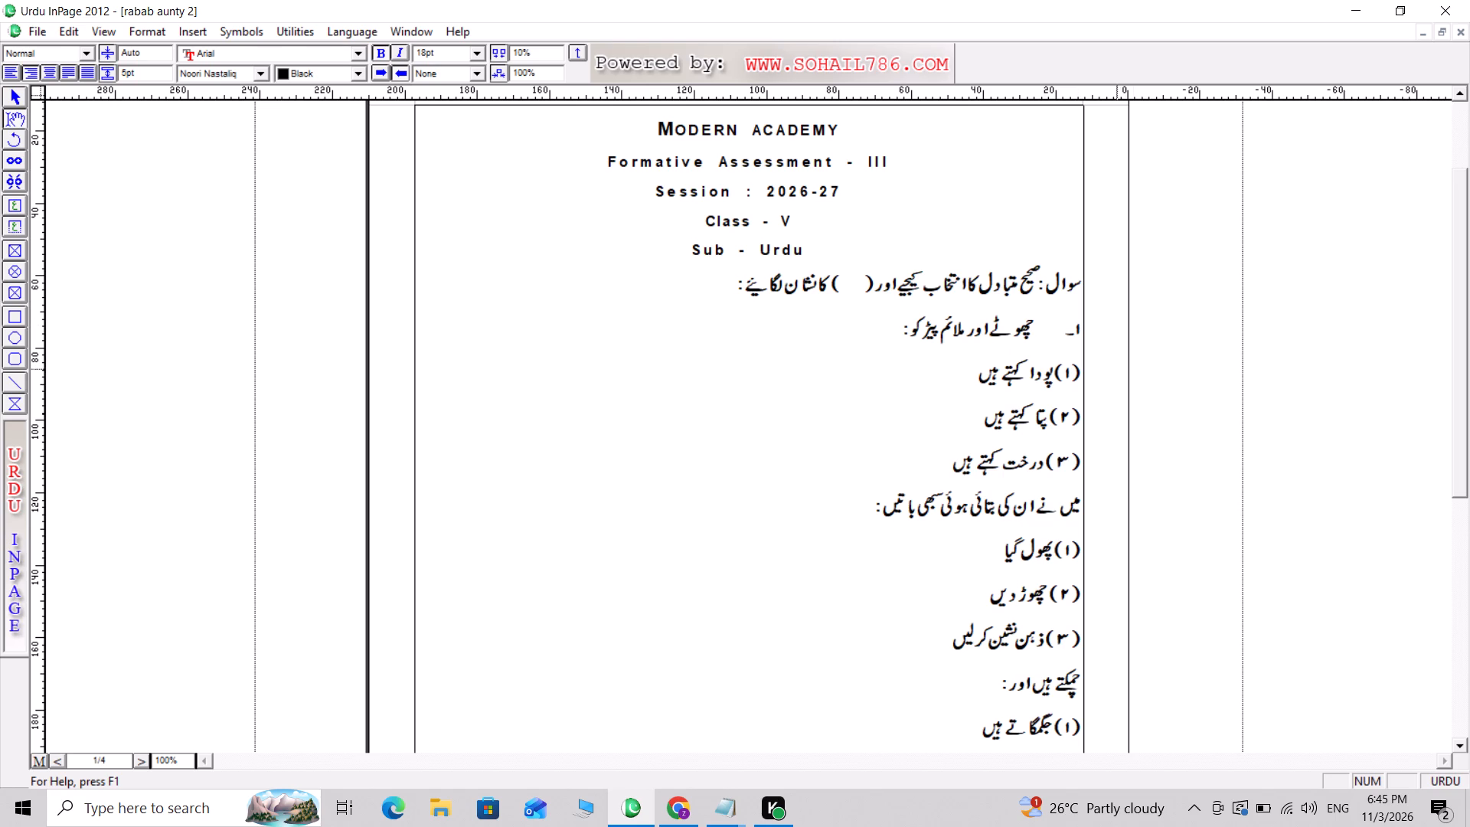
Remove the number from sub-question 1's first option, پودا کہتے ہیں, indent it and start empty answer brackets after it.
{"action": "left_click", "coordinate": [1083, 380]}
{"action": "key", "text": "Delete"}
{"action": "key", "text": "Delete"}
{"action": "key", "text": "Delete"}
{"action": "key", "text": "Delete"}
{"action": "key", "text": "Tab"}
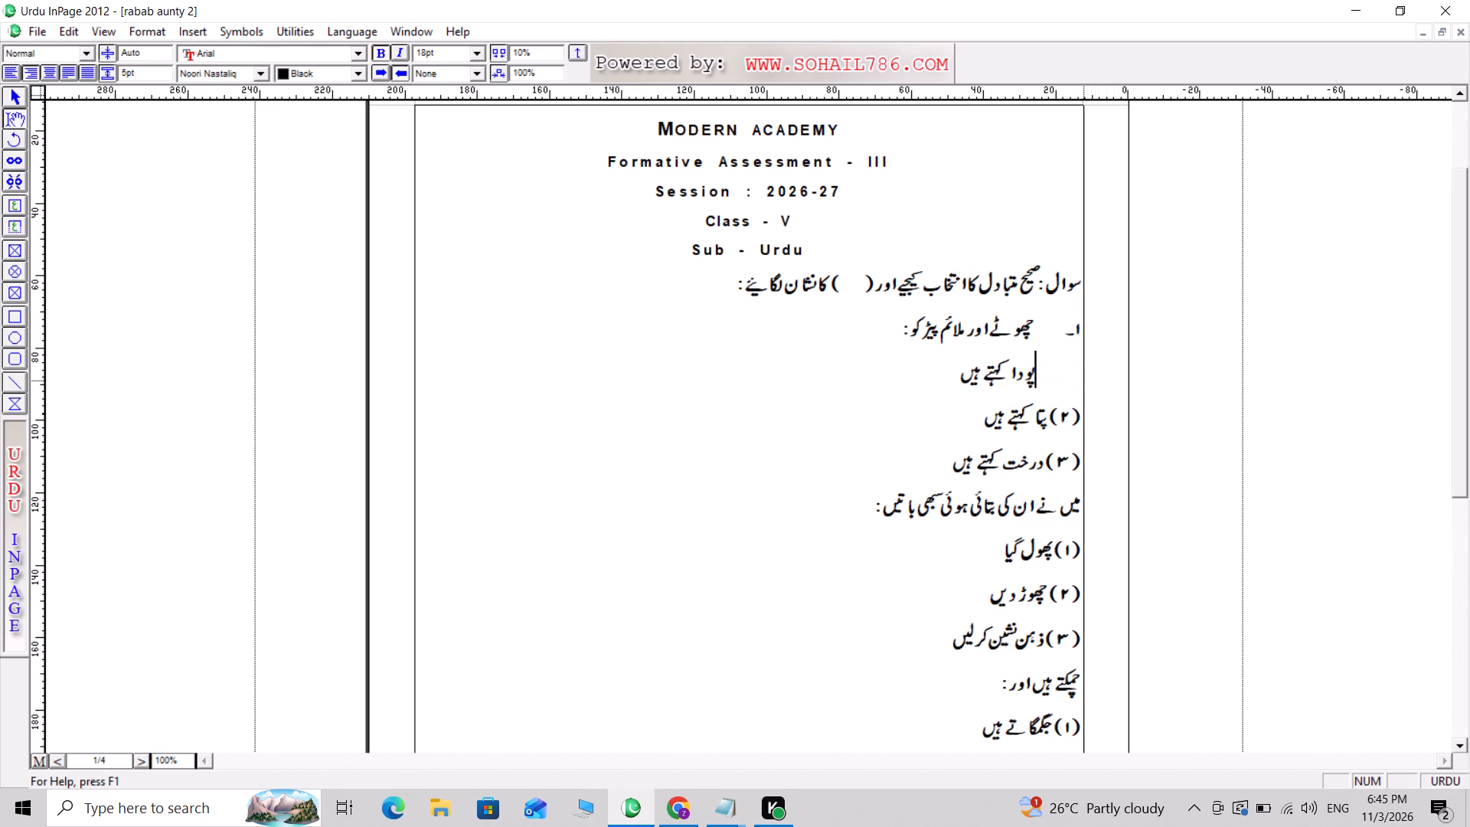
{"action": "left_click", "coordinate": [946, 377]}
{"action": "key", "text": "Tab"}
{"action": "key", "text": "shift+parenright"}
{"action": "key", "text": "Tab"}
Bring the option پتا کہتے ہیں onto the first option's line without its number and add empty answer brackets after it.
{"action": "key", "text": "Tab"}
{"action": "key", "text": "Tab"}
{"action": "key", "text": "Delete"}
{"action": "key", "text": "Delete"}
{"action": "key", "text": "Delete"}
{"action": "key", "text": "Delete"}
{"action": "key", "text": "Delete"}
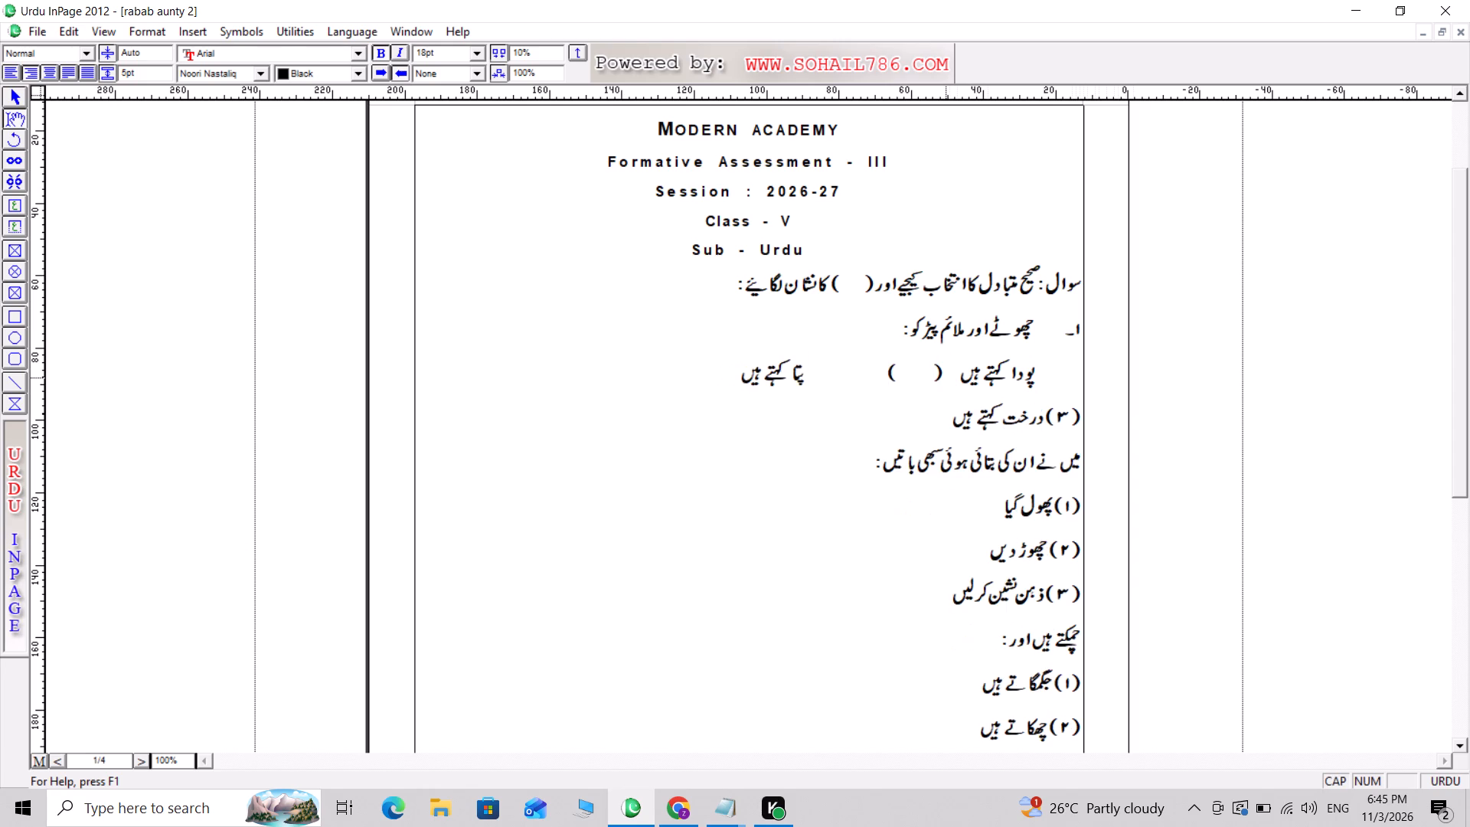
{"action": "left_click", "coordinate": [748, 385]}
{"action": "key", "text": "Tab"}
{"action": "key", "text": "0"}
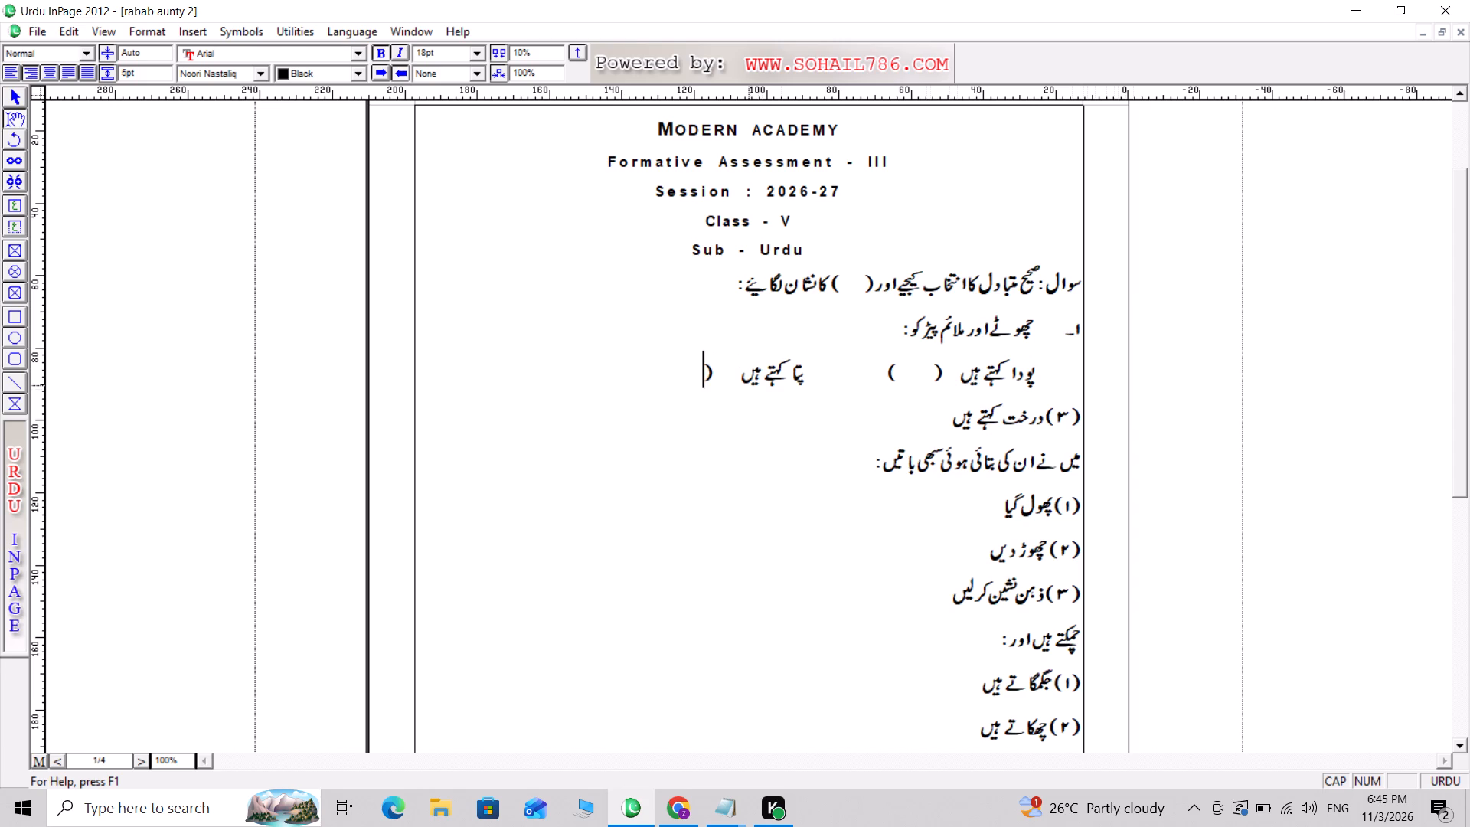
{"action": "key", "text": "Tab"}
{"action": "key", "text": "shift+parenleft"}
Bring the option درخت کہتے ہیں onto the same line without its number and add empty answer brackets after it.
{"action": "key", "text": "Tab"}
{"action": "key", "text": "Tab"}
{"action": "key", "text": "Delete"}
{"action": "key", "text": "Delete"}
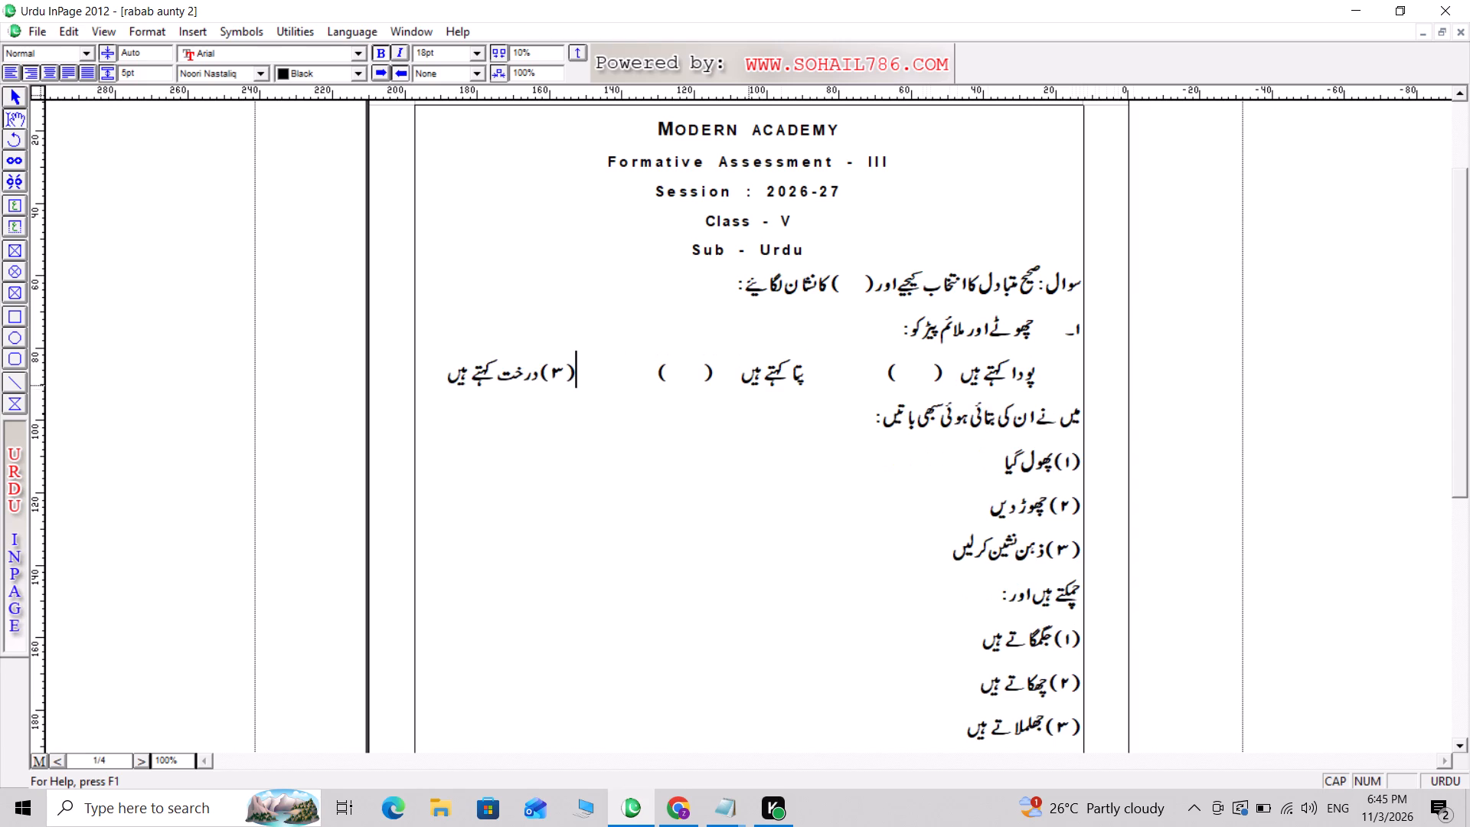
{"action": "key", "text": "Delete"}
{"action": "key", "text": "Delete"}
{"action": "key", "text": "Delete"}
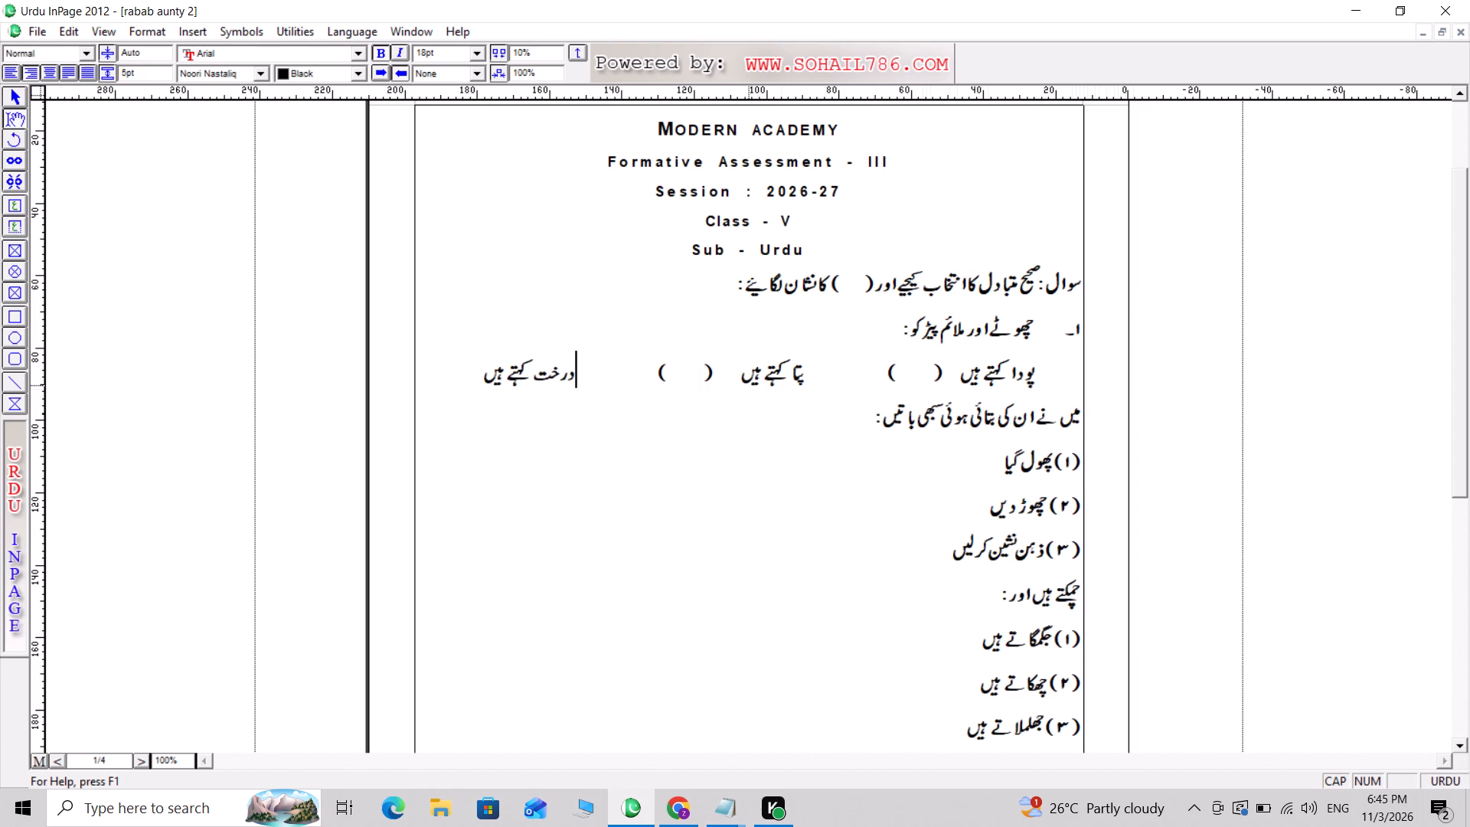
{"action": "key", "text": "Left"}
{"action": "key", "text": "Left"}
{"action": "key", "text": "Left"}
{"action": "key", "text": "Left"}
{"action": "key", "text": "Left"}
{"action": "key", "text": "Left"}
{"action": "key", "text": "Left"}
{"action": "key", "text": "Left"}
{"action": "key", "text": "Tab"}
{"action": "key", "text": "BackSpace"}
{"action": "key", "text": "space"}
{"action": "key", "text": "space"}
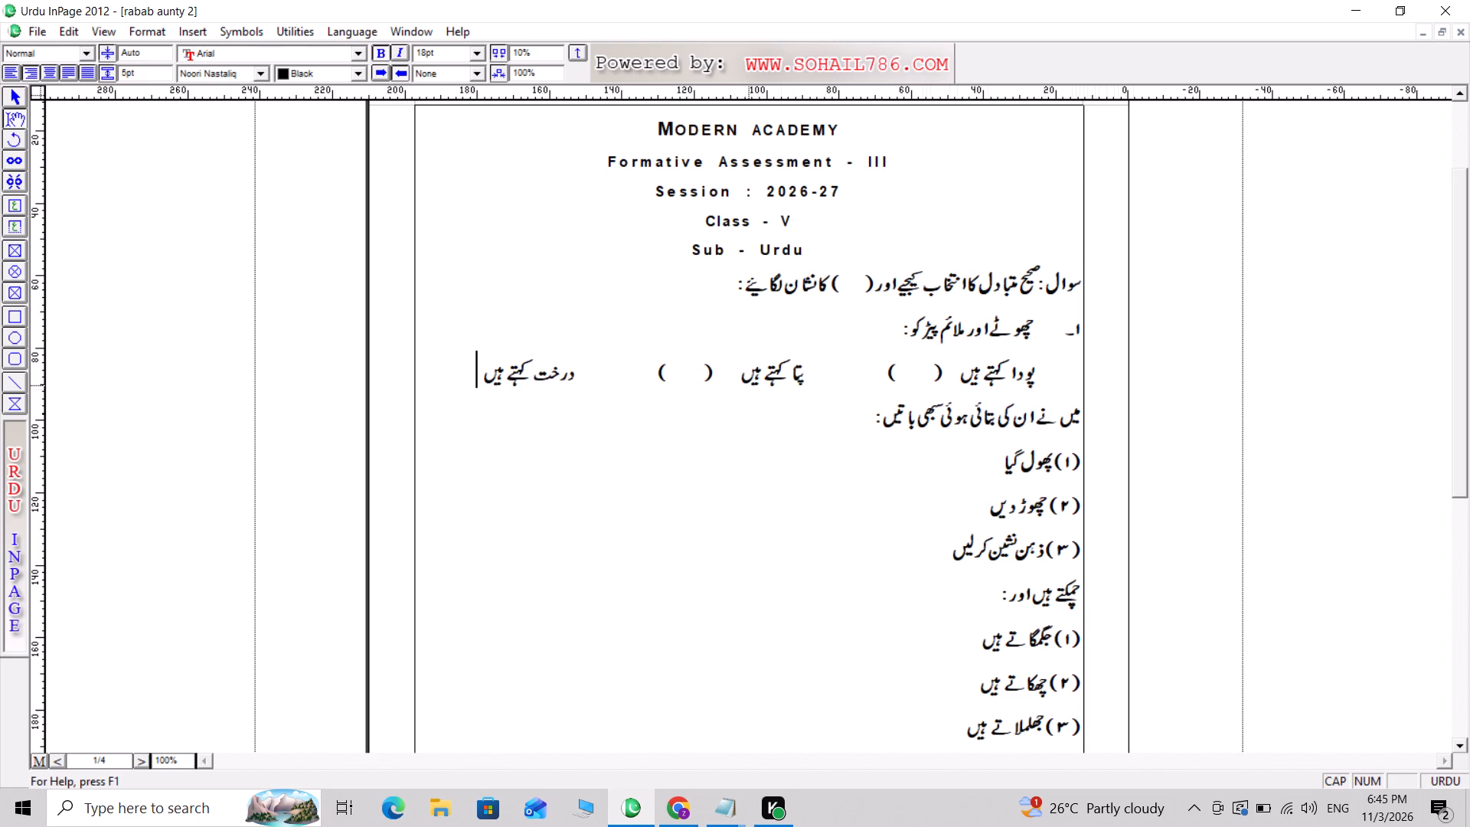
{"action": "key", "text": "0"}
{"action": "key", "text": "Tab"}
{"action": "key", "text": "9"}
Number the second sub-question, about باتیں, as "2." in Urdu, followed by a tab gap.
{"action": "key", "text": "Down"}
{"action": "key", "text": "Up"}
{"action": "key", "text": "Left"}
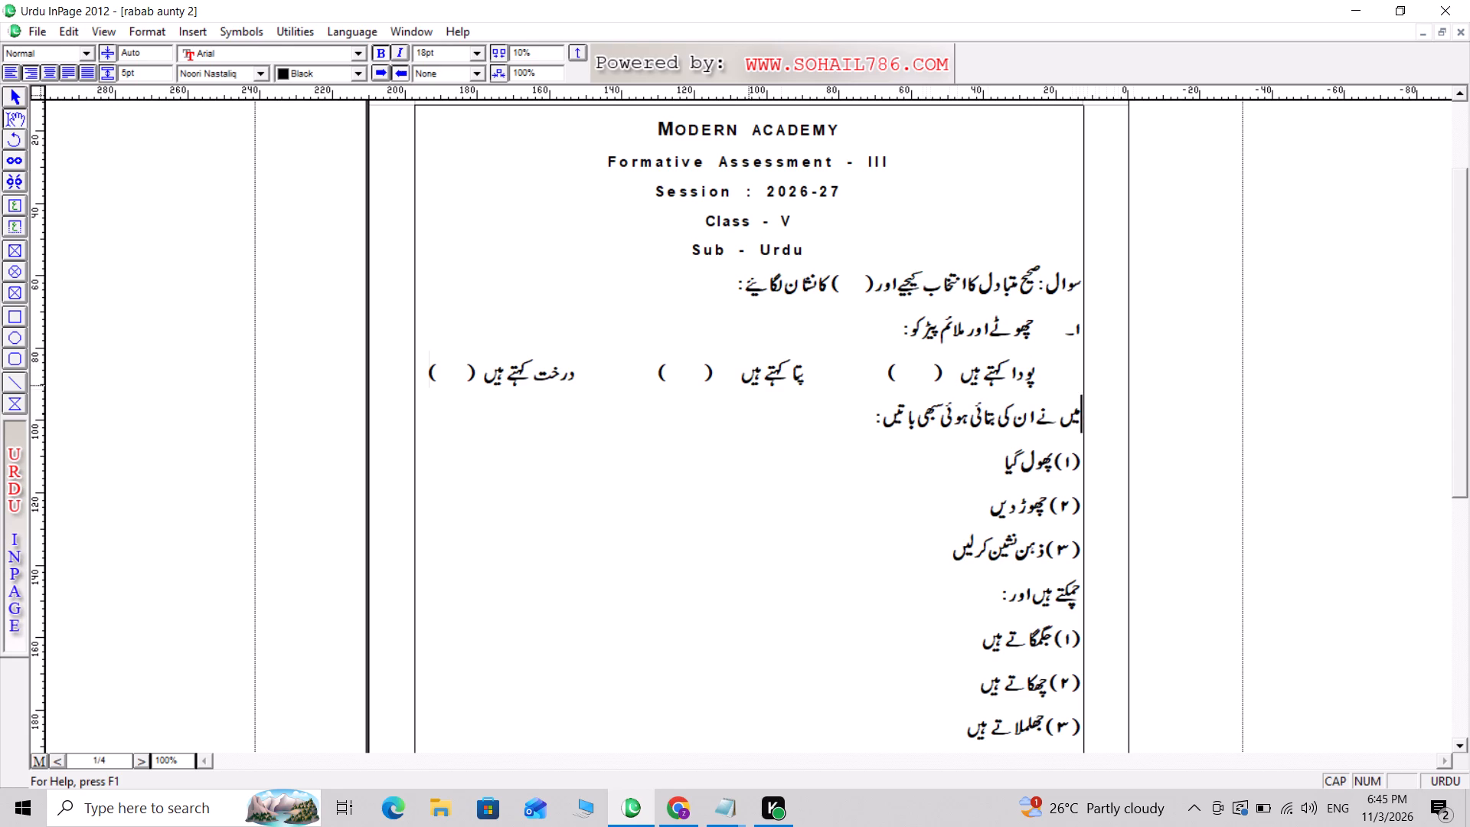
{"action": "key", "text": "2"}
{"action": "key", "text": "BackSpace"}
{"action": "type", "text": "2."}
{"action": "key", "text": "Tab"}
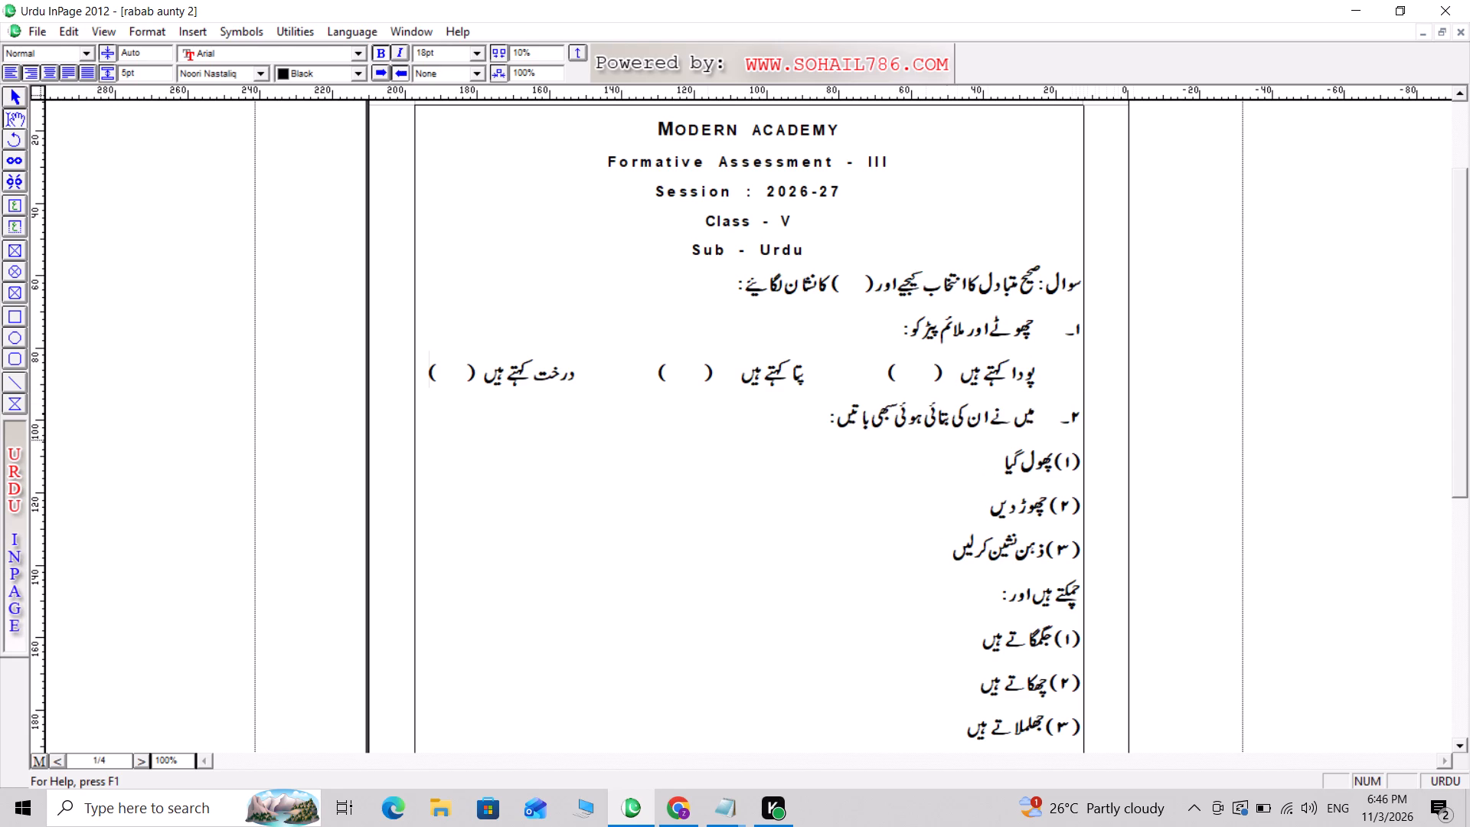
Remove the number from sub-question 2's first option, make it read بھول گیا, and indent it by one tab gap.
{"action": "left_click", "coordinate": [1054, 467]}
{"action": "key", "text": "BackSpace"}
{"action": "key", "text": "BackSpace"}
{"action": "key", "text": "BackSpace"}
{"action": "key", "text": "BackSpace"}
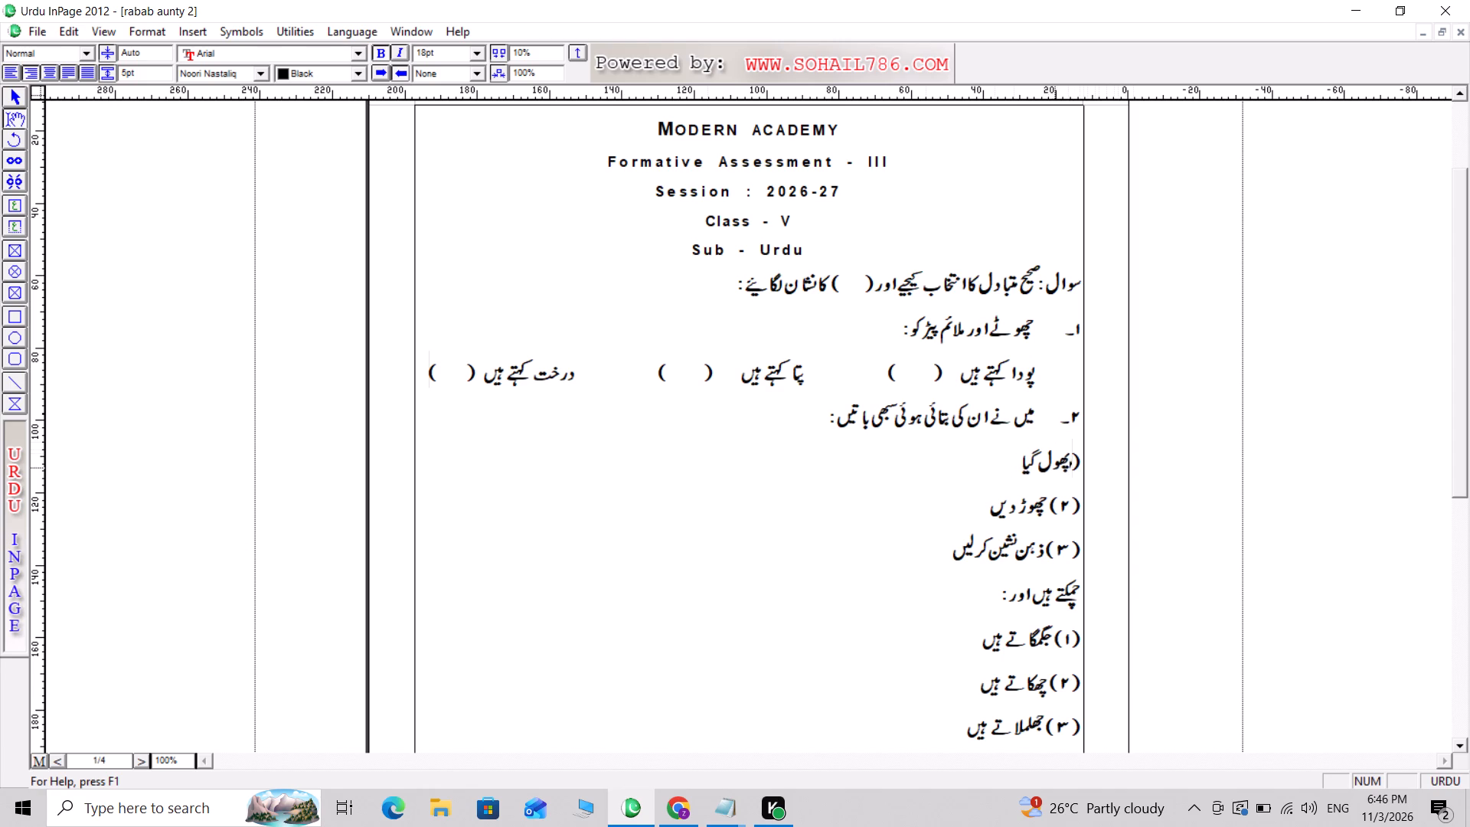
{"action": "key", "text": "Delete"}
{"action": "key", "text": "b"}
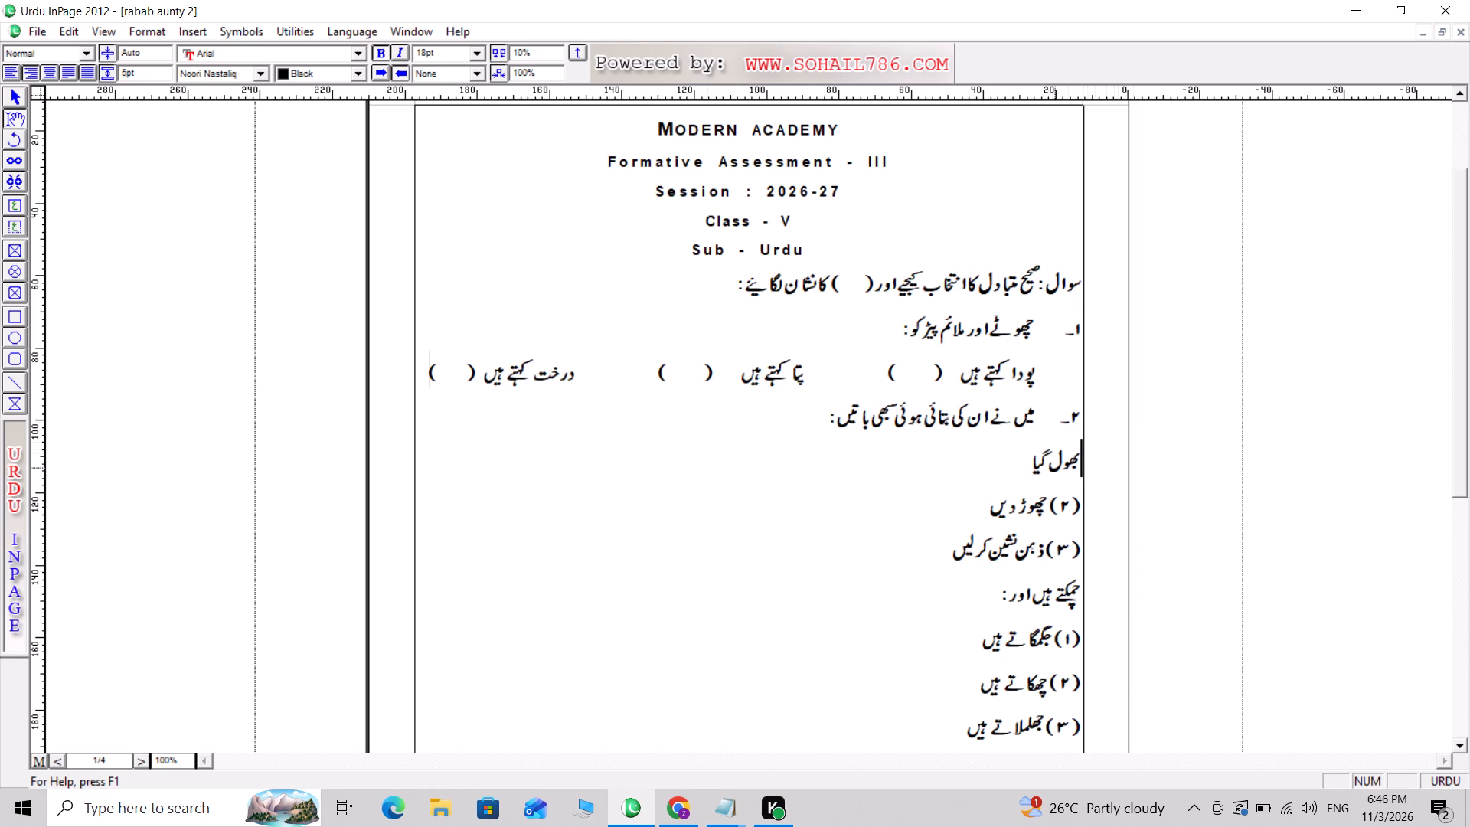
{"action": "key", "text": "Tab"}
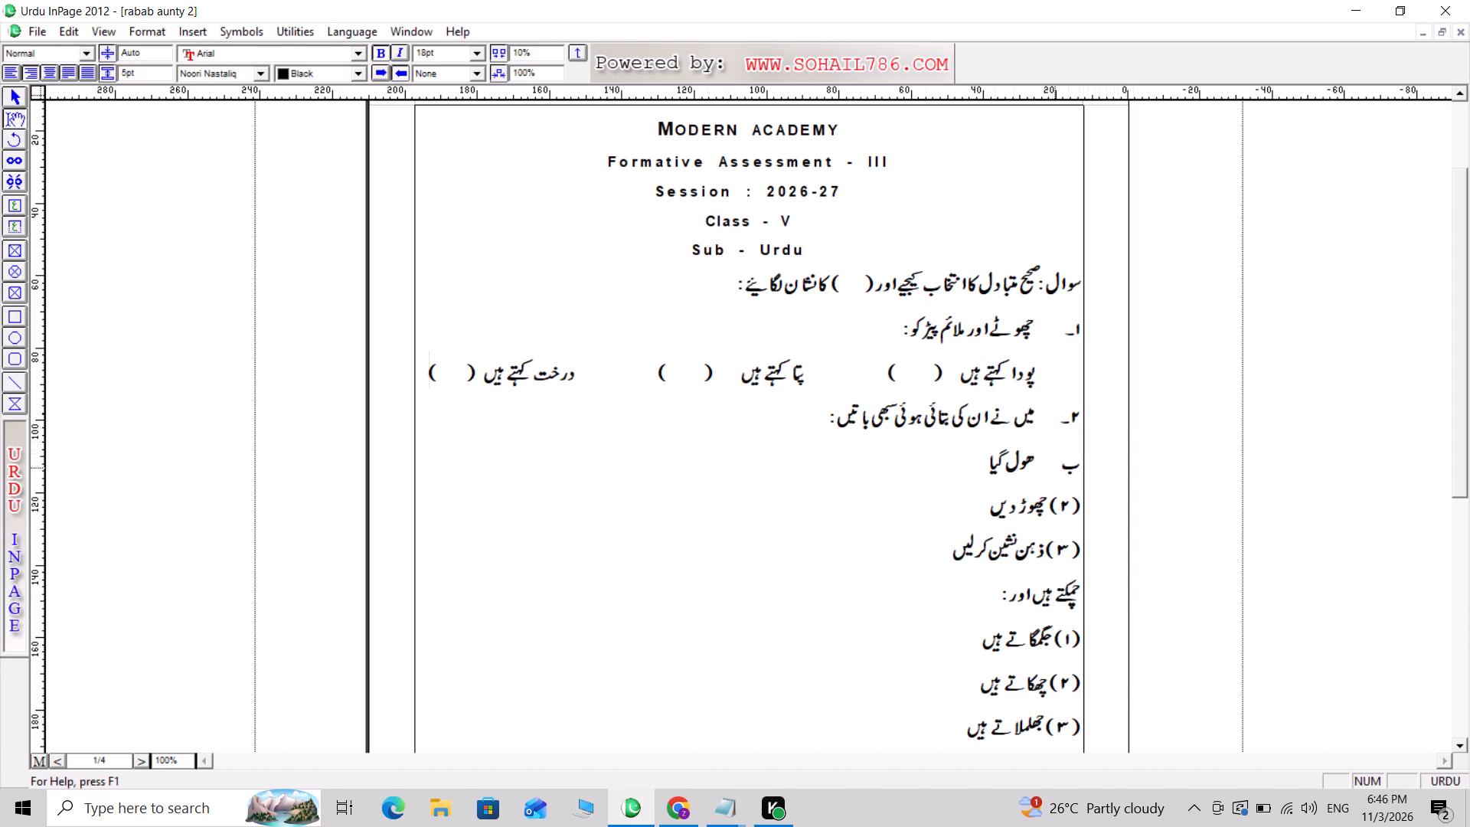
{"action": "key", "text": "BackSpace"}
{"action": "key", "text": "Right"}
{"action": "key", "text": "Tab"}
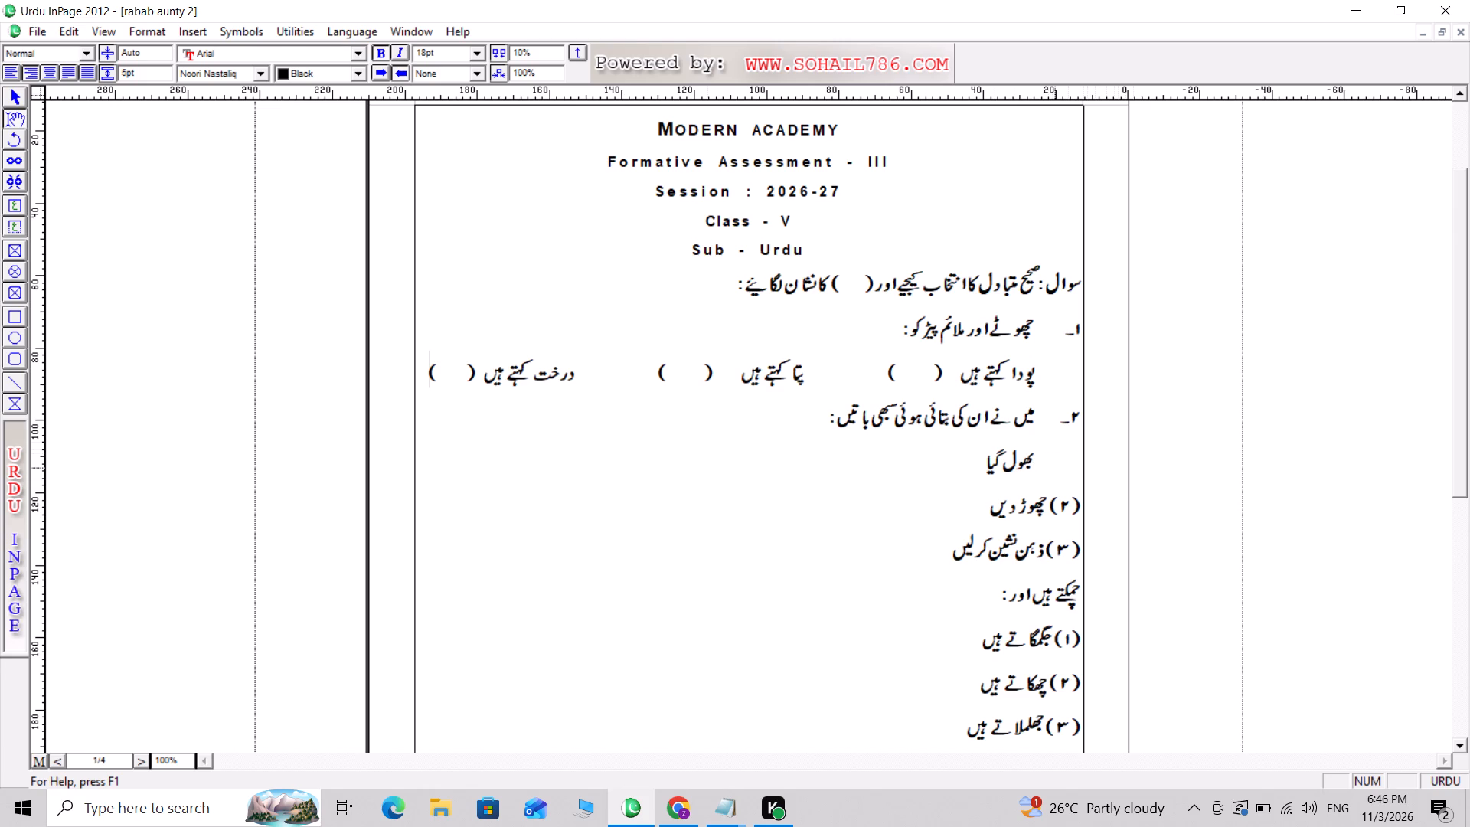
Add empty answer brackets, spaced with tab gaps, after the option بھول گیا.
{"action": "left_click", "coordinate": [990, 463]}
{"action": "key", "text": "Tab"}
{"action": "key", "text": "shift+parenright"}
{"action": "key", "text": "Tab"}
{"action": "key", "text": "shift+parenleft"}
Bring the option چھوڑ دیں onto the first option's line without its number and add empty answer brackets after it.
{"action": "key", "text": "Tab"}
{"action": "key", "text": "Tab"}
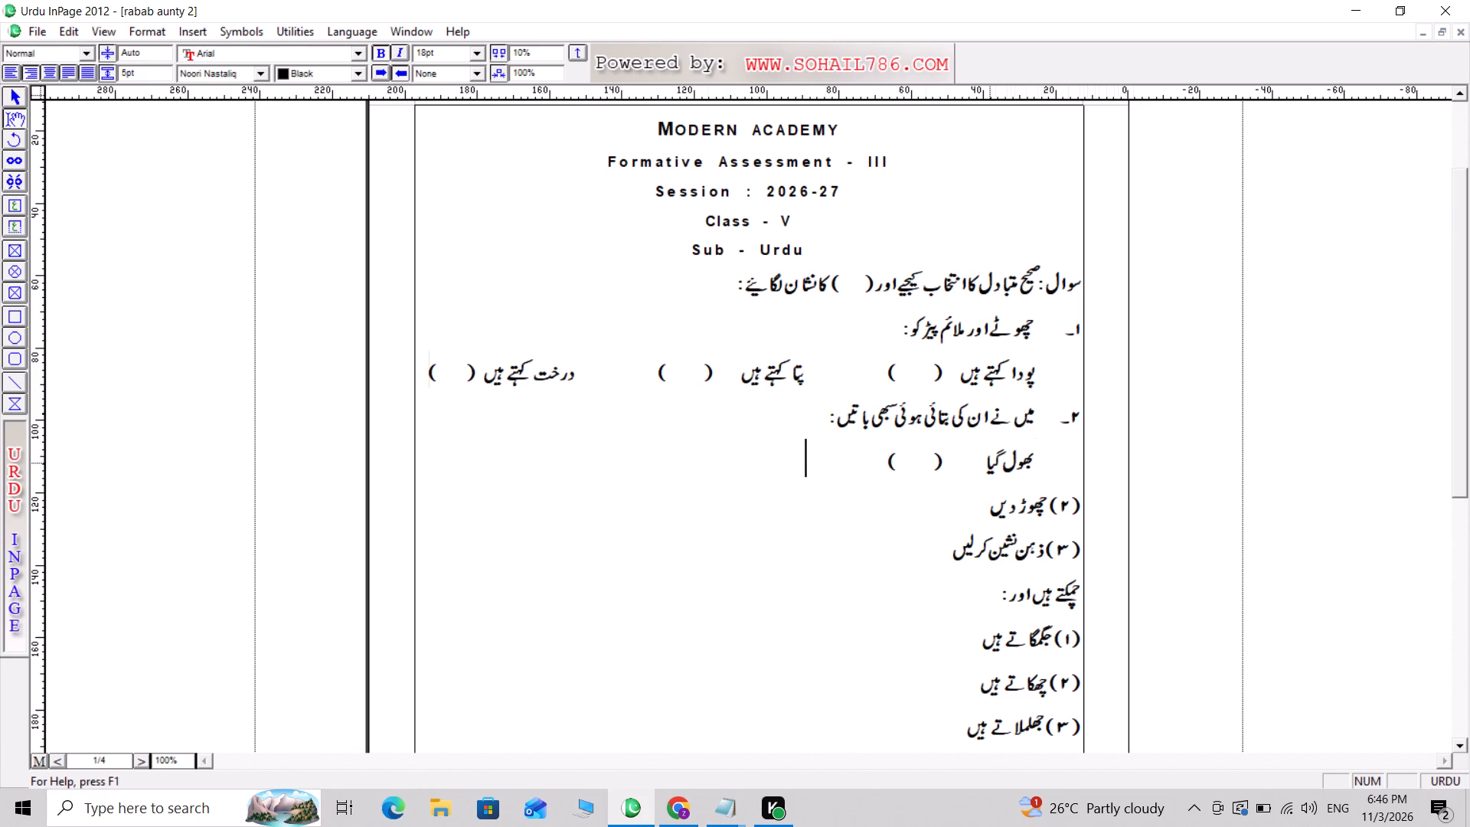
{"action": "key", "text": "Delete"}
{"action": "key", "text": "Delete"}
{"action": "key", "text": "Delete"}
{"action": "key", "text": "Delete"}
{"action": "key", "text": "Delete"}
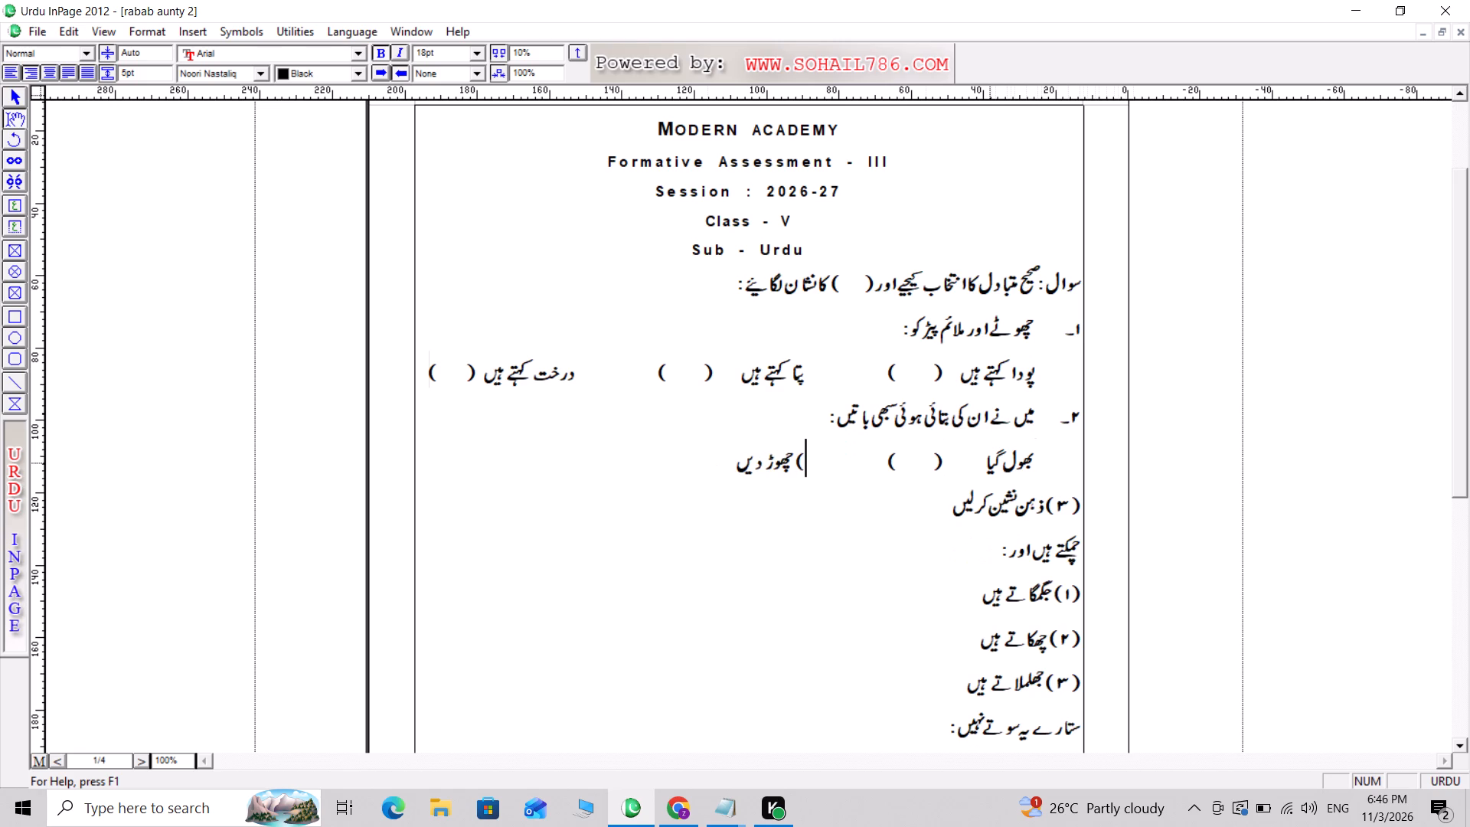
{"action": "key", "text": "Left"}
{"action": "key", "text": "Left"}
{"action": "key", "text": "Left"}
{"action": "key", "text": "Left"}
{"action": "key", "text": "Left"}
{"action": "key", "text": "Left"}
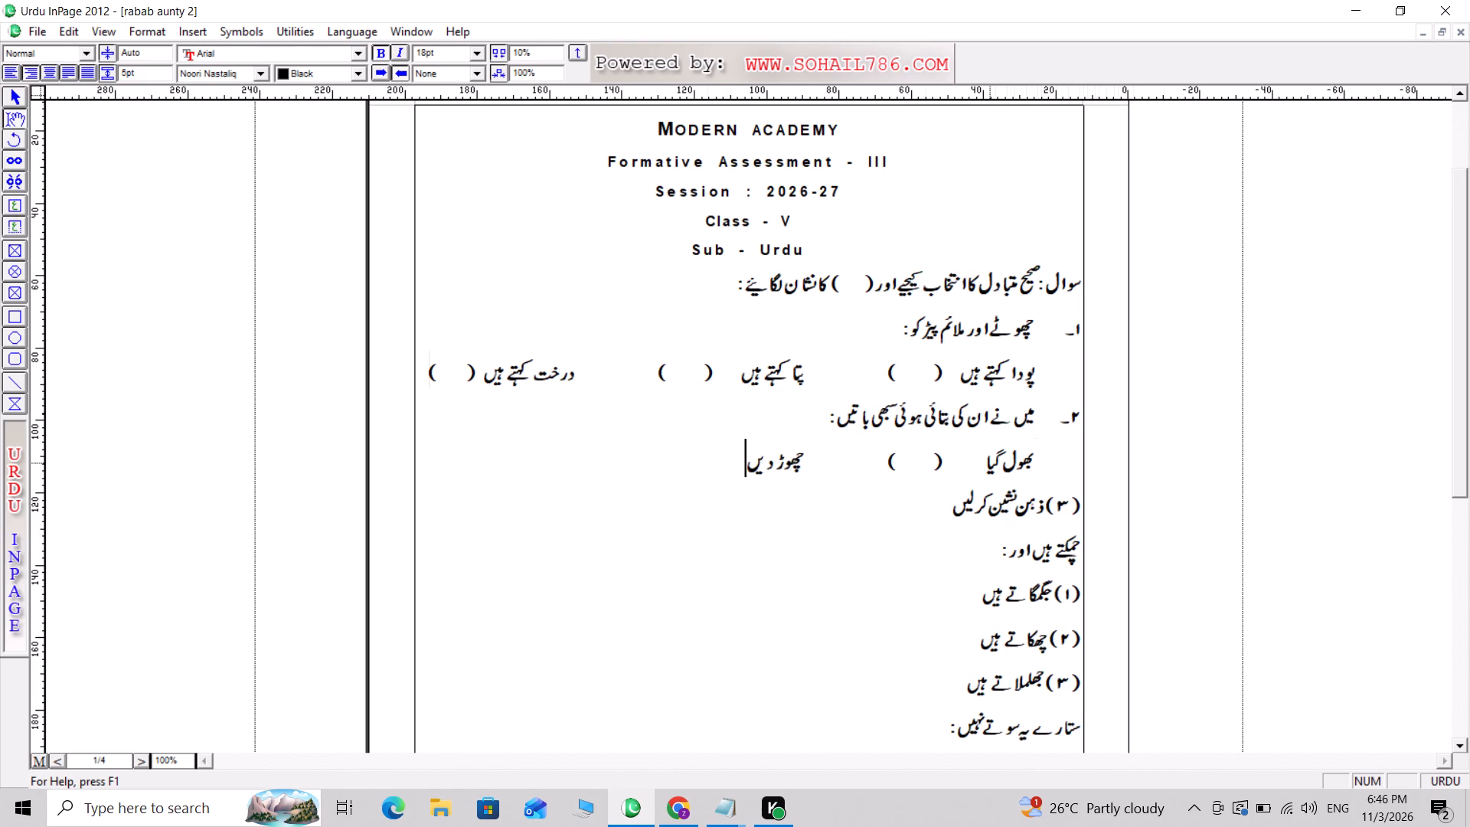
{"action": "key", "text": "Tab"}
{"action": "key", "text": "shift+parenright"}
{"action": "key", "text": "Tab"}
{"action": "key", "text": "shift+parenleft"}
Bring the option ذہن نشین کرلیں onto the same line without its number and add empty answer brackets after it.
{"action": "key", "text": "Tab"}
{"action": "key", "text": "Tab"}
{"action": "key", "text": "Delete"}
{"action": "key", "text": "Delete"}
{"action": "key", "text": "Delete"}
{"action": "key", "text": "Delete"}
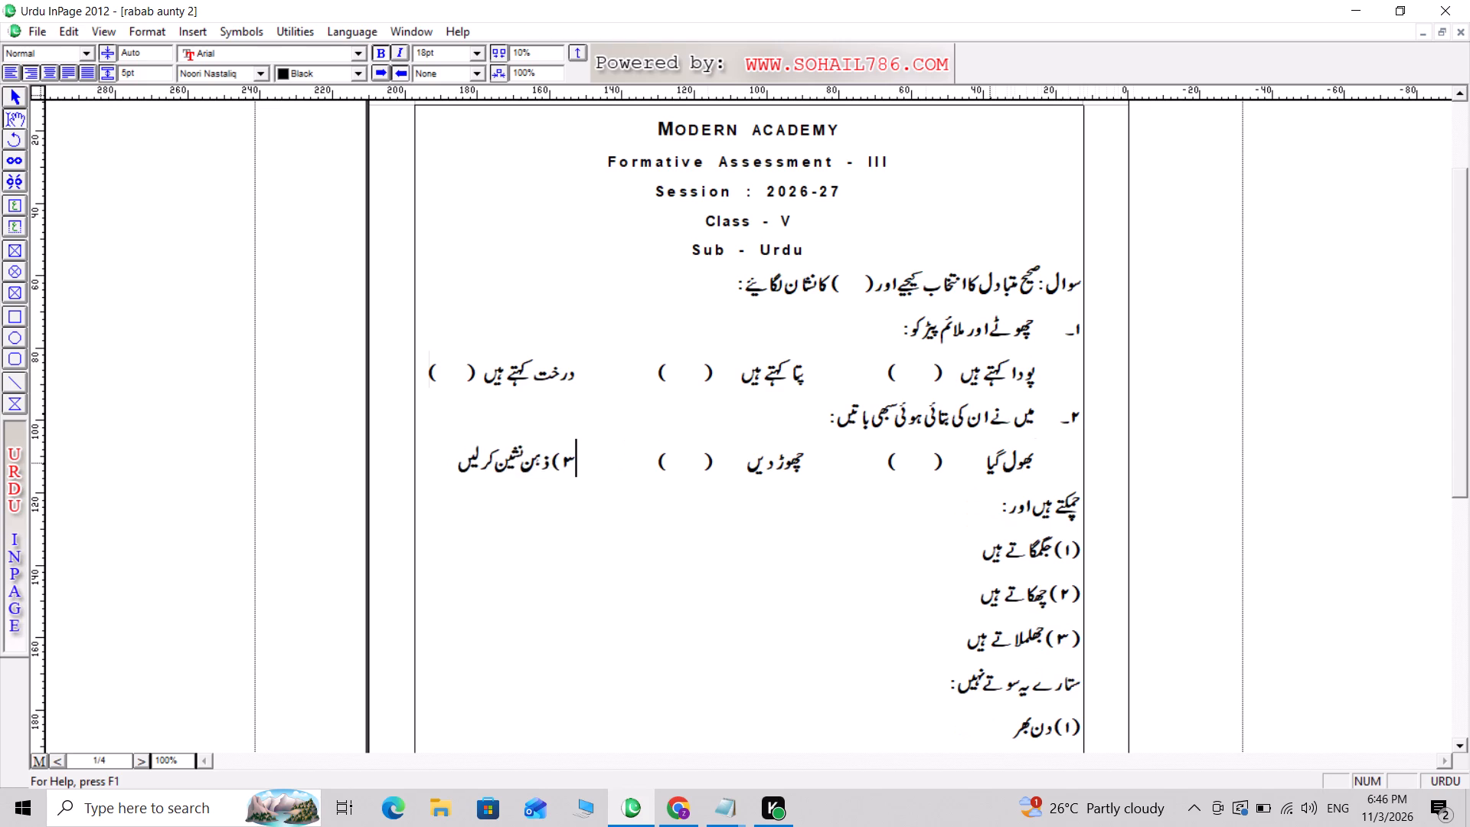
{"action": "key", "text": "Delete"}
{"action": "key", "text": "Delete"}
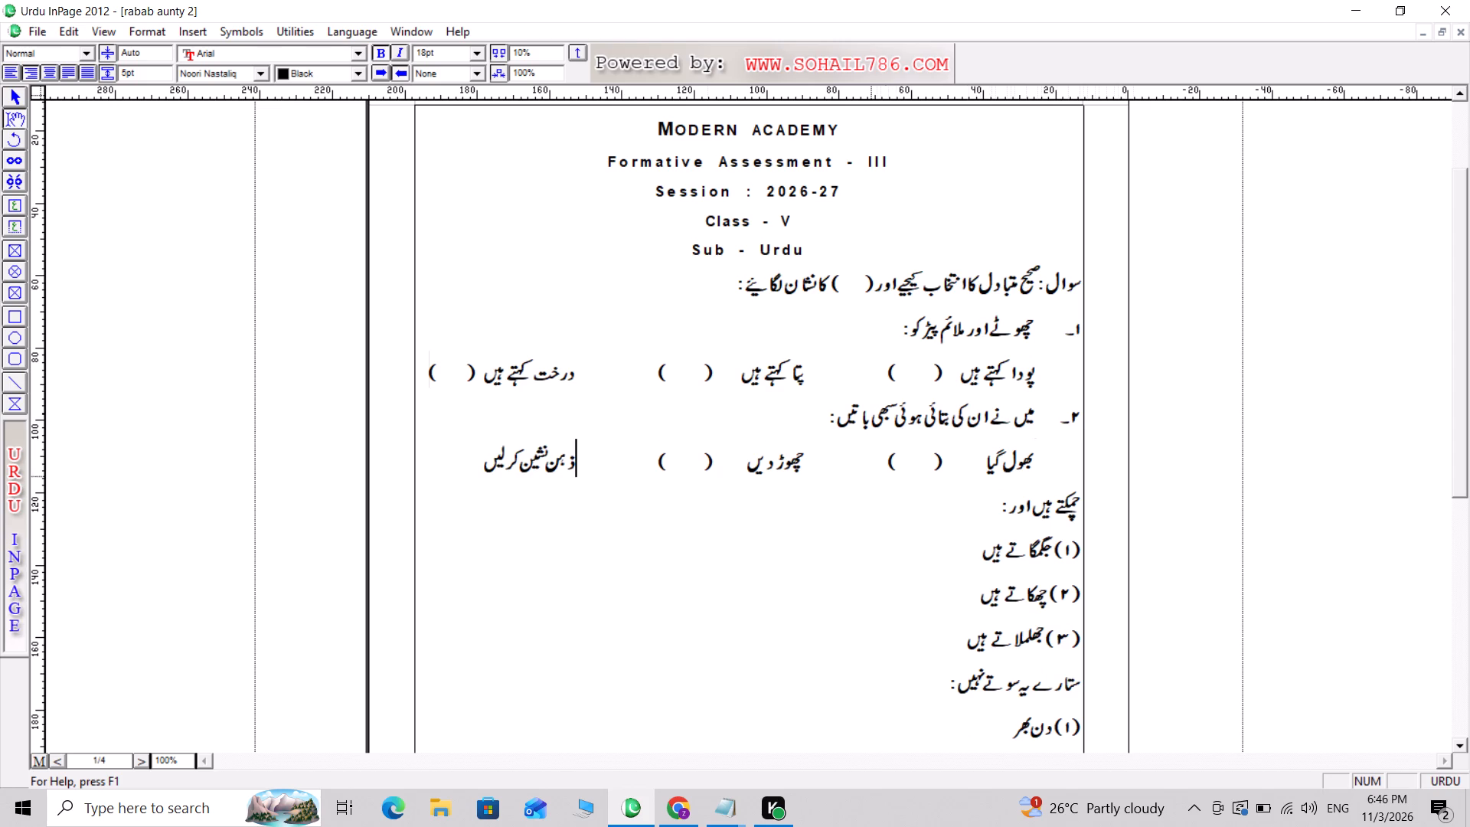
{"action": "left_click", "coordinate": [475, 469]}
{"action": "key", "text": "space"}
{"action": "key", "text": "space"}
{"action": "key", "text": "shift+parenright"}
{"action": "key", "text": "Tab"}
{"action": "key", "text": "shift+parenleft"}
Number the third sub-question, چمکتے ہیں اور, as "3." in Urdu, followed by a tab gap.
{"action": "key", "text": "Return"}
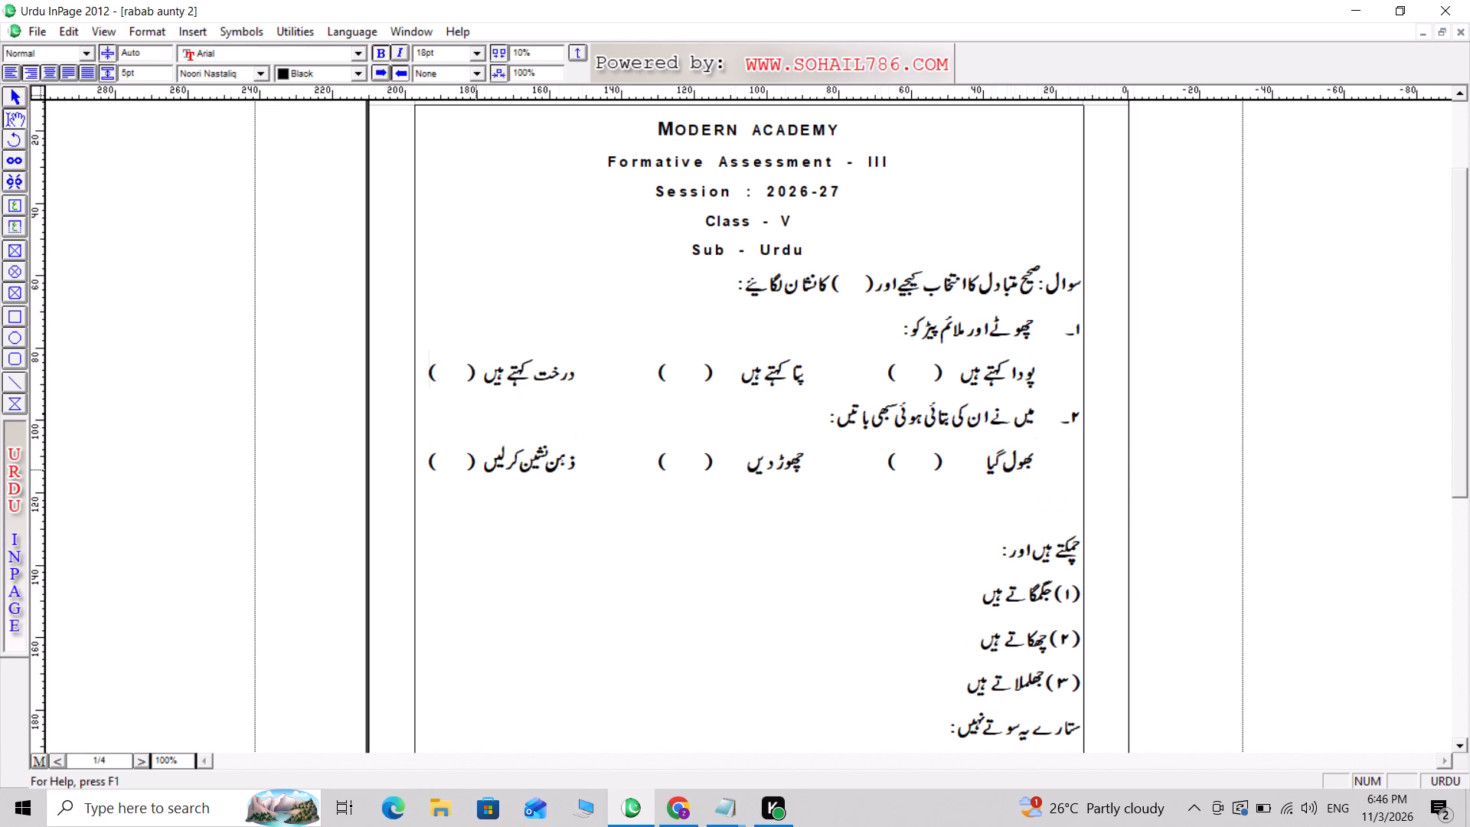
{"action": "type", "text": "3."}
{"action": "key", "text": "Tab"}
{"action": "key", "text": "Delete"}
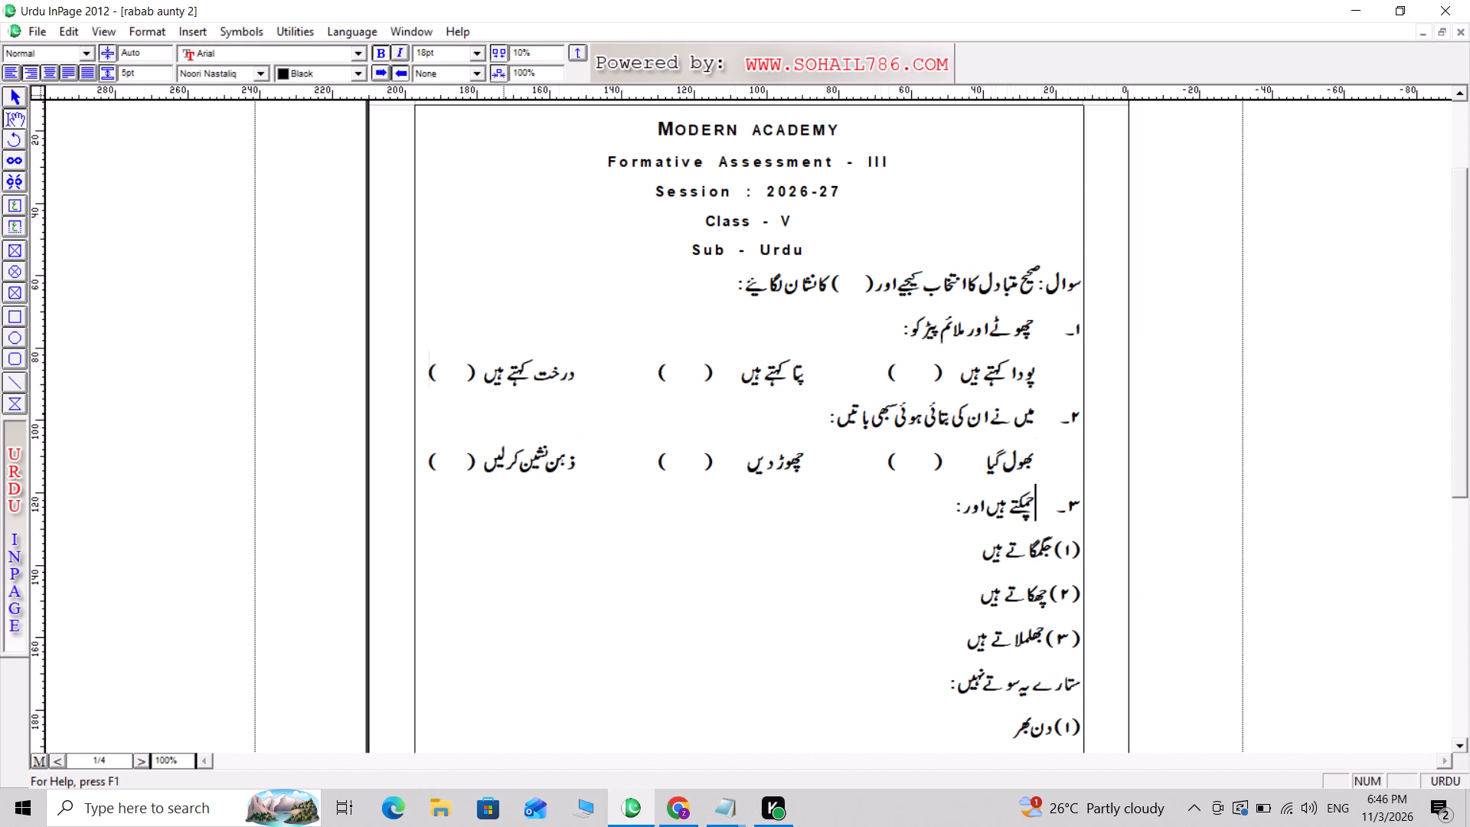
Remove the number from sub-question 3's first option, جگمگاتے ہیں, indent it and add empty answer brackets after it.
{"action": "left_click", "coordinate": [1058, 555]}
{"action": "key", "text": "BackSpace"}
{"action": "key", "text": "BackSpace"}
{"action": "key", "text": "BackSpace"}
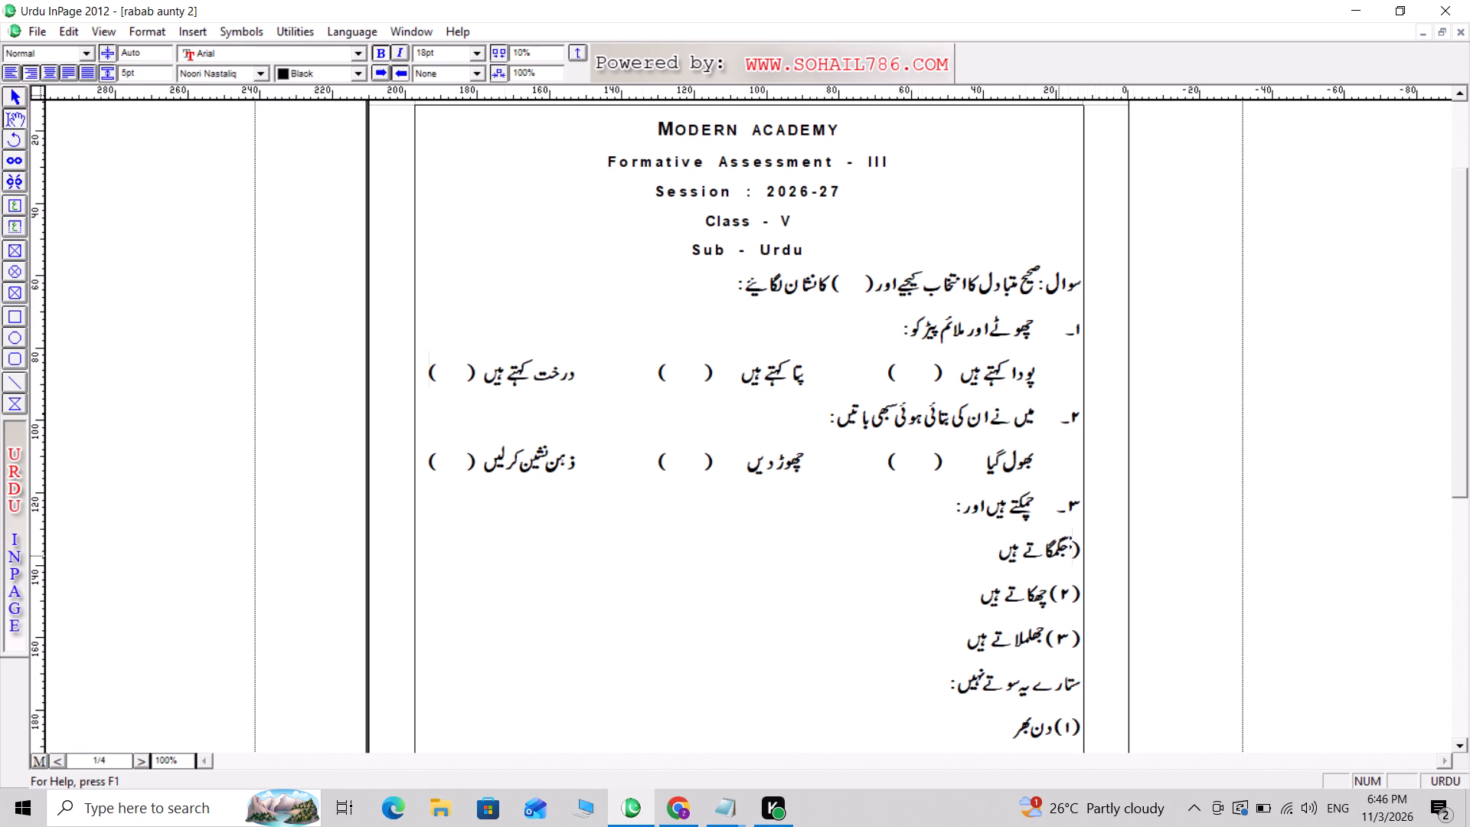
{"action": "key", "text": "Tab"}
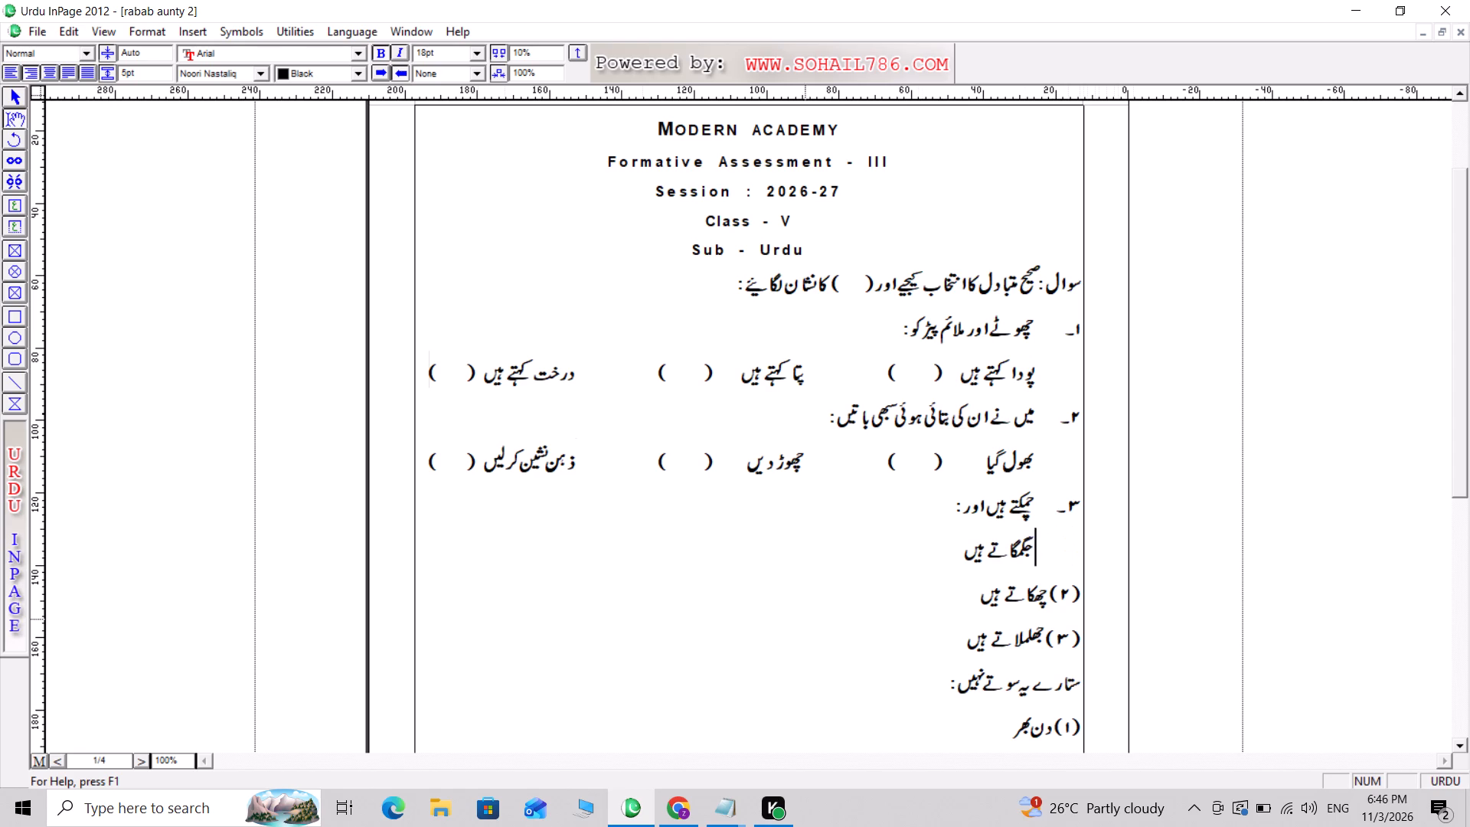
{"action": "left_click", "coordinate": [961, 564]}
{"action": "key", "text": "Tab"}
{"action": "key", "text": "shift+parenright"}
{"action": "key", "text": "Tab"}
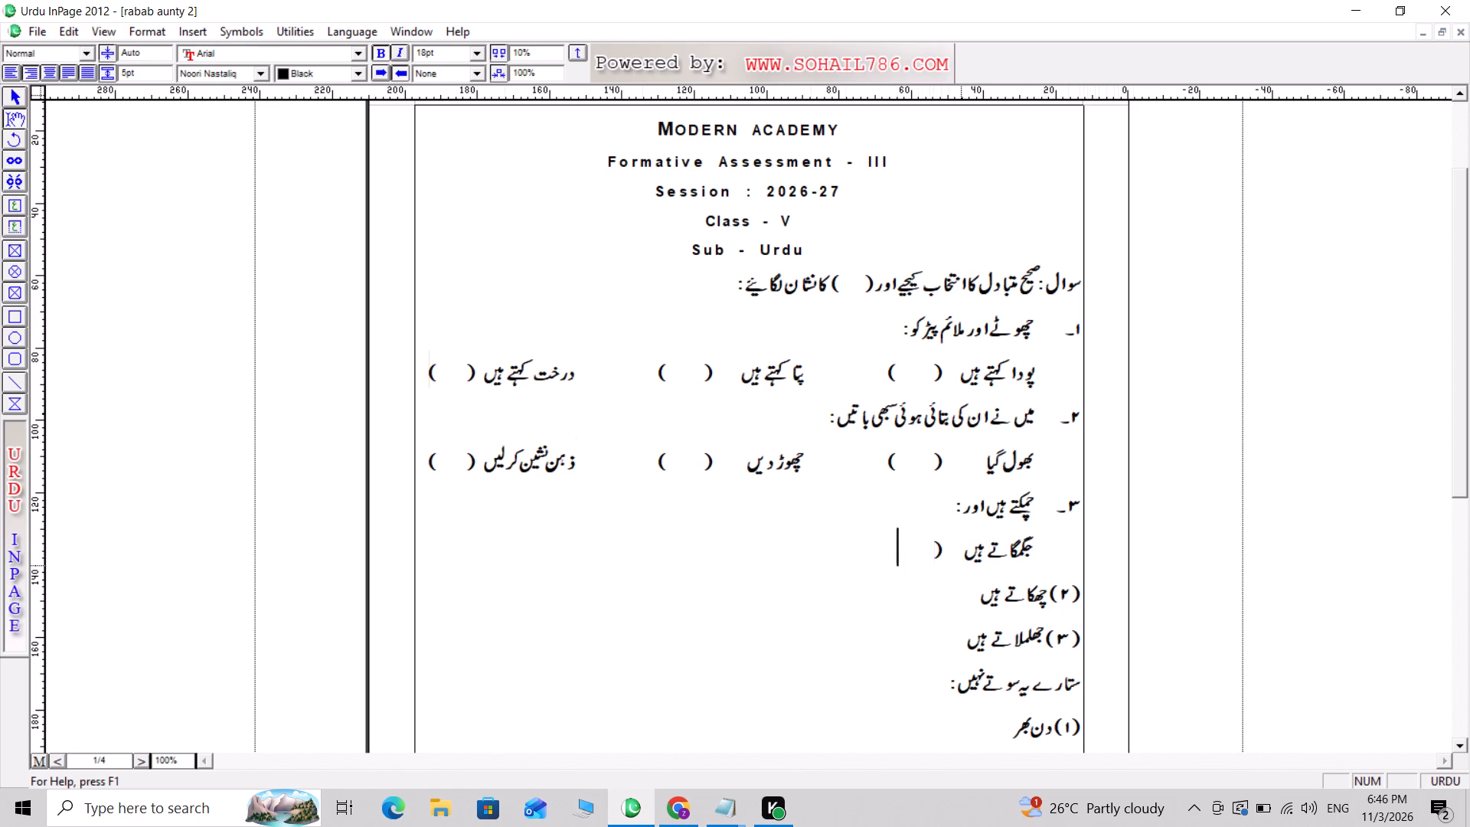
{"action": "key", "text": "shift+parenleft"}
Bring sub-question 3's second option, چھکاتے ہیں, onto the first option's line without its number and add empty answer brackets after it.
{"action": "key", "text": "Tab"}
{"action": "key", "text": "Tab"}
{"action": "key", "text": "Delete"}
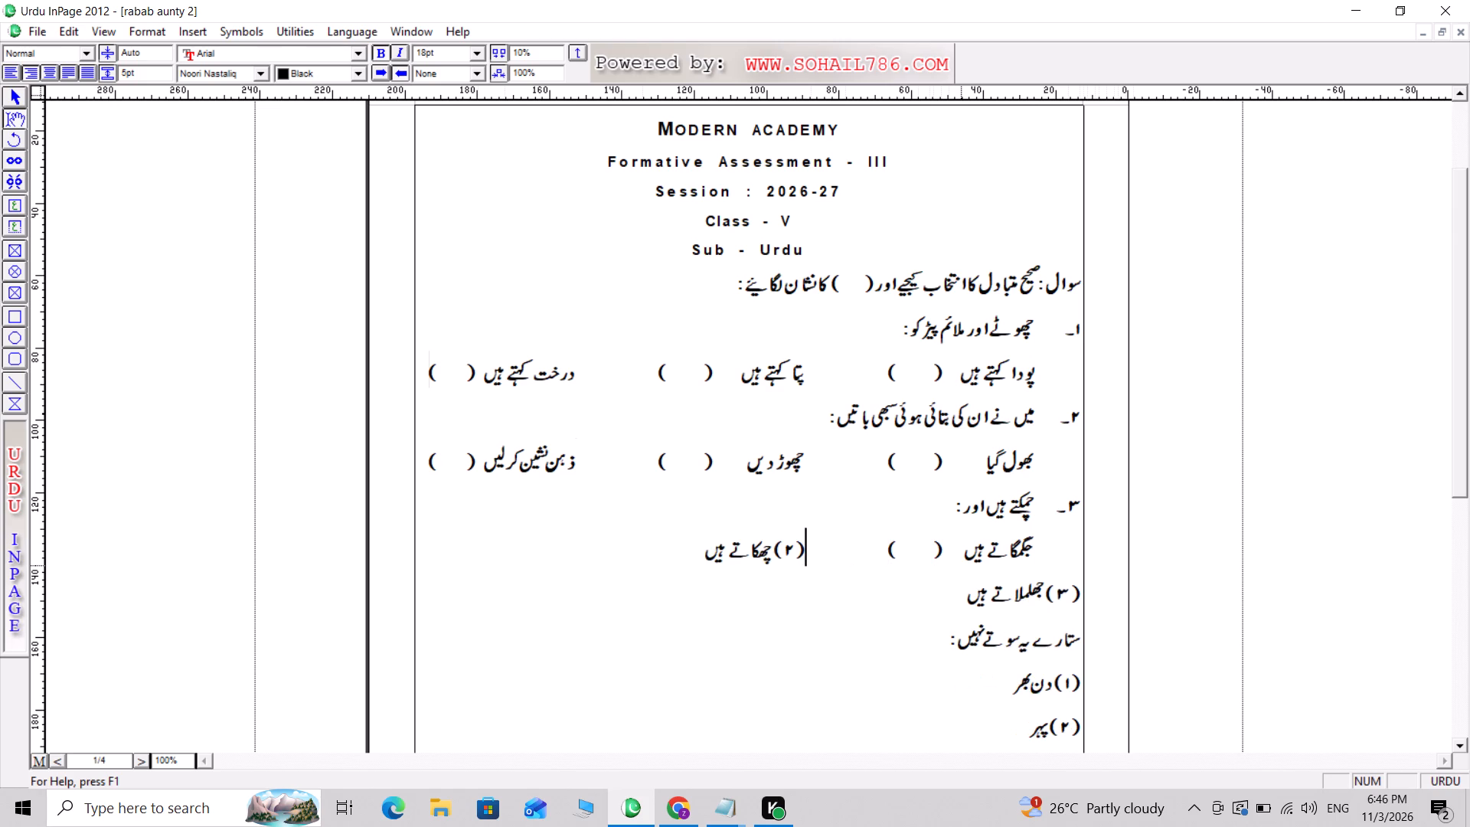
{"action": "key", "text": "Delete"}
{"action": "key", "text": "Delete"}
{"action": "key", "text": "Delete"}
{"action": "key", "text": "Delete"}
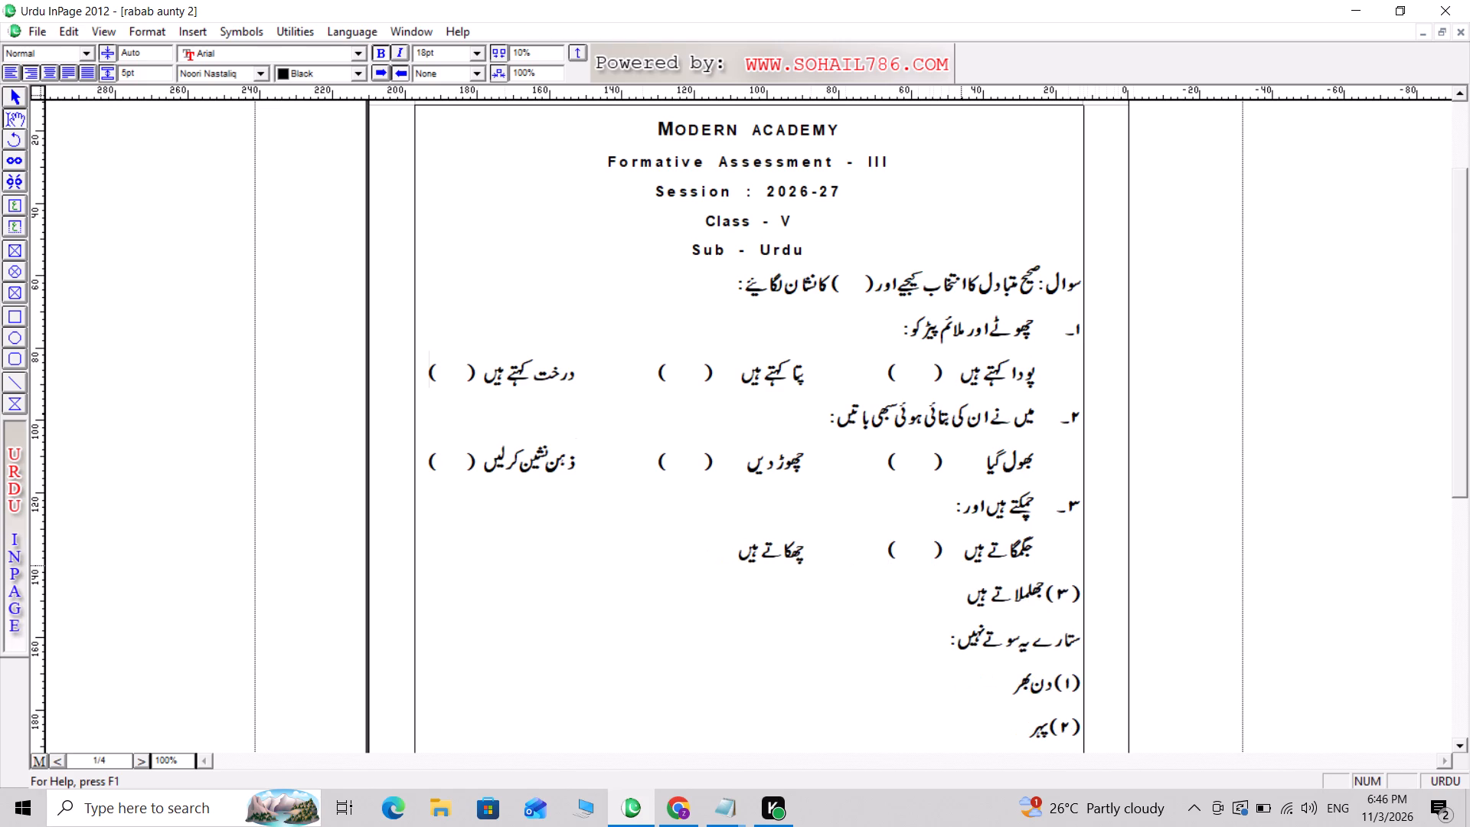
{"action": "left_click", "coordinate": [743, 561]}
{"action": "key", "text": "Tab"}
{"action": "key", "text": "shift+parenright"}
{"action": "key", "text": "Tab"}
{"action": "key", "text": "shift+parenleft"}
Bring the option جھلملاتے ہیں onto the same line without its number and add empty answer brackets after it.
{"action": "key", "text": "Tab"}
{"action": "key", "text": "Tab"}
{"action": "key", "text": "Delete"}
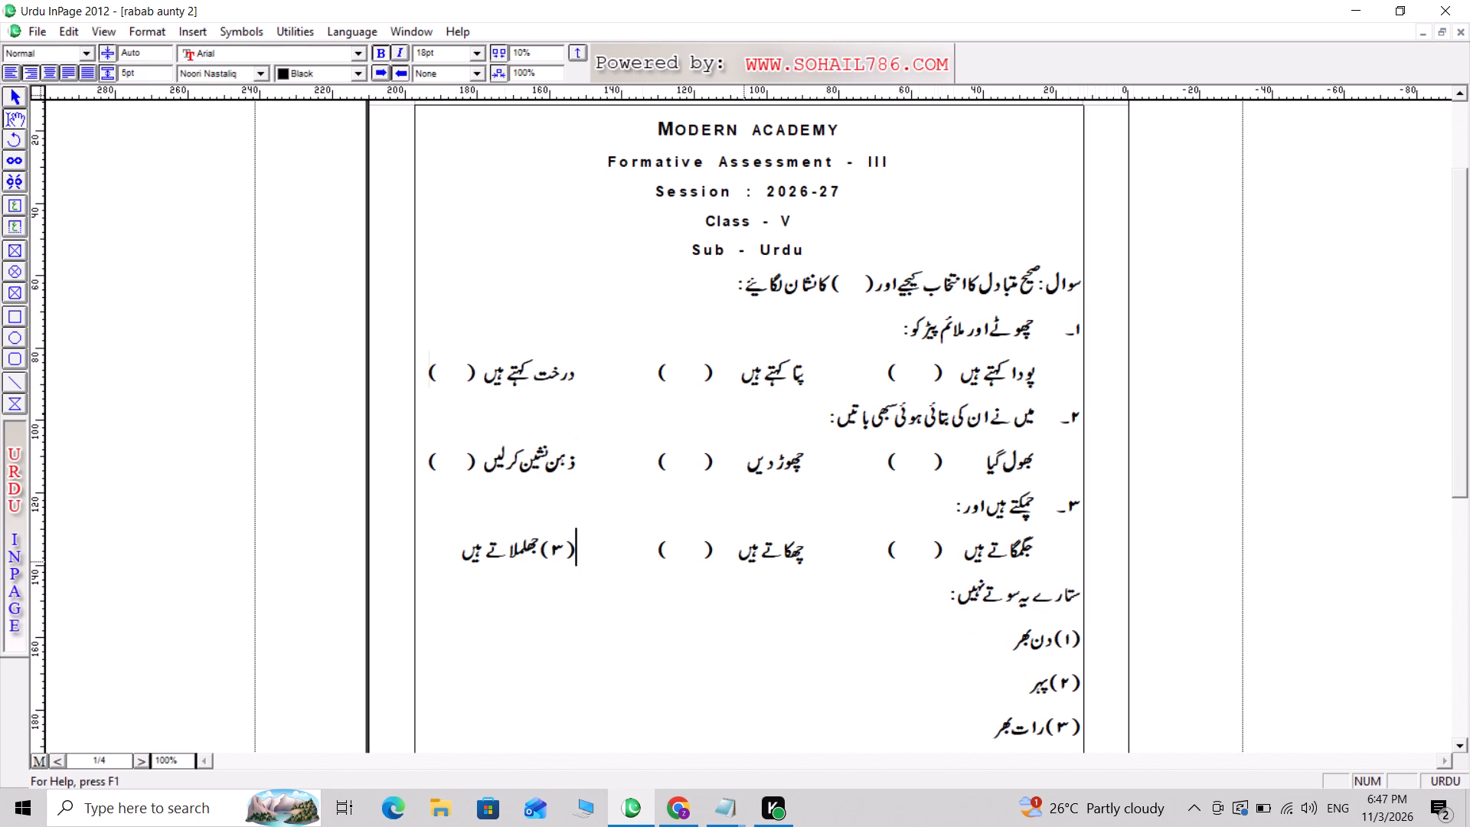
{"action": "key", "text": "Delete"}
{"action": "key", "text": "Delete"}
{"action": "key", "text": "Delete"}
{"action": "key", "text": "Delete"}
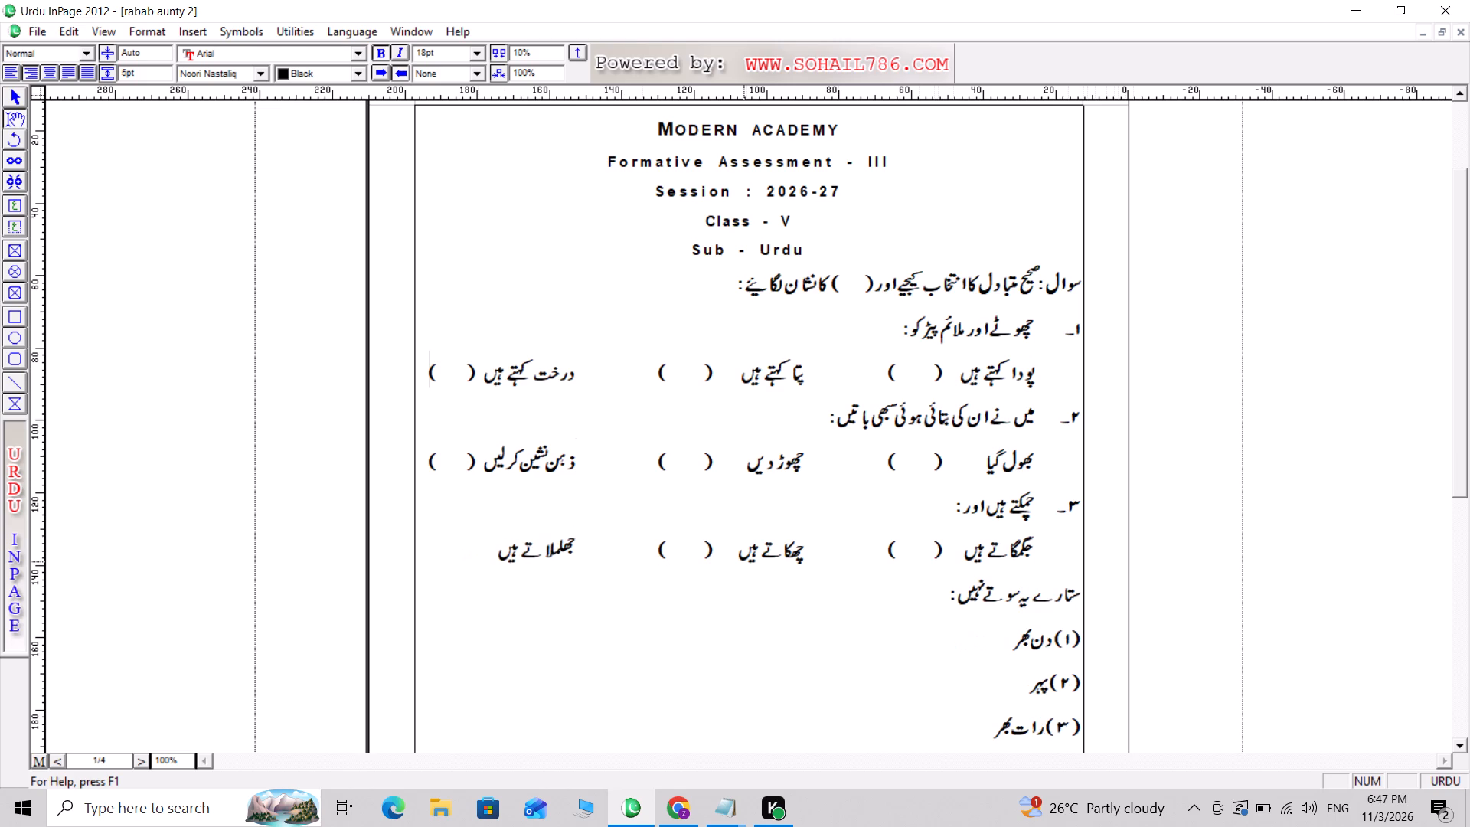
{"action": "left_click", "coordinate": [492, 559]}
{"action": "key", "text": "Tab"}
{"action": "key", "text": "shift+parenright"}
{"action": "key", "text": "Tab"}
{"action": "key", "text": "shift+parenleft"}
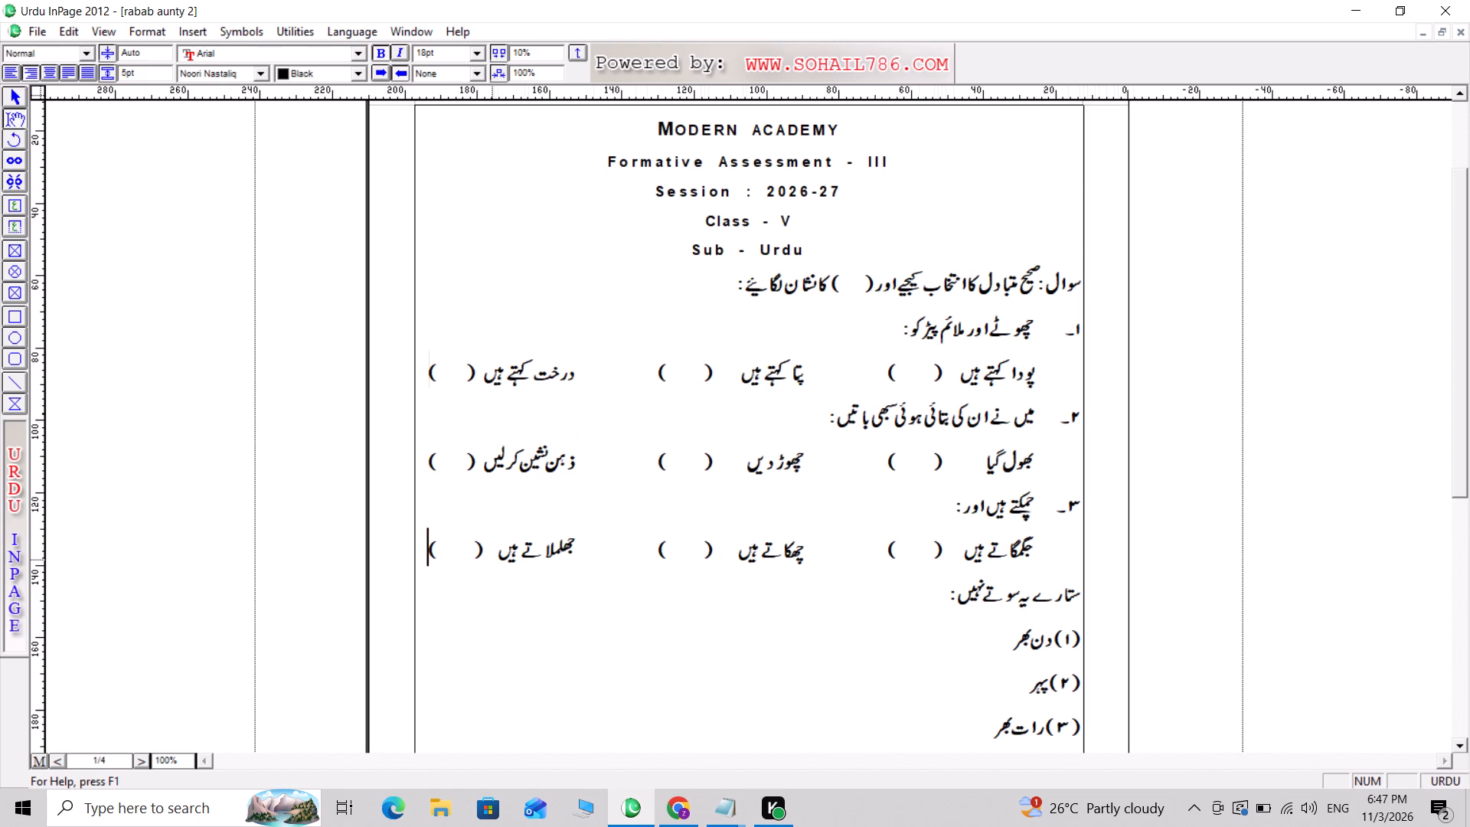
Number the fourth sub-question, ستارے یہ سوتے نہیں, as "4." in Urdu, followed by a tab gap.
{"action": "key", "text": "Return"}
{"action": "type", "text": "4."}
{"action": "key", "text": "Tab"}
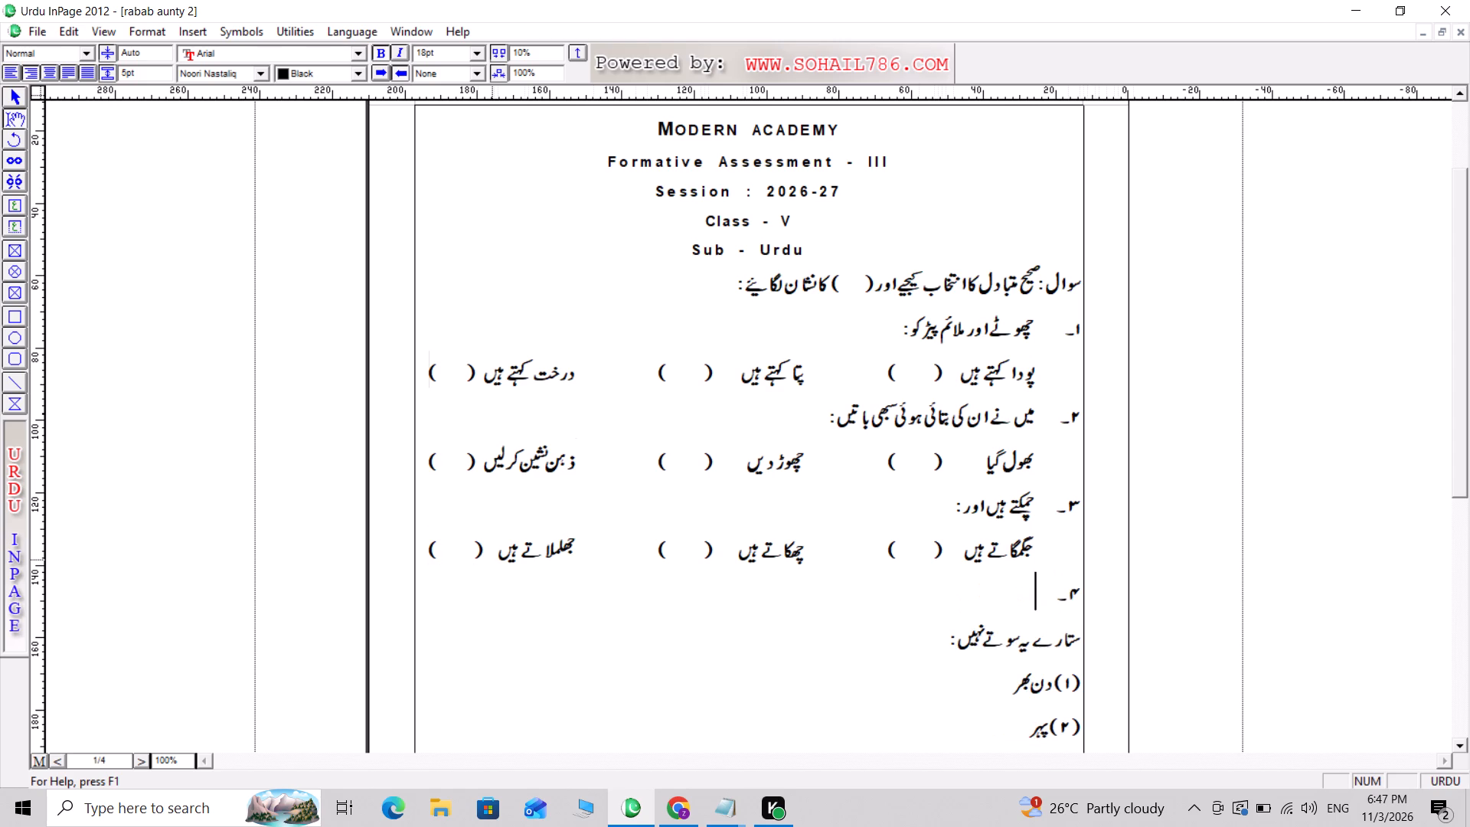
{"action": "key", "text": "Delete"}
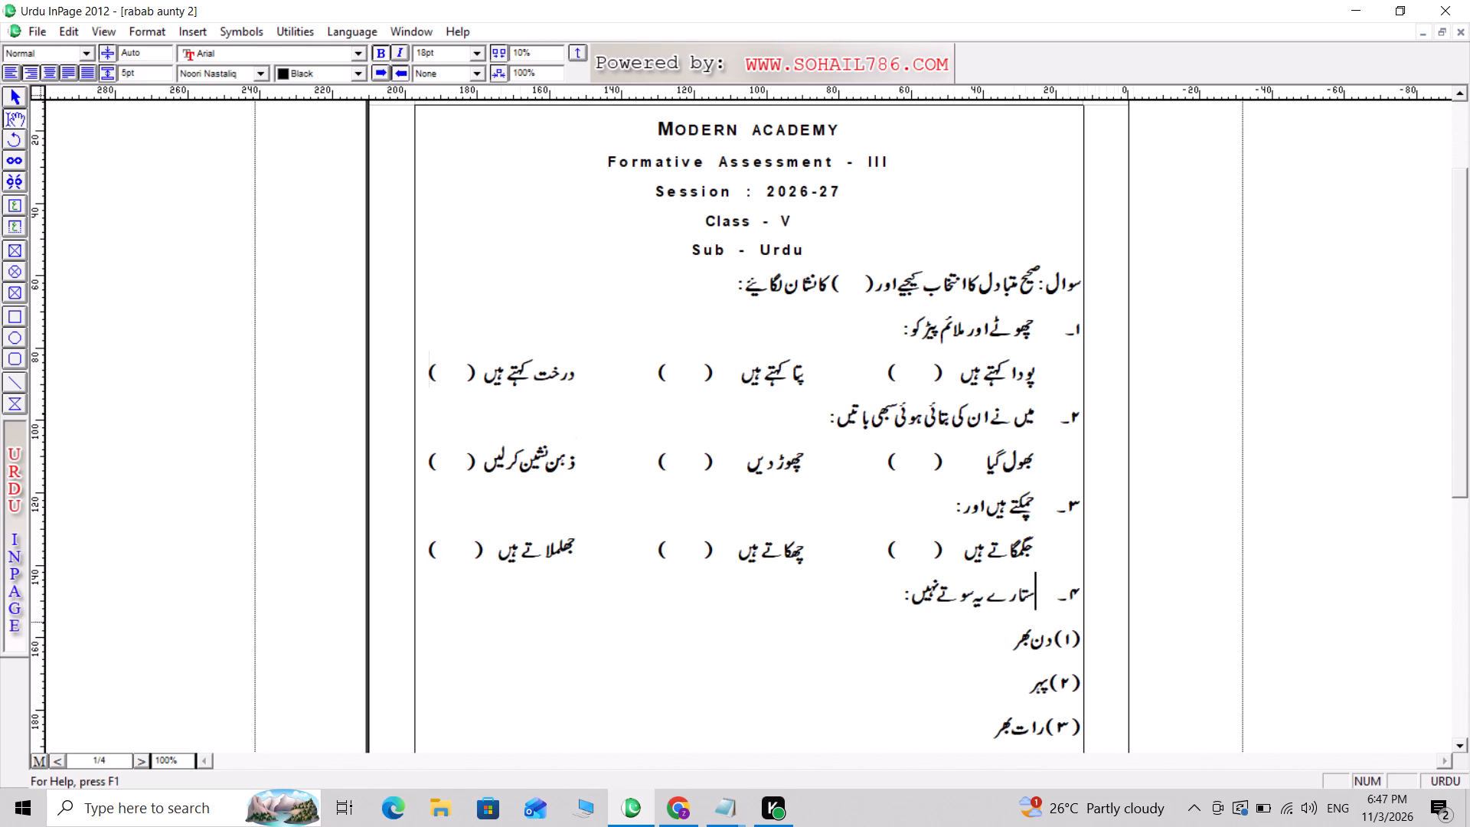
Remove the number from sub-question 4's first option, دن بھر, indent it and add empty answer brackets after it.
{"action": "left_click", "coordinate": [1057, 640]}
{"action": "key", "text": "BackSpace"}
{"action": "key", "text": "BackSpace"}
{"action": "key", "text": "BackSpace"}
{"action": "key", "text": "Tab"}
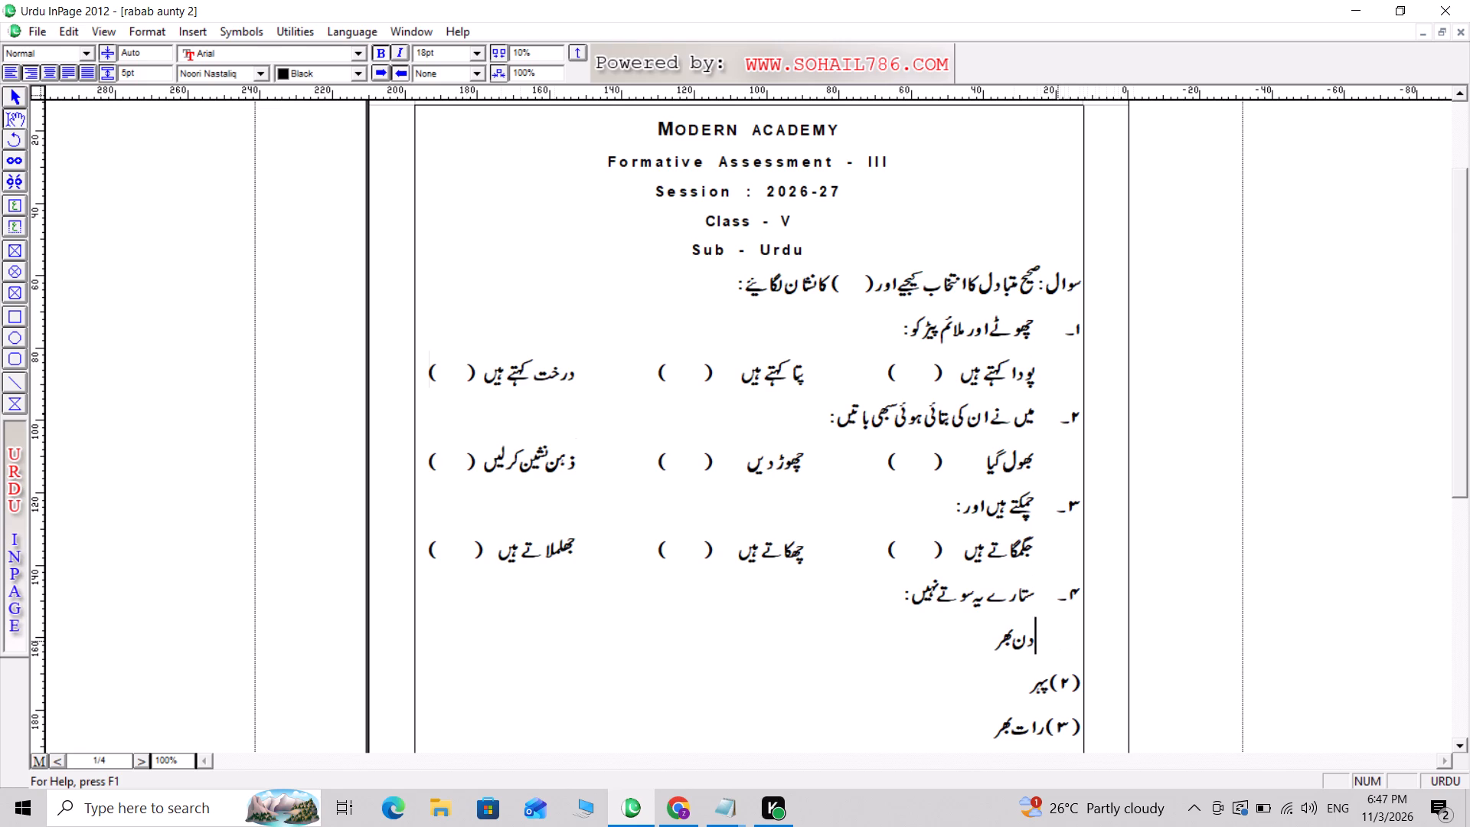
{"action": "left_click", "coordinate": [985, 639]}
{"action": "key", "text": "Tab"}
{"action": "key", "text": "Tab"}
{"action": "key", "text": "shift+parenright"}
{"action": "key", "text": "Tab"}
{"action": "key", "text": "shift+parenleft"}
Bring sub-question 4's second option, پہر, onto the first option's line without its number and add empty answer brackets after it.
{"action": "key", "text": "Tab"}
{"action": "key", "text": "Tab"}
{"action": "key", "text": "Delete"}
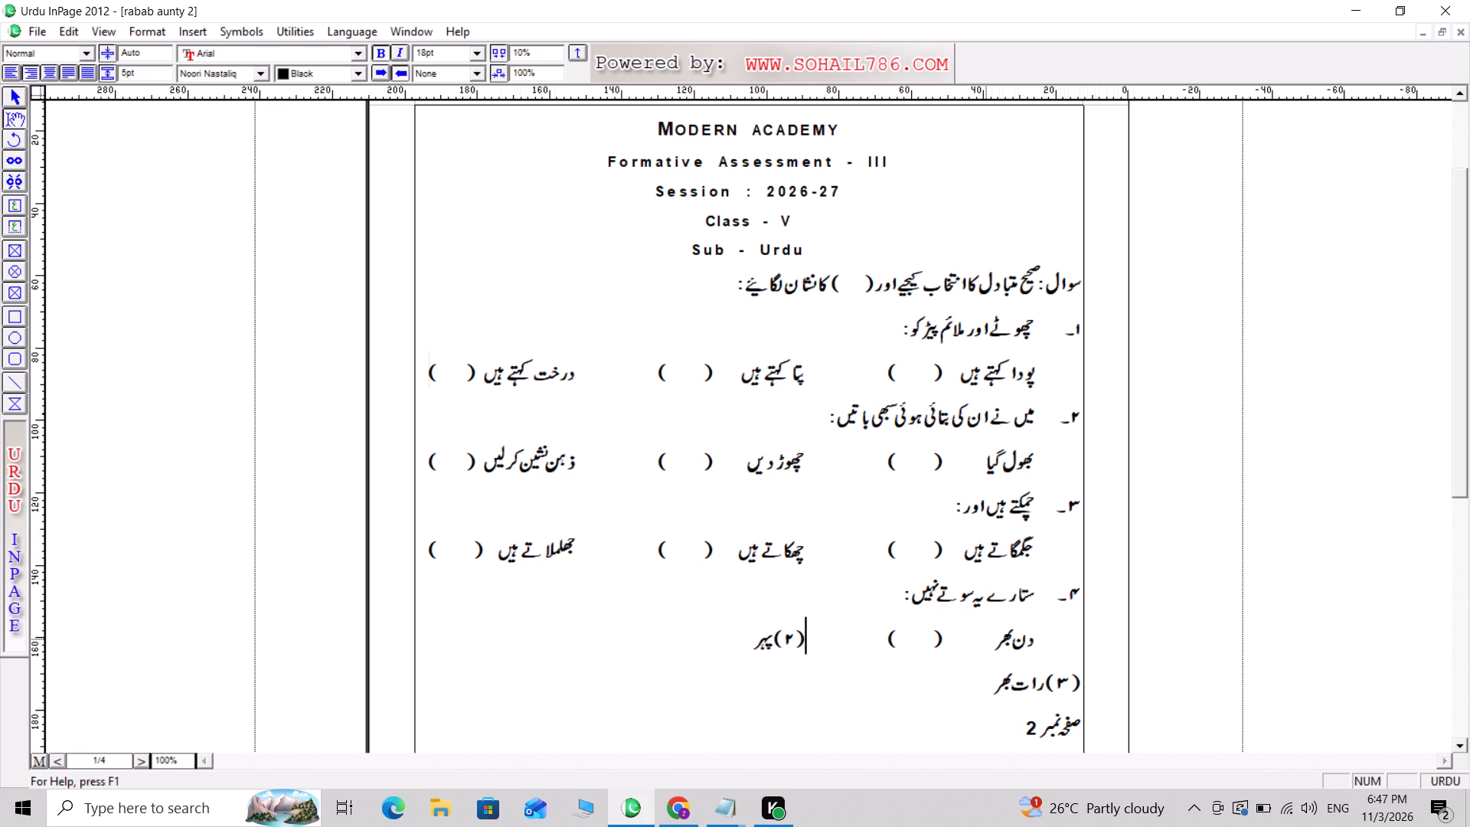
{"action": "key", "text": "Delete"}
{"action": "key", "text": "Delete"}
{"action": "key", "text": "Delete"}
{"action": "key", "text": "Delete"}
{"action": "key", "text": "Left"}
{"action": "key", "text": "Left"}
{"action": "key", "text": "Tab"}
{"action": "key", "text": "Tab"}
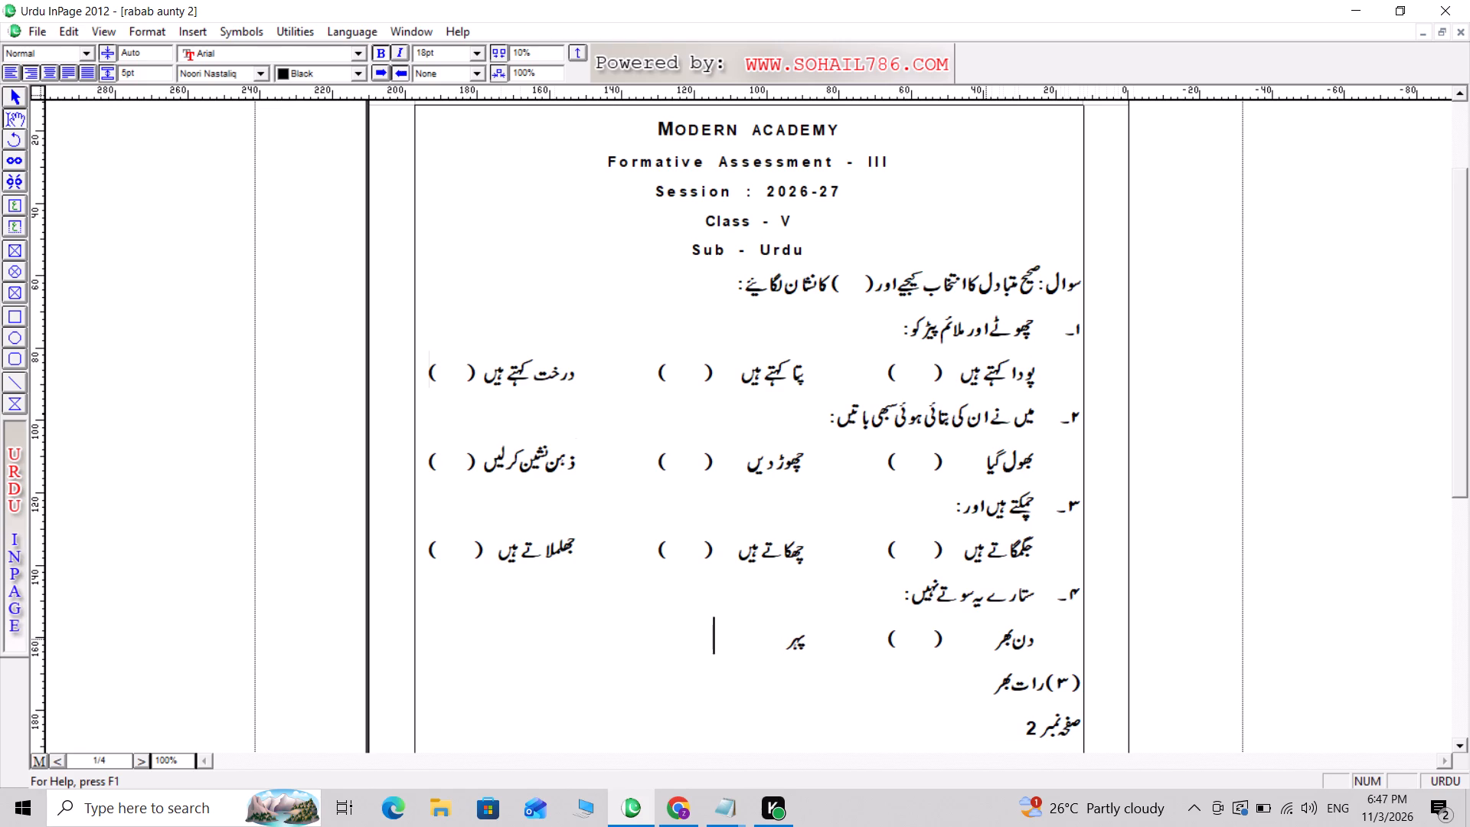
{"action": "key", "text": "shift+parenright"}
{"action": "key", "text": "Tab"}
{"action": "key", "text": "shift+parenleft"}
Bring the option رات بھر onto the same line without its number and add empty answer brackets after it.
{"action": "key", "text": "Tab"}
{"action": "key", "text": "Tab"}
{"action": "key", "text": "Delete"}
{"action": "key", "text": "Delete"}
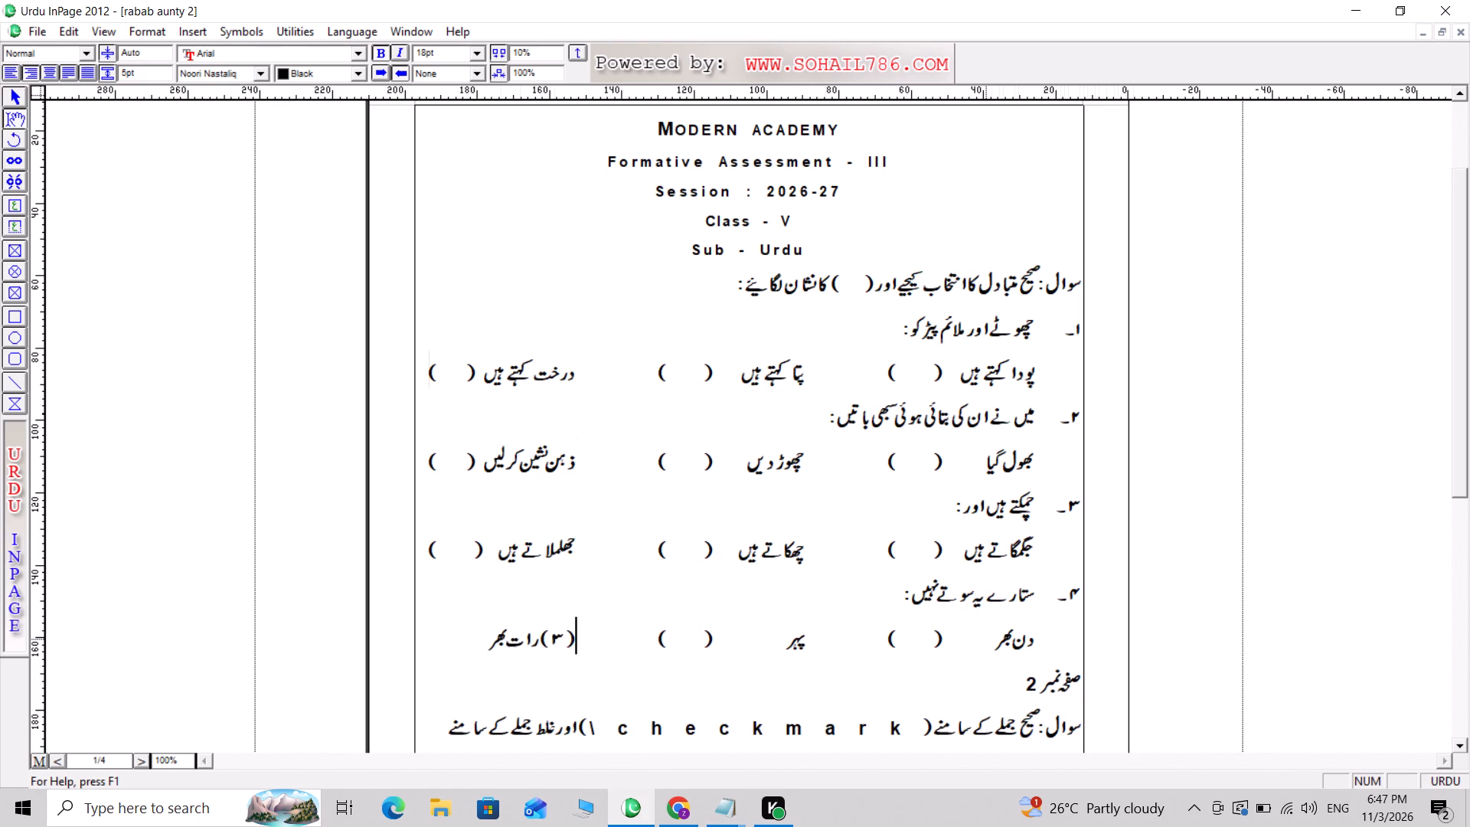
{"action": "key", "text": "Delete"}
{"action": "key", "text": "Delete"}
{"action": "key", "text": "Delete"}
{"action": "key", "text": "Tab"}
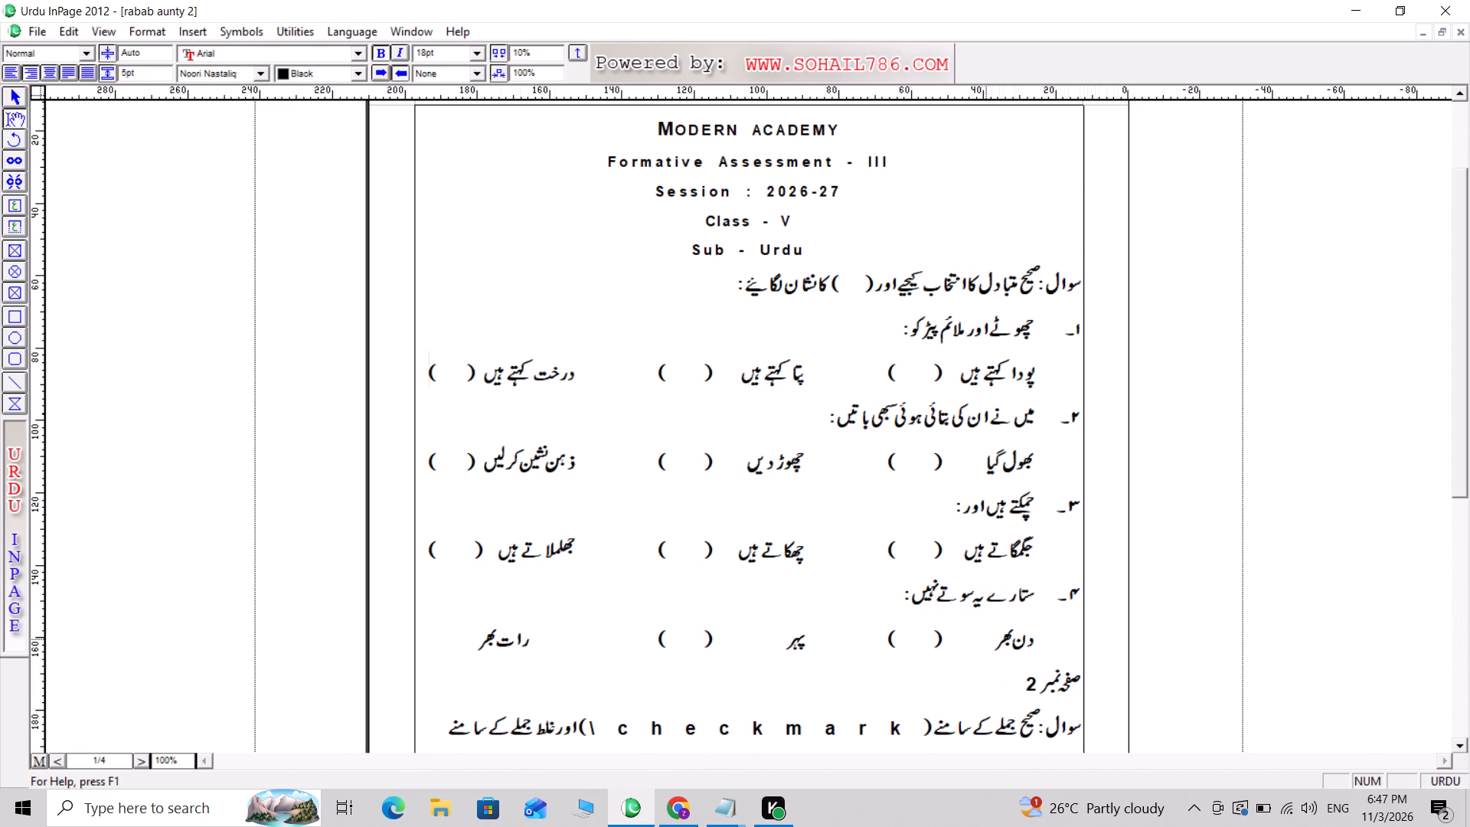
{"action": "key", "text": "BackSpace"}
{"action": "key", "text": "Left"}
{"action": "key", "text": "Left"}
{"action": "key", "text": "Left"}
{"action": "key", "text": "Left"}
{"action": "key", "text": "Left"}
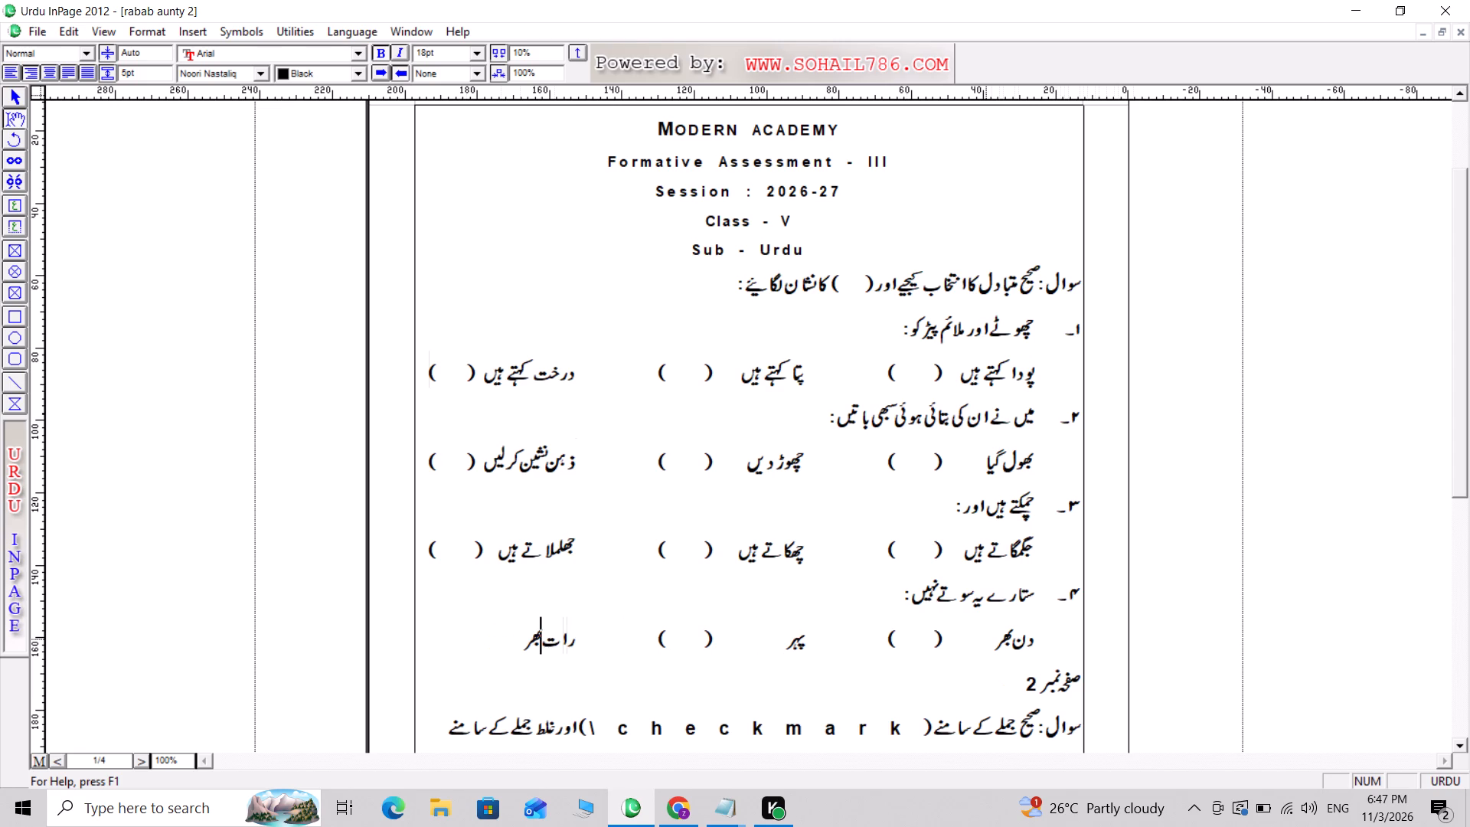
{"action": "key", "text": "Left"}
{"action": "key", "text": "Tab"}
{"action": "key", "text": "shift+parenright"}
{"action": "key", "text": "Tab"}
{"action": "key", "text": "shift+parenleft"}
Delete the page label صفحہ نمبر 2 so the true/false question starts directly below sub-question 4's options.
{"action": "key", "text": "Return"}
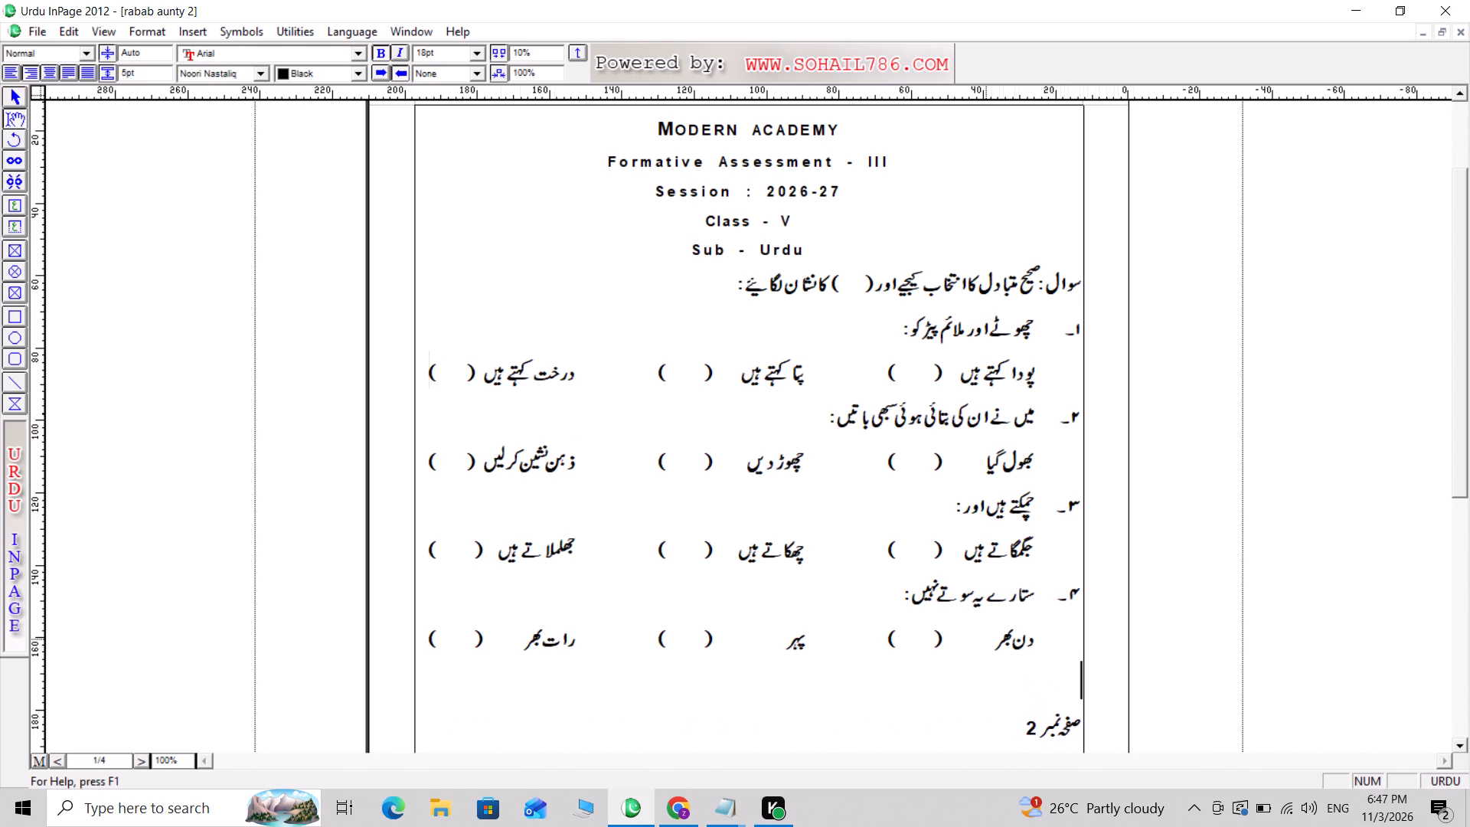
{"action": "key", "text": "Delete"}
{"action": "key", "text": "Delete"}
{"action": "key", "text": "Delete"}
{"action": "key", "text": "Delete"}
{"action": "key", "text": "Delete"}
{"action": "key", "text": "Delete"}
{"action": "key", "text": "Delete"}
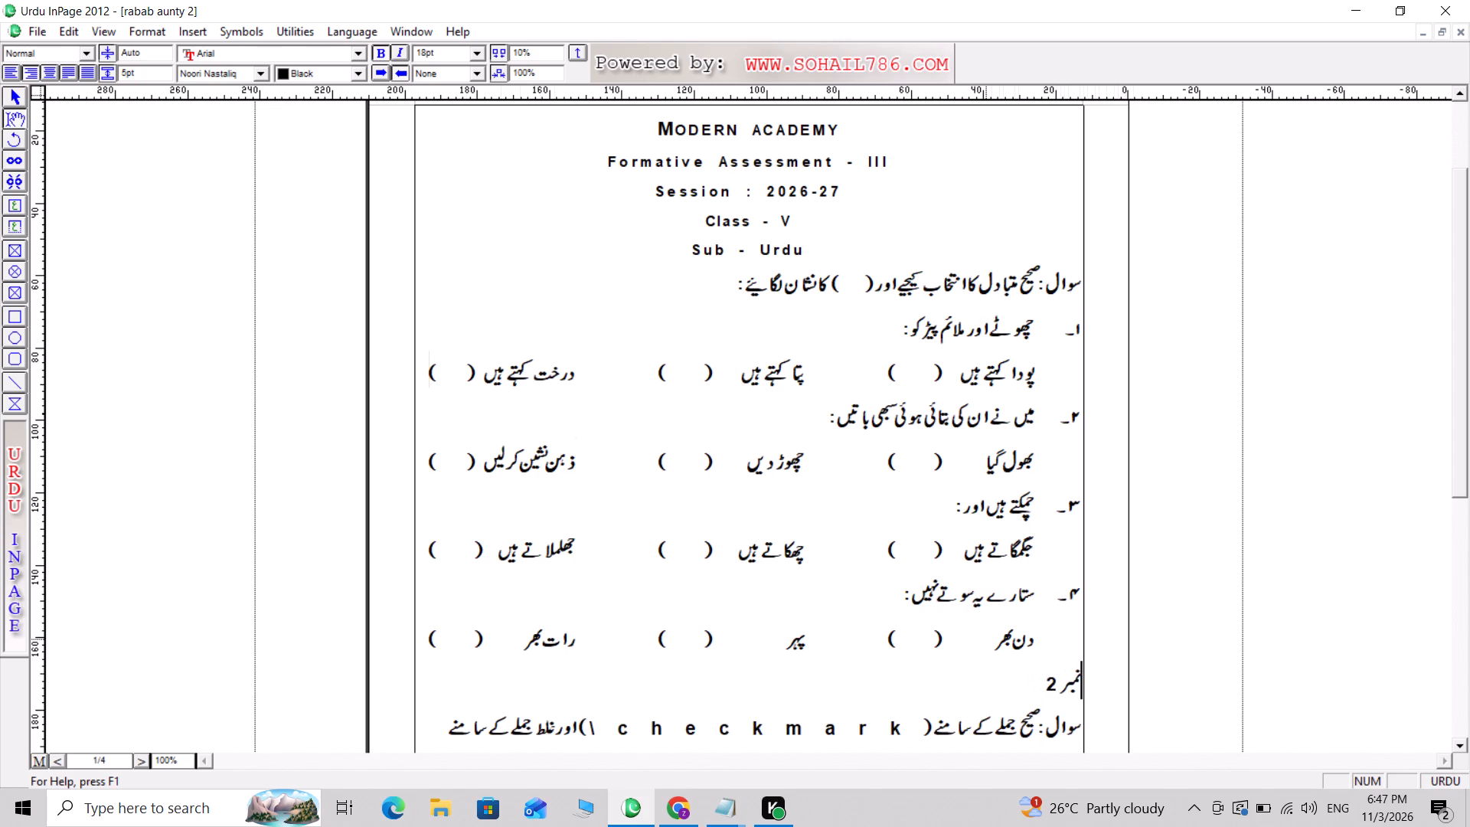
{"action": "key", "text": "Delete"}
{"action": "key", "text": "Delete"}
{"action": "key", "text": "Delete"}
{"action": "key", "text": "Delete"}
{"action": "key", "text": "Delete"}
{"action": "key", "text": "Delete"}
{"action": "key", "text": "Delete"}
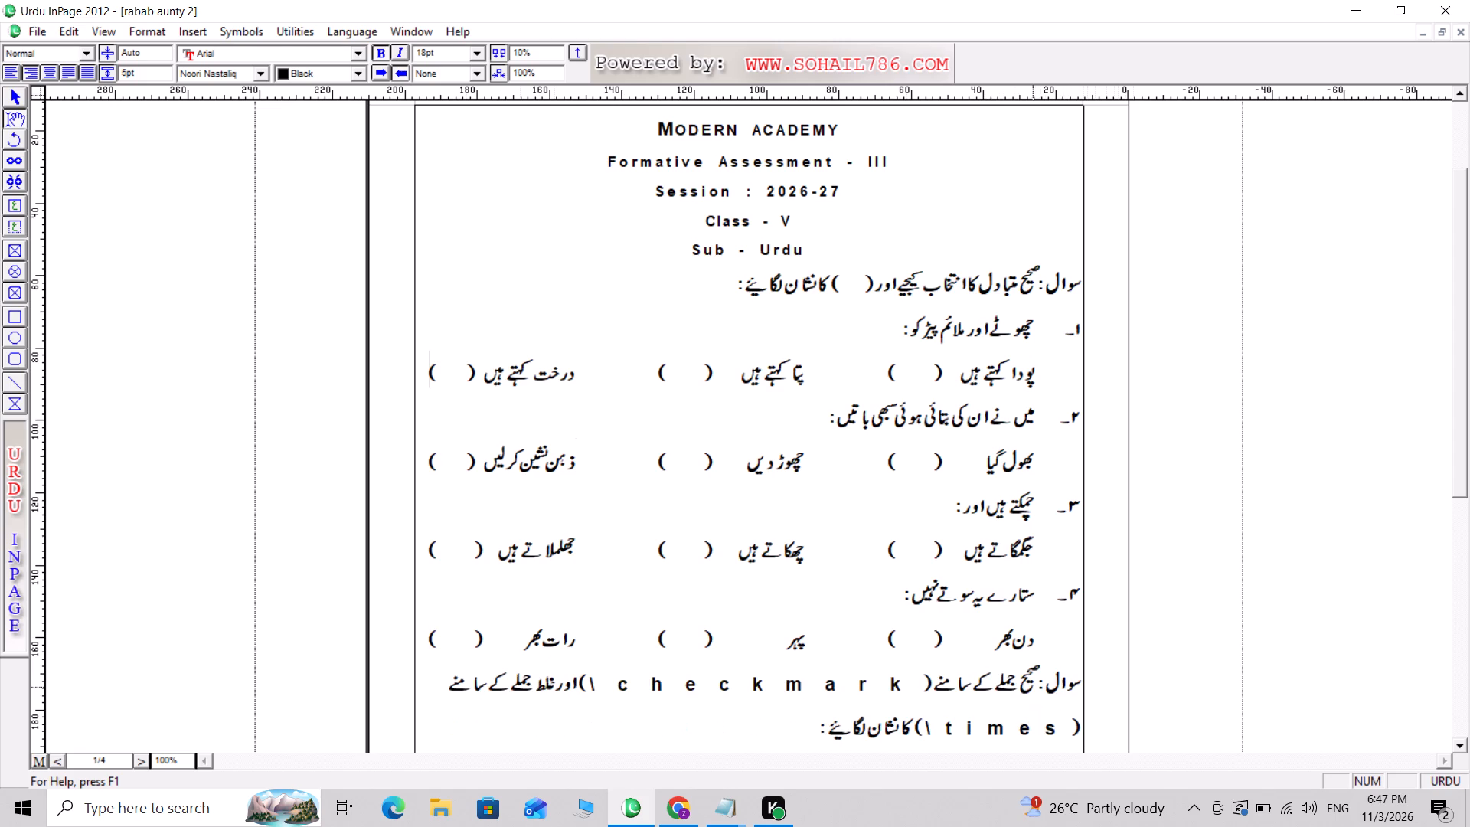
Number the true/false question heading as سوال ۲۔ in place of its colon, followed by a space.
{"action": "left_click", "coordinate": [1054, 690]}
{"action": "key", "text": "2"}
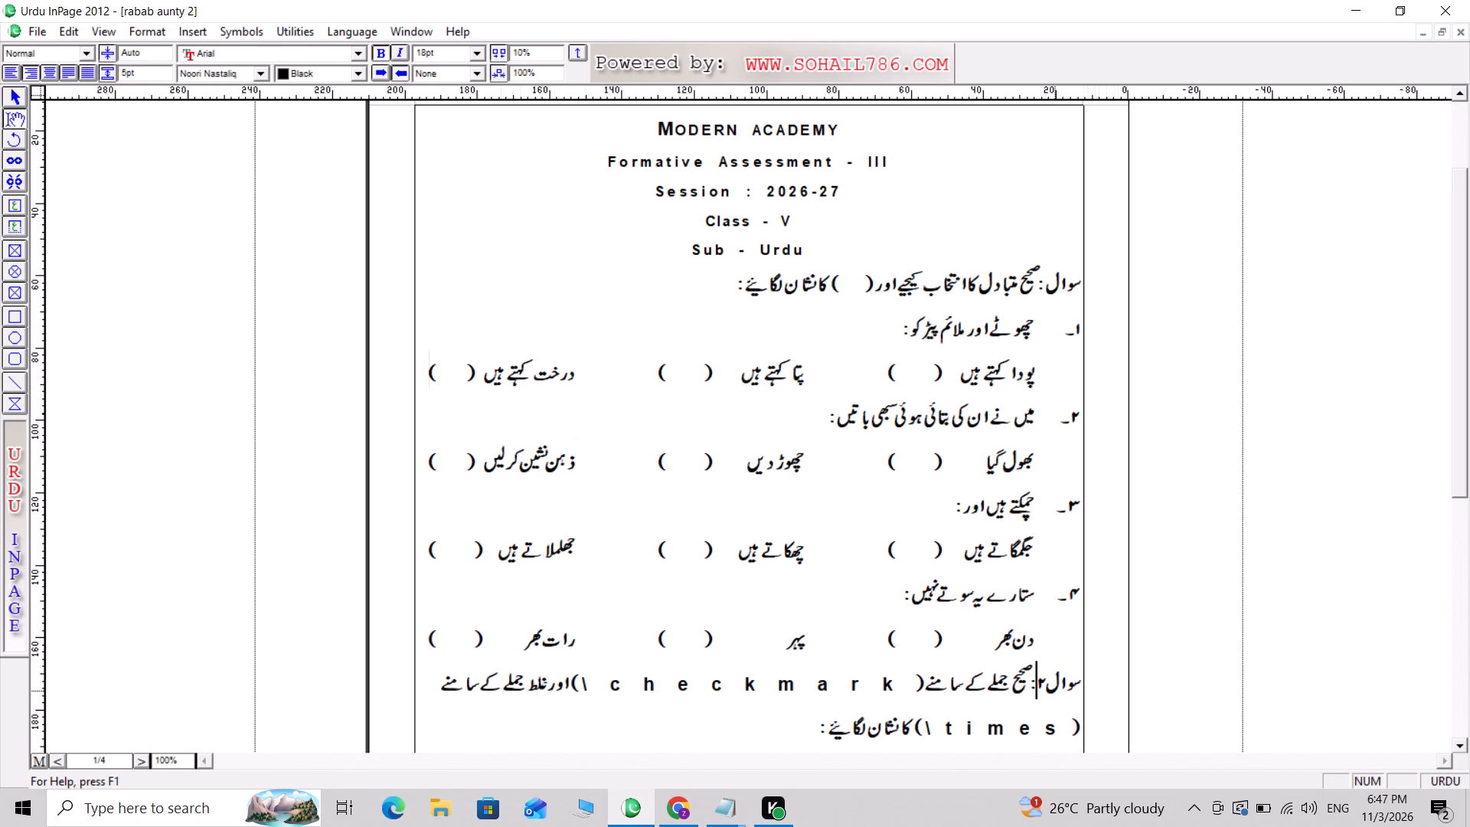
{"action": "type", "text": "."}
{"action": "key", "text": "space"}
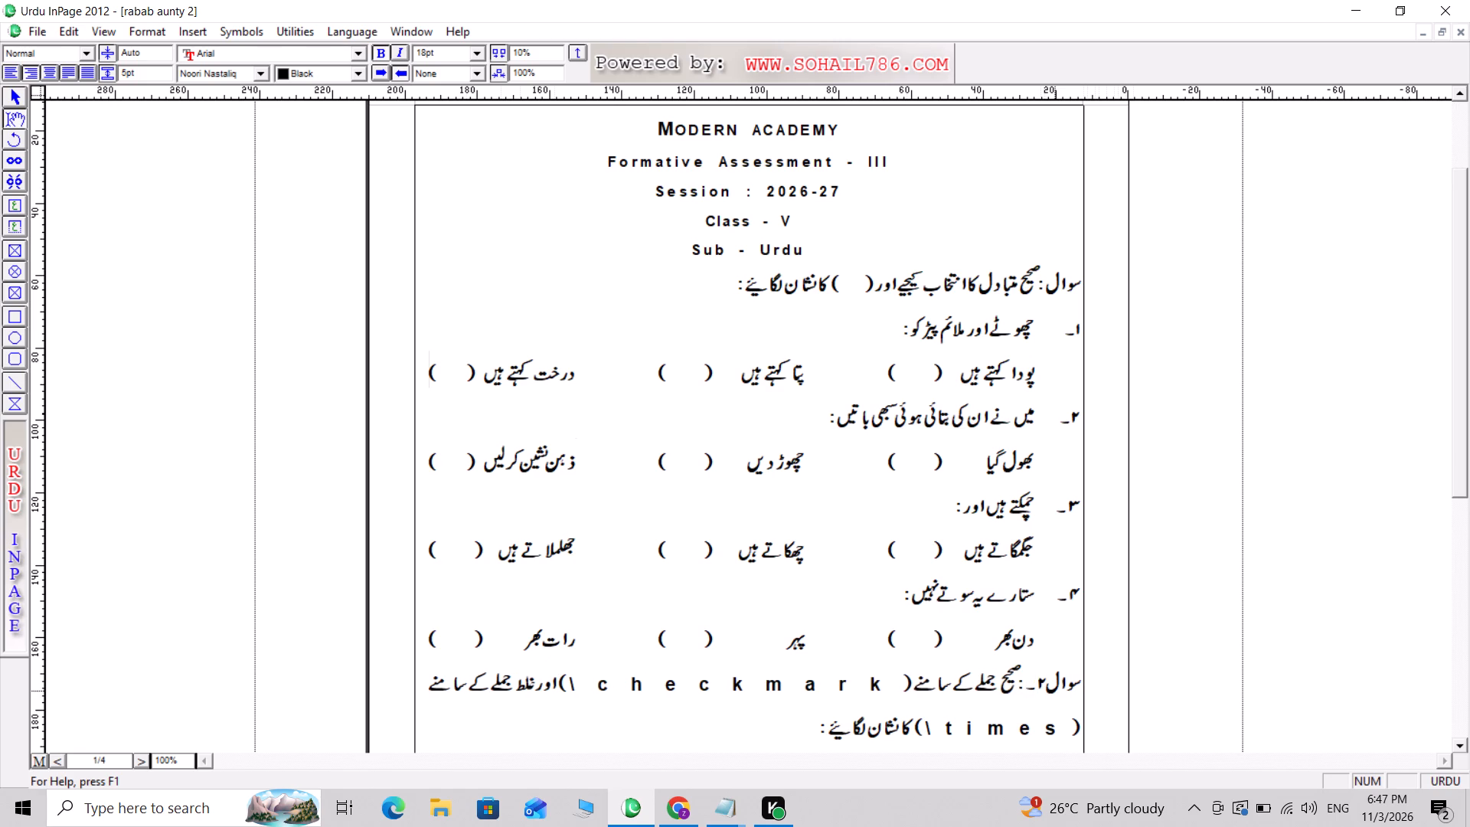
{"action": "key", "text": "Delete"}
{"action": "key", "text": "Delete"}
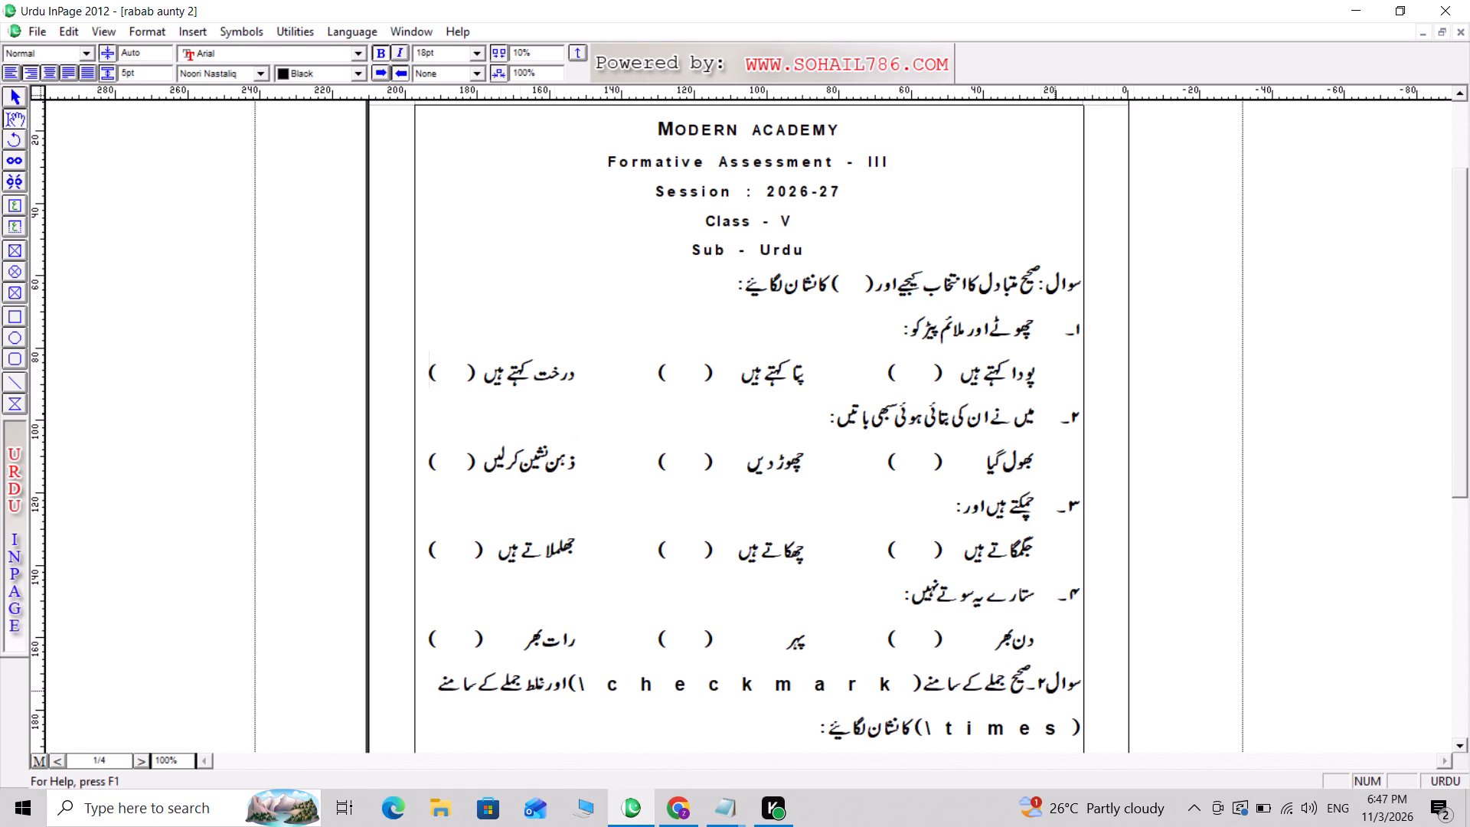
{"action": "key", "text": "space"}
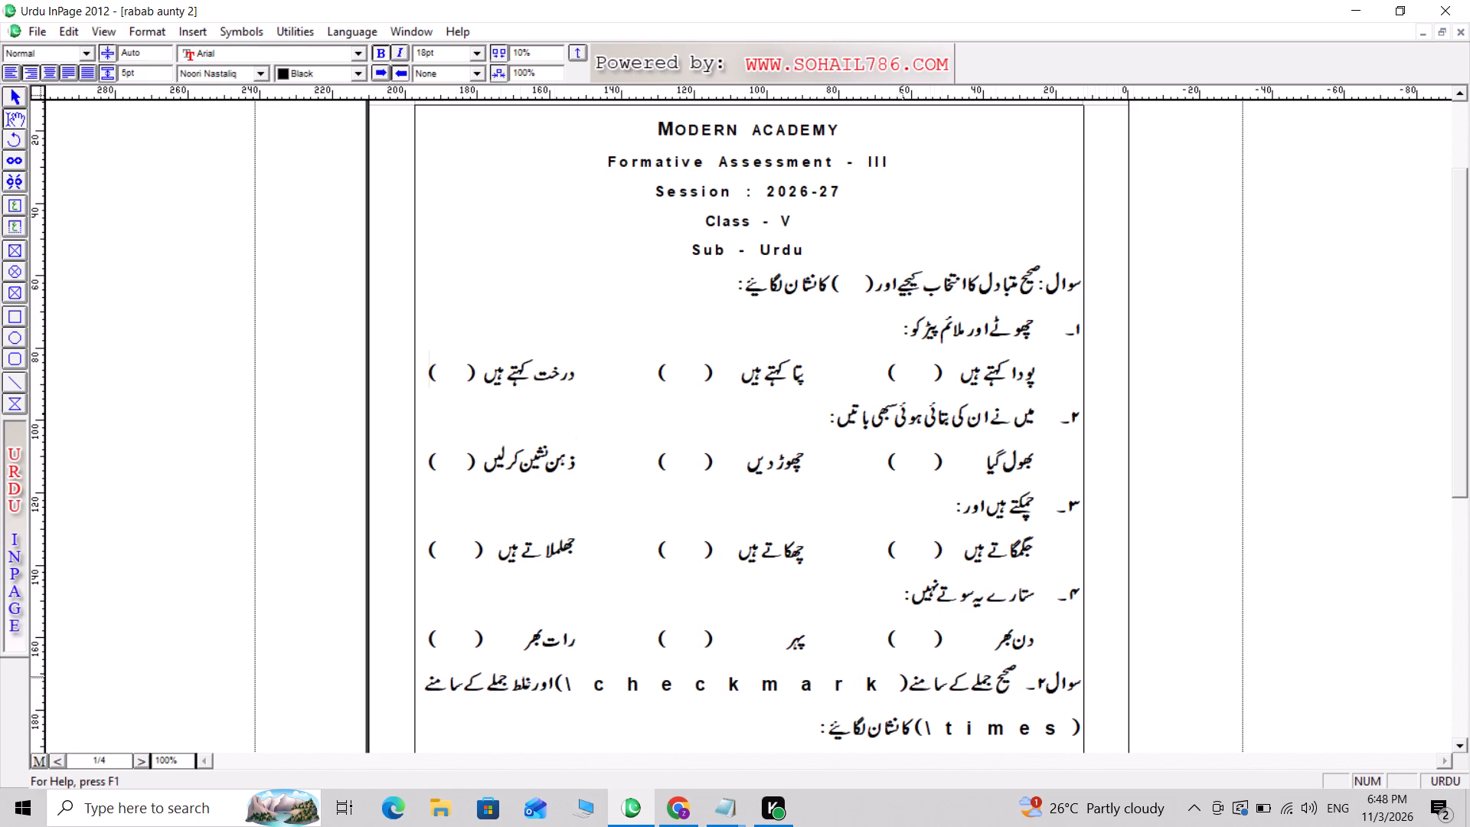
Replace the \checkmark text in question 2's first brackets with blank spaces.
{"action": "left_click_drag", "start_coordinate": [897, 677], "coordinate": [699, 686]}
{"action": "left_click", "coordinate": [565, 683]}
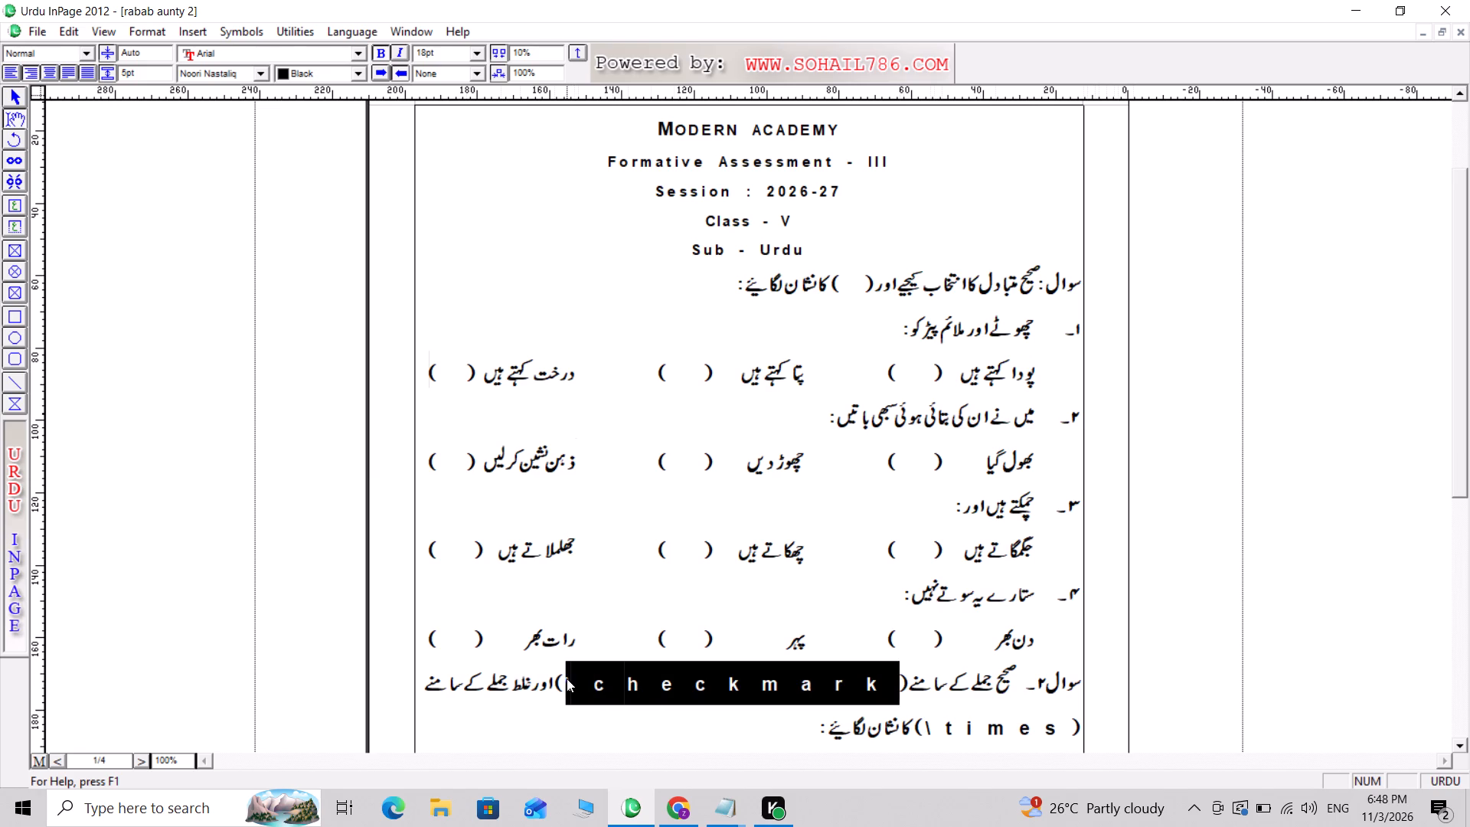
{"action": "key", "text": "BackSpace"}
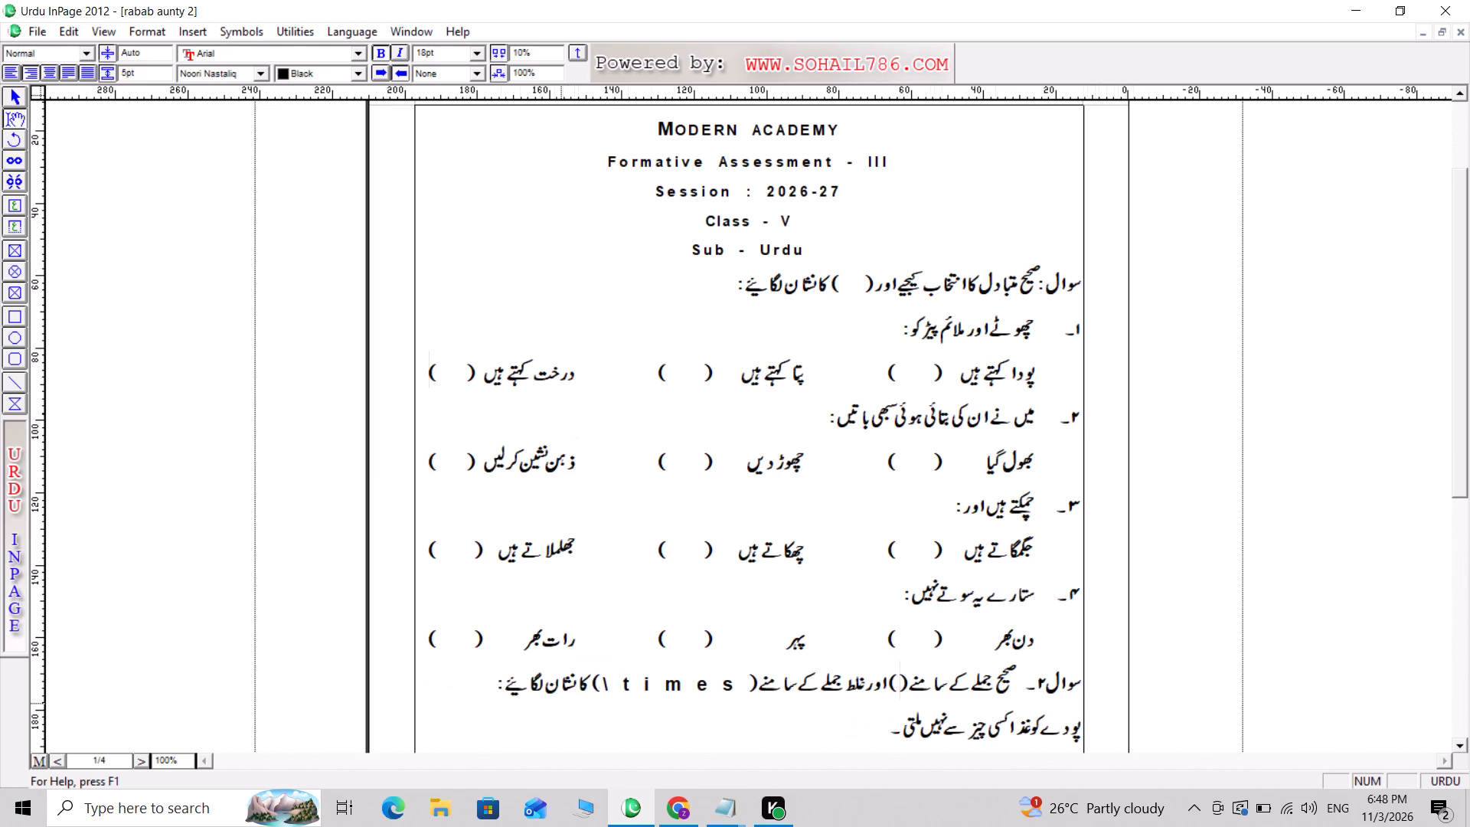
{"action": "key", "text": "space"}
{"action": "key", "text": "space"}
{"action": "key", "text": "space"}
{"action": "key", "text": "space"}
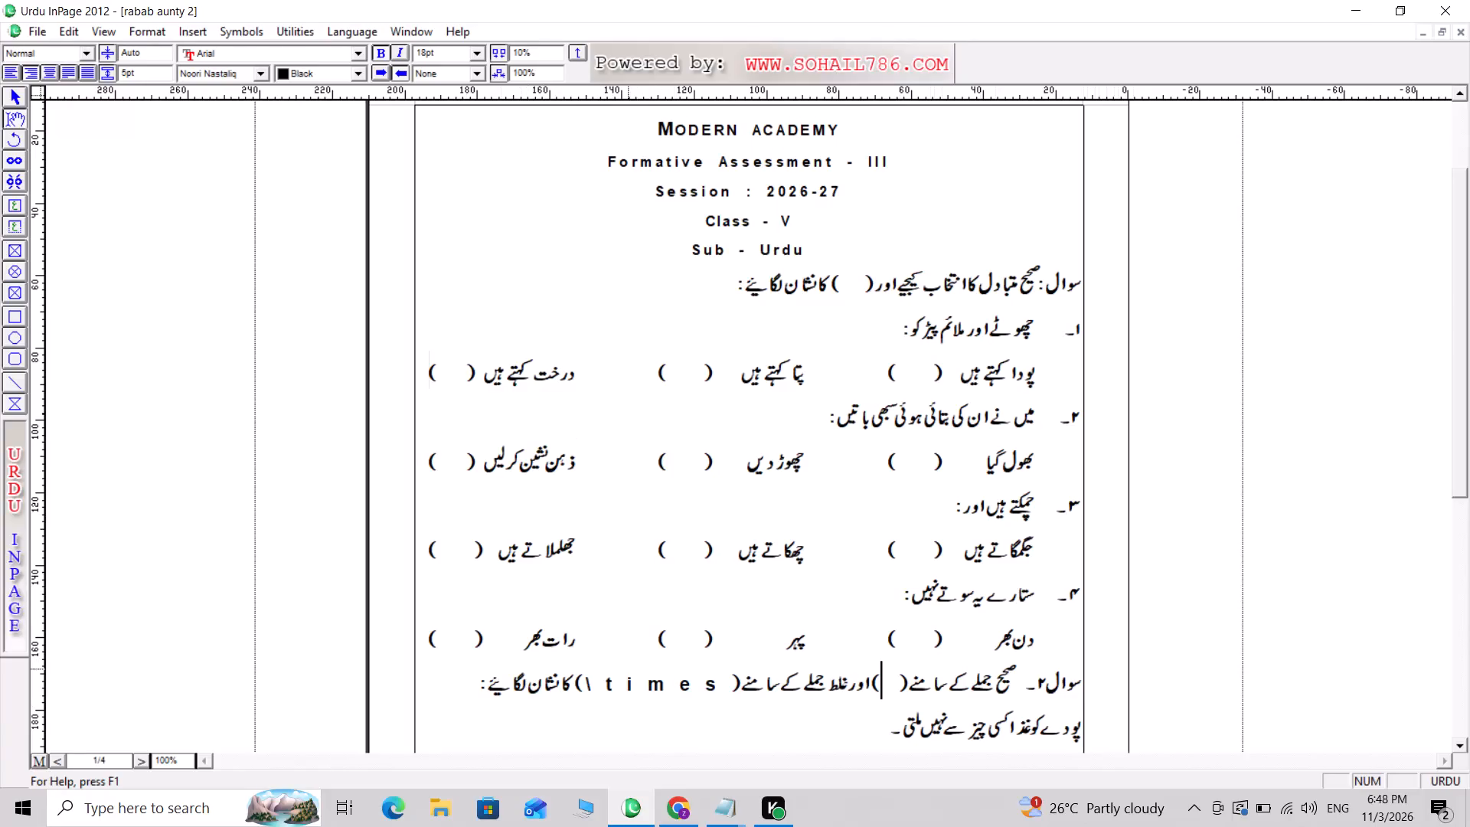
Replace the \times text in question 2's second brackets with blank spaces.
{"action": "left_click", "coordinate": [585, 678]}
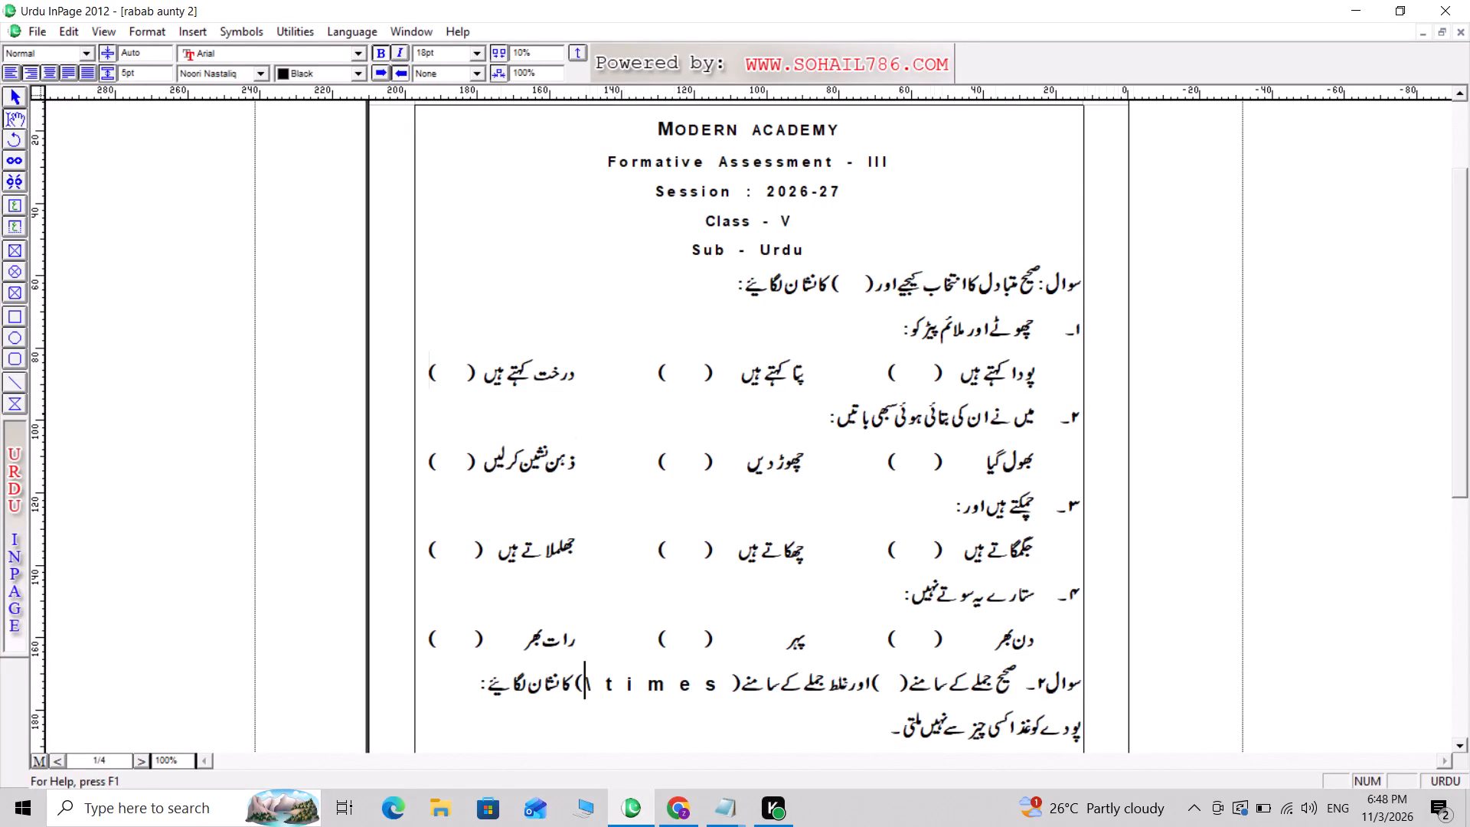
{"action": "key", "text": "BackSpace"}
{"action": "key", "text": "space"}
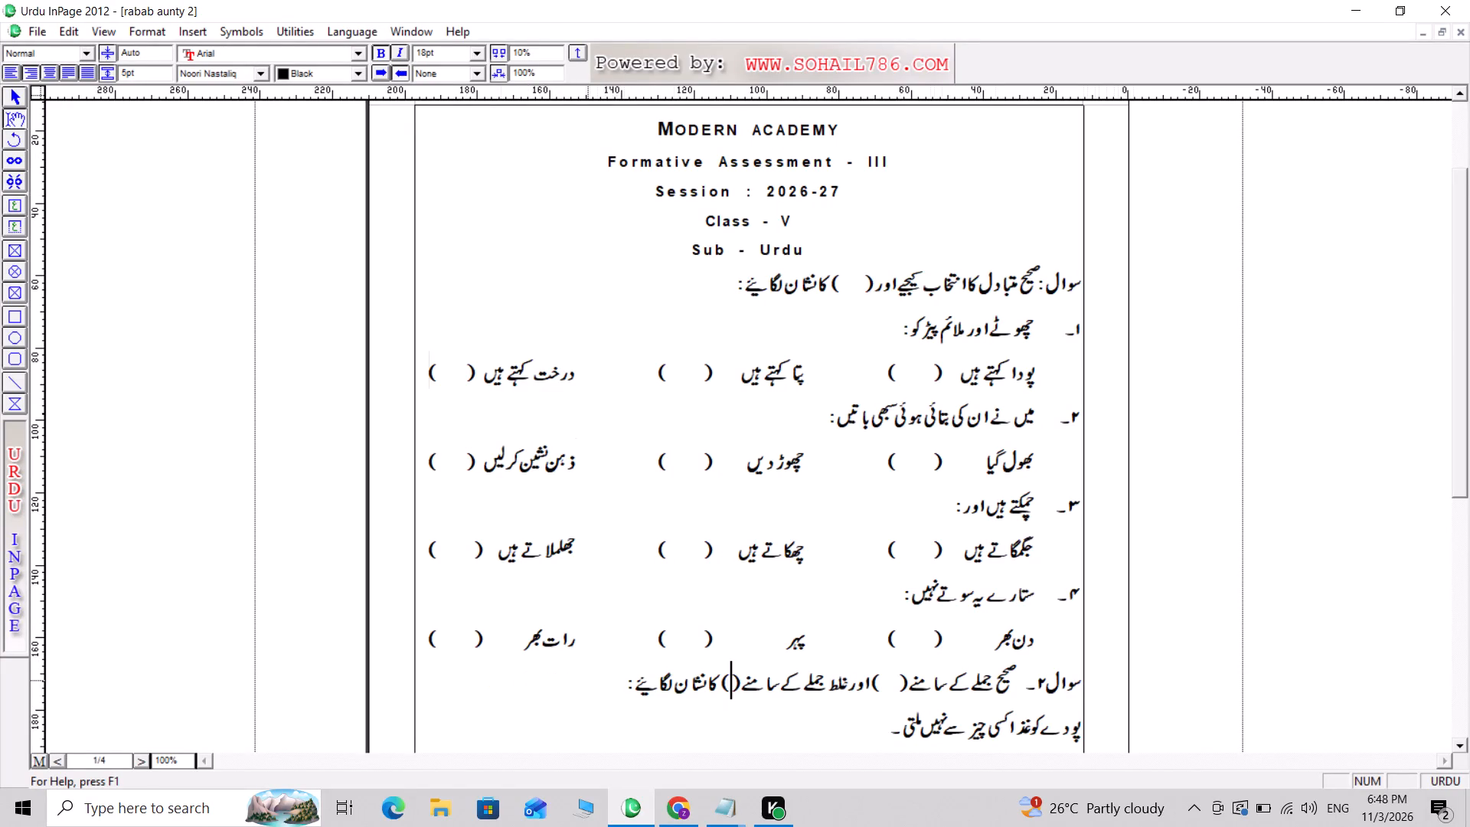
{"action": "key", "text": "space"}
{"action": "key", "text": "space"}
{"action": "key", "text": "space"}
{"action": "key", "text": "space"}
{"action": "key", "text": "space"}
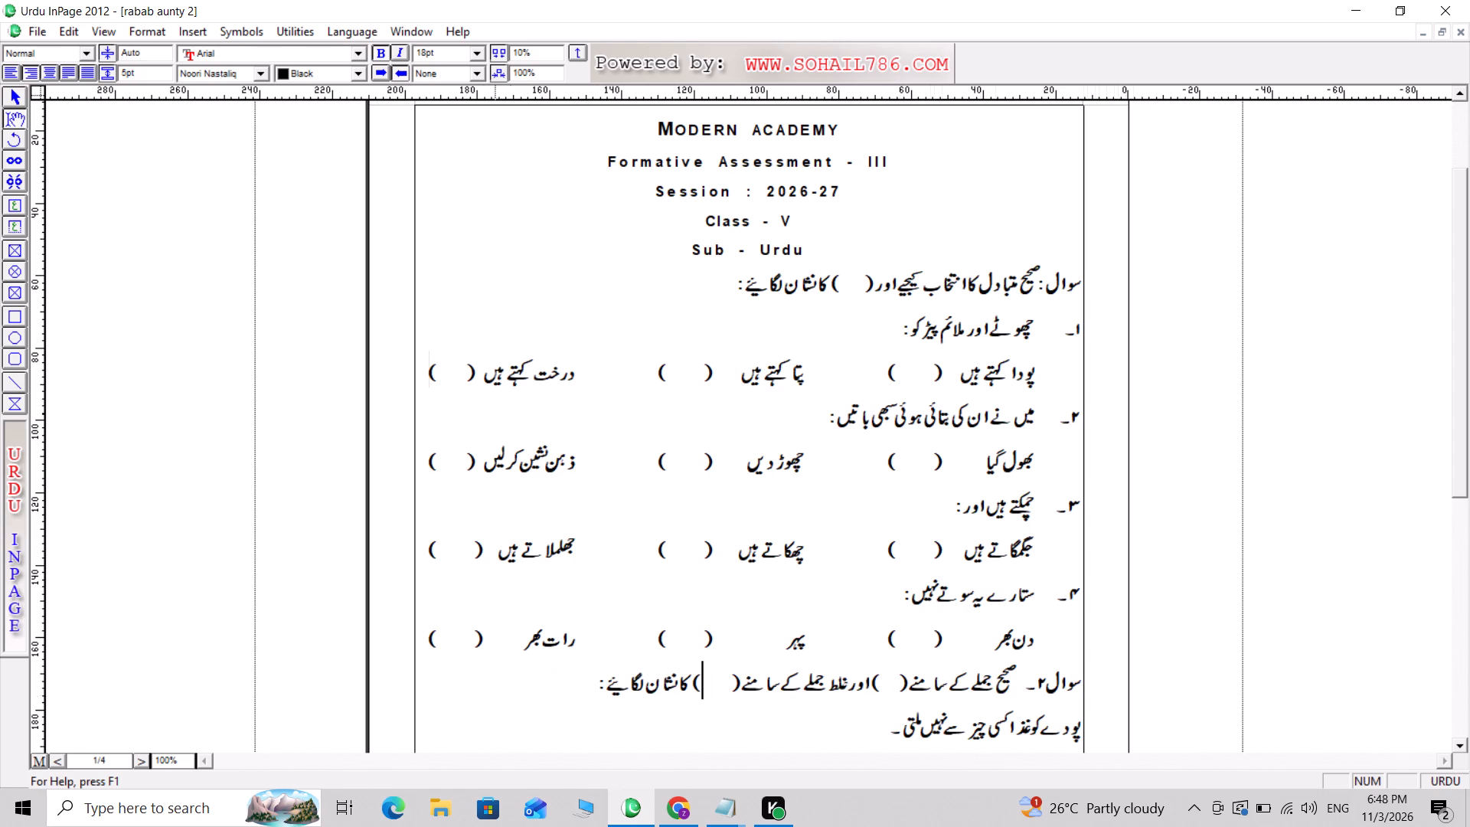
Save the exam paper document.
{"action": "key", "text": "ctrl+s"}
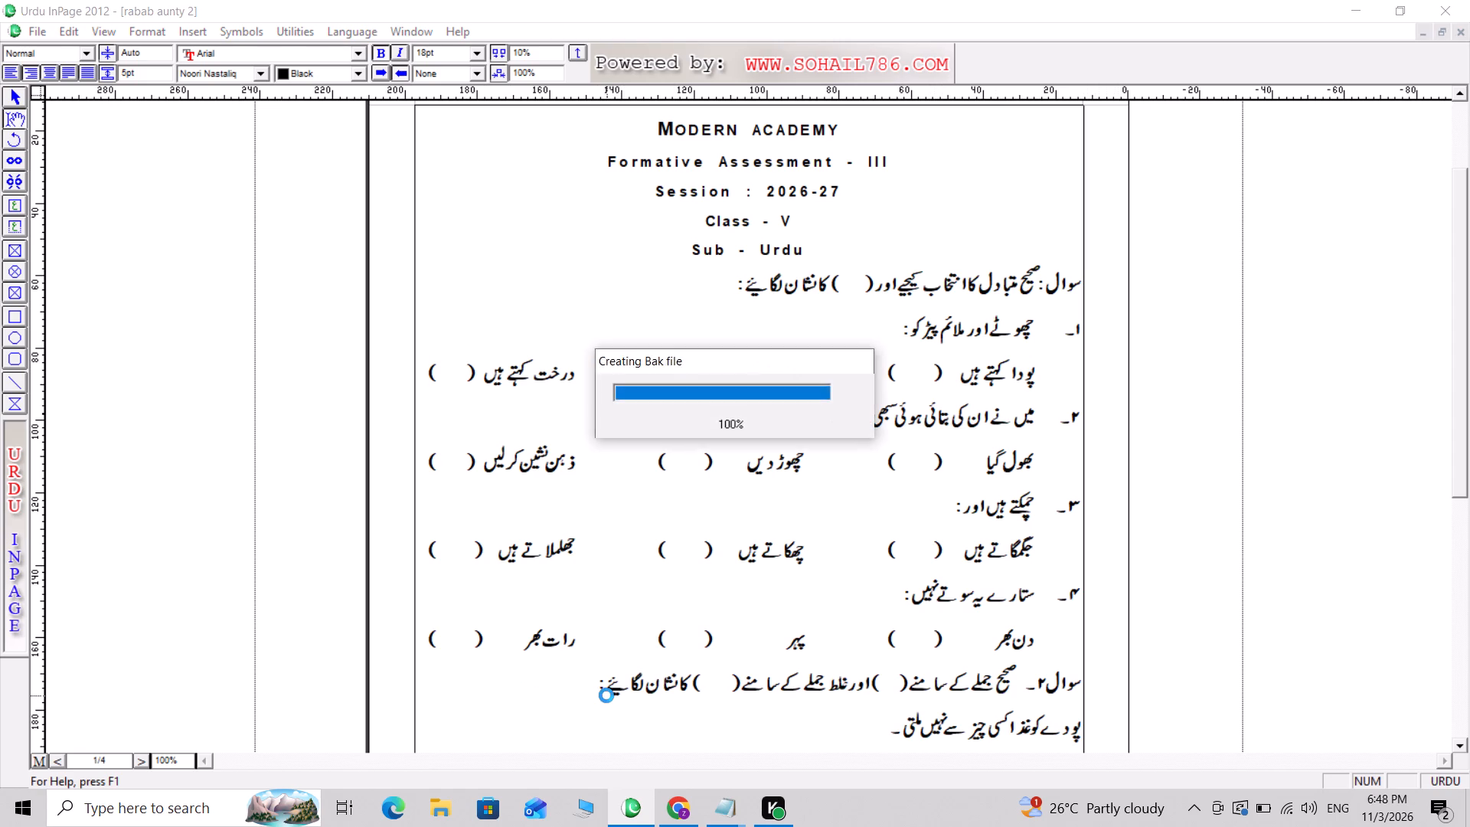
Switch to Chrome, reload the converter's result page and go back to the Google results for "unicode to inpage converter".
{"action": "left_click", "coordinate": [641, 801]}
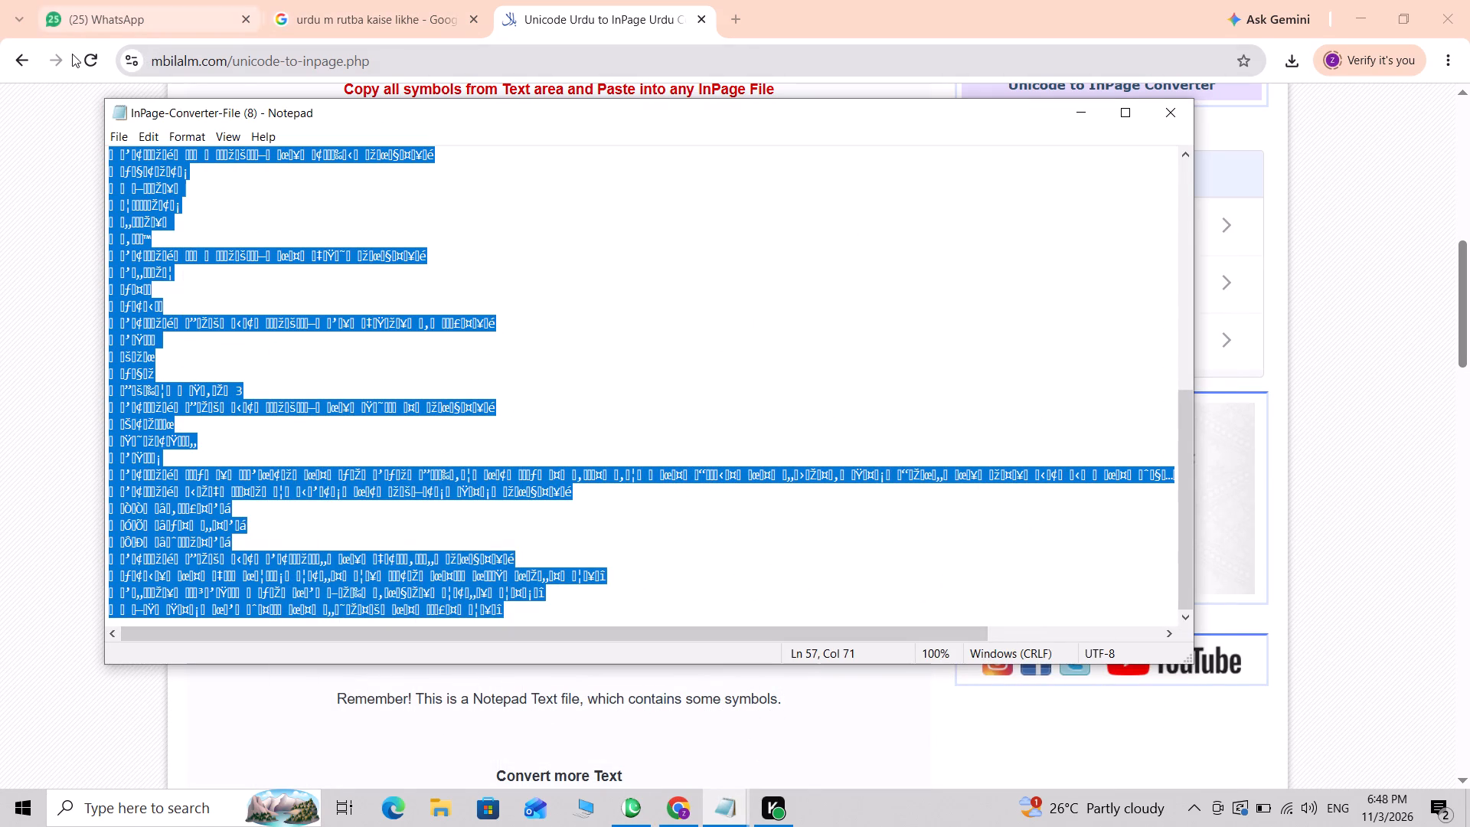
{"action": "left_click", "coordinate": [95, 60]}
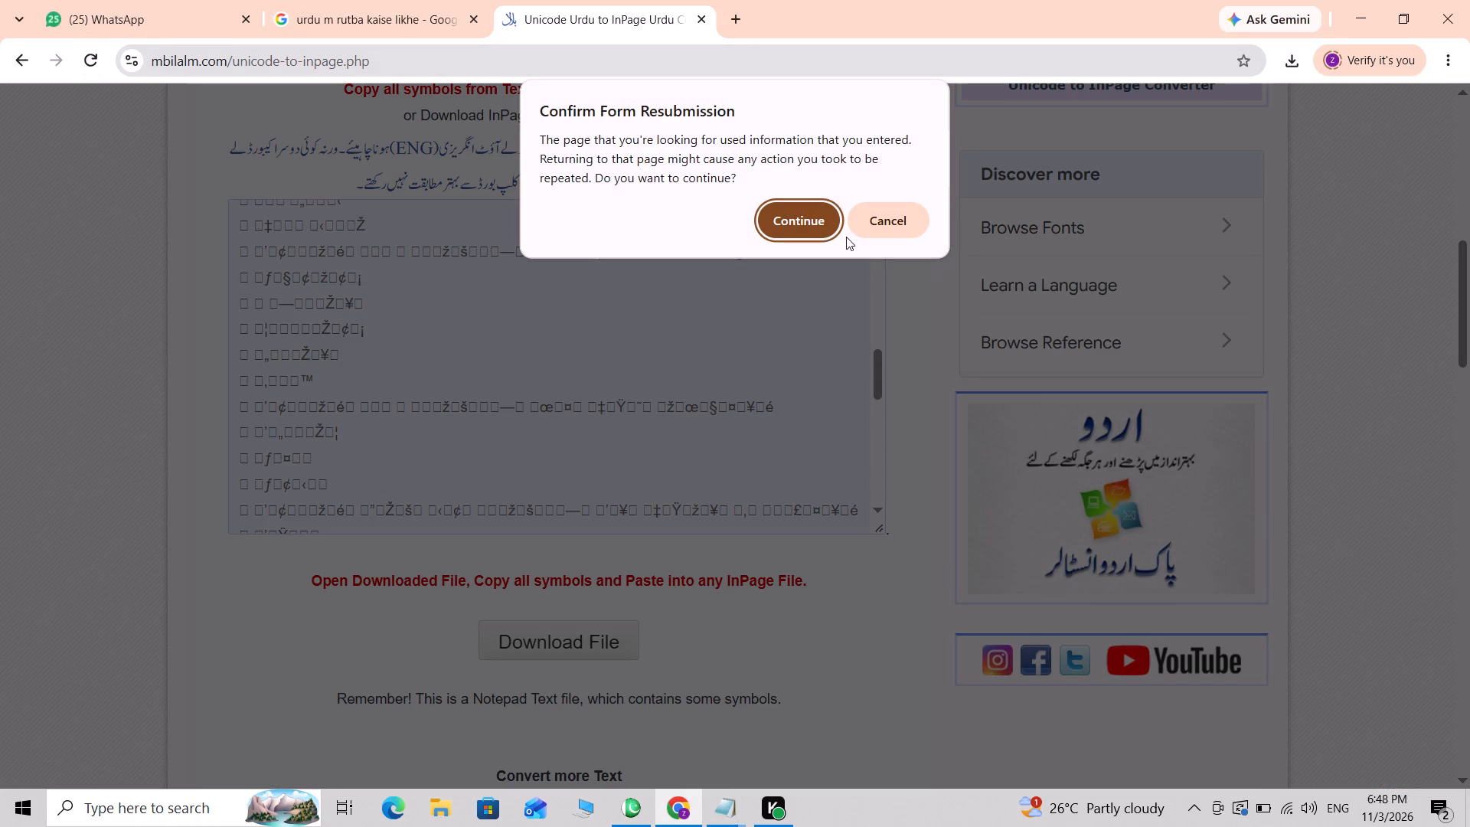
{"action": "left_click", "coordinate": [788, 221]}
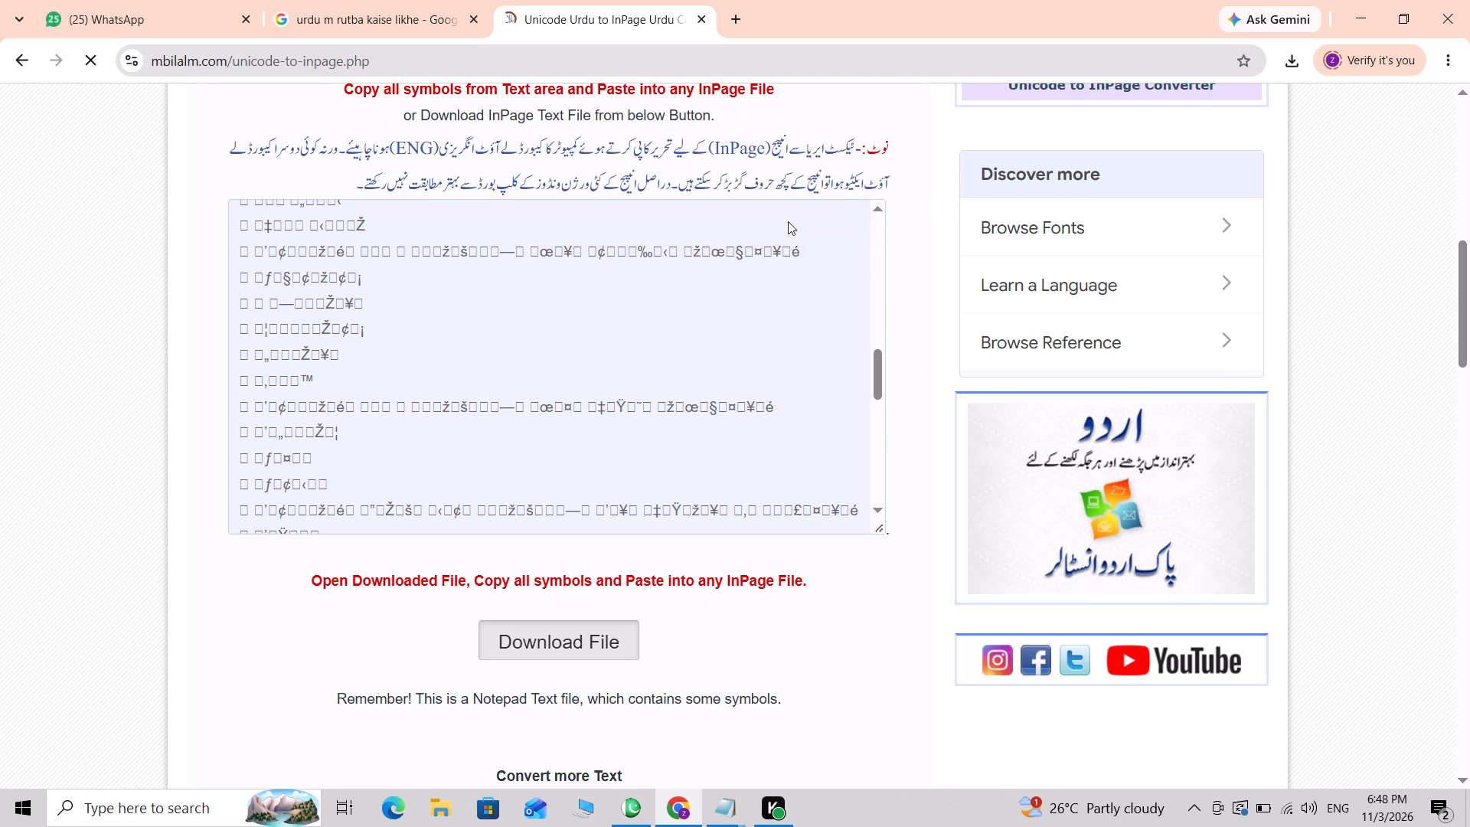
{"action": "scroll", "coordinate": [788, 221], "scroll_direction": "up", "scroll_amount": 1}
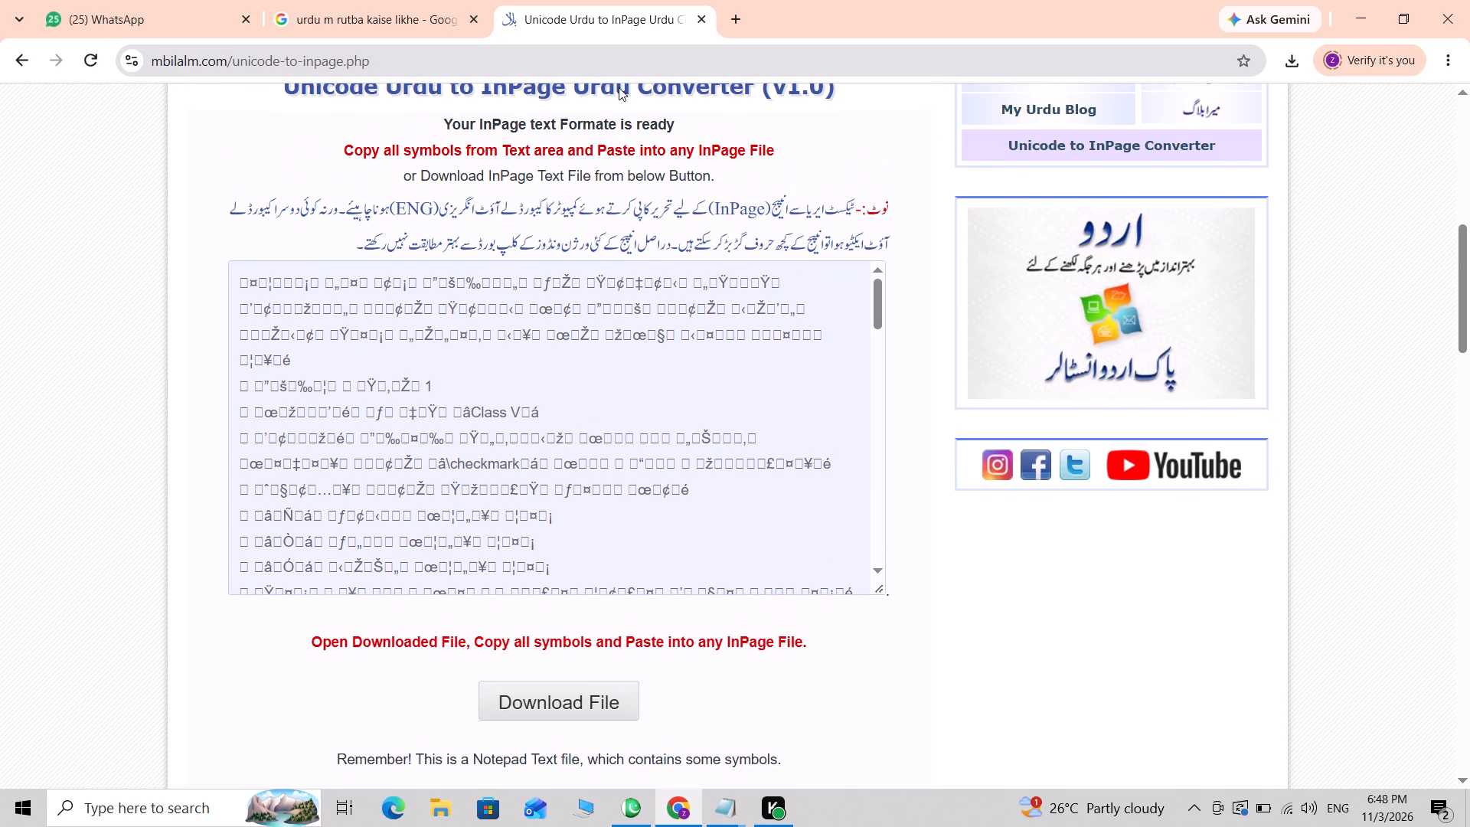
{"action": "left_click", "coordinate": [90, 59]}
{"action": "left_click", "coordinate": [803, 230]}
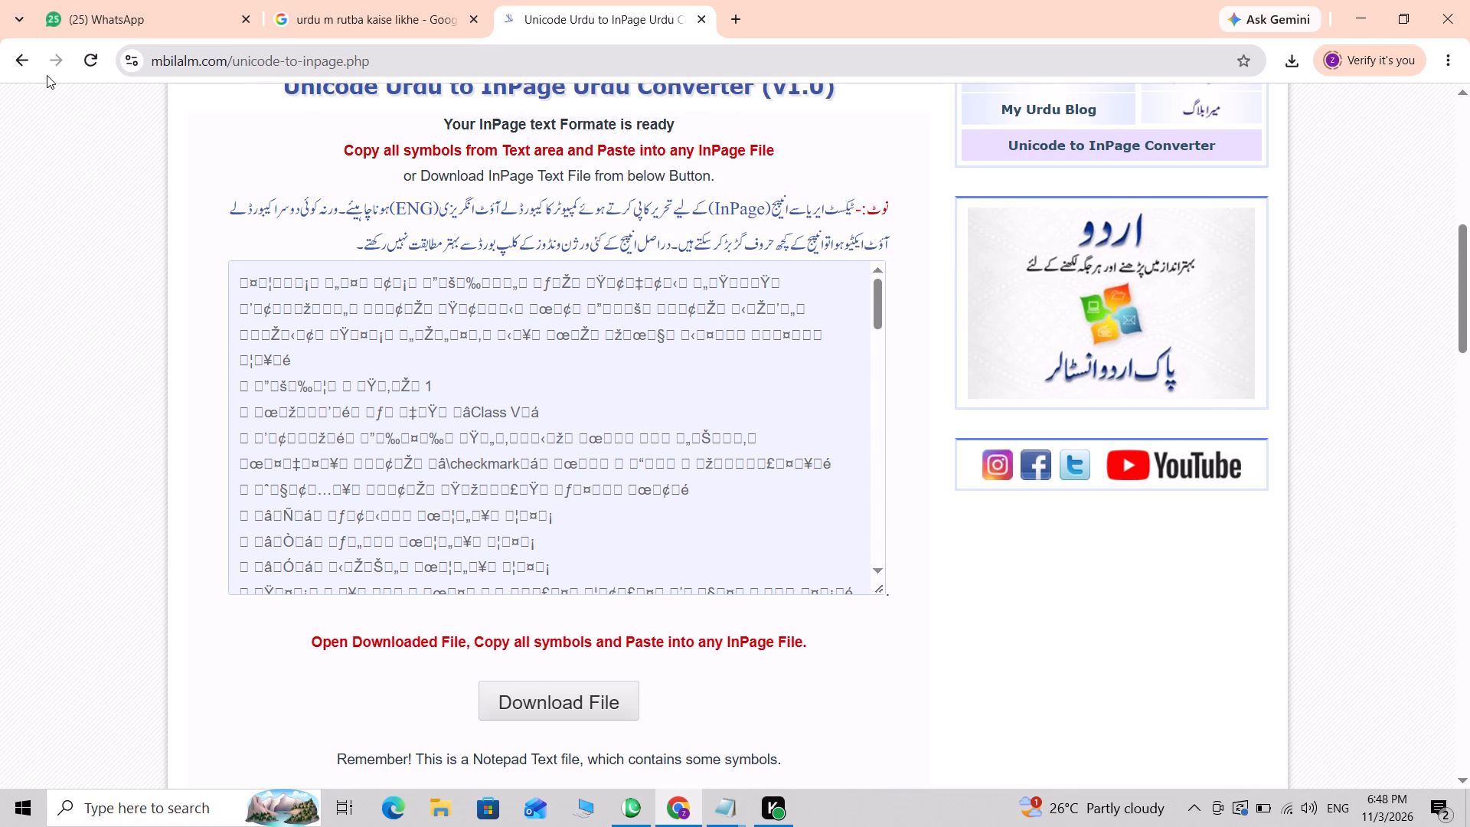
{"action": "left_click", "coordinate": [21, 67]}
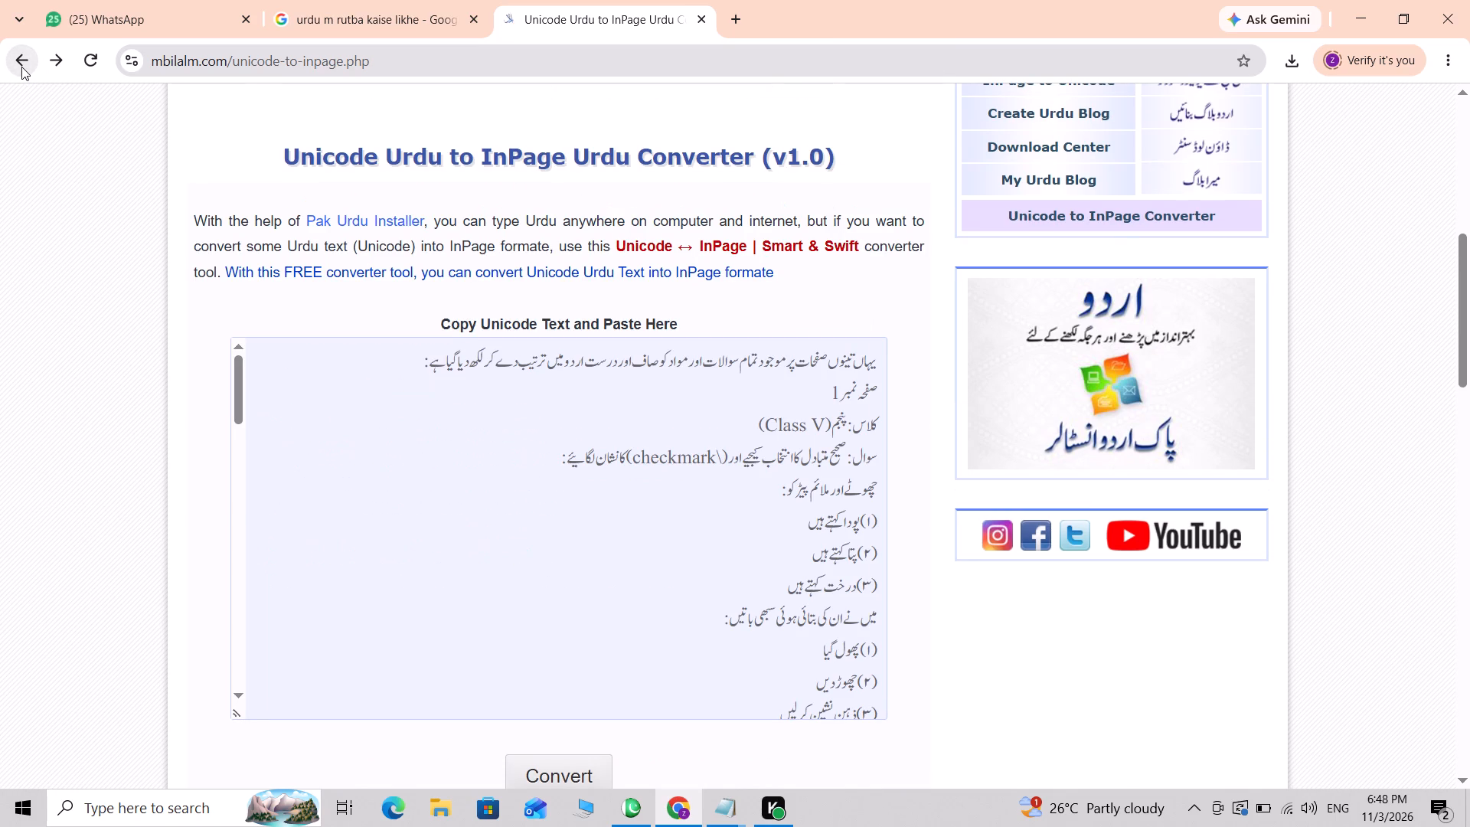
{"action": "left_click", "coordinate": [21, 67]}
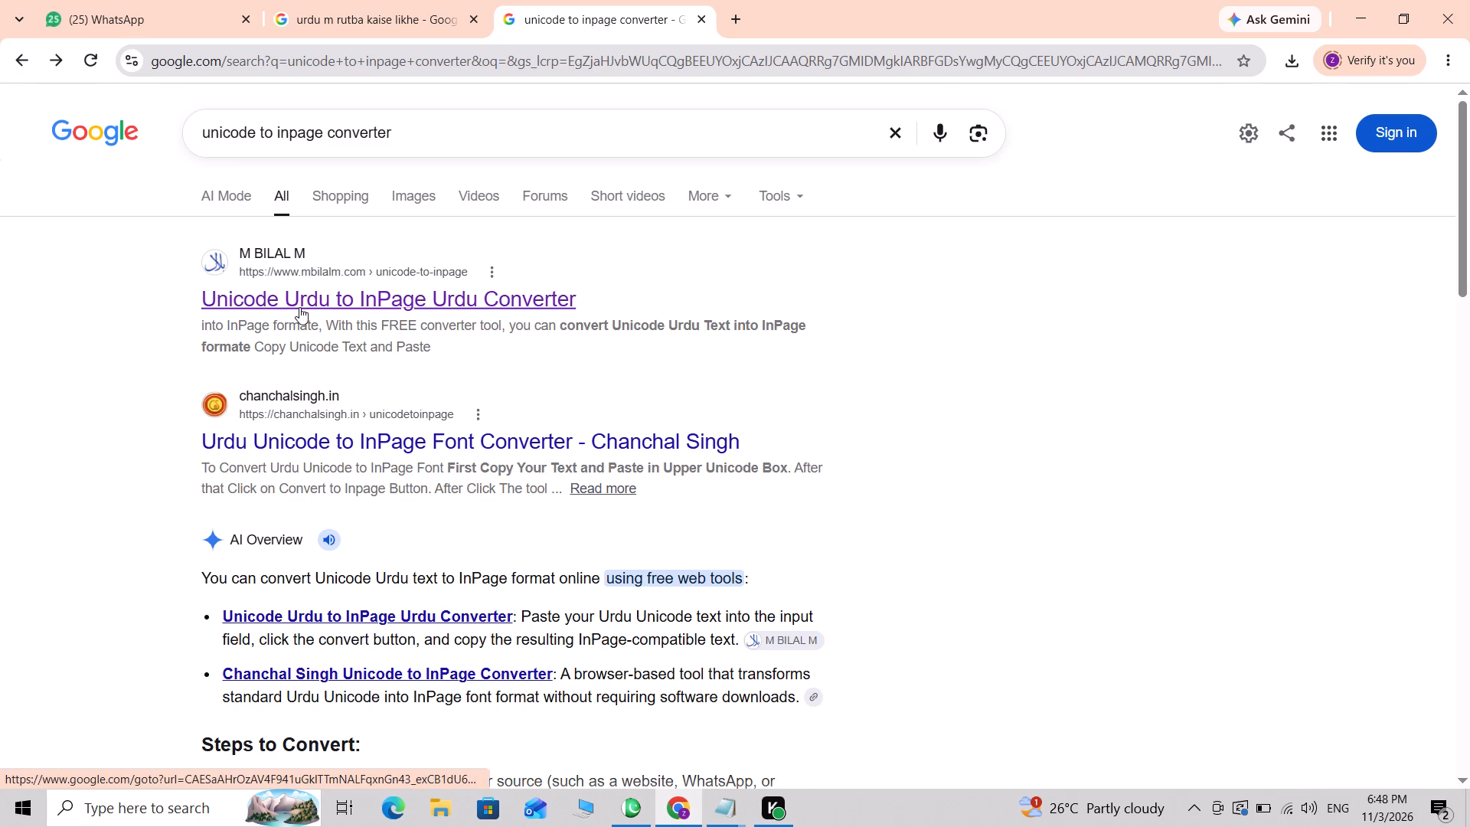
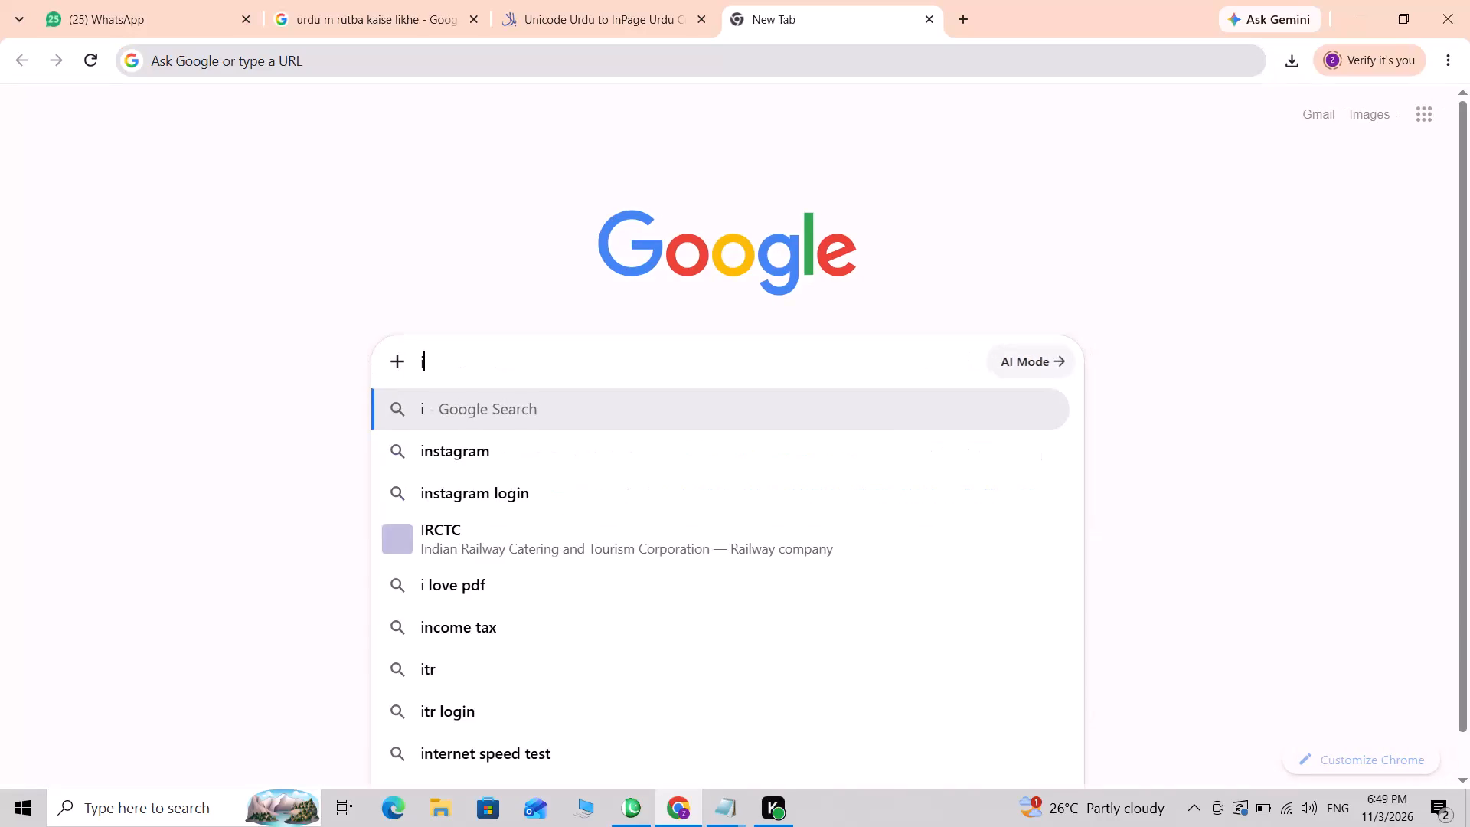
Begin a Google search in the new tab with the words "image of".
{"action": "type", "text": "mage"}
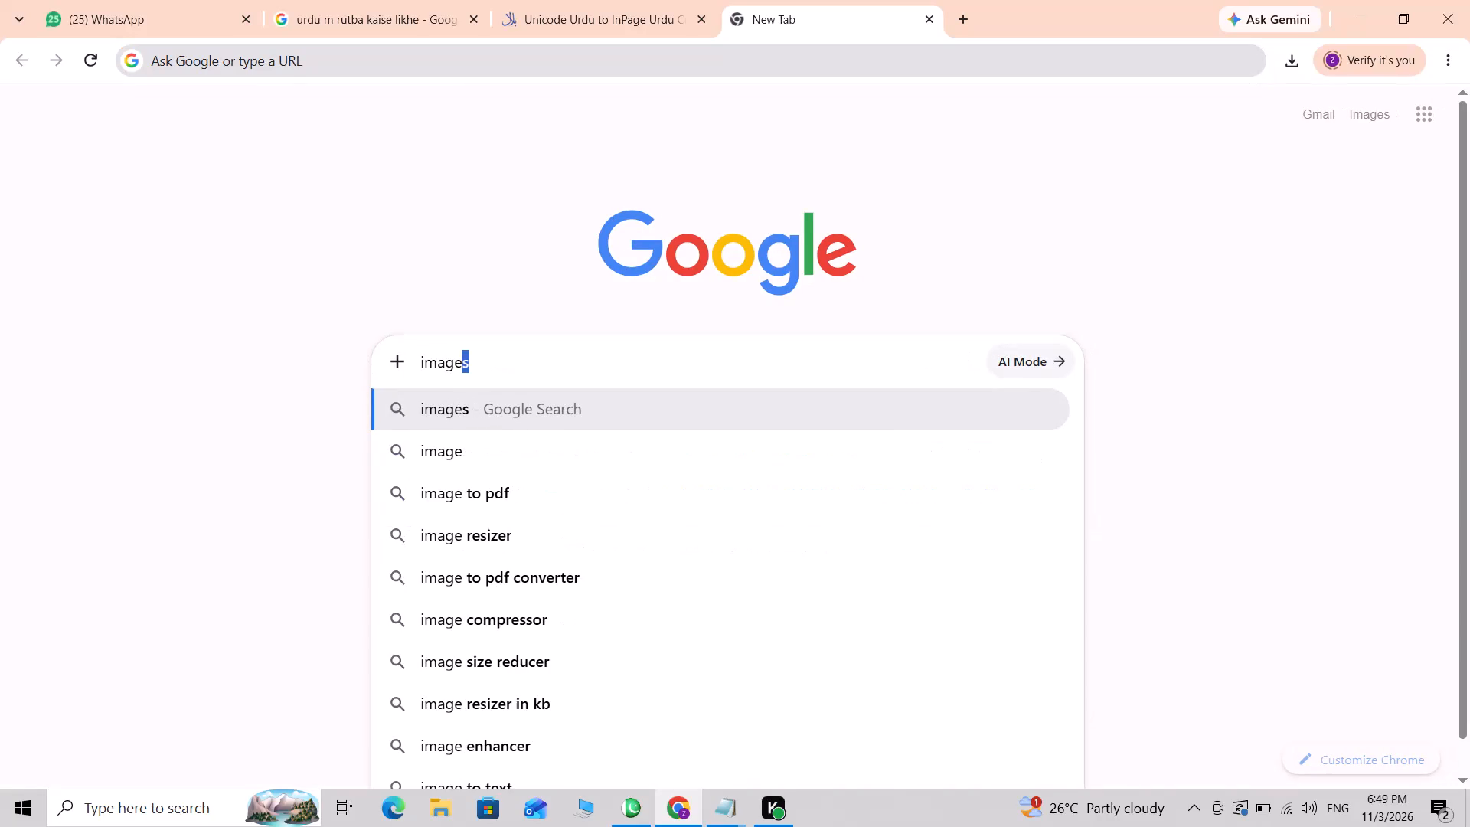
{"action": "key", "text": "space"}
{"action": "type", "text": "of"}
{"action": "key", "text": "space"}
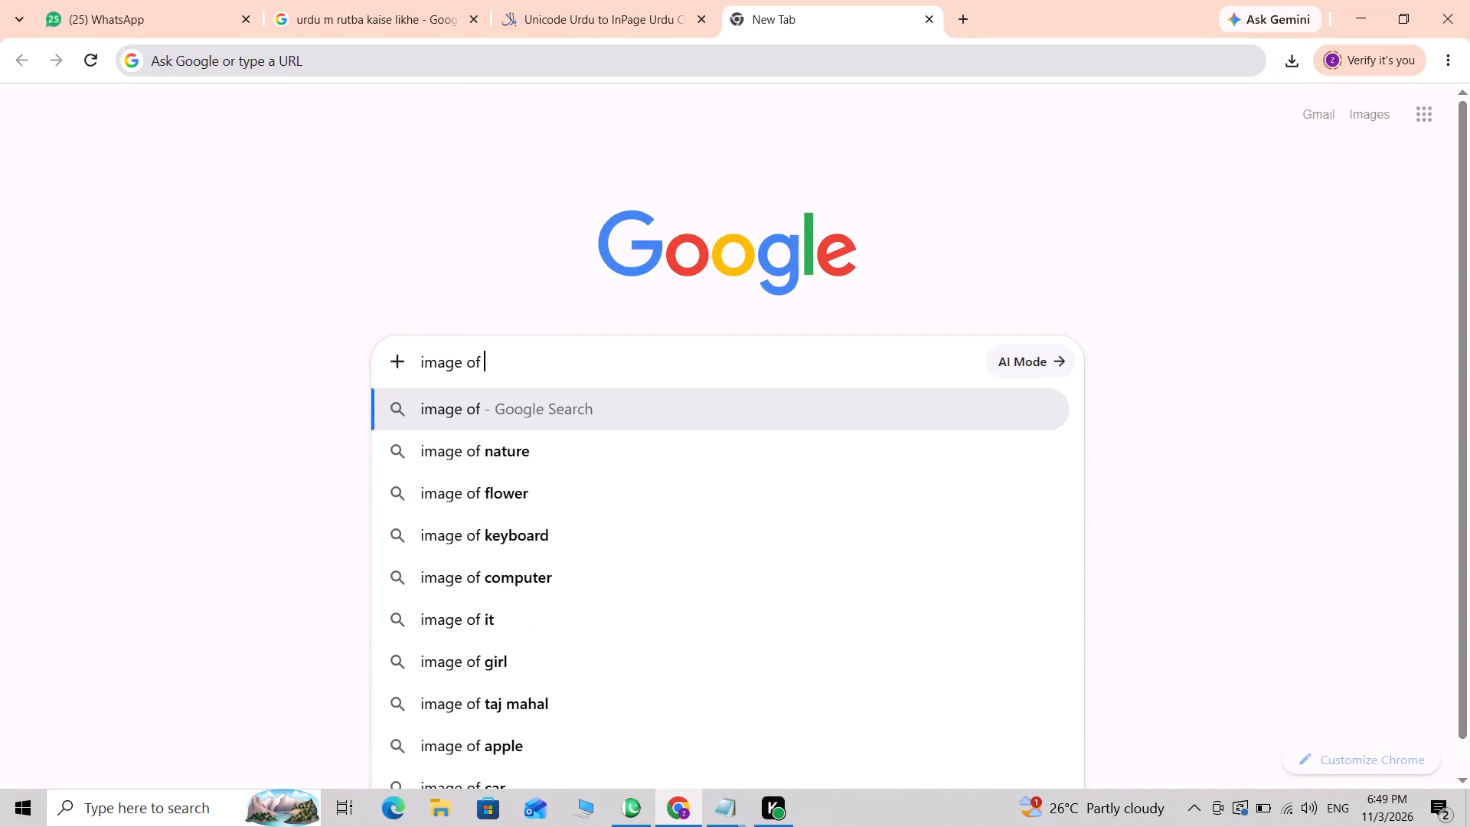
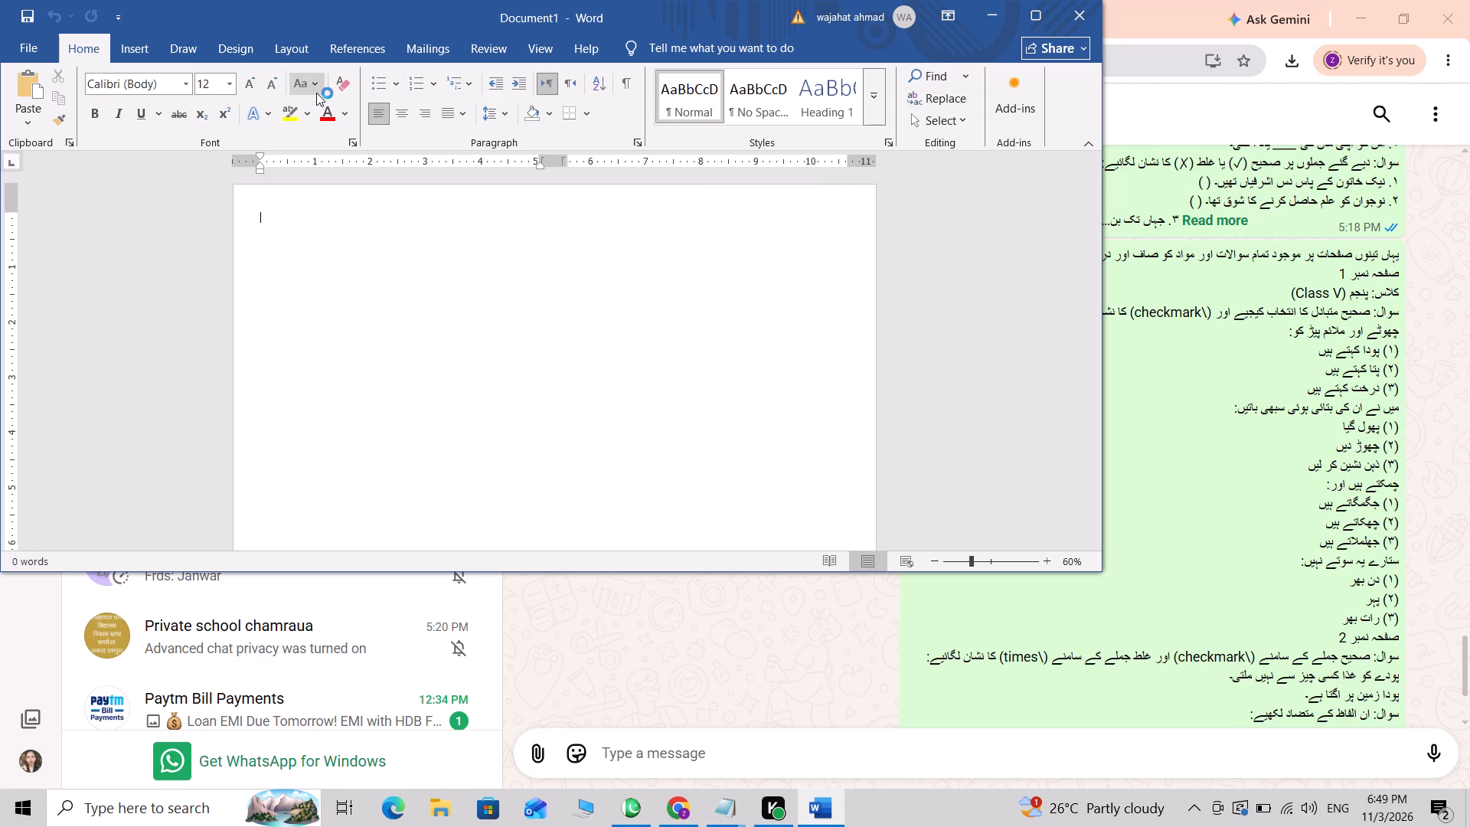
Insert the √ symbol at the start of the blank Word document.
{"action": "left_click", "coordinate": [136, 47]}
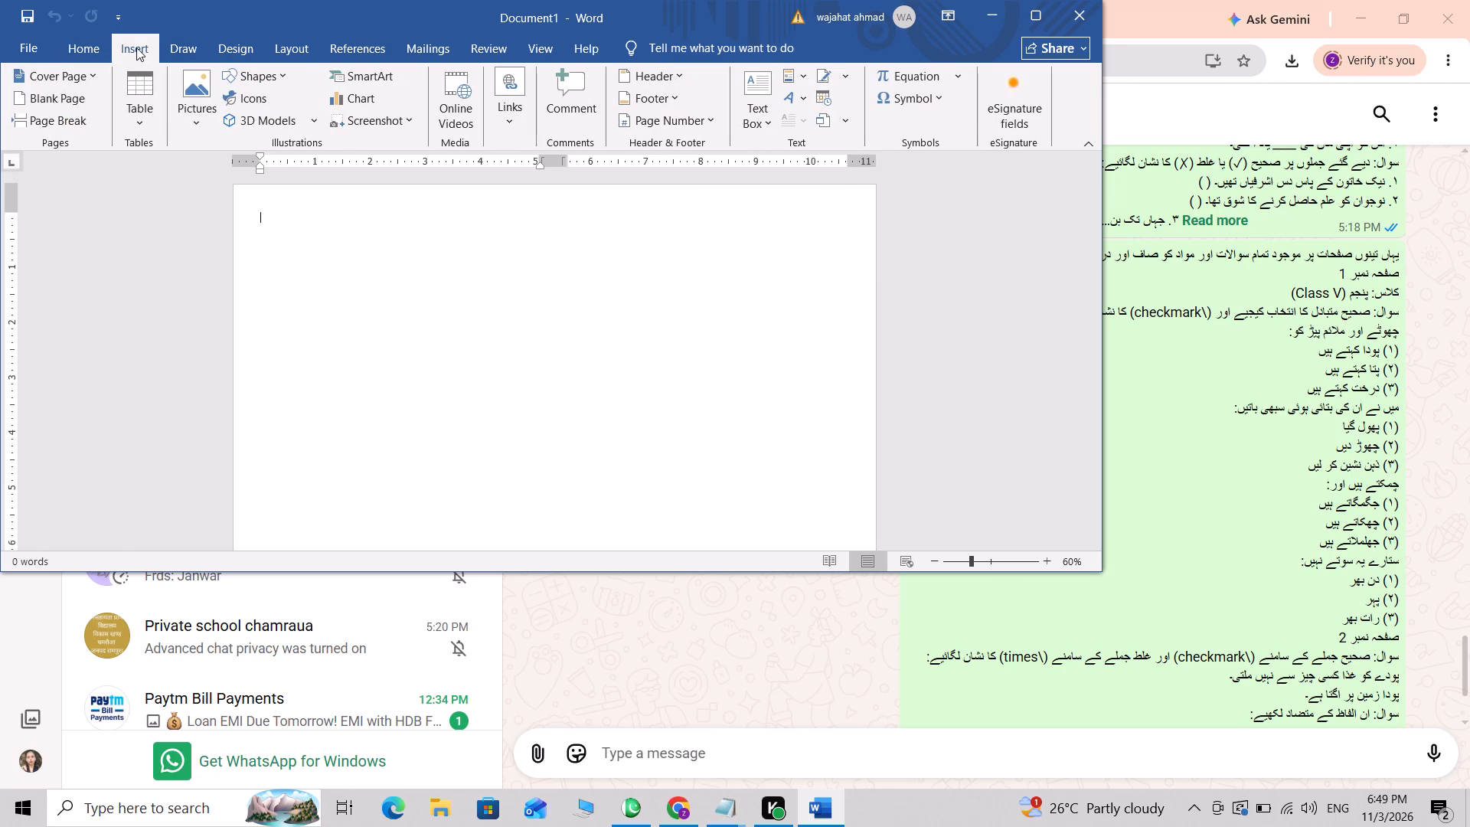
{"action": "left_click", "coordinate": [935, 97]}
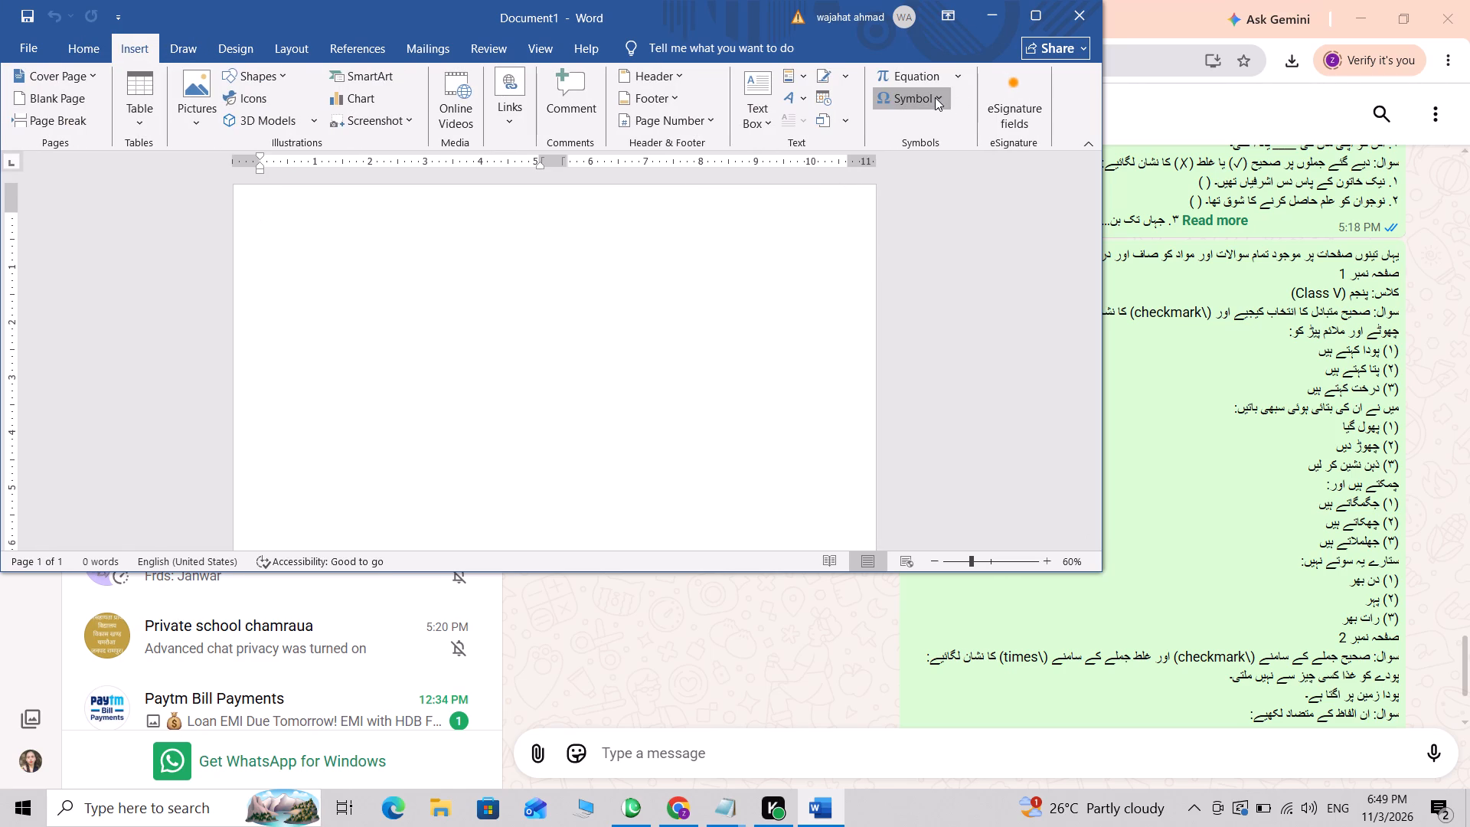
{"action": "left_click", "coordinate": [897, 122]}
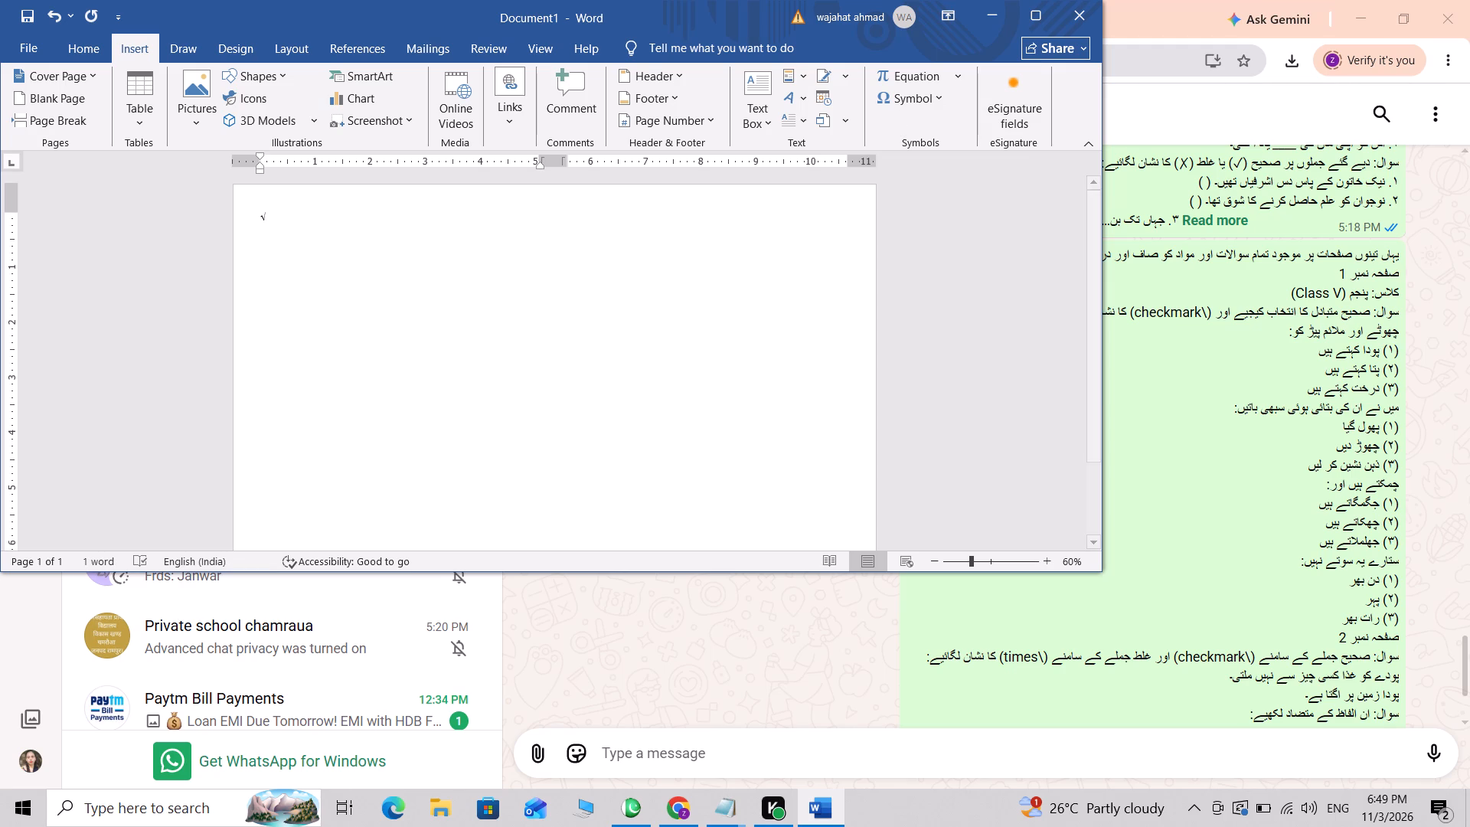
Enlarge the √ symbol at the start of the document to font size 20.
{"action": "left_click_drag", "start_coordinate": [258, 220], "coordinate": [269, 220]}
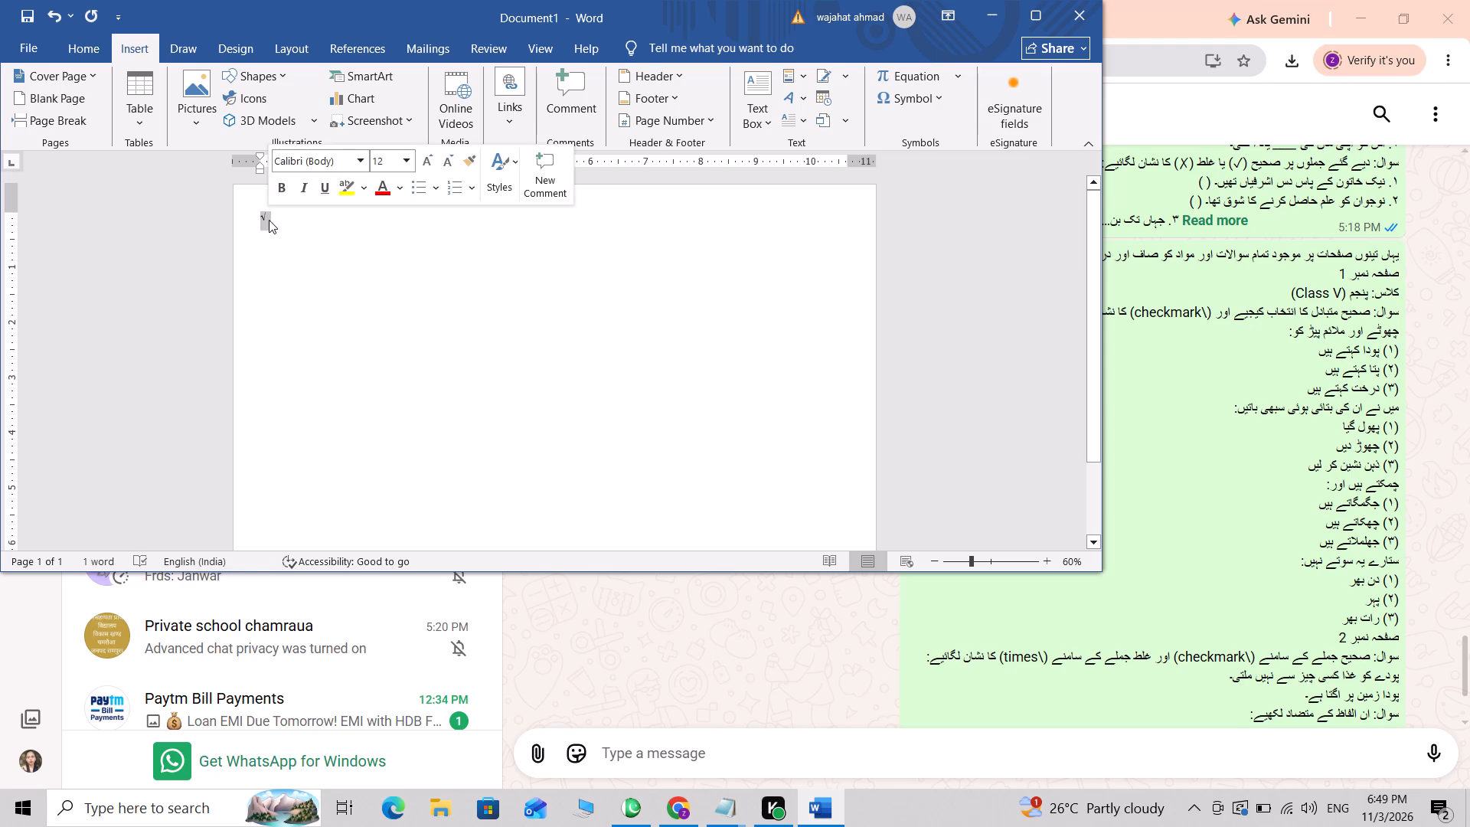
{"action": "left_click", "coordinate": [428, 155]}
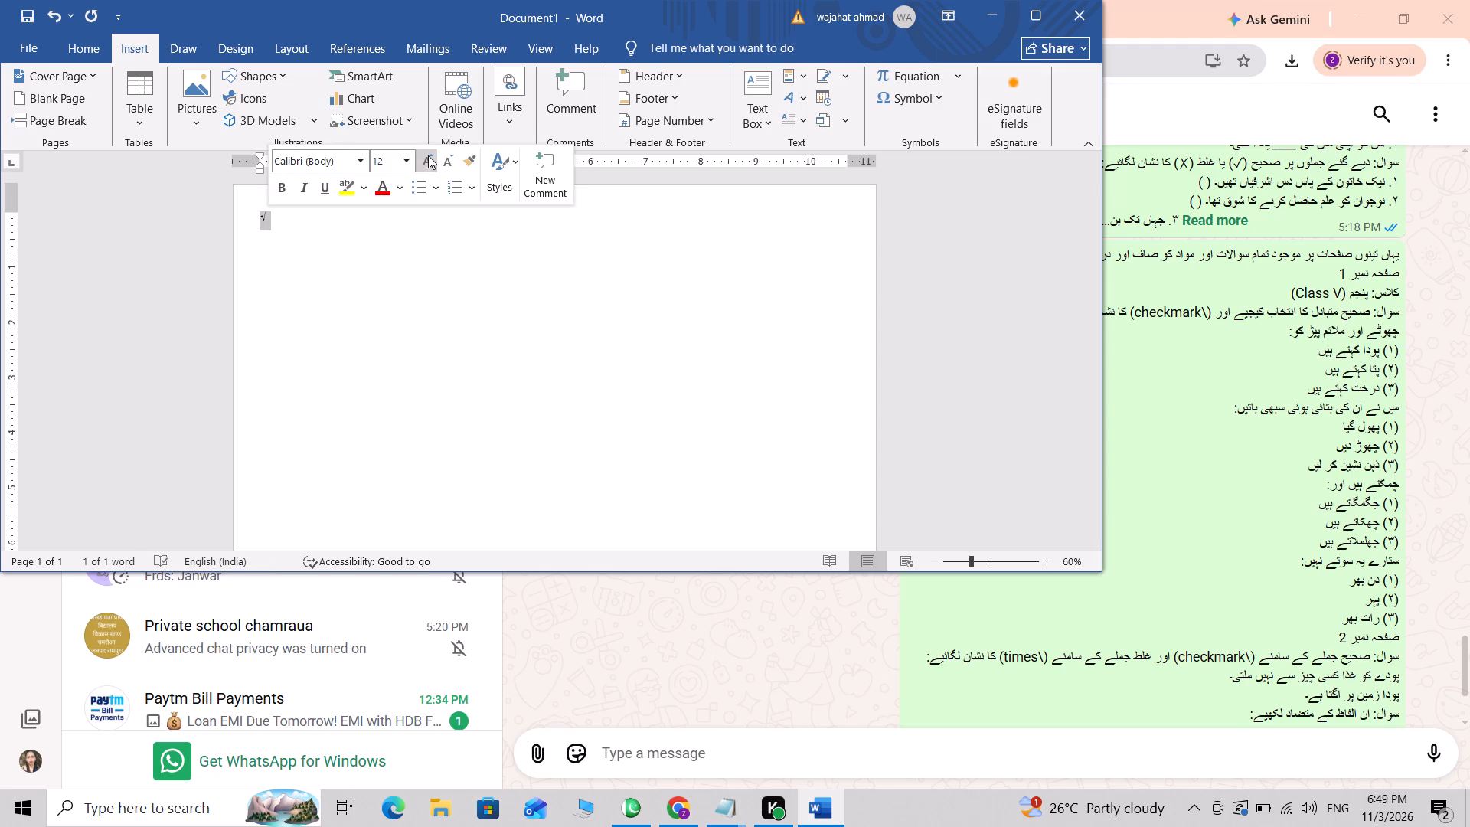
{"action": "left_click", "coordinate": [428, 155]}
{"action": "left_click", "coordinate": [428, 155]}
{"action": "left_click", "coordinate": [428, 155]}
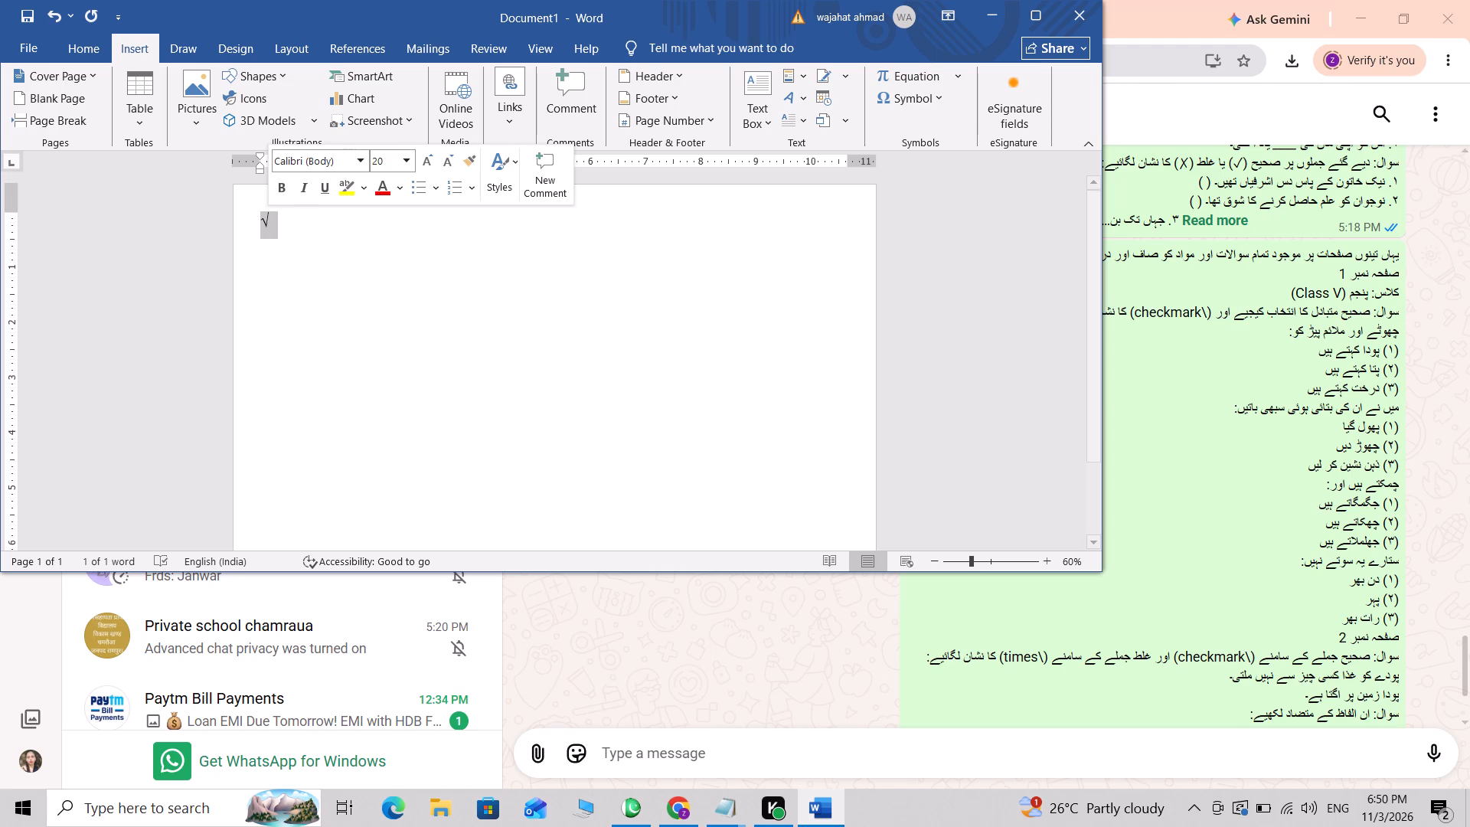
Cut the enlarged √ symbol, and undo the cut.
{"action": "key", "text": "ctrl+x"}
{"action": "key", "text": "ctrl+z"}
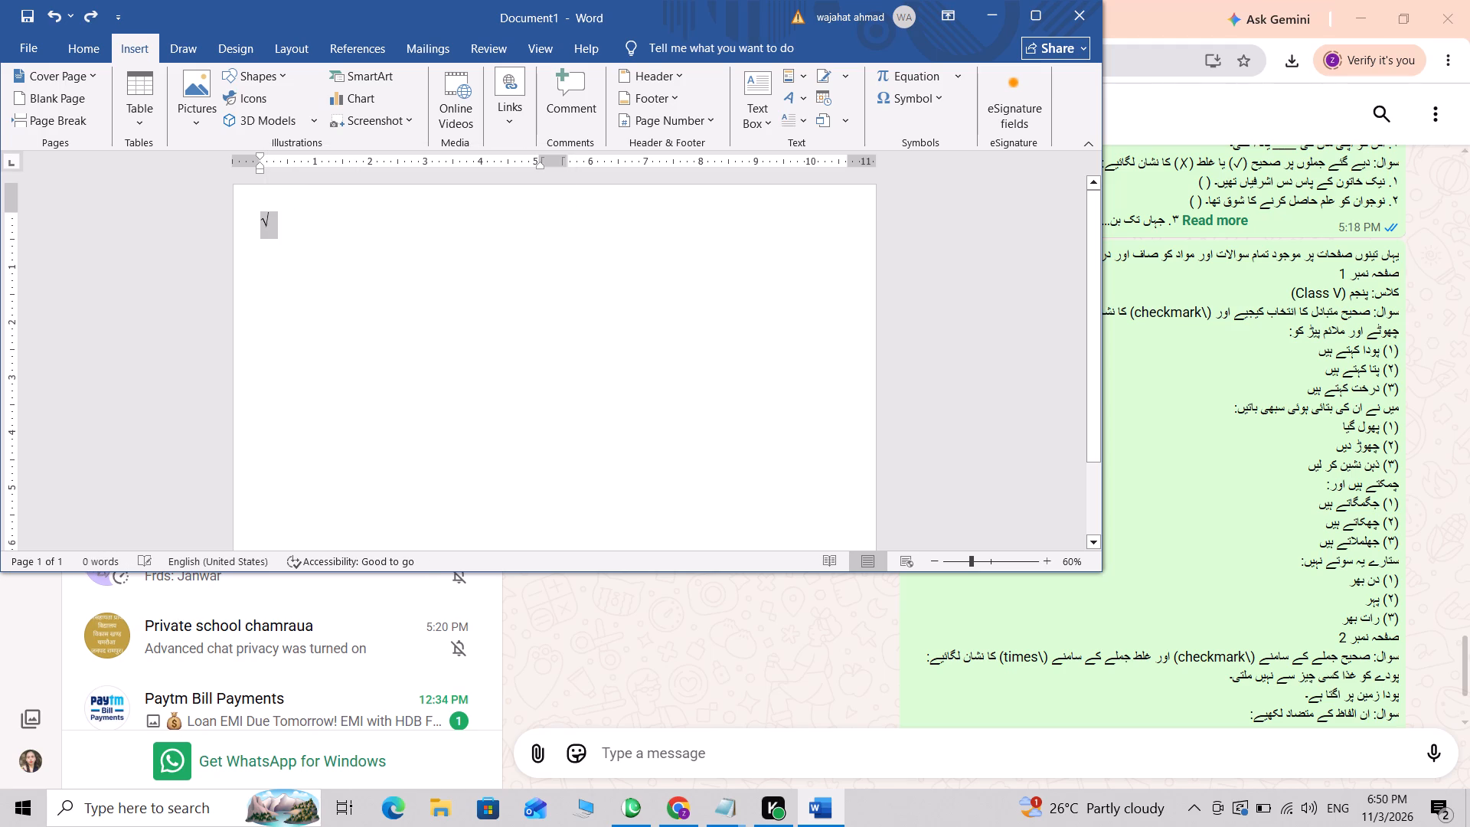